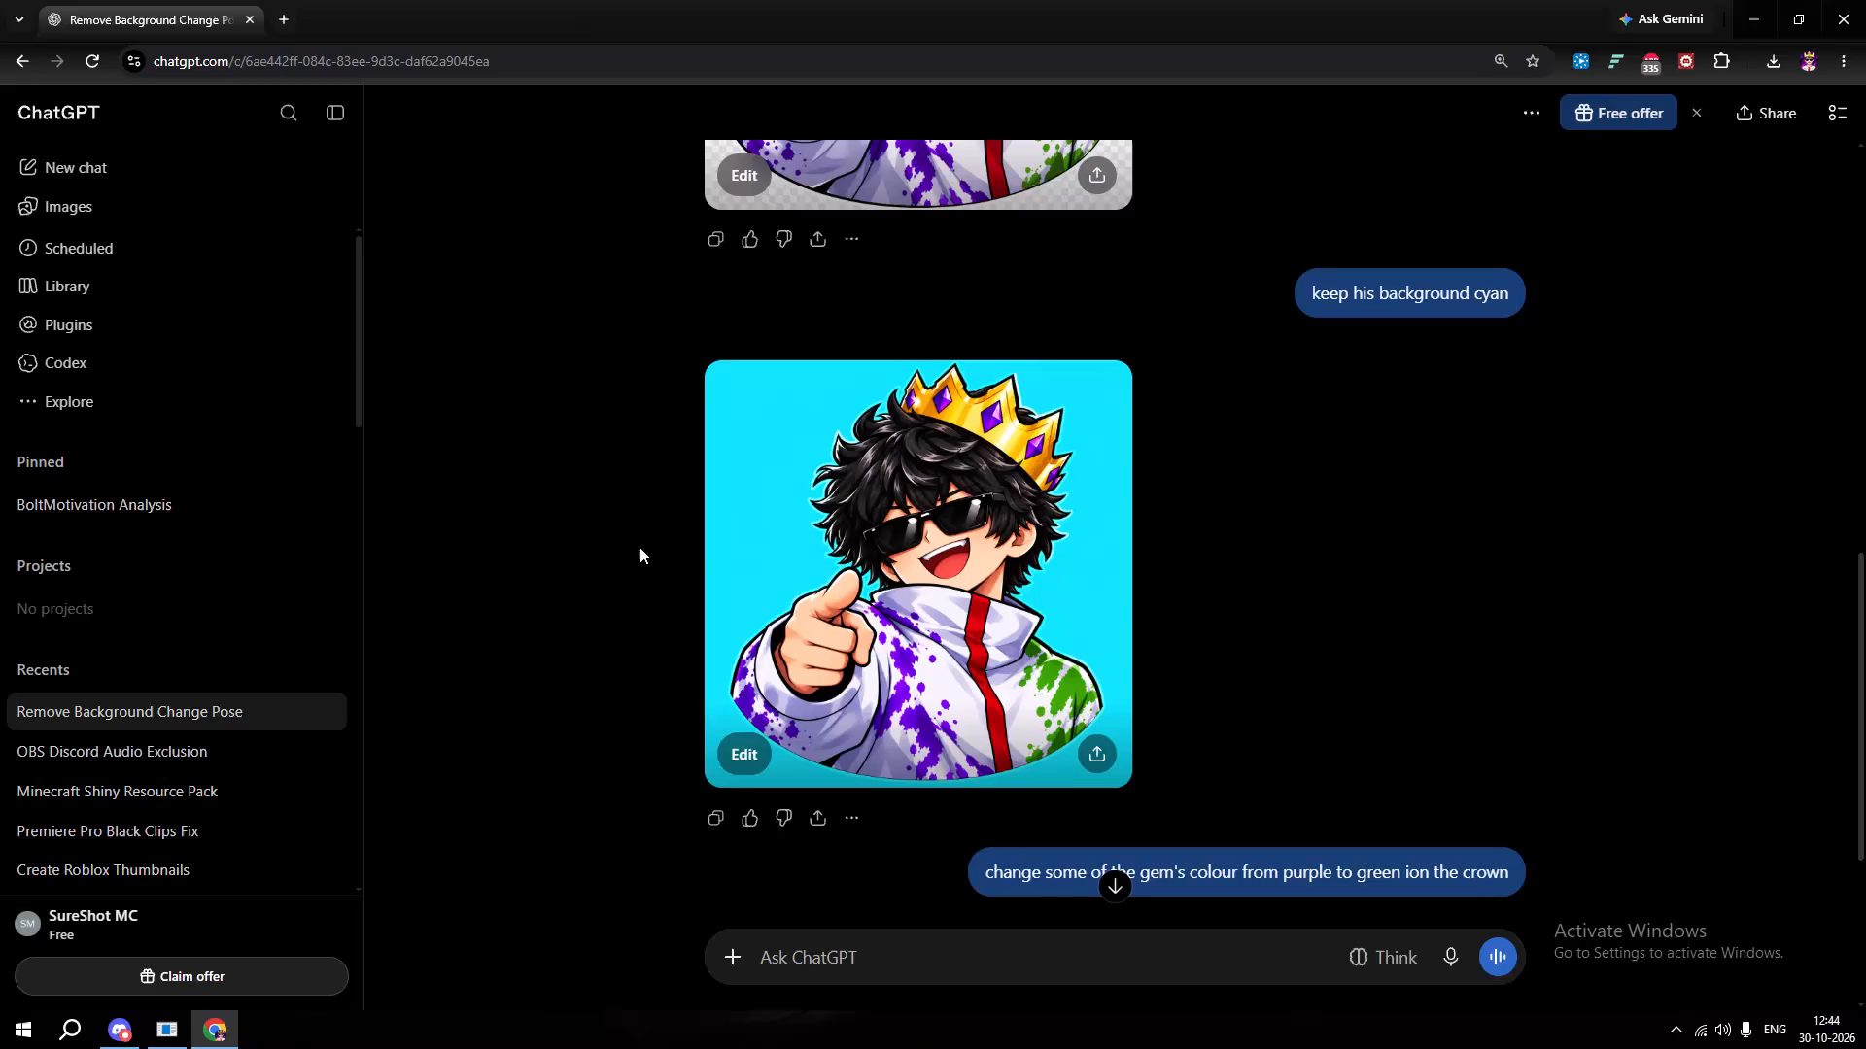
Open the cyan-background image of the crowned anime character full size and download it.
{"action": "left_click", "coordinate": [1013, 606]}
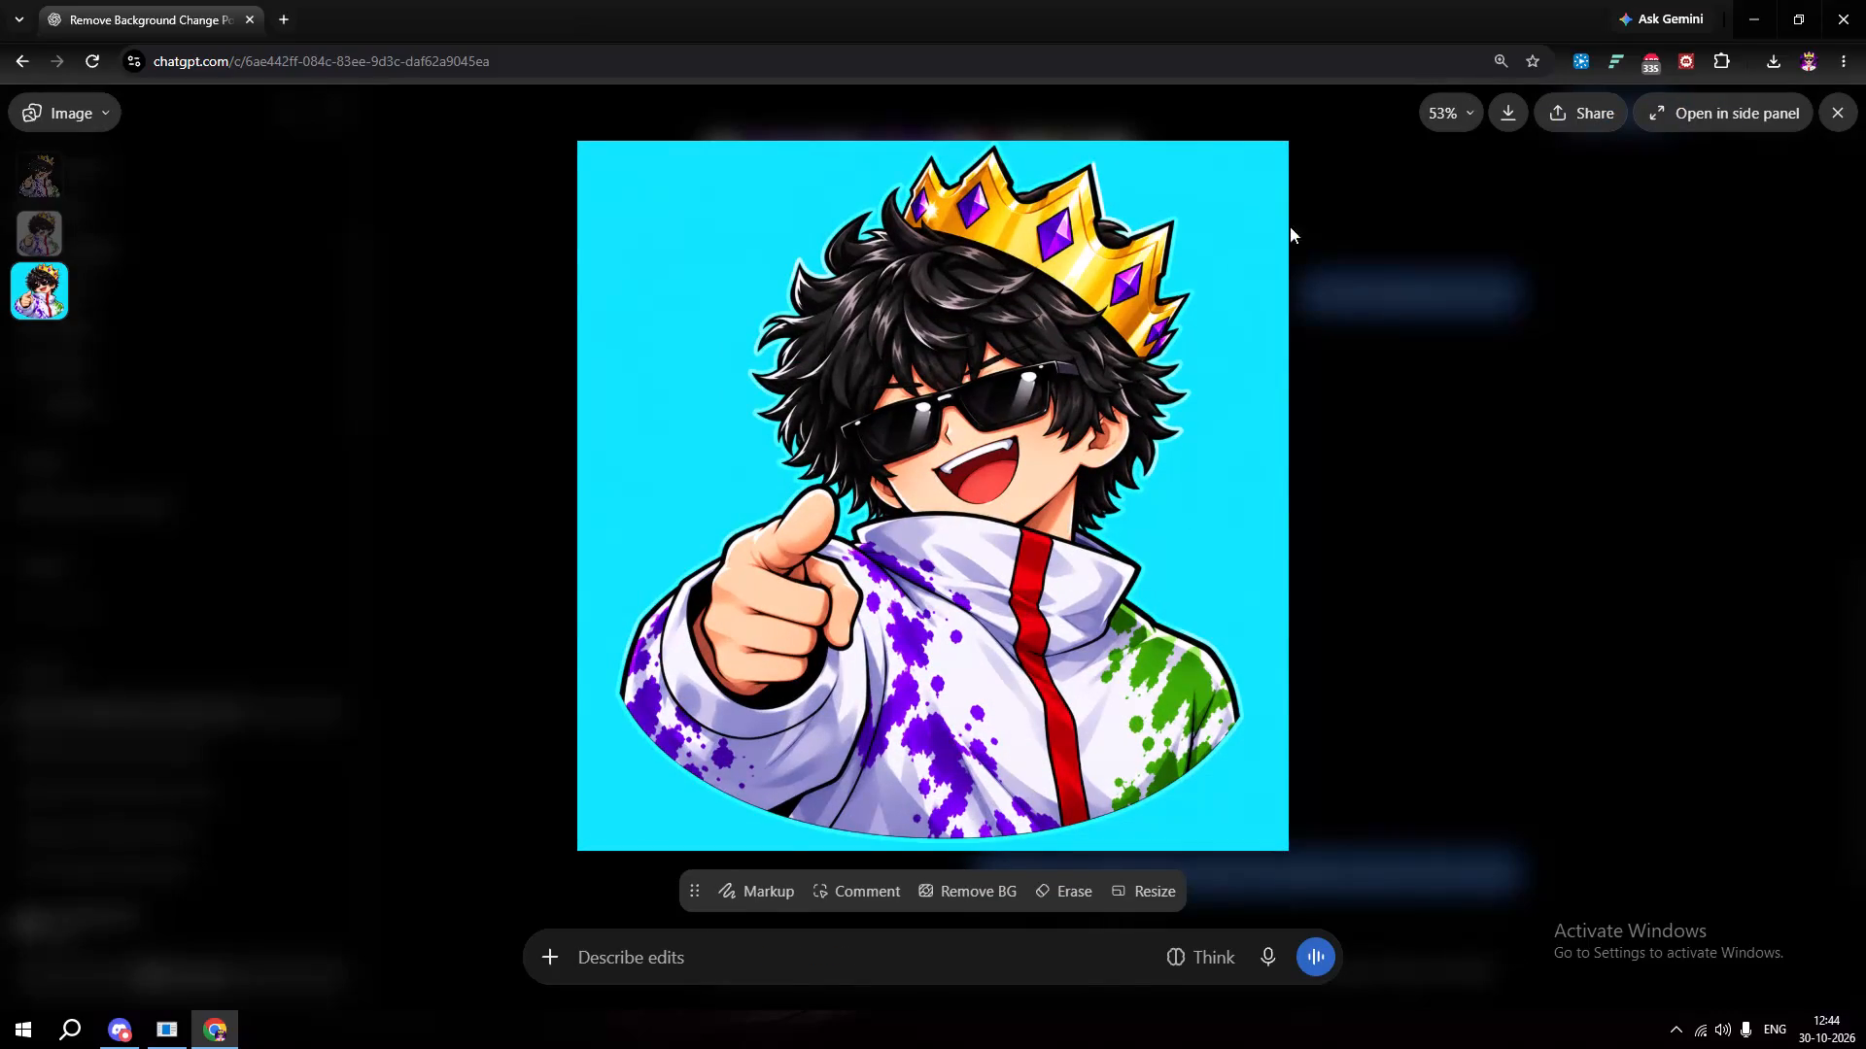
{"action": "left_click", "coordinate": [1498, 114]}
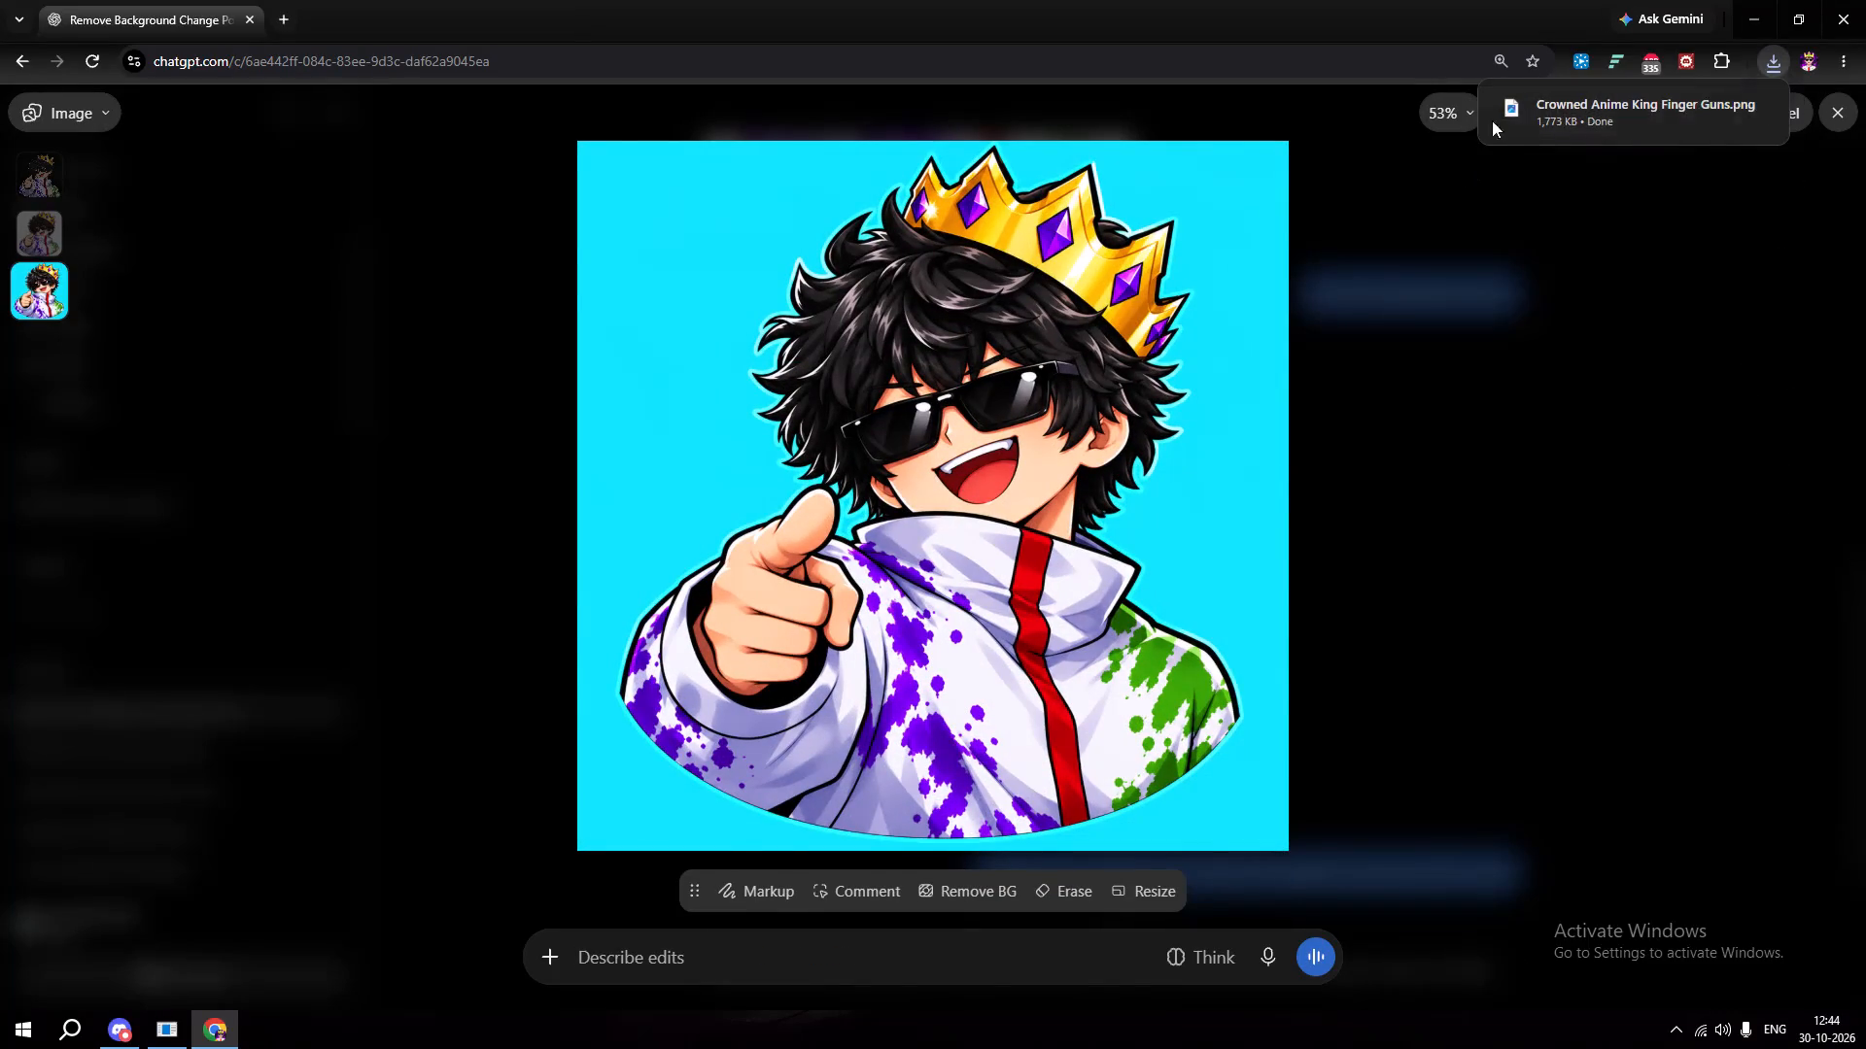
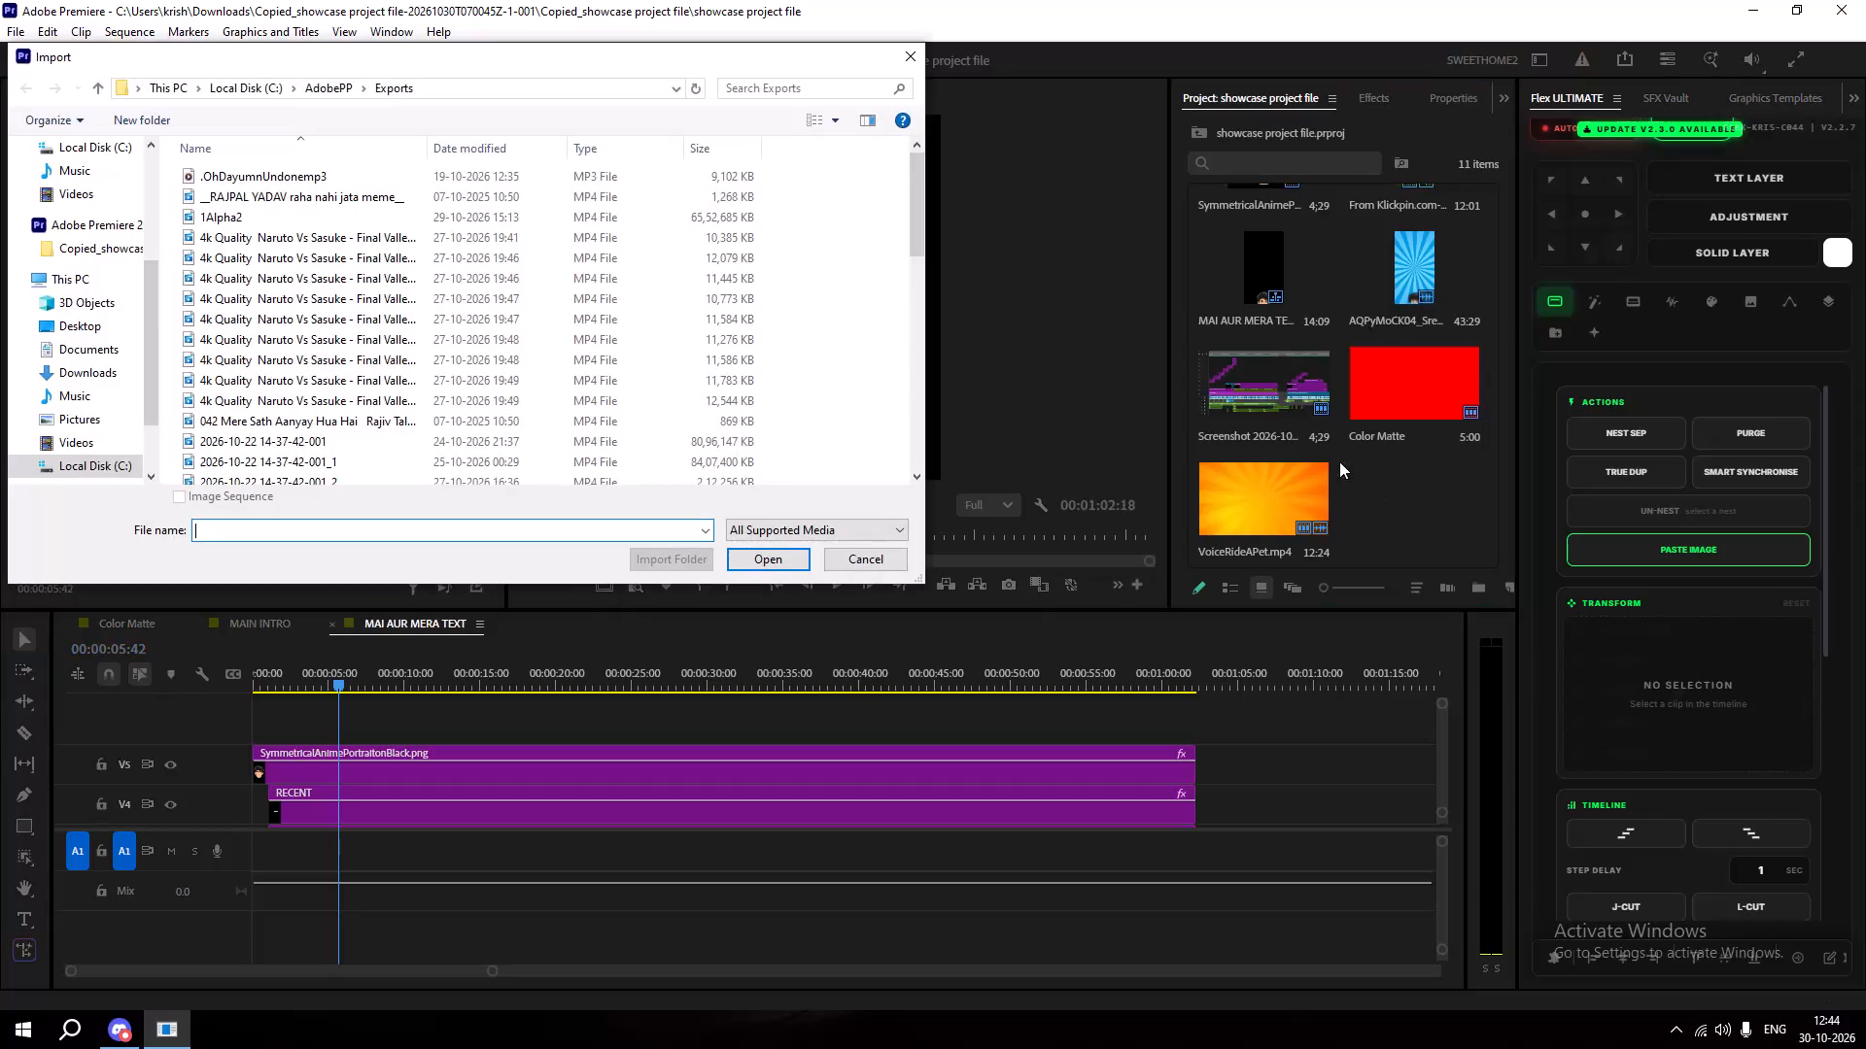
Import the "Crowned Anime King Finger Guns" PNG from the Downloads folder into the project.
{"action": "scroll", "coordinate": [259, 416], "scroll_direction": "down", "scroll_amount": 4}
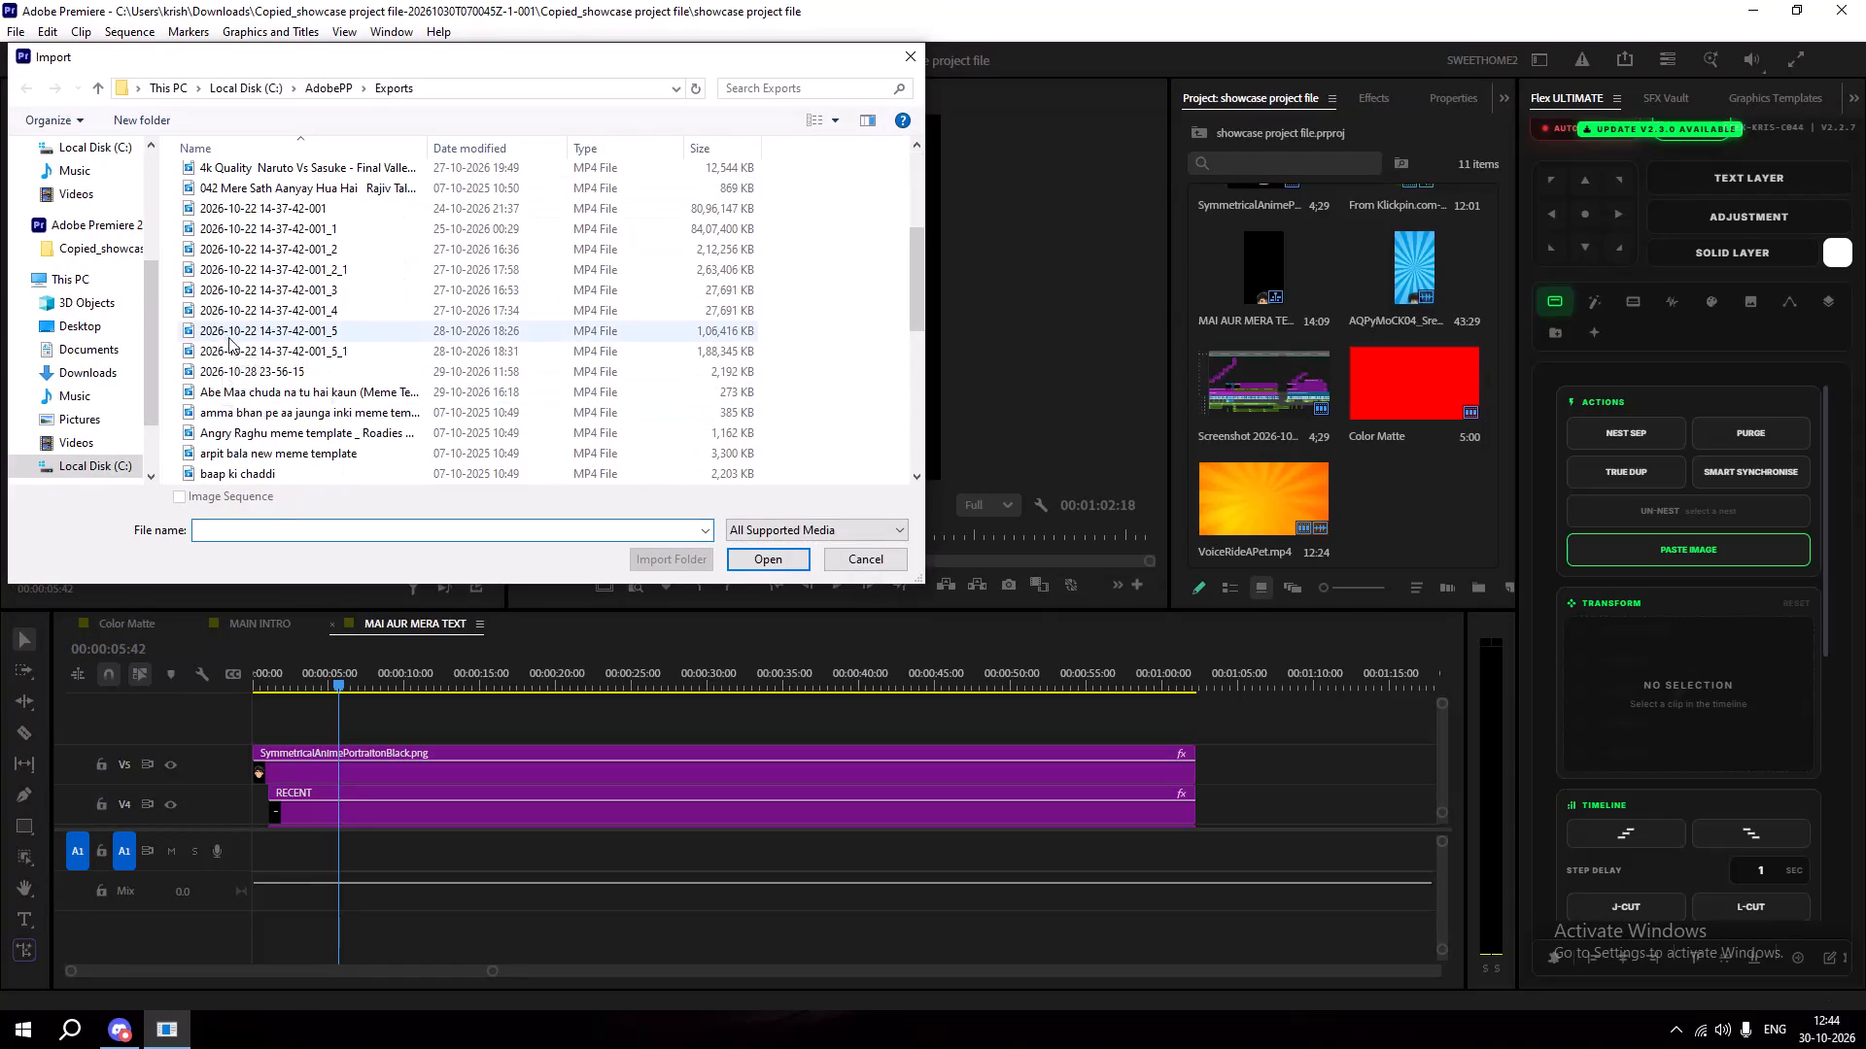
{"action": "scroll", "coordinate": [72, 231], "scroll_direction": "up", "scroll_amount": 9}
{"action": "left_click", "coordinate": [75, 202]}
{"action": "double_click", "coordinate": [326, 197]}
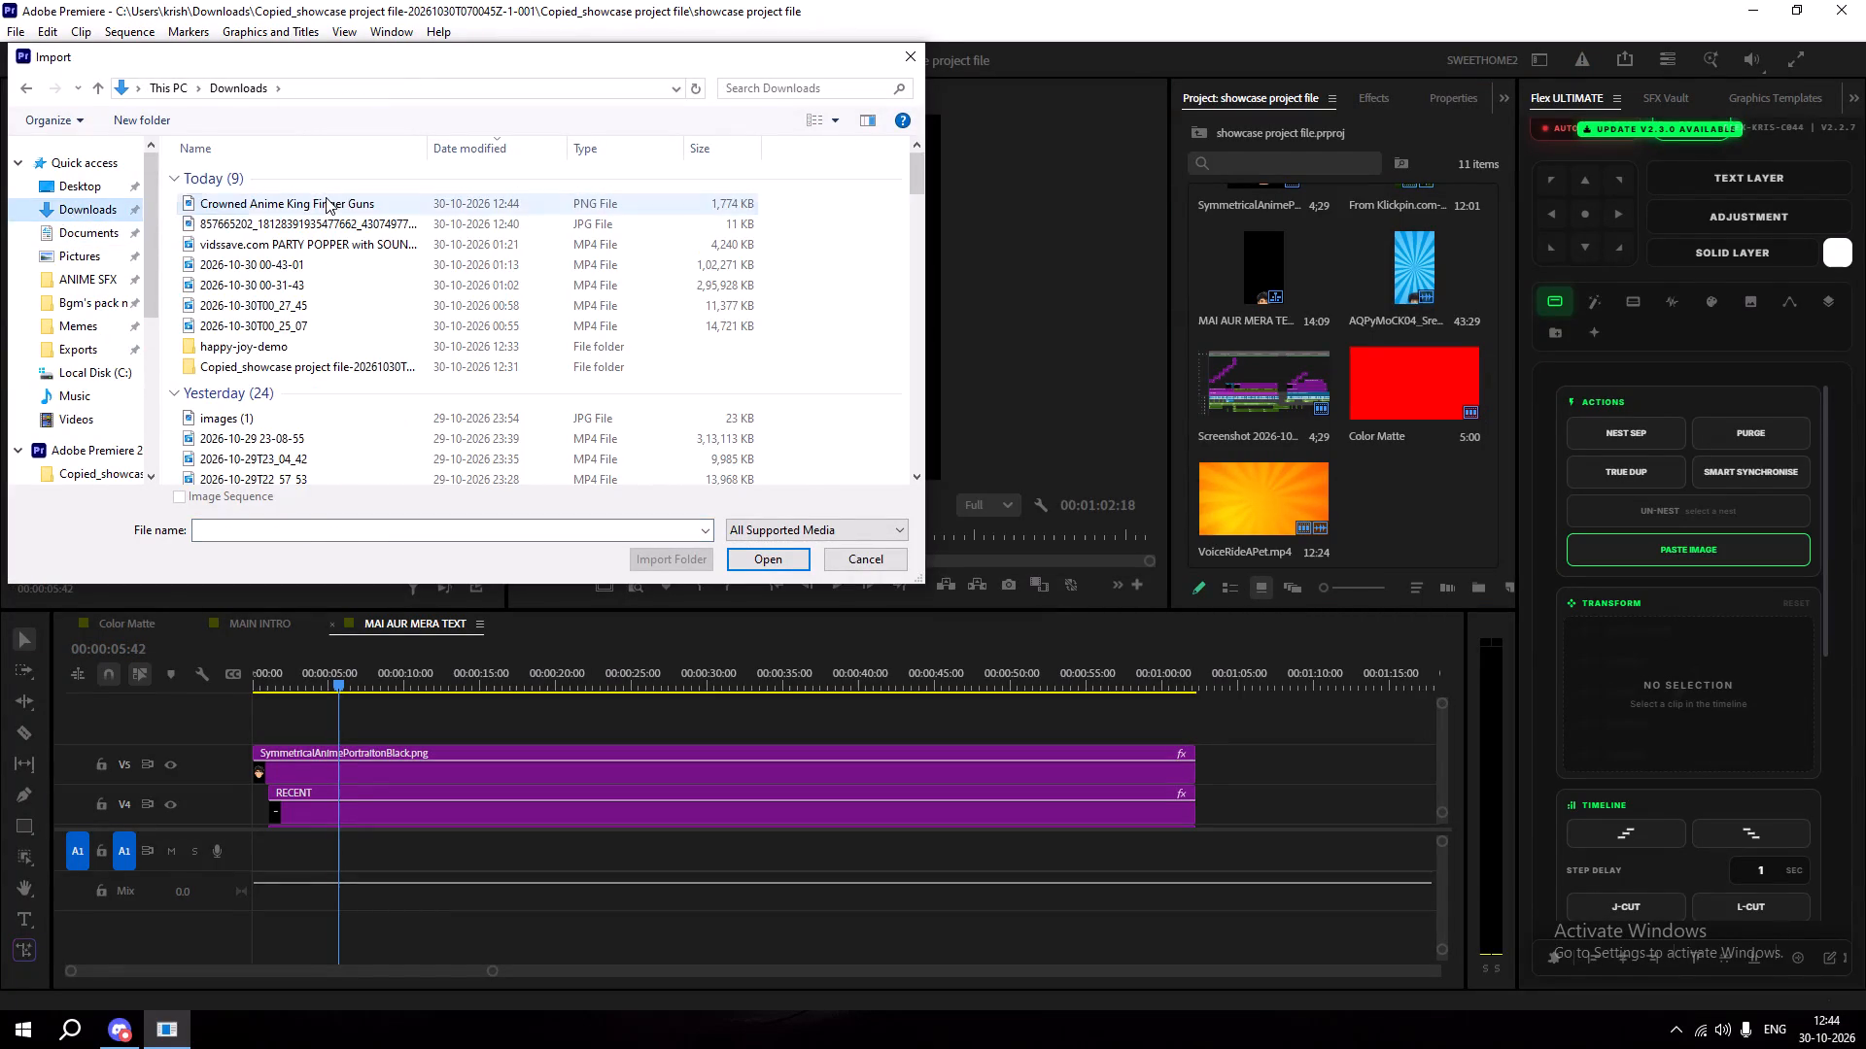
Search the effects for "ultr" and locate the Ultra Key video effect.
{"action": "left_click", "coordinate": [1299, 161]}
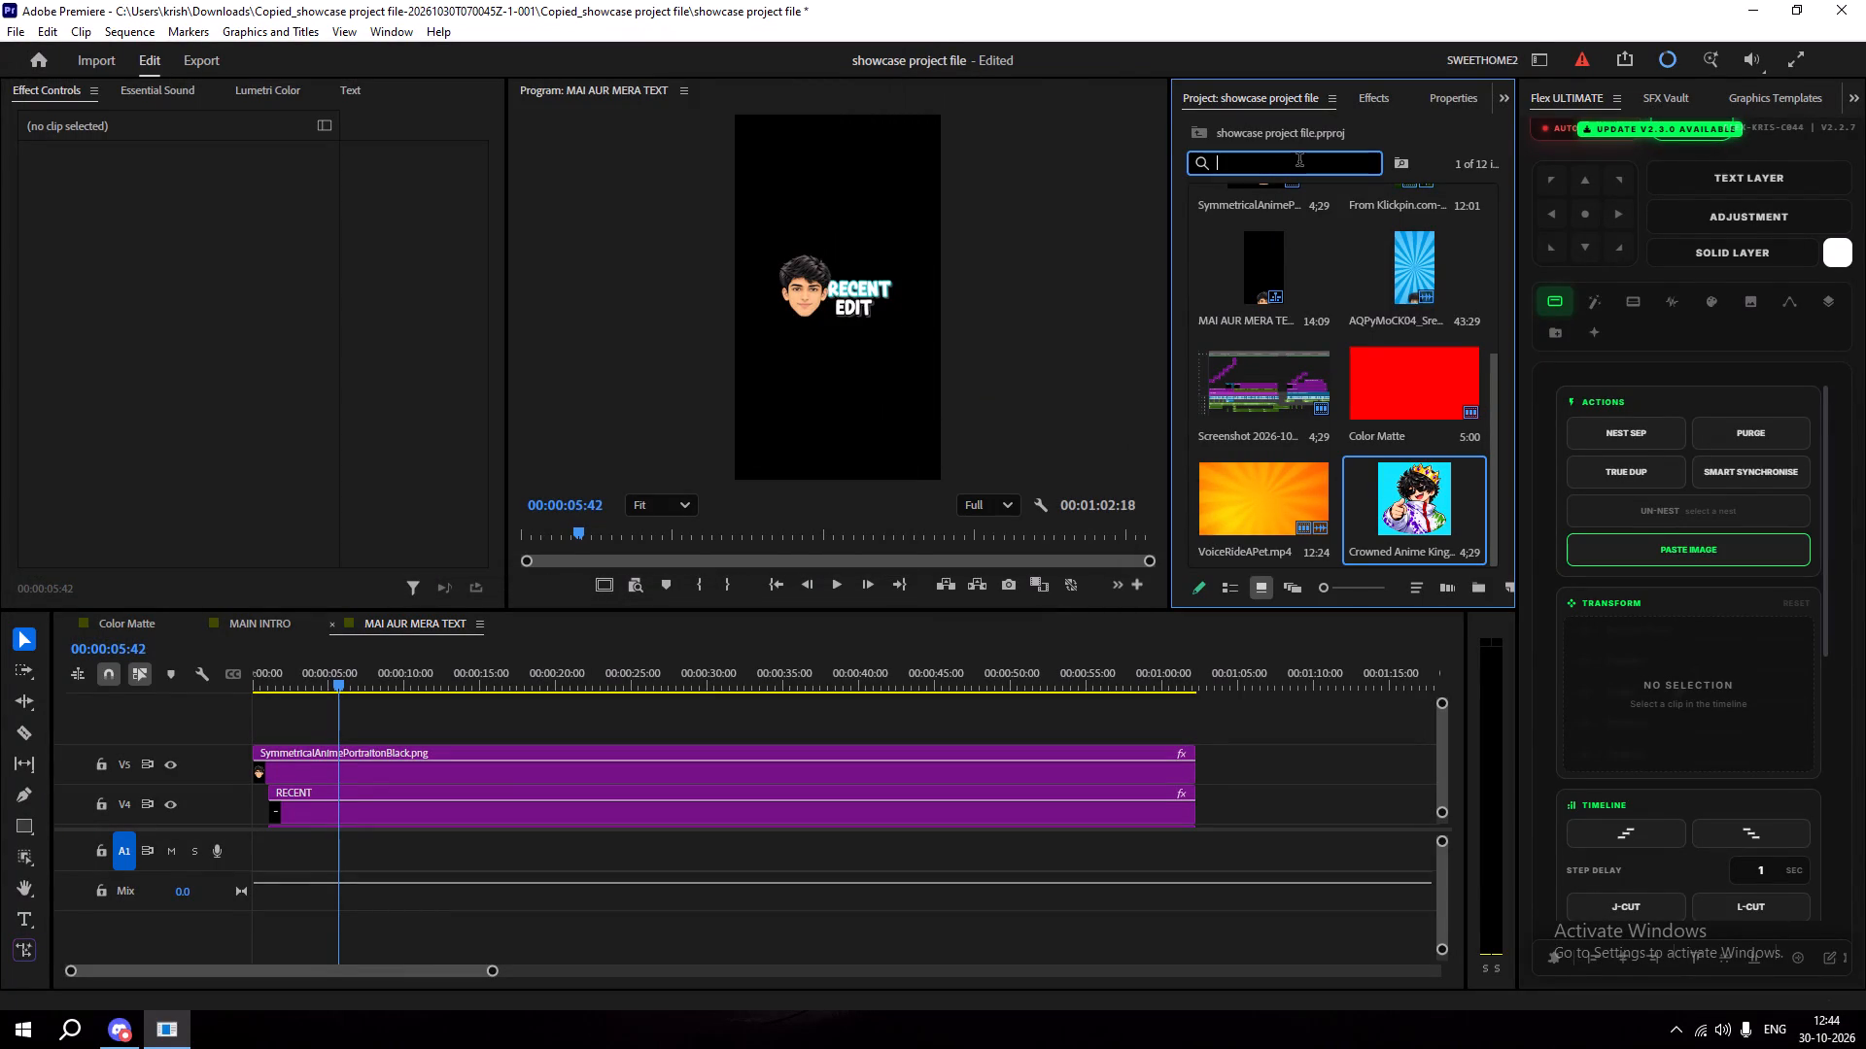
{"action": "left_click", "coordinate": [1351, 118]}
{"action": "left_click", "coordinate": [1360, 96]}
{"action": "left_click", "coordinate": [1366, 130]}
{"action": "left_click", "coordinate": [1329, 128]}
{"action": "left_click", "coordinate": [1286, 138]}
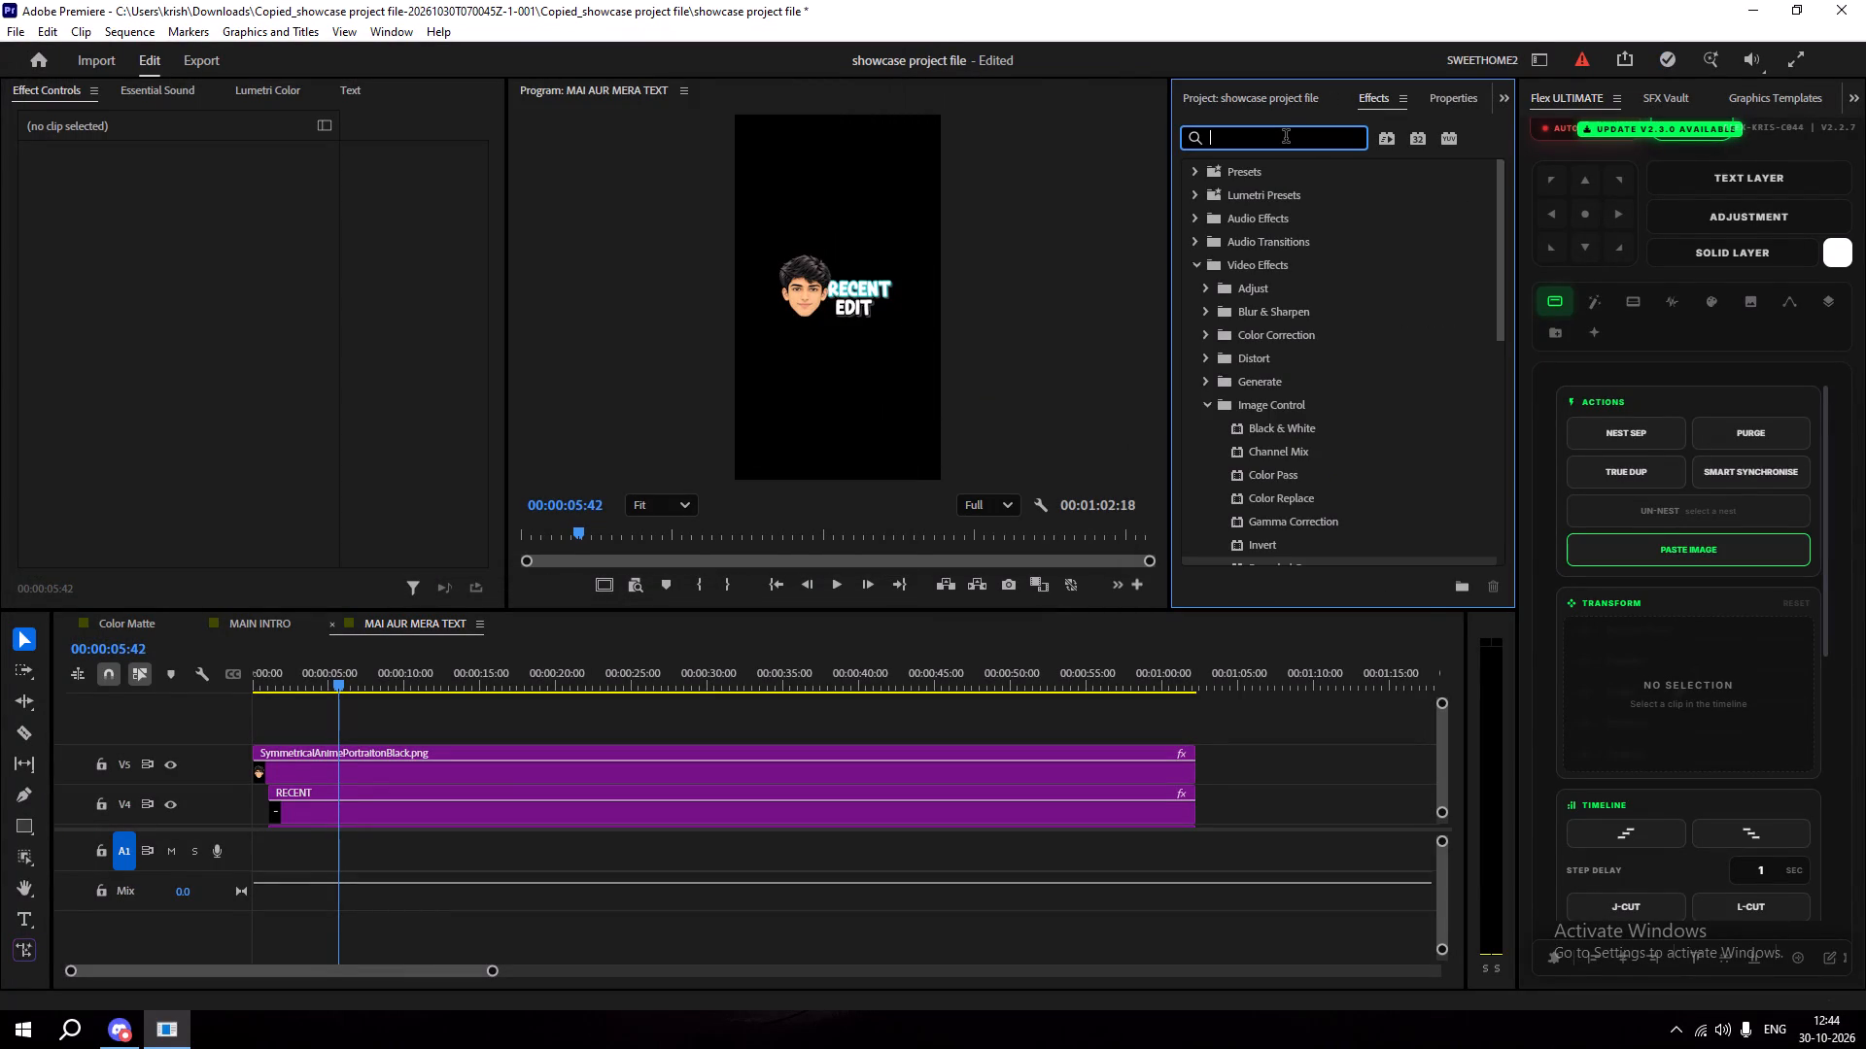
{"action": "type", "text": "ultr"}
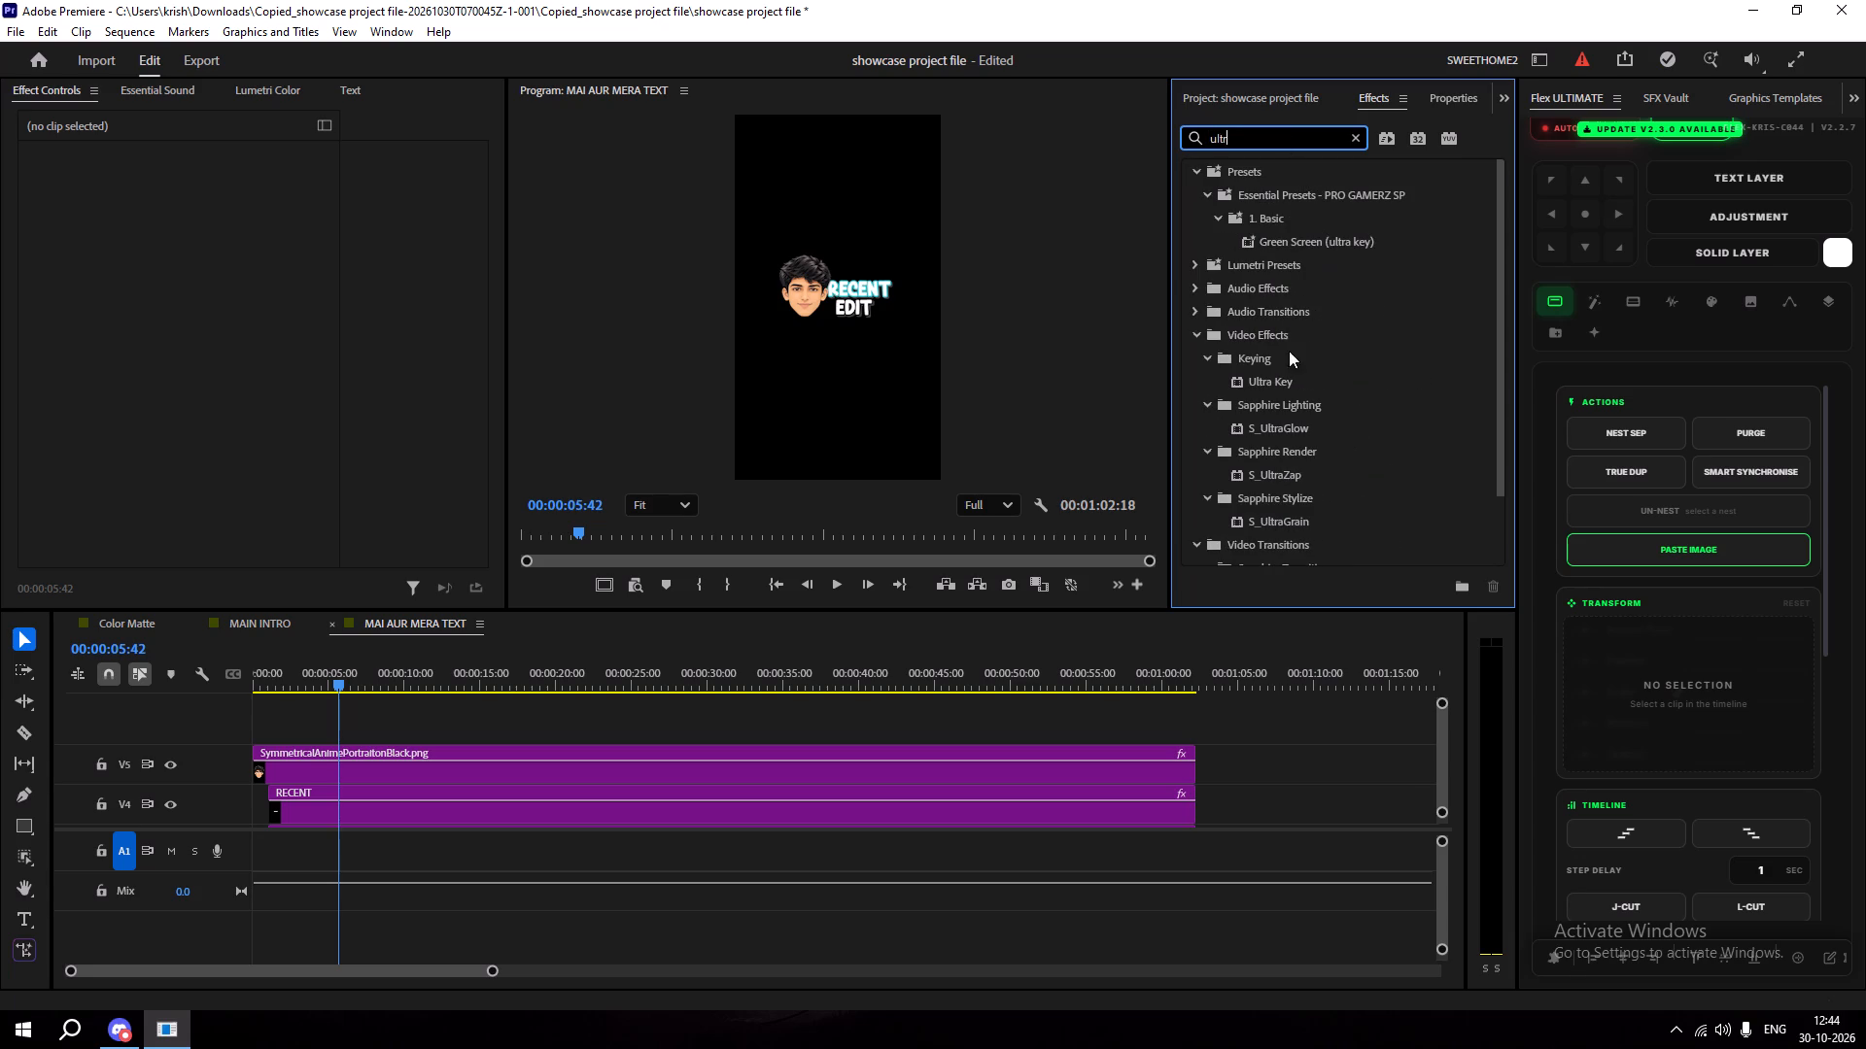
{"action": "scroll", "coordinate": [1372, 367], "scroll_direction": "down", "scroll_amount": 2}
{"action": "left_click", "coordinate": [1261, 338]}
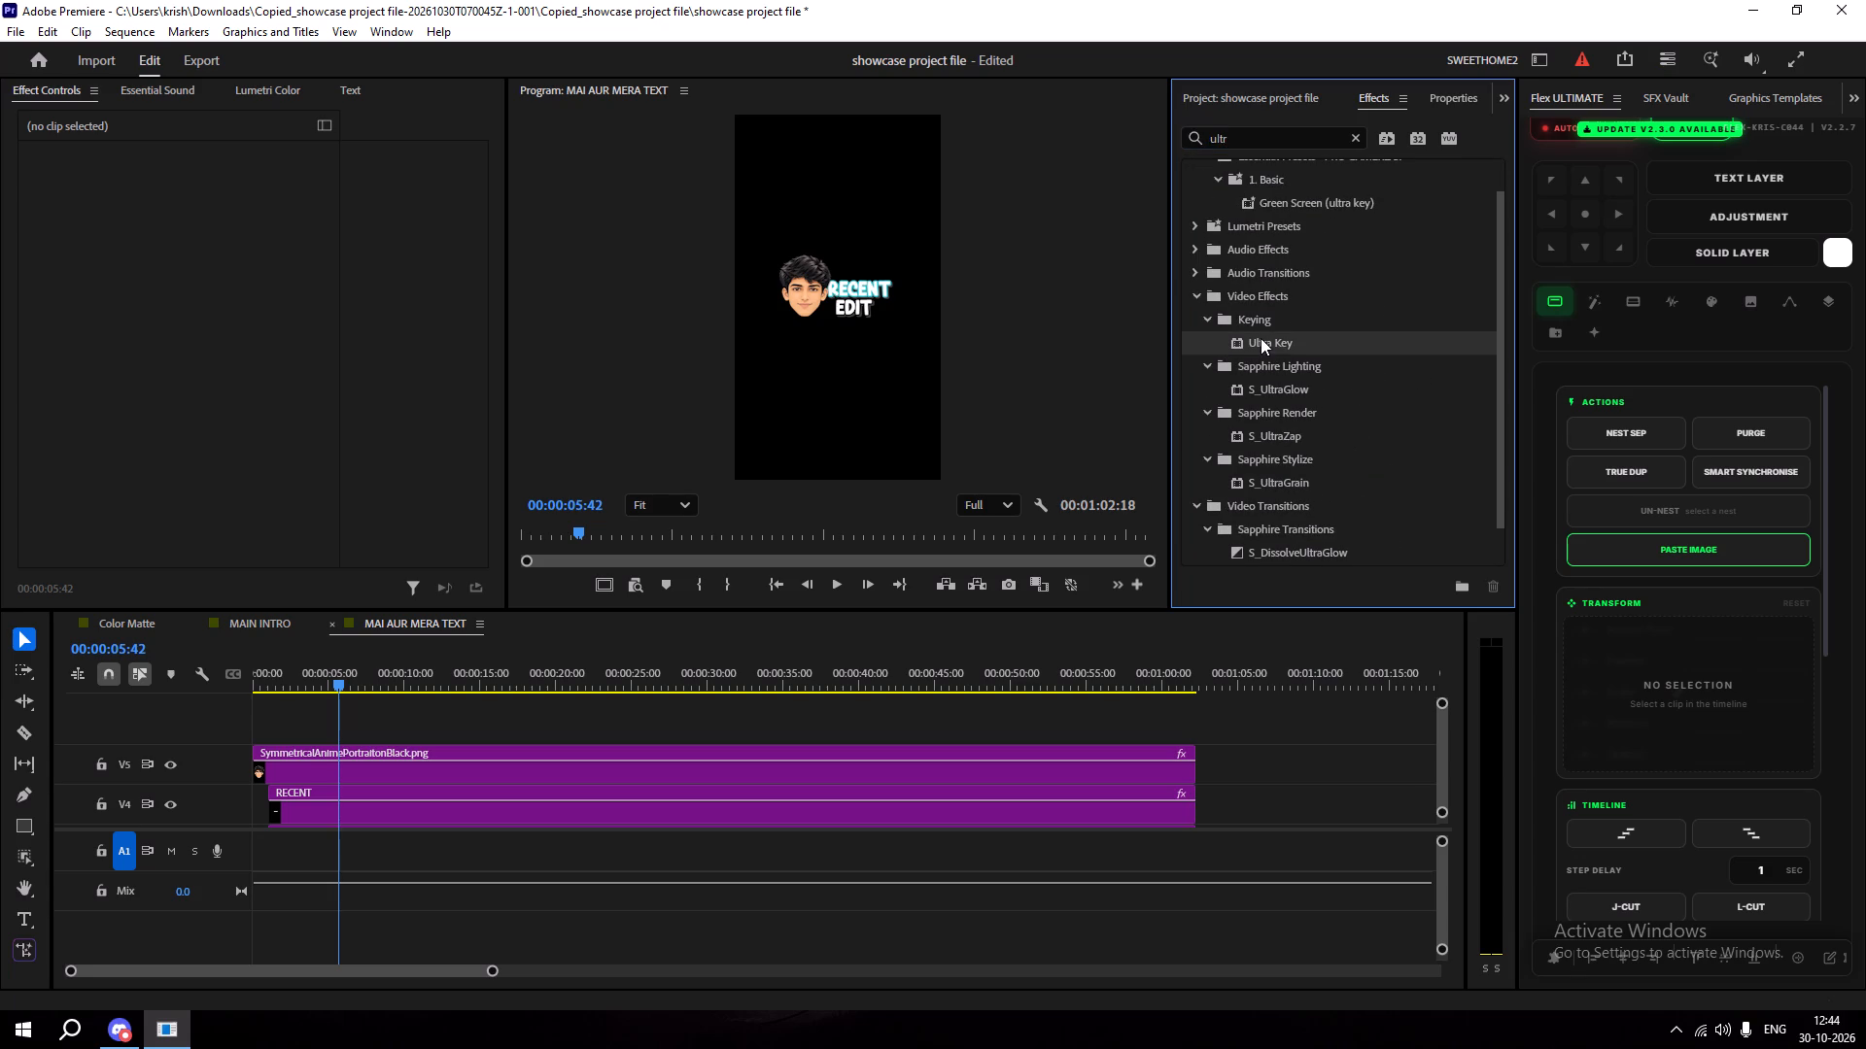
Replace the SymmetricalAnimePortraitonBlack.png clip on track V5 with the imported Crowned Anime King Finger Guns image from the bin.
{"action": "left_click", "coordinate": [1237, 97]}
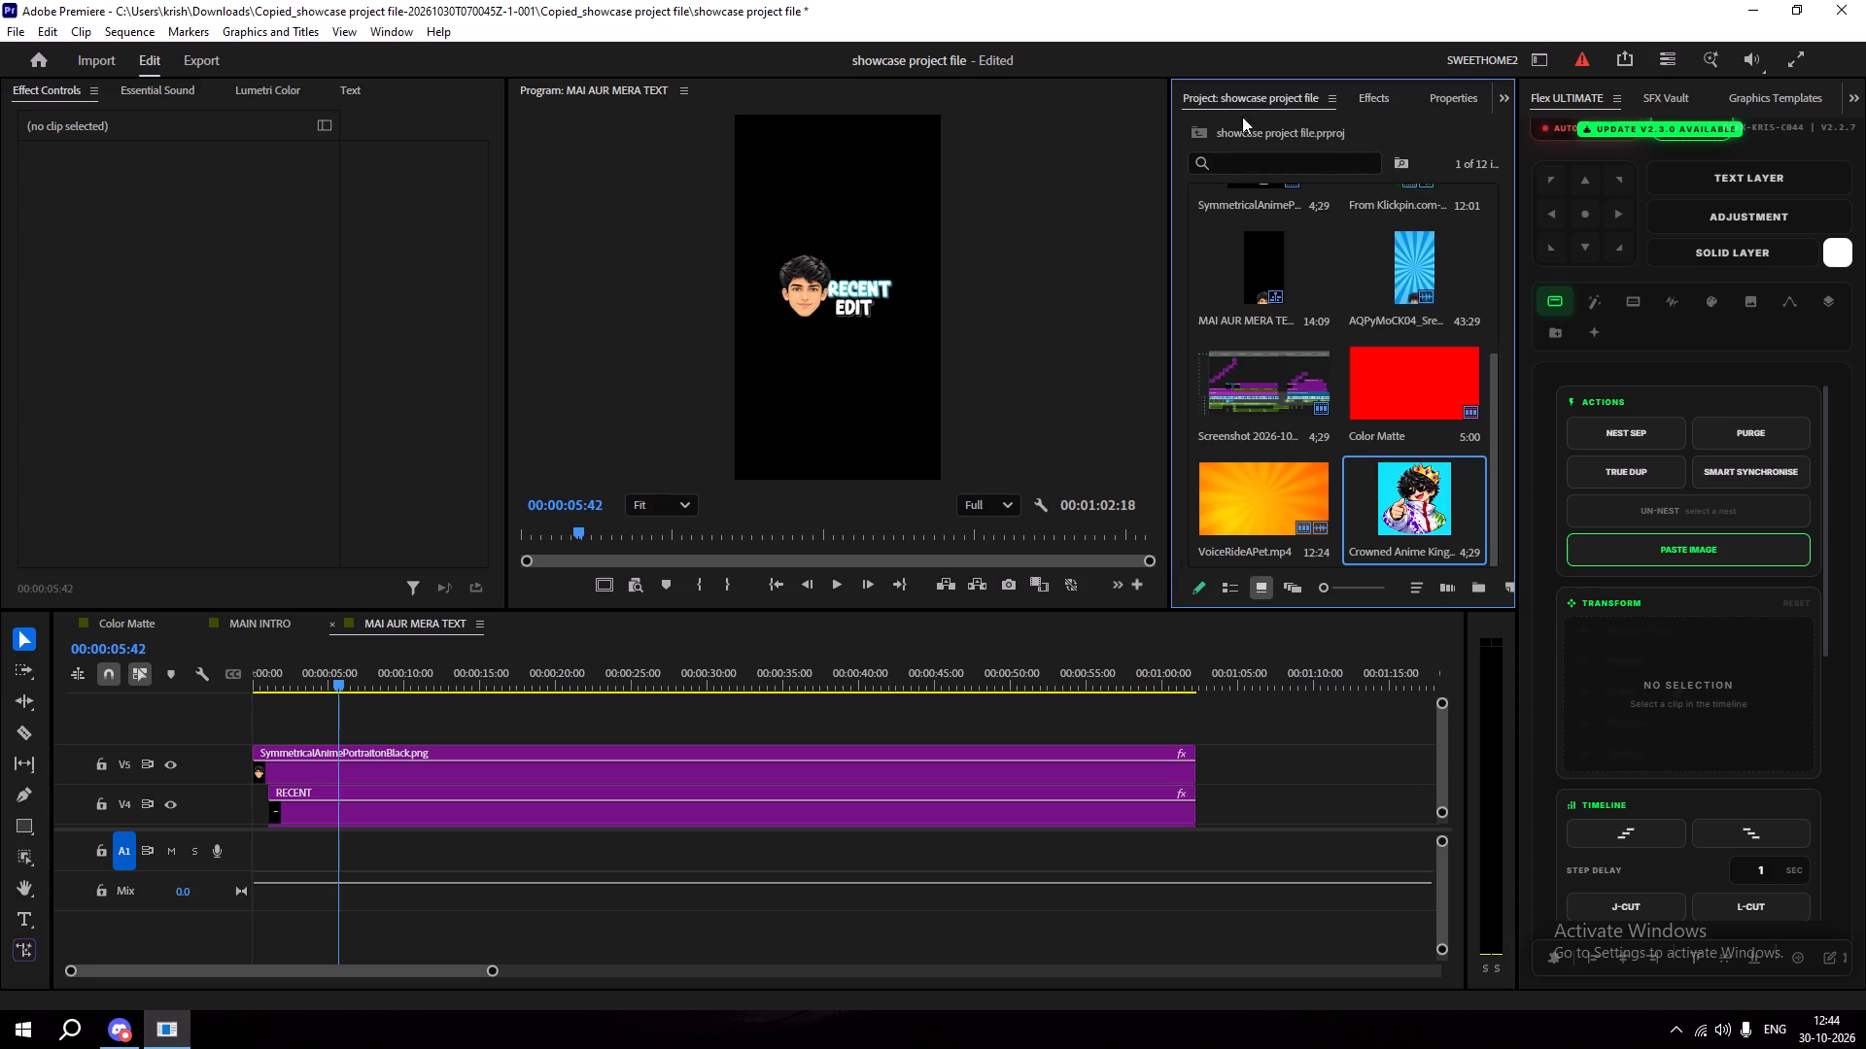
{"action": "left_click", "coordinate": [521, 773]}
{"action": "right_click", "coordinate": [521, 773]}
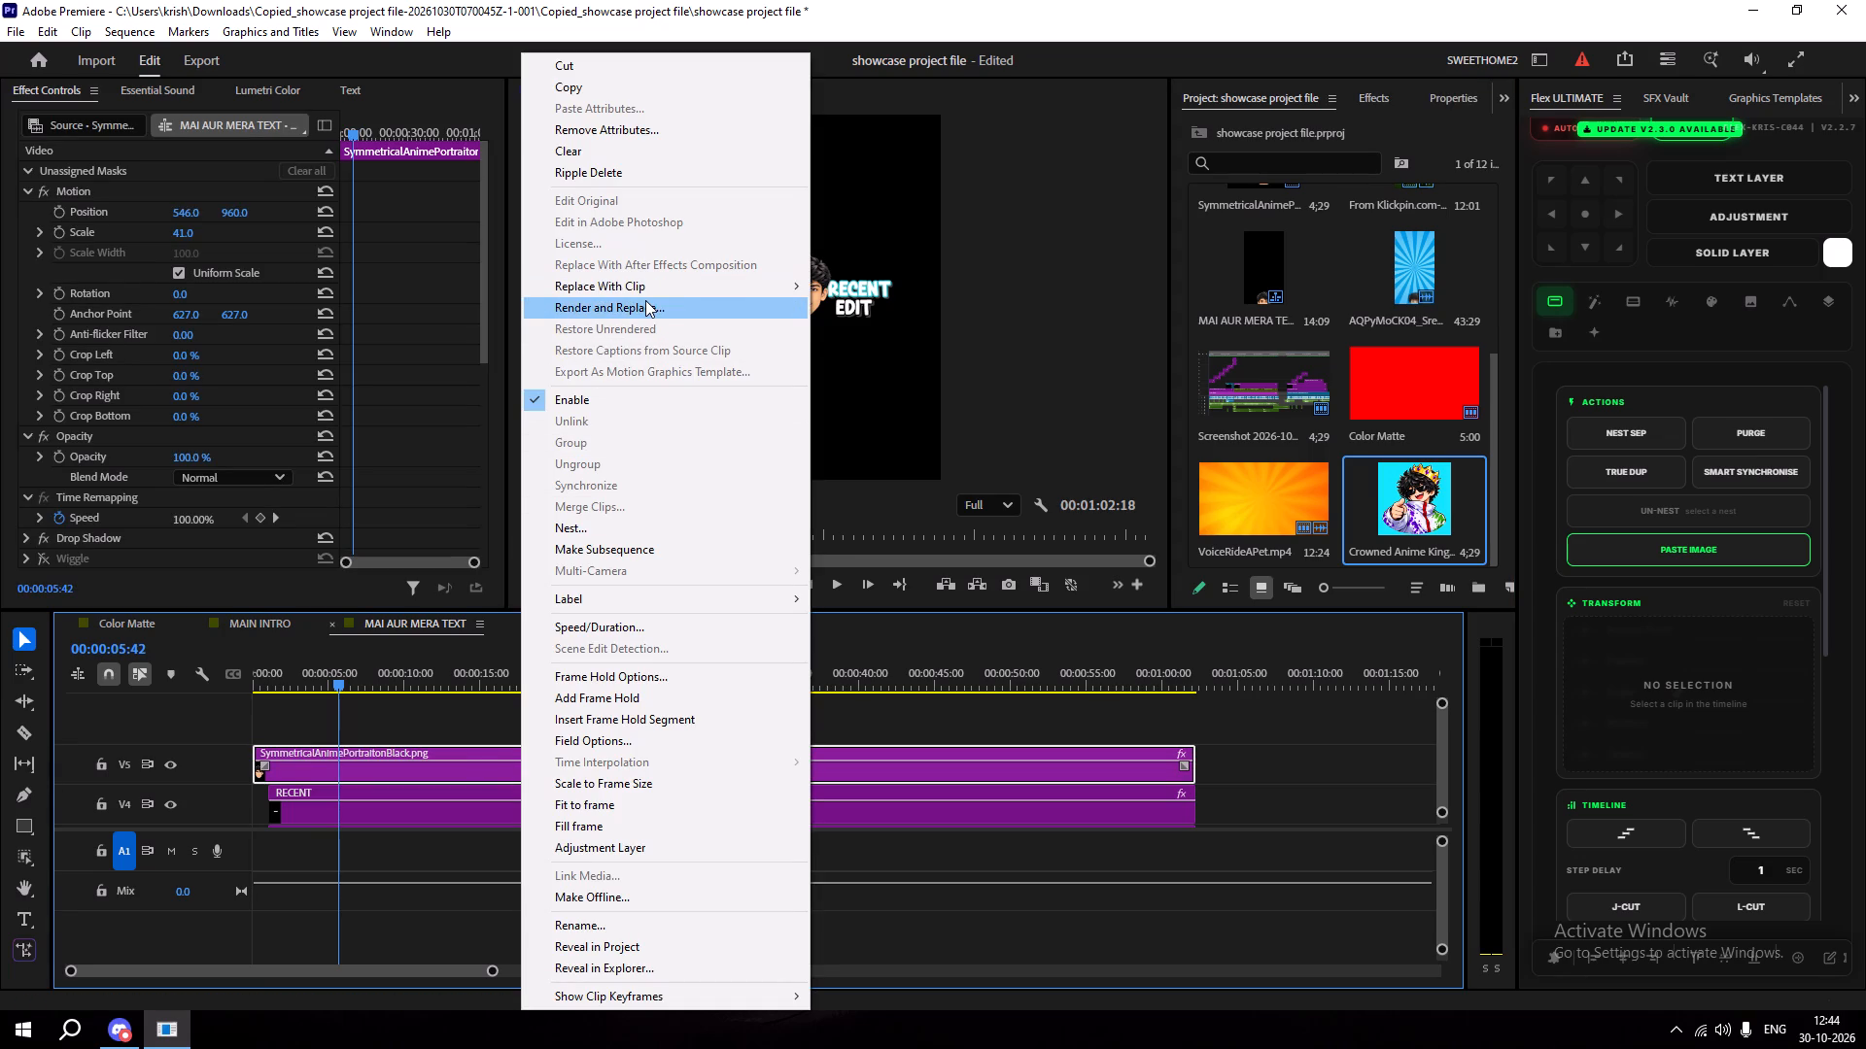
{"action": "left_click", "coordinate": [651, 291]}
{"action": "left_click", "coordinate": [879, 319]}
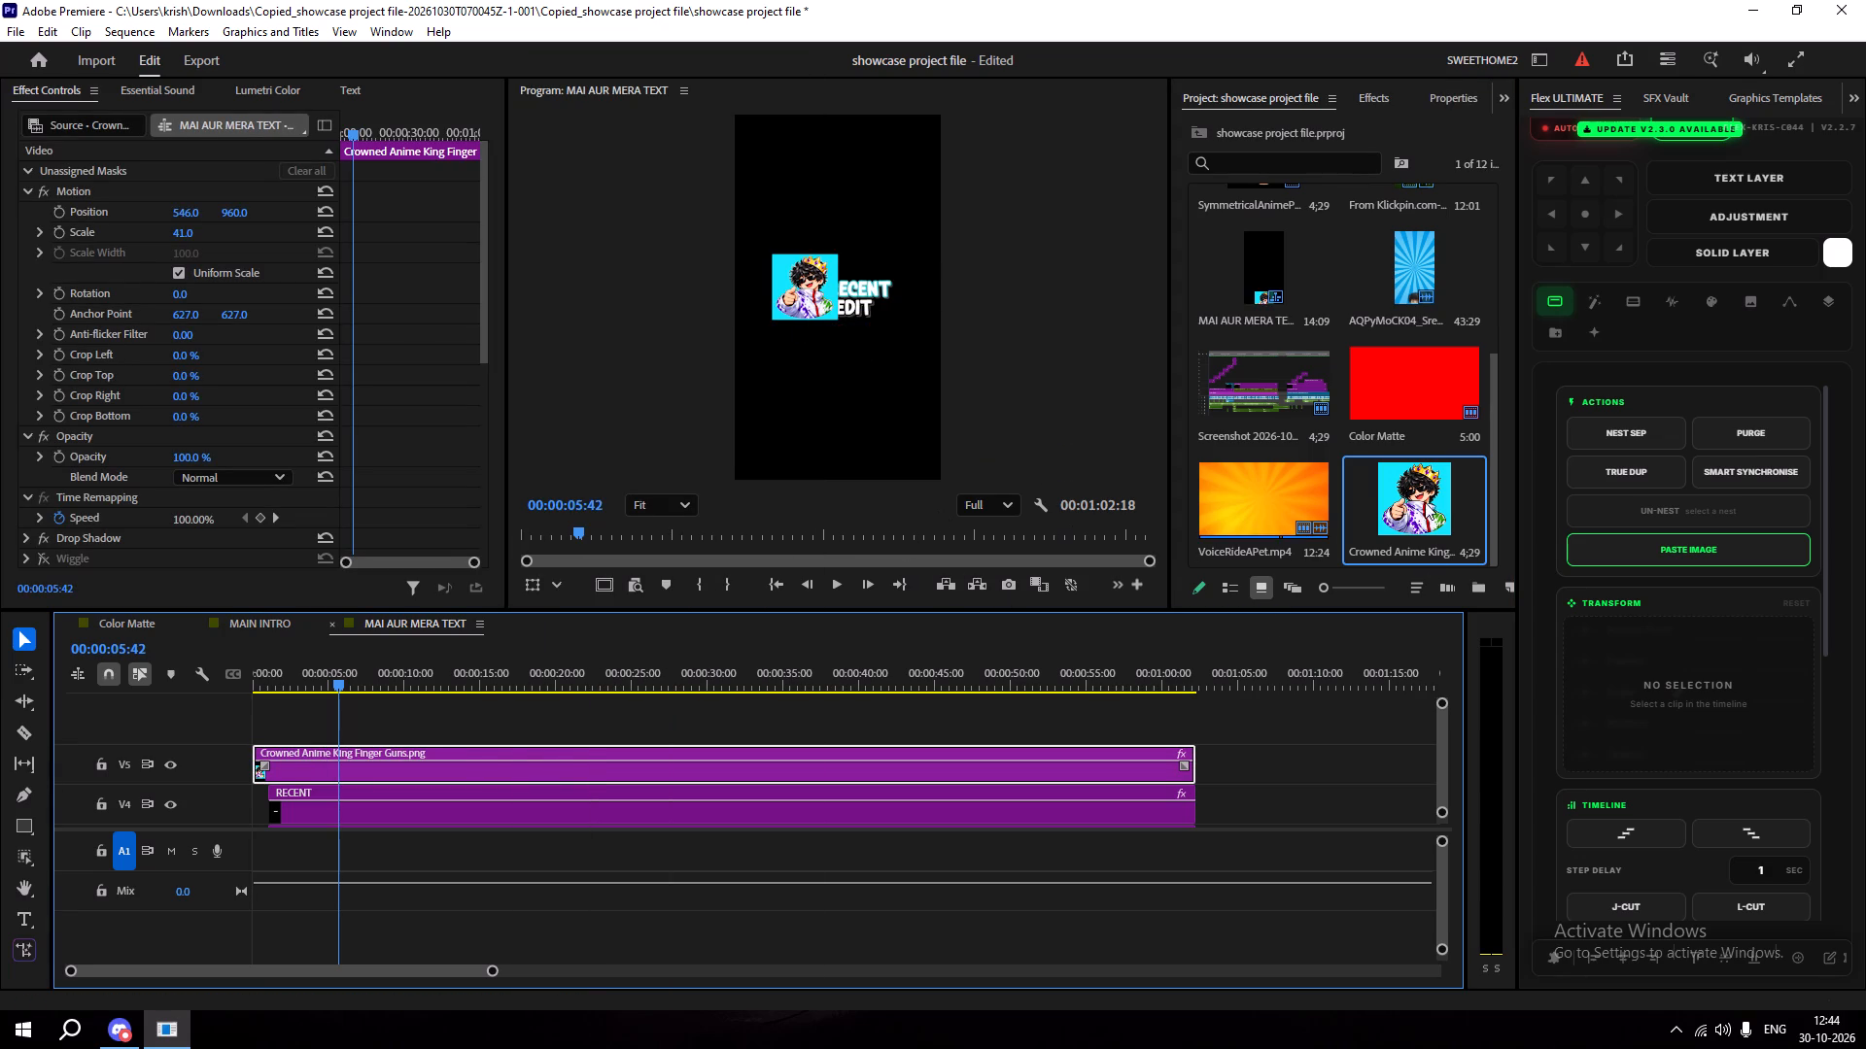
Apply the Ultra Key effect to the Crowned Anime King clip on track V5.
{"action": "left_click", "coordinate": [1350, 112]}
{"action": "left_click_drag", "start_coordinate": [1297, 339], "coordinate": [582, 759]}
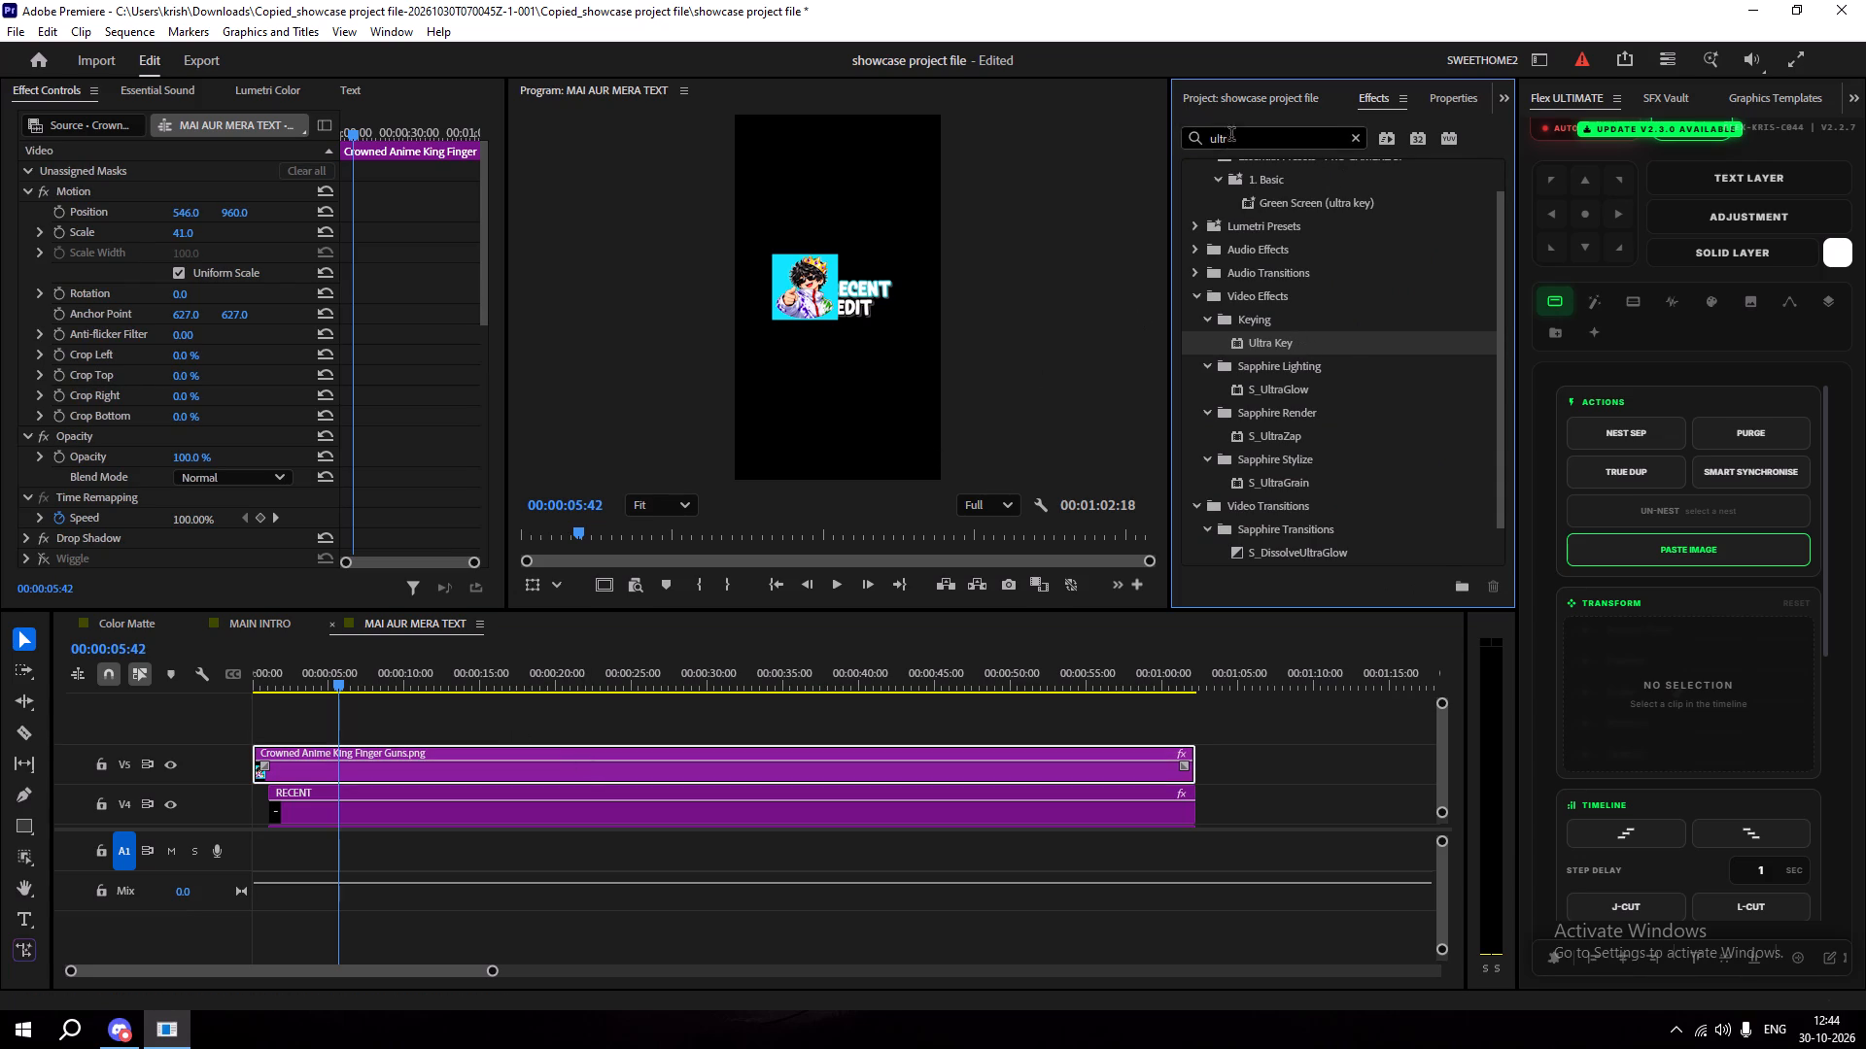
{"action": "left_click", "coordinate": [1252, 114]}
Set the Ultra Key colour by sampling the cyan background of the crowned character image.
{"action": "scroll", "coordinate": [166, 440], "scroll_direction": "down", "scroll_amount": 20}
{"action": "scroll", "coordinate": [166, 440], "scroll_direction": "down", "scroll_amount": 4}
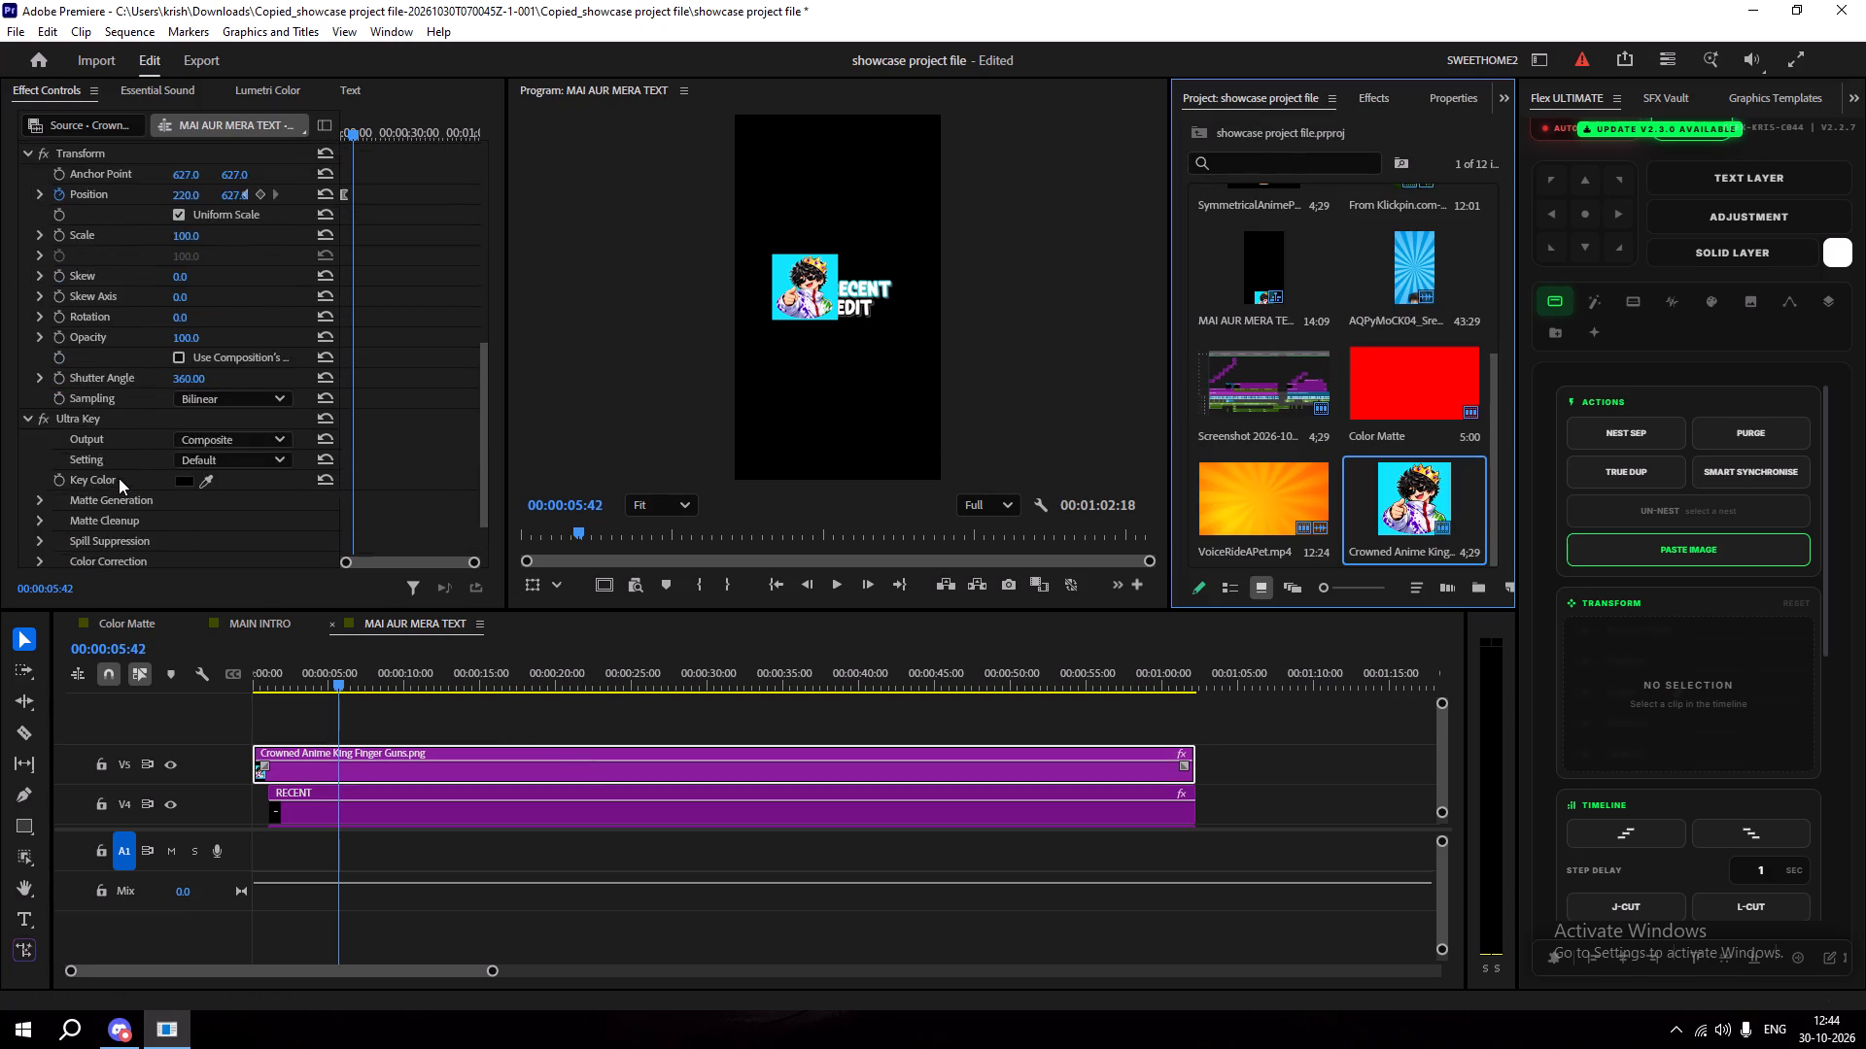
{"action": "scroll", "coordinate": [119, 478], "scroll_direction": "down", "scroll_amount": 5}
{"action": "left_click", "coordinate": [183, 412]}
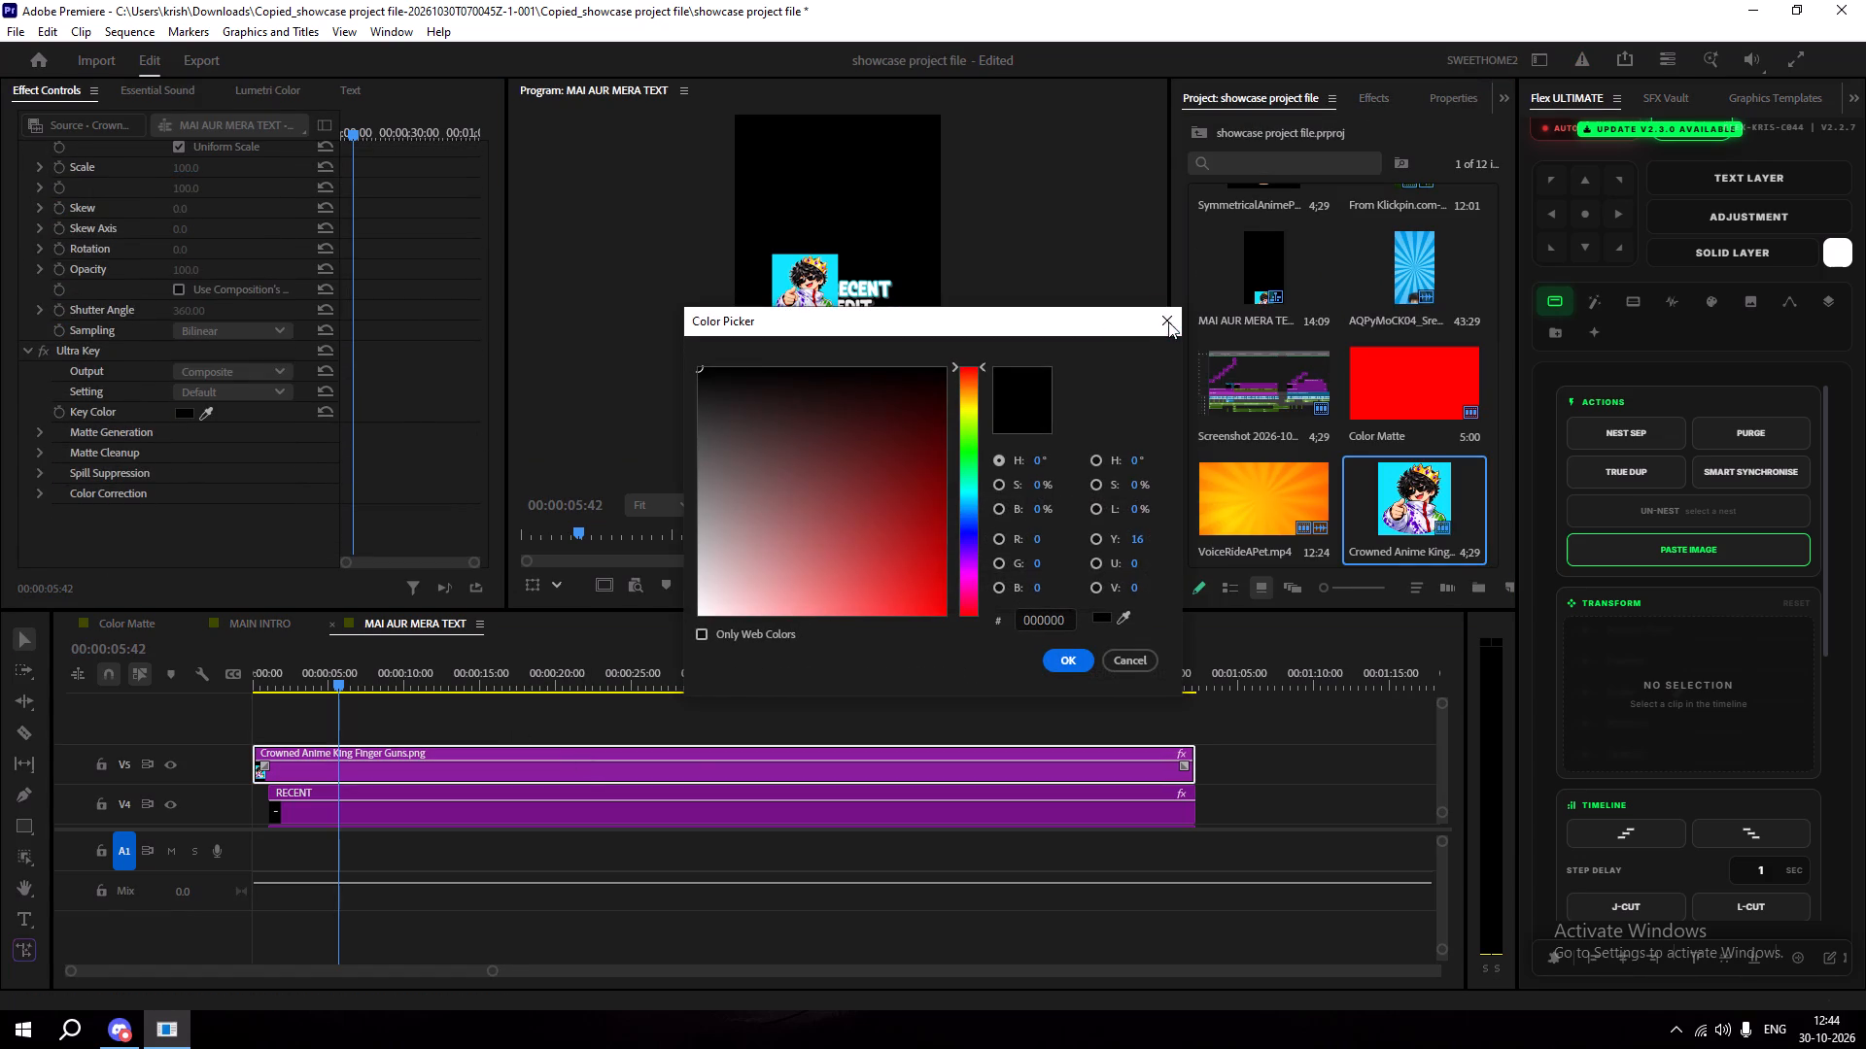
{"action": "left_click", "coordinate": [1168, 321]}
{"action": "left_click", "coordinate": [206, 414]}
{"action": "scroll", "coordinate": [756, 303], "scroll_direction": "up", "scroll_amount": 7}
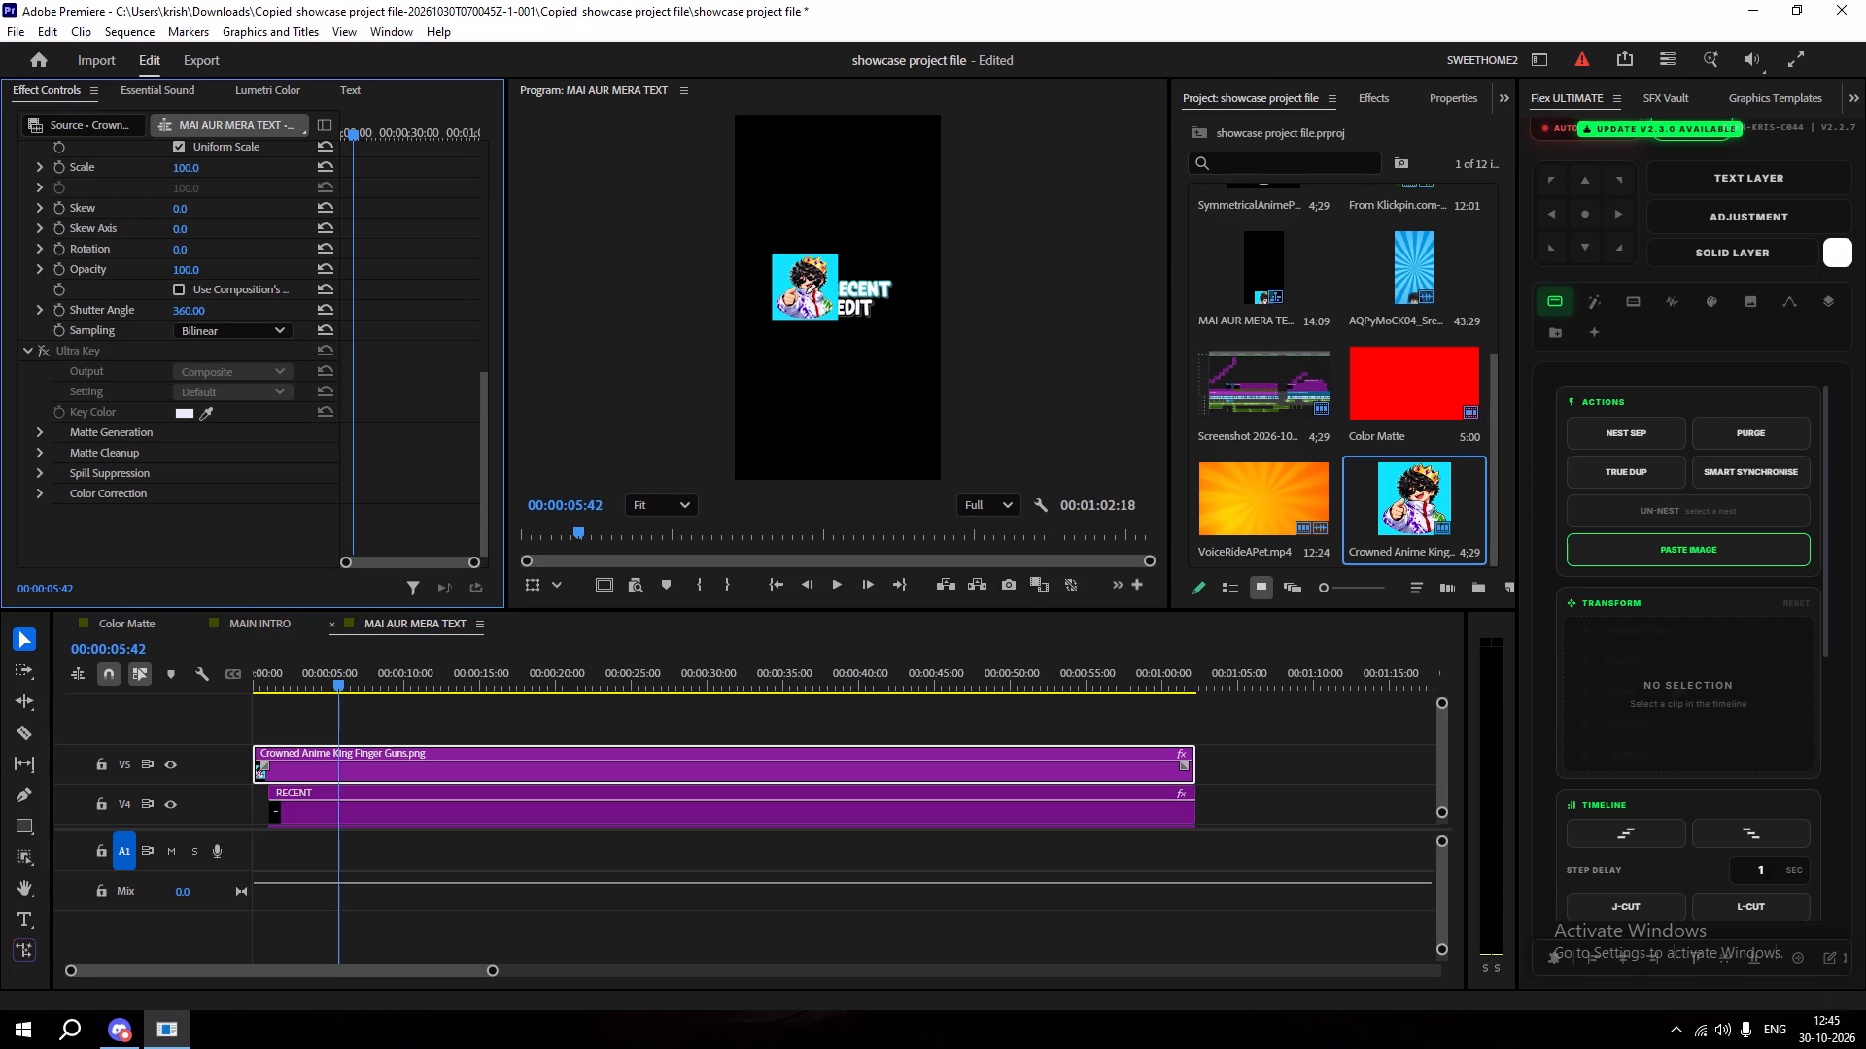
{"action": "left_click", "coordinate": [833, 291]}
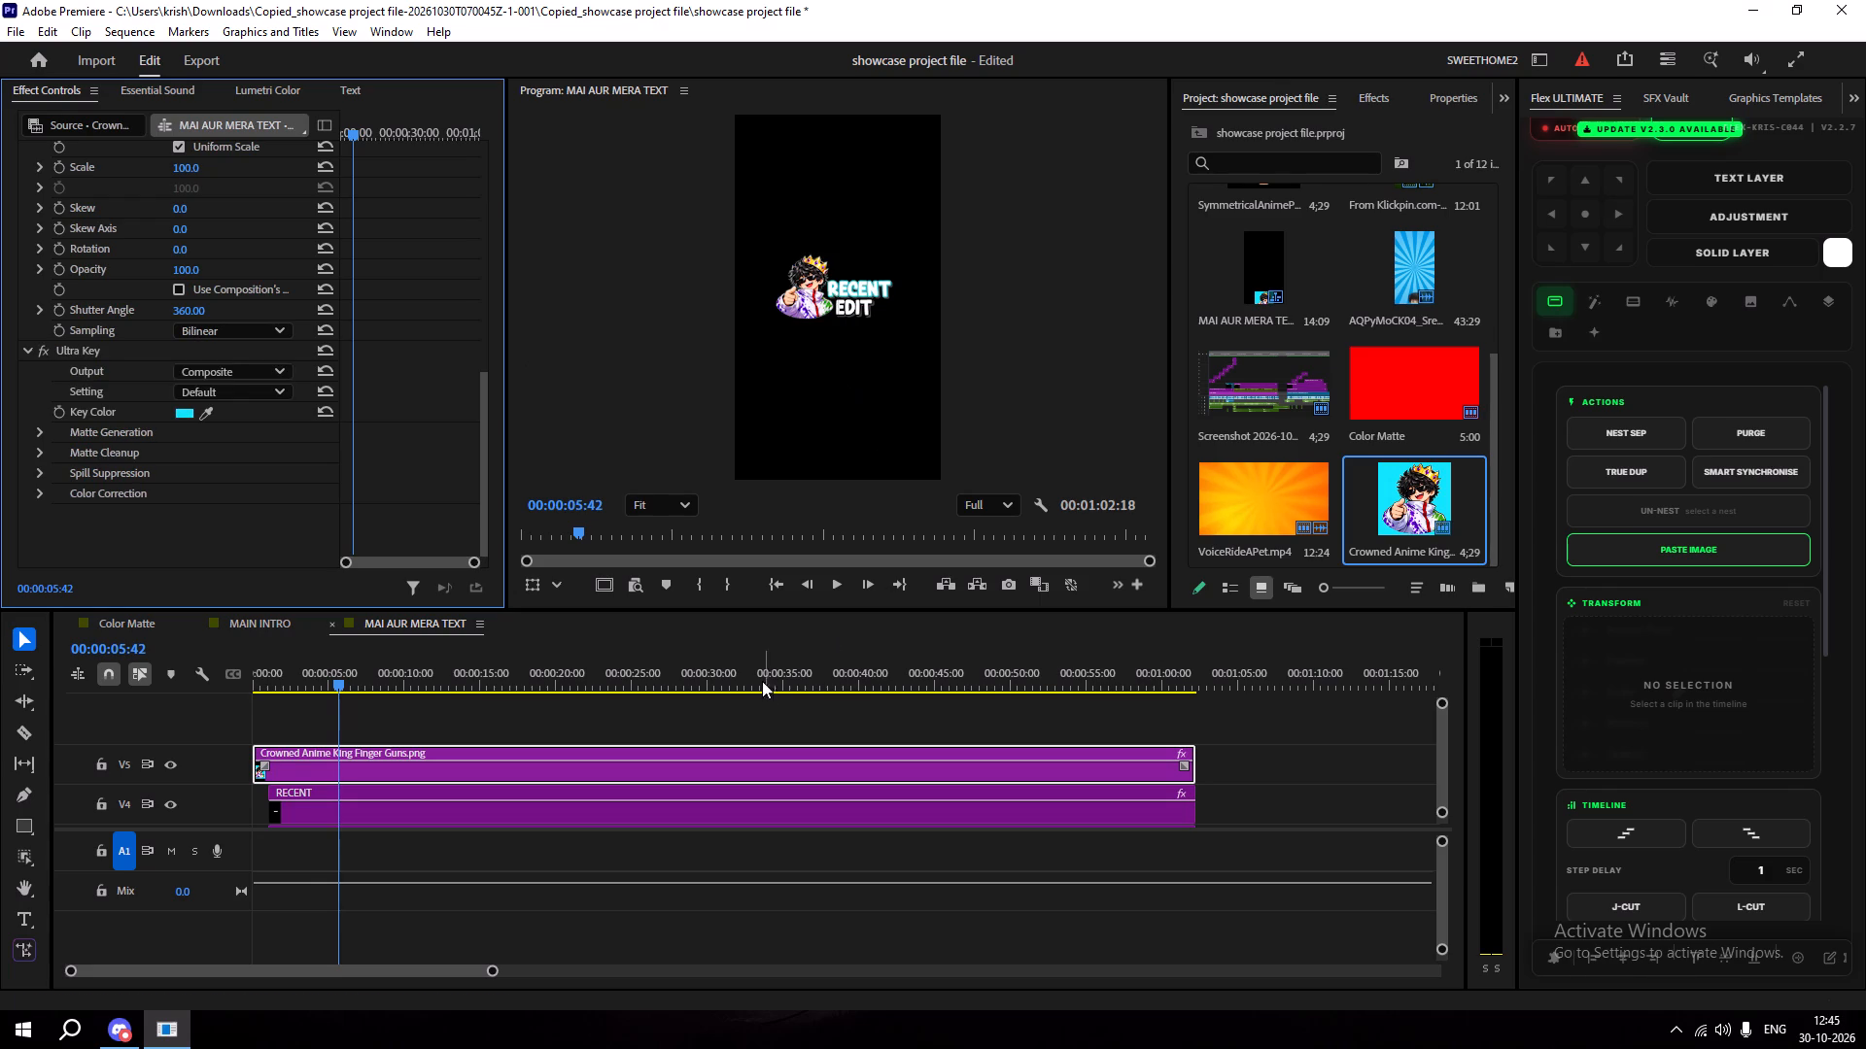
Examine the keyed edges of the crowned character up close in the preview.
{"action": "left_click", "coordinate": [725, 710]}
{"action": "scroll", "coordinate": [823, 287], "scroll_direction": "up", "scroll_amount": 13}
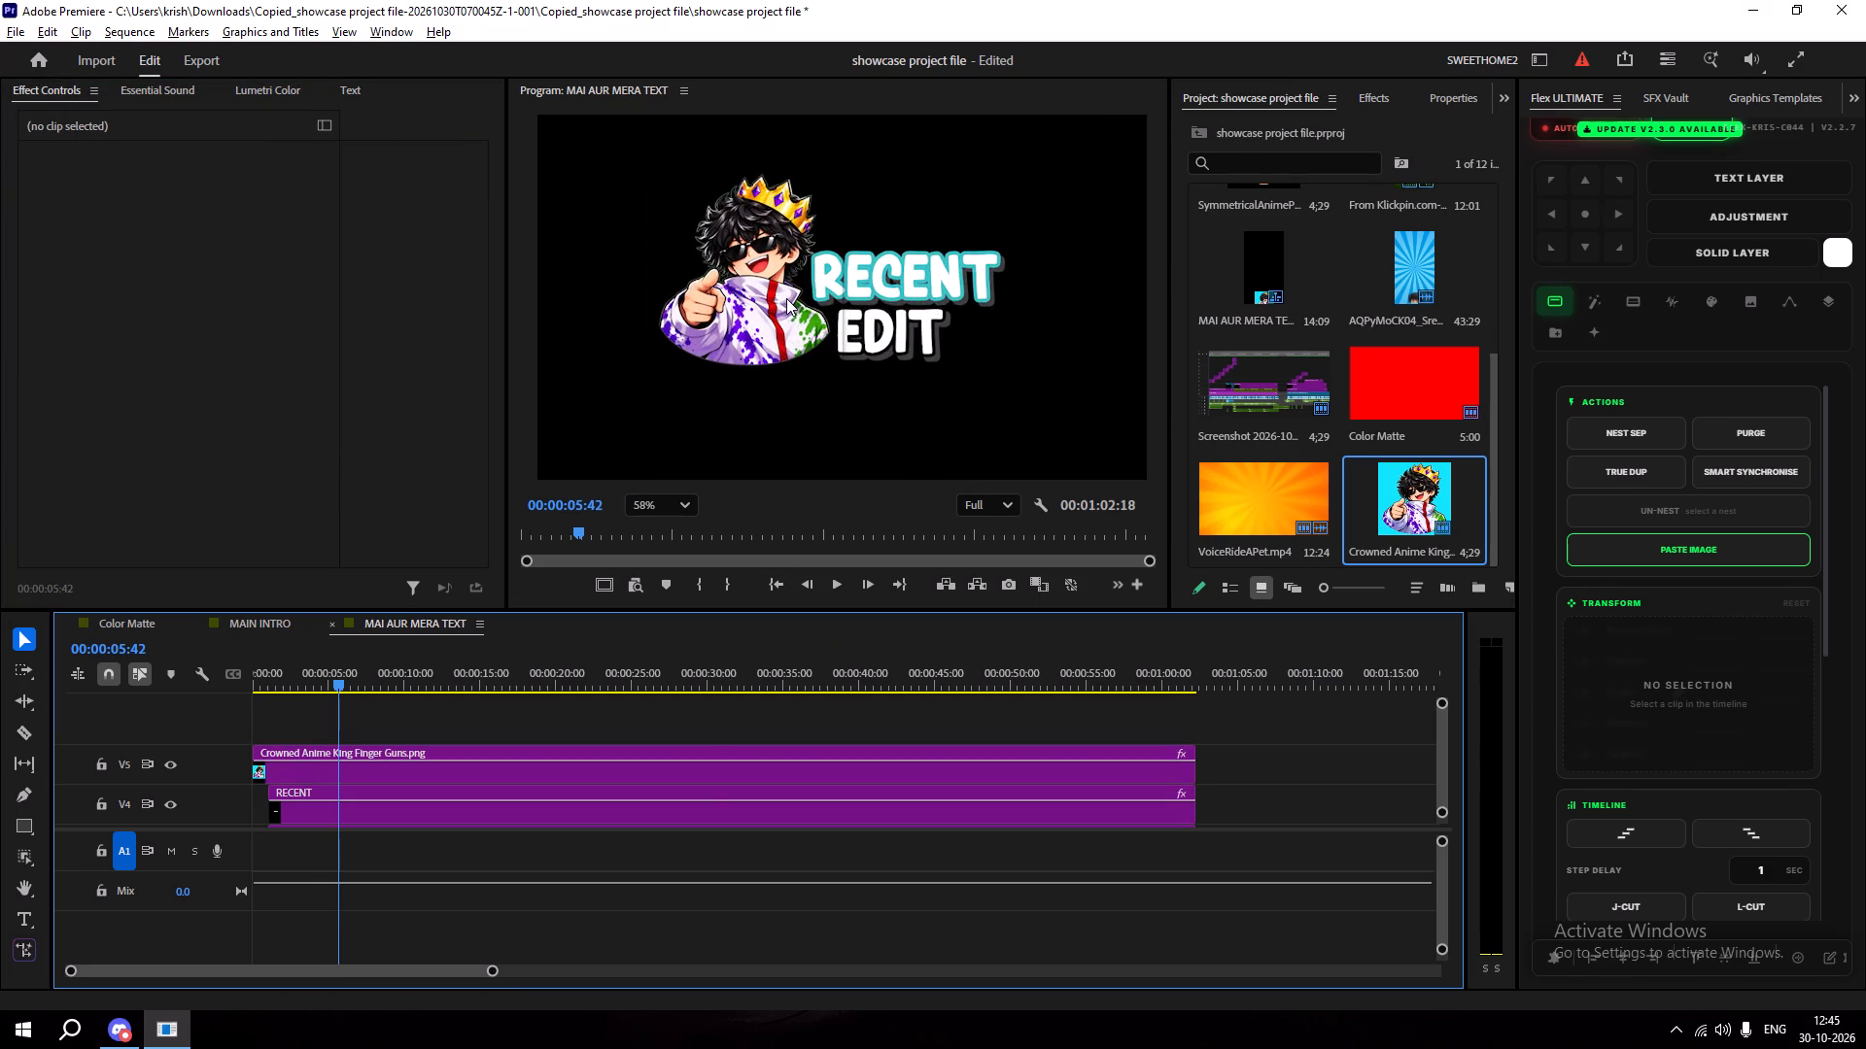
{"action": "scroll", "coordinate": [784, 296], "scroll_direction": "up", "scroll_amount": 3, "text": "alt"}
{"action": "scroll", "coordinate": [680, 428], "scroll_direction": "up", "scroll_amount": 4}
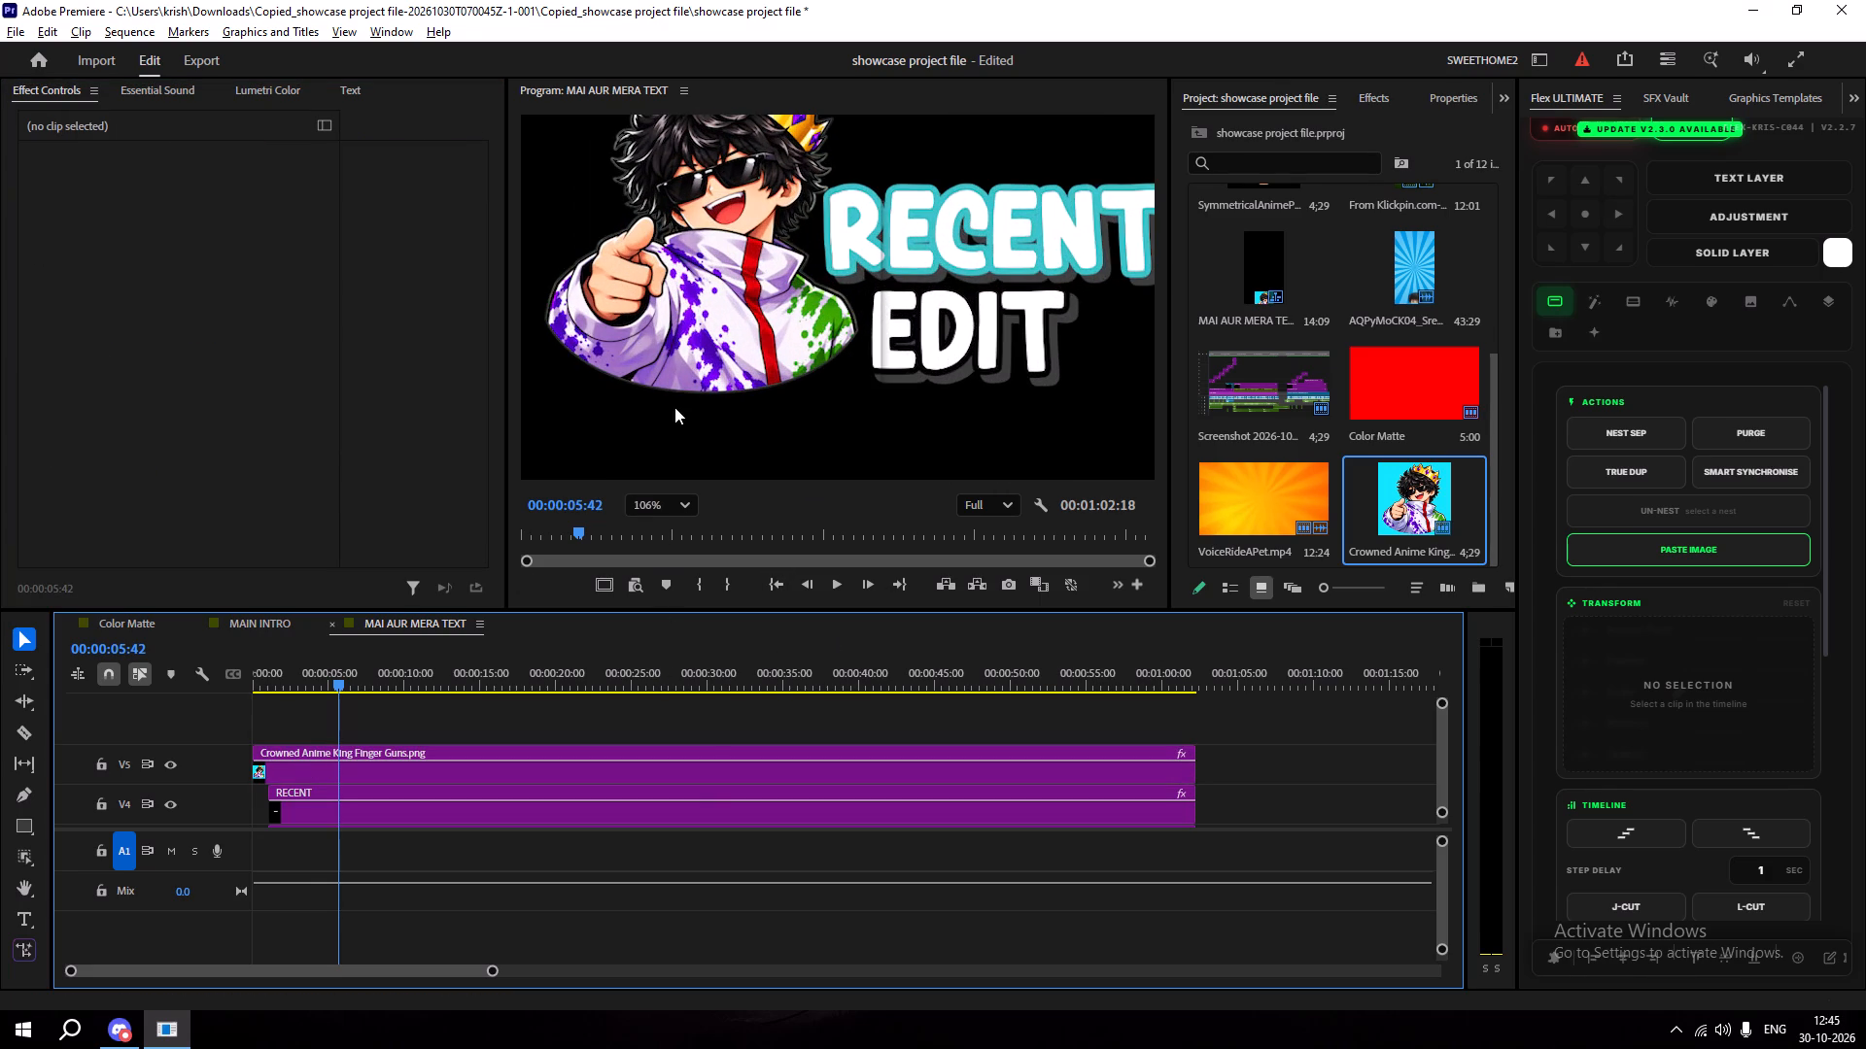
{"action": "middle_click_drag", "start_coordinate": [685, 314], "coordinate": [677, 339]}
{"action": "middle_click_drag", "start_coordinate": [697, 329], "coordinate": [689, 354]}
{"action": "scroll", "coordinate": [687, 352], "scroll_direction": "down", "scroll_amount": 3, "text": "alt"}
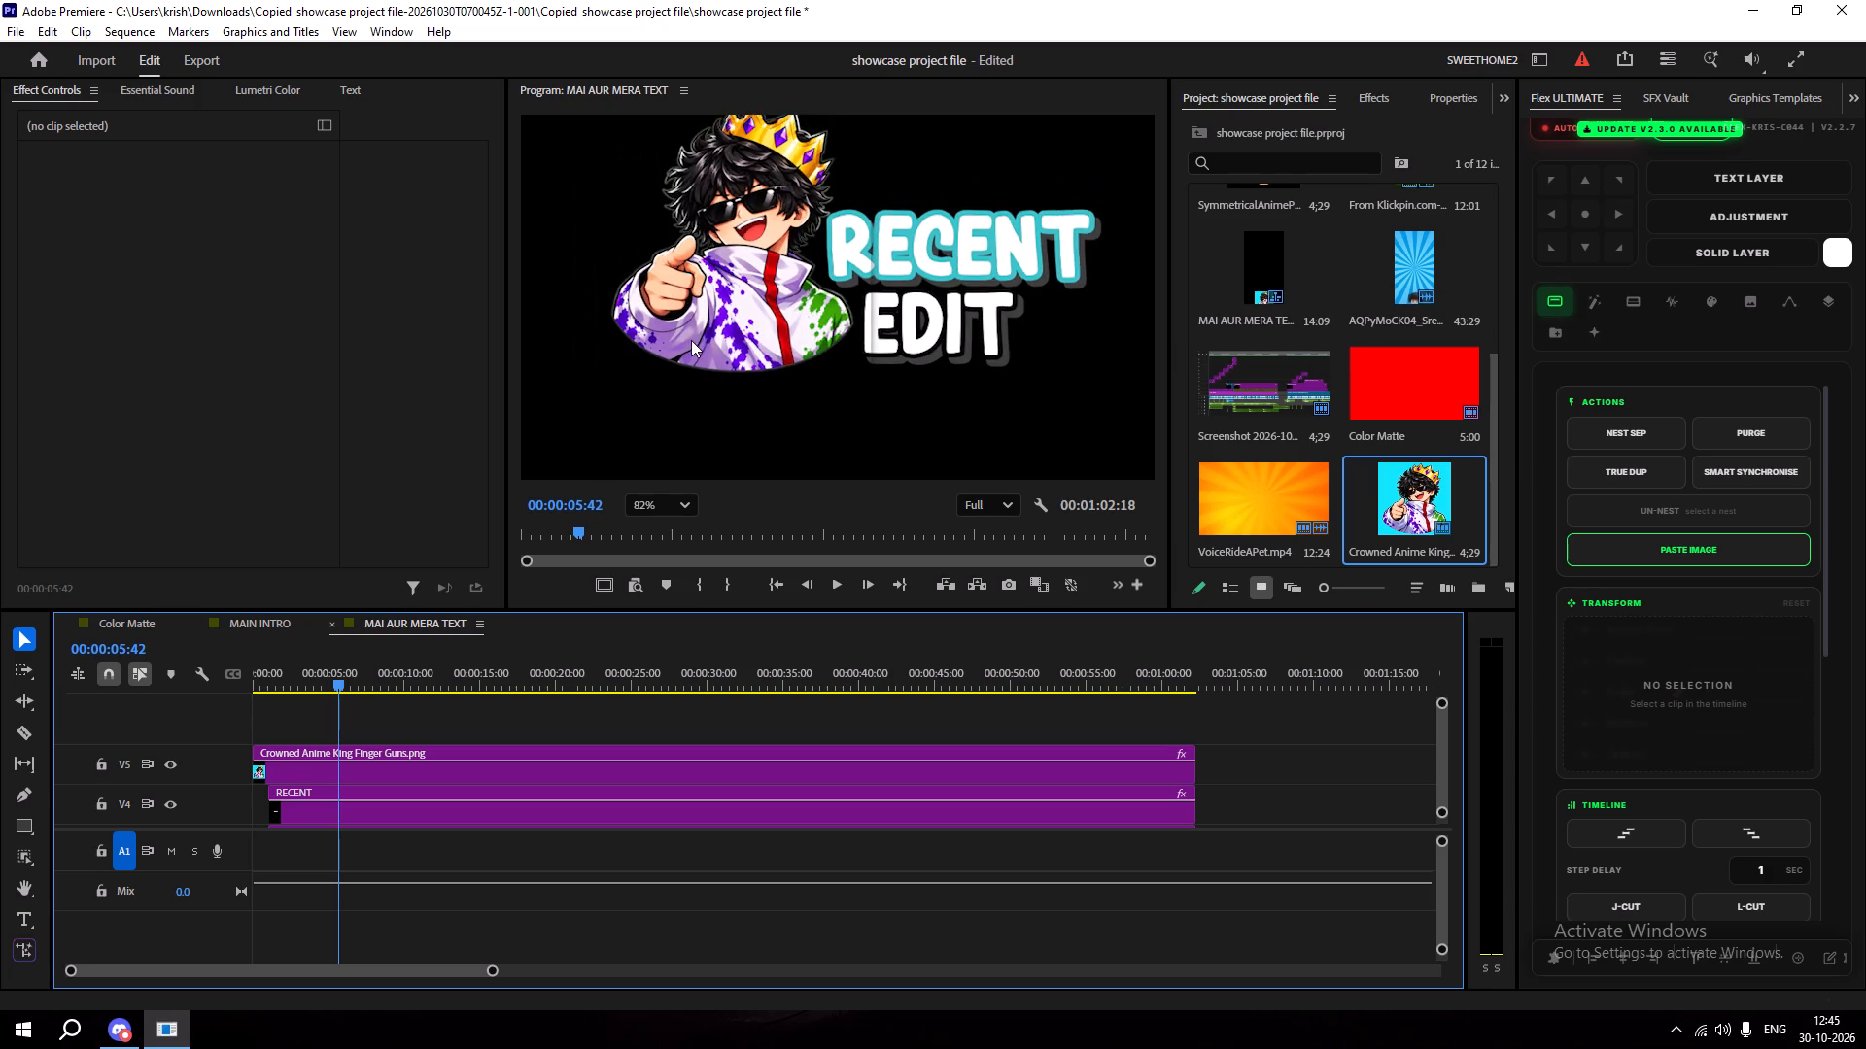
{"action": "scroll", "coordinate": [691, 340], "scroll_direction": "down", "scroll_amount": 3, "text": "alt"}
Change the crowned character clip's Ultra Key setting to Aggressive.
{"action": "left_click", "coordinate": [667, 780]}
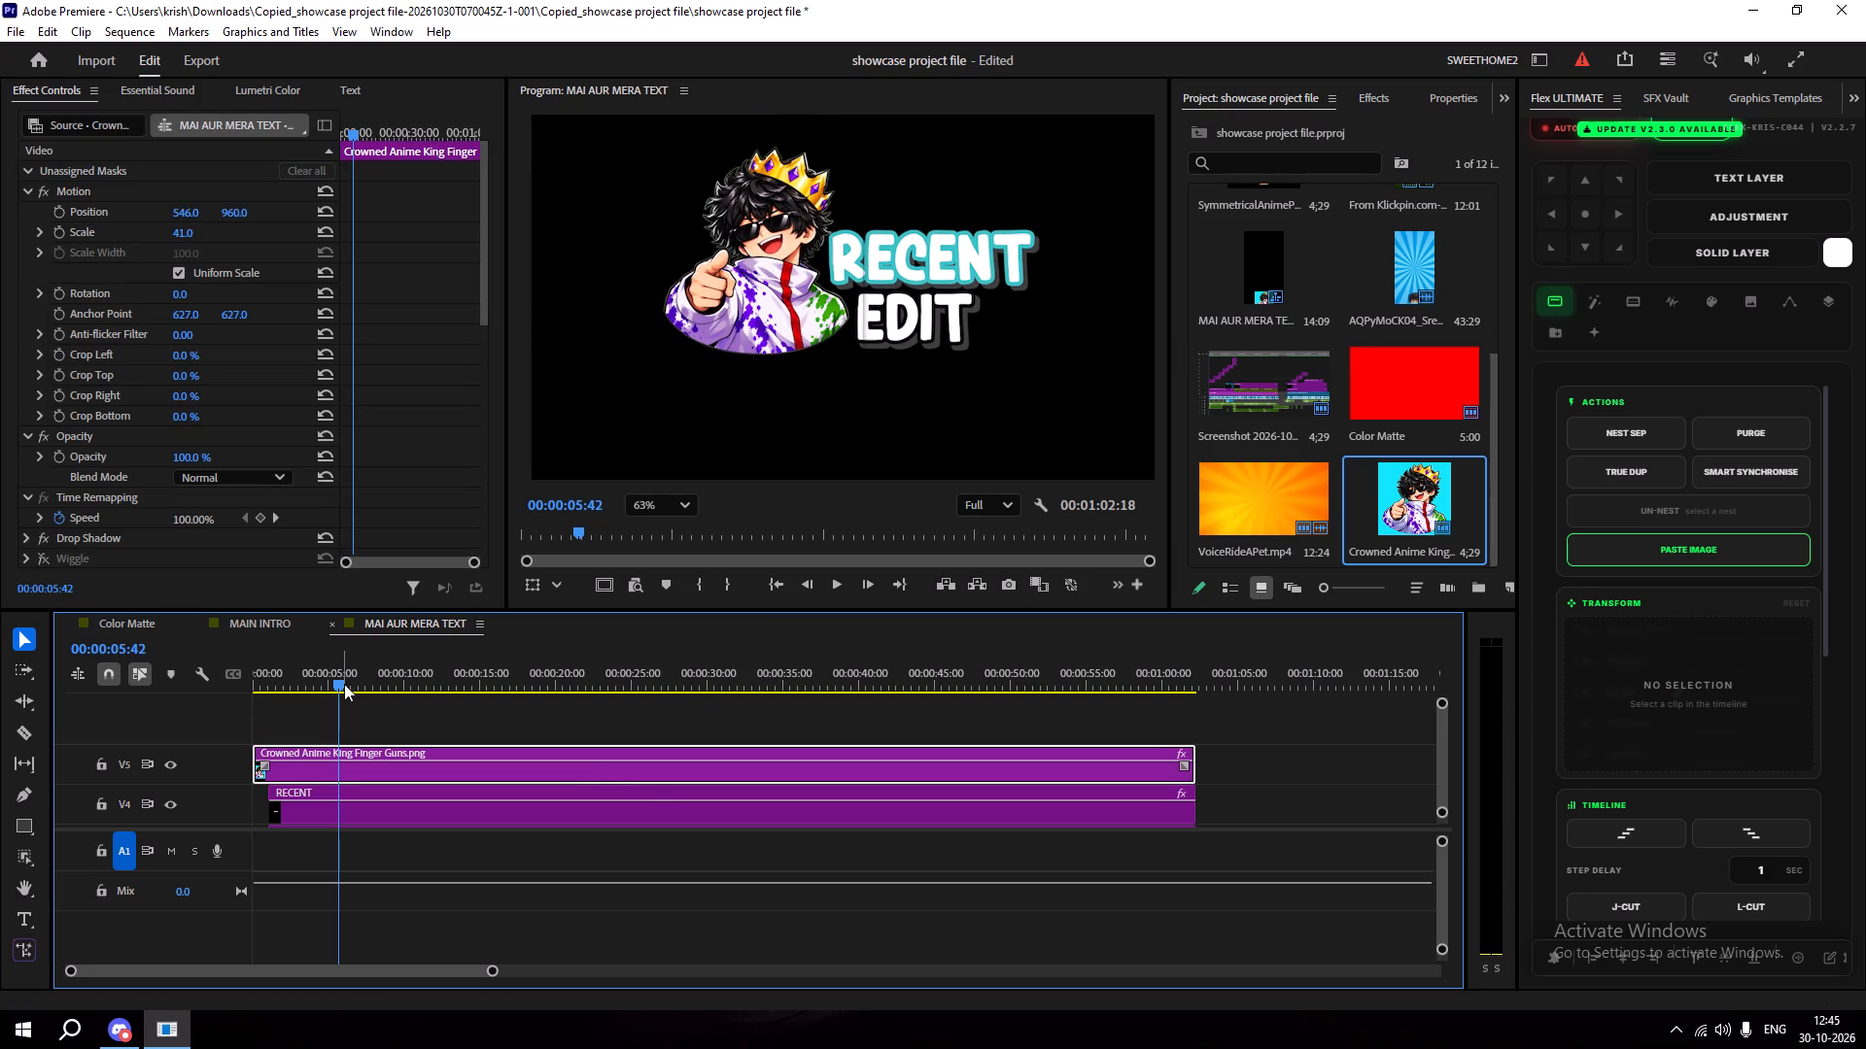
{"action": "scroll", "coordinate": [146, 508], "scroll_direction": "down", "scroll_amount": 20}
{"action": "scroll", "coordinate": [146, 508], "scroll_direction": "down", "scroll_amount": 3}
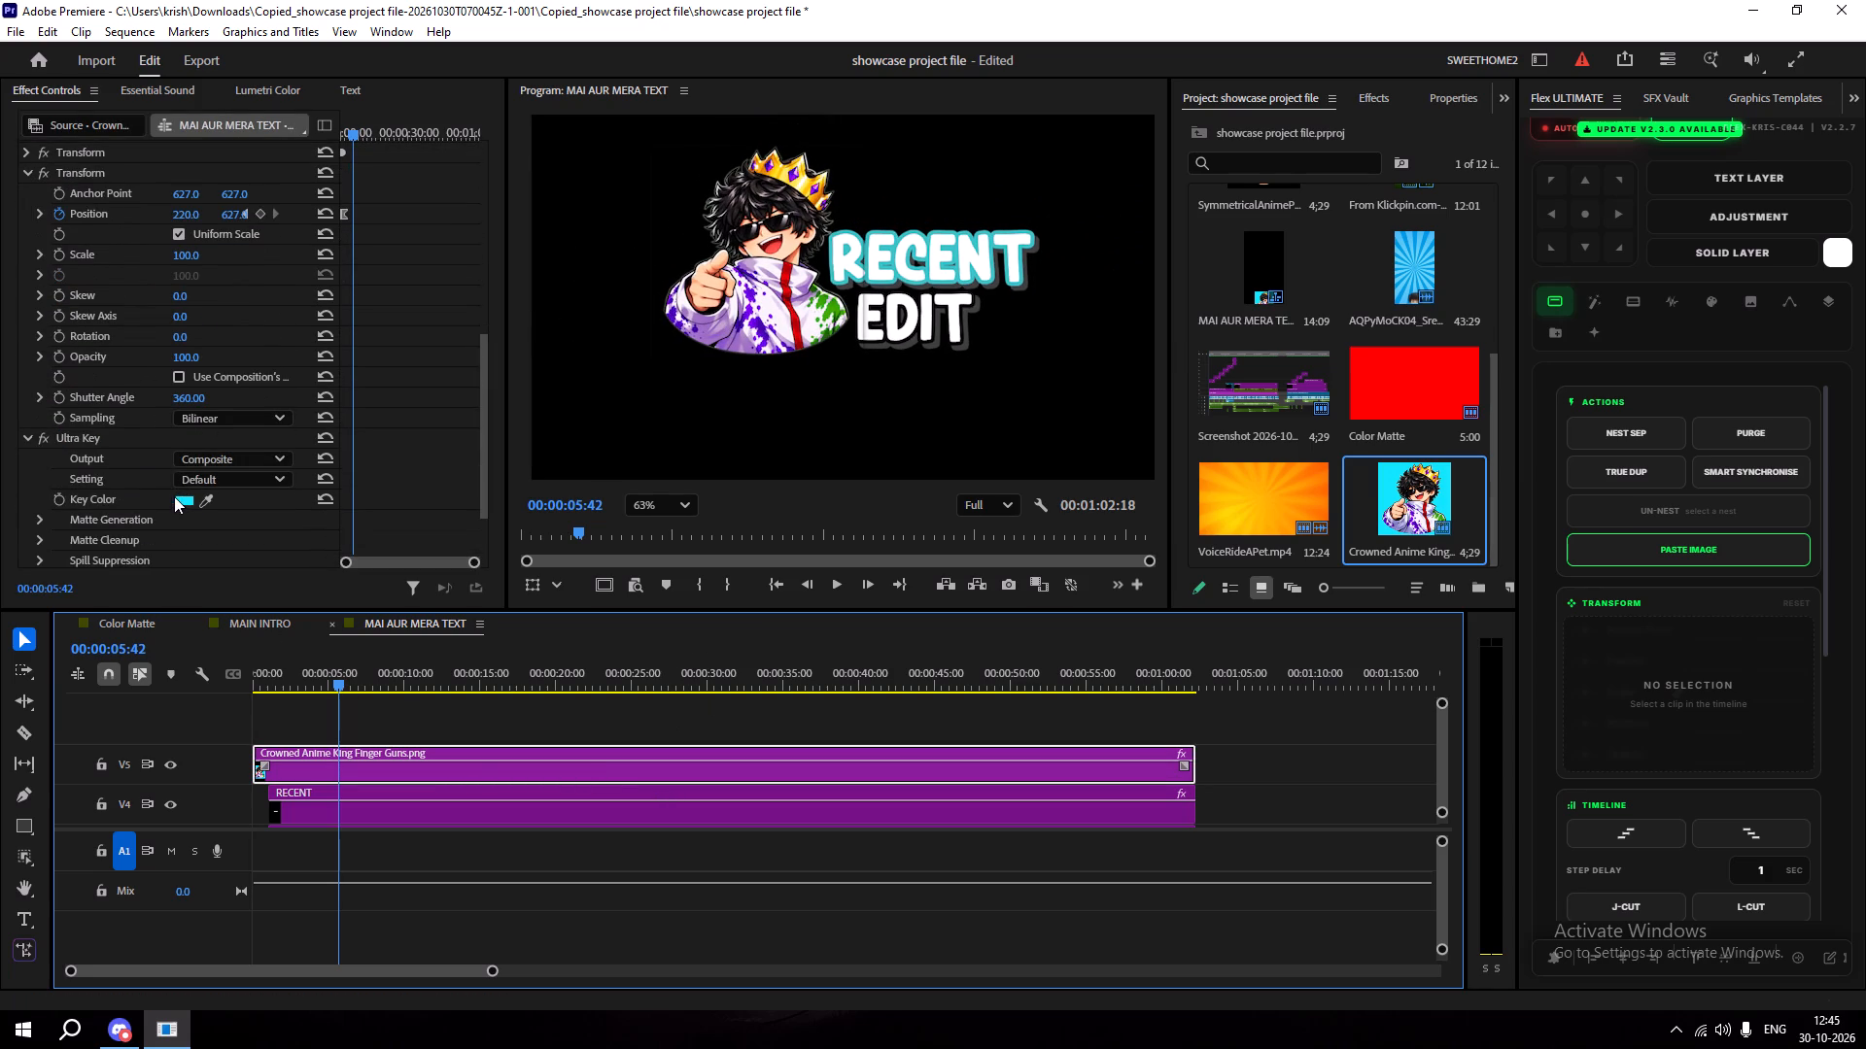
{"action": "scroll", "coordinate": [134, 515], "scroll_direction": "down", "scroll_amount": 4}
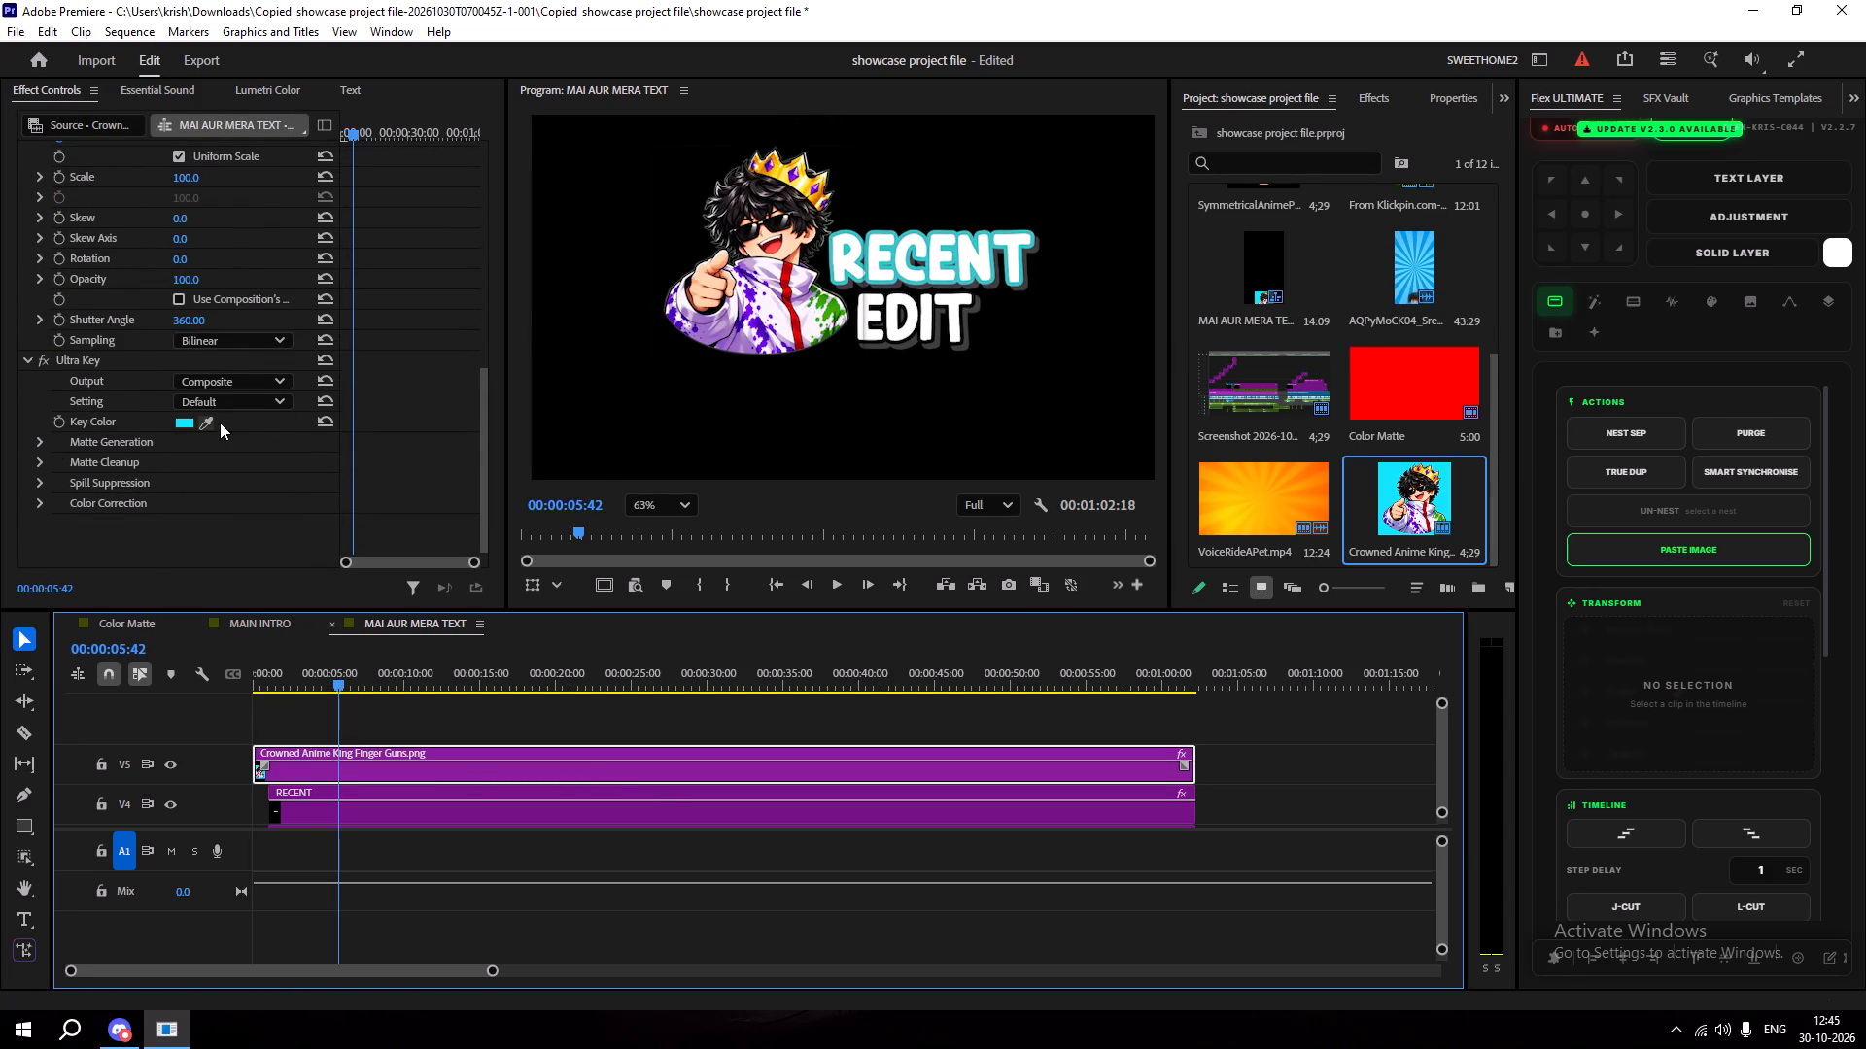
{"action": "left_click", "coordinate": [258, 400]}
{"action": "left_click", "coordinate": [236, 472]}
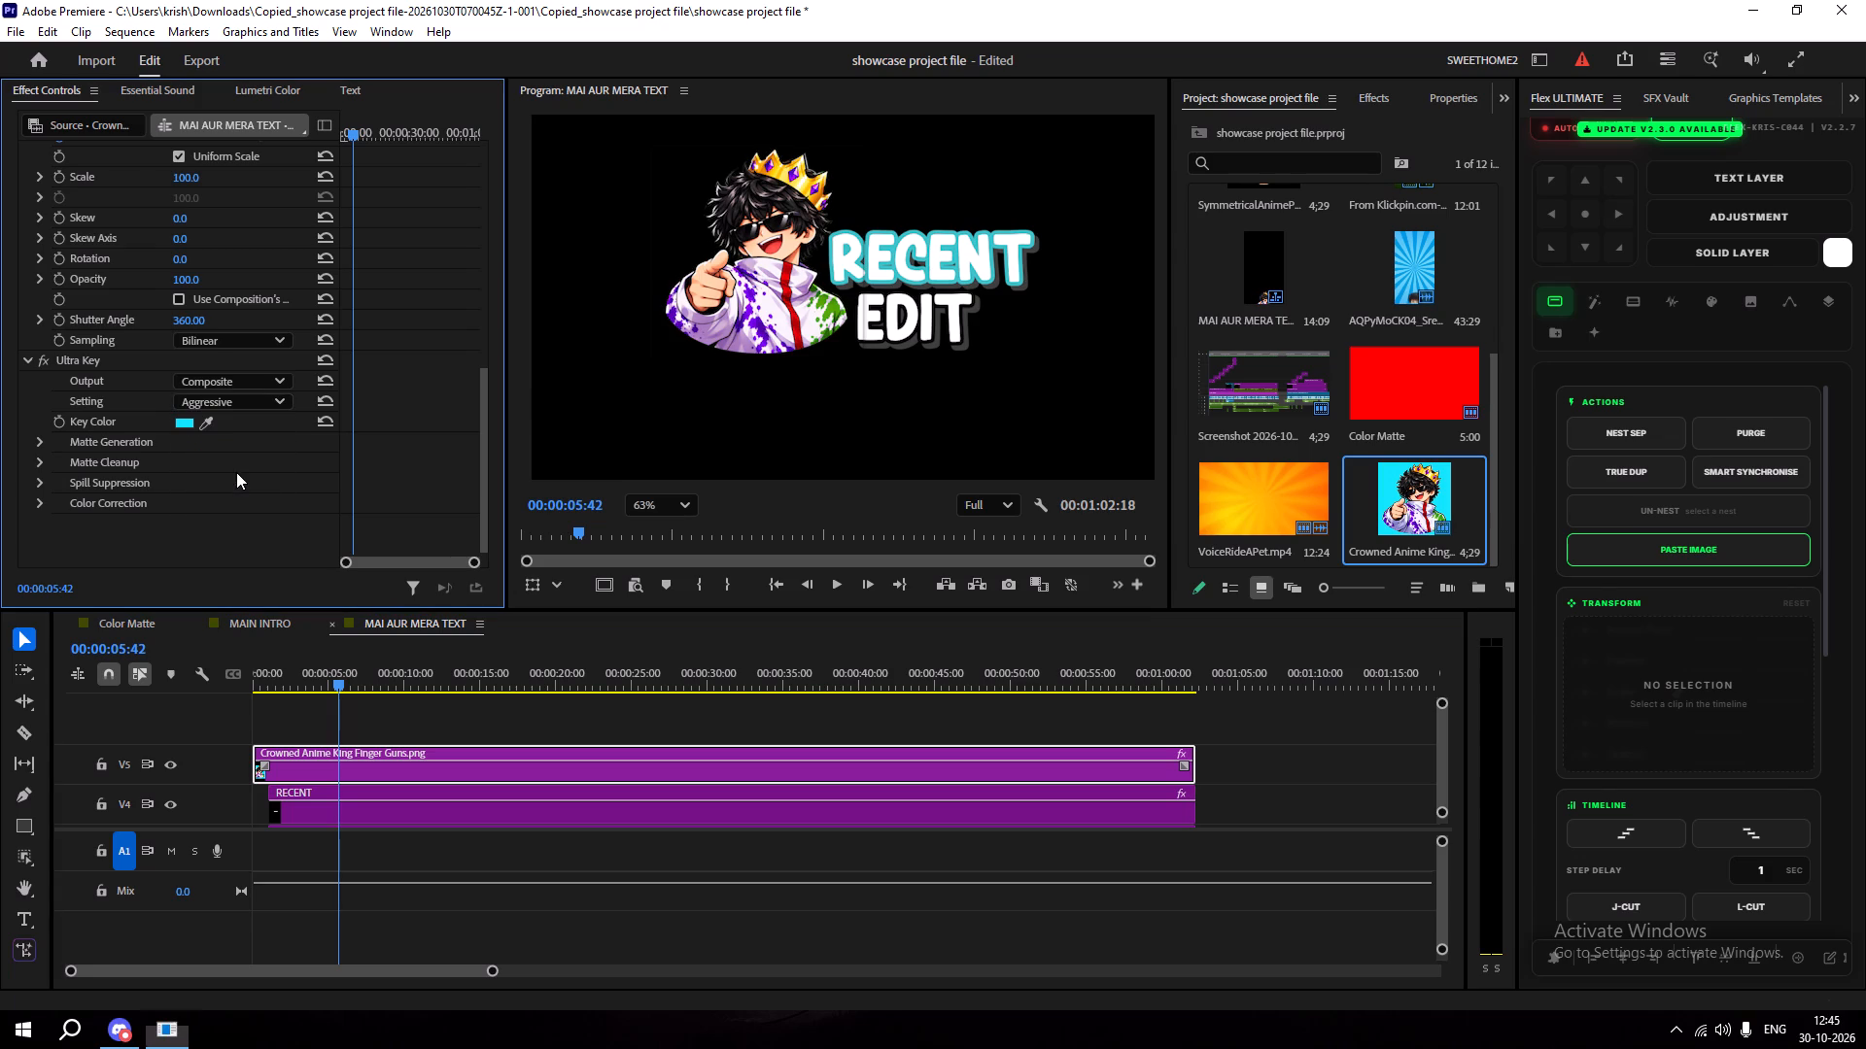
Save the project.
{"action": "left_click", "coordinate": [503, 706]}
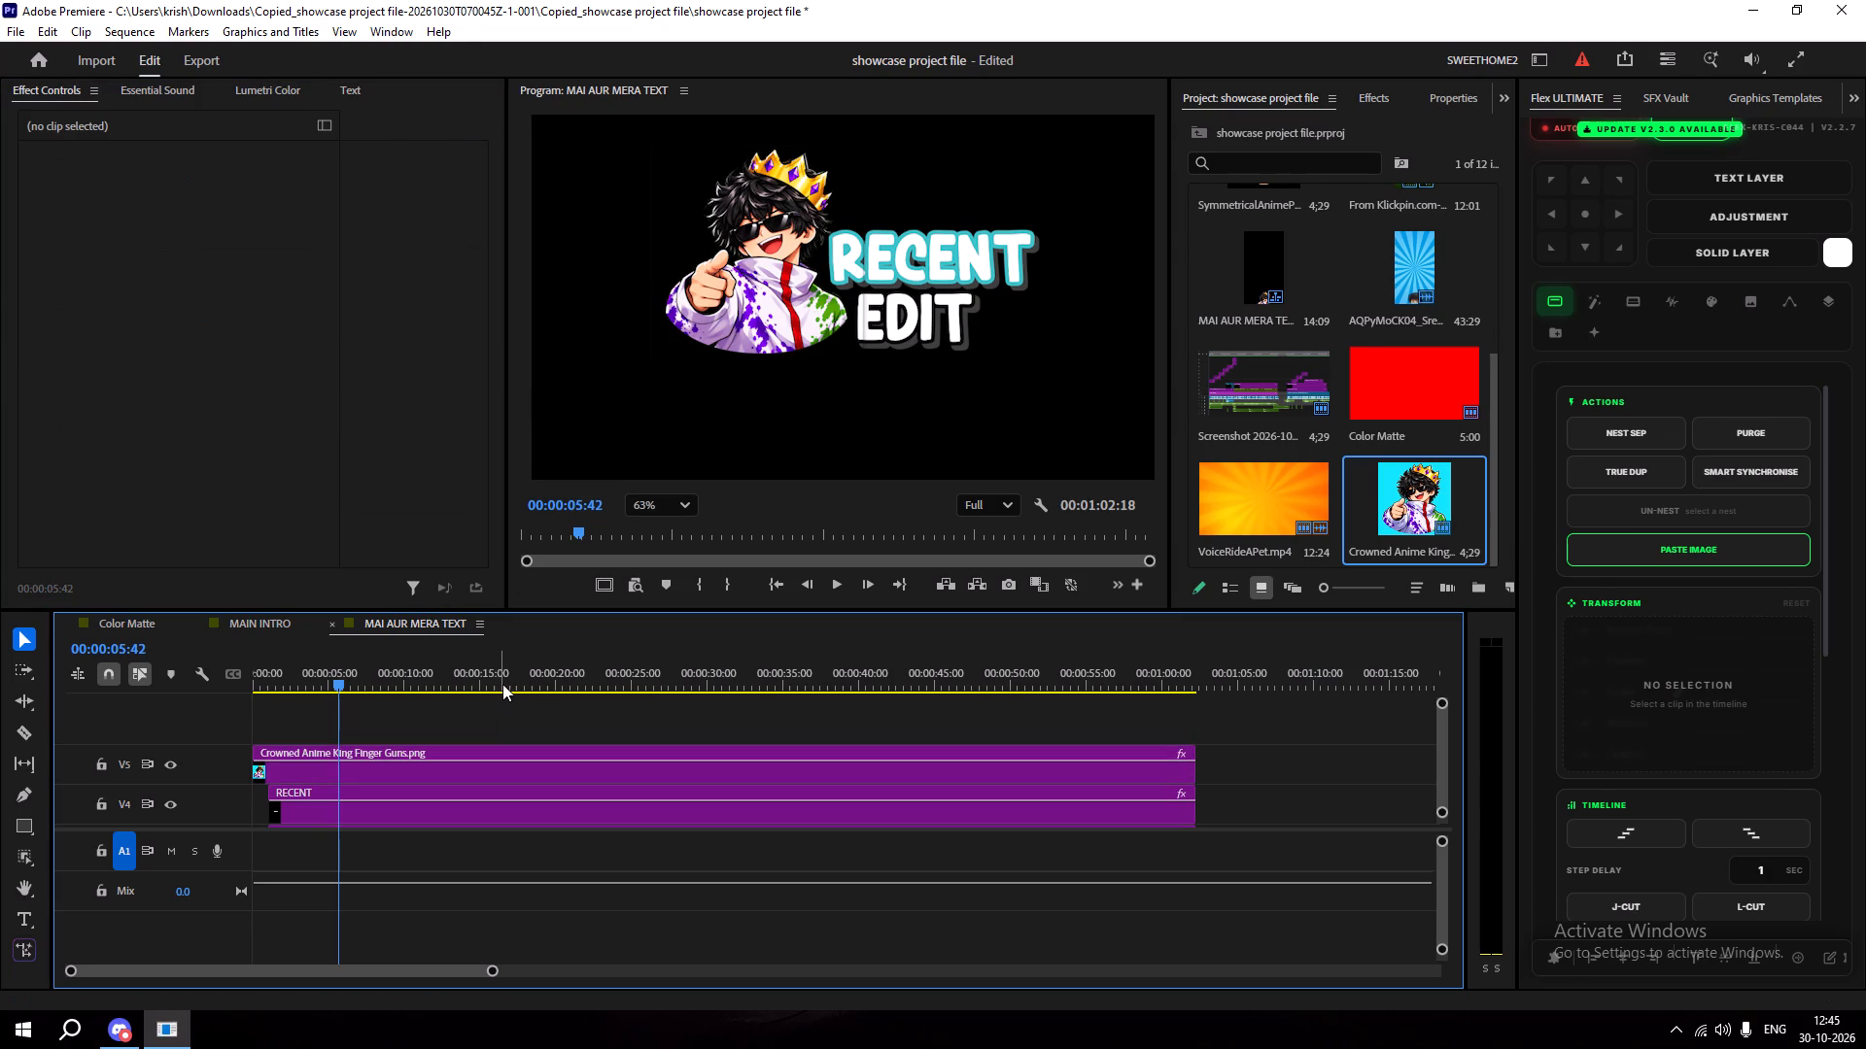
{"action": "key", "text": "ctrl+s"}
Play back the opening of the MAI AUR MERA TEXT sequence to review the character and text animation.
{"action": "scroll", "coordinate": [463, 785], "scroll_direction": "down", "scroll_amount": 9, "text": "alt"}
{"action": "left_click_drag", "start_coordinate": [307, 679], "coordinate": [181, 695]}
{"action": "key", "text": "space"}
{"action": "scroll", "coordinate": [492, 694], "scroll_direction": "down", "scroll_amount": 9, "text": "alt"}
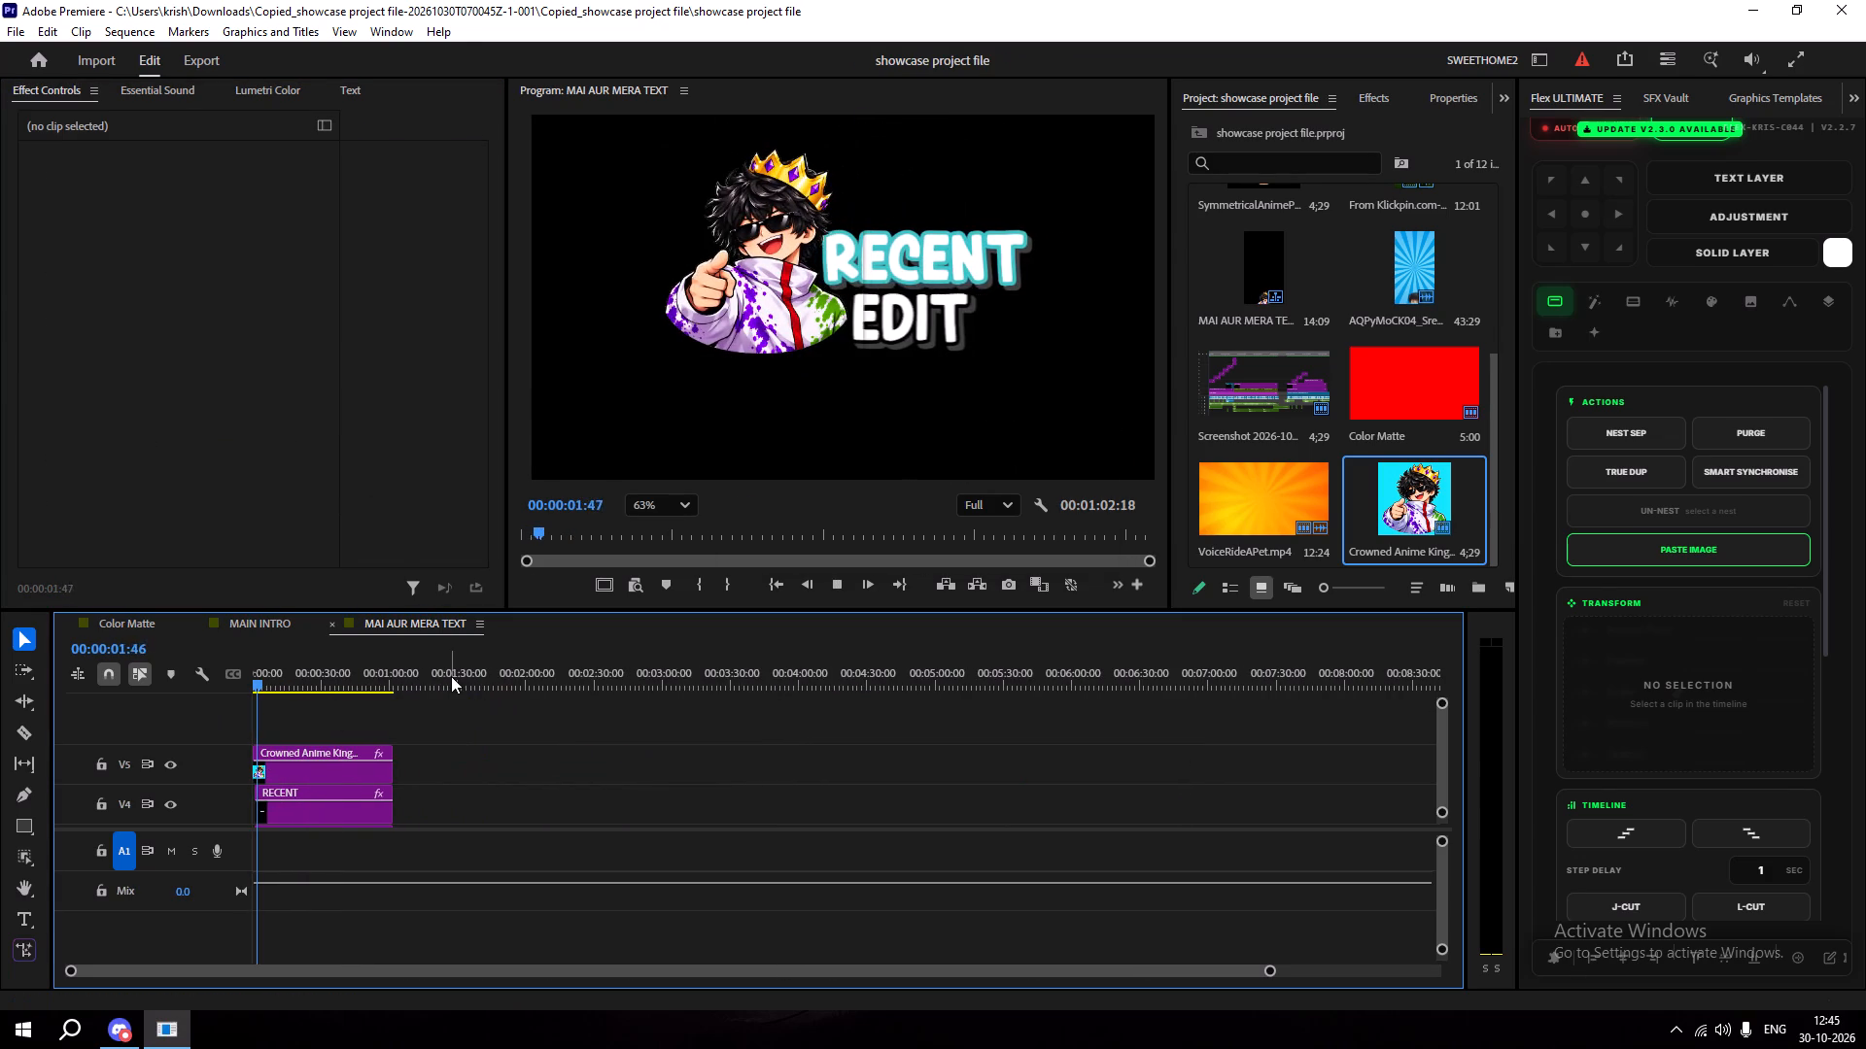
{"action": "key", "text": "space"}
{"action": "key", "text": "space"}
{"action": "key", "text": "space"}
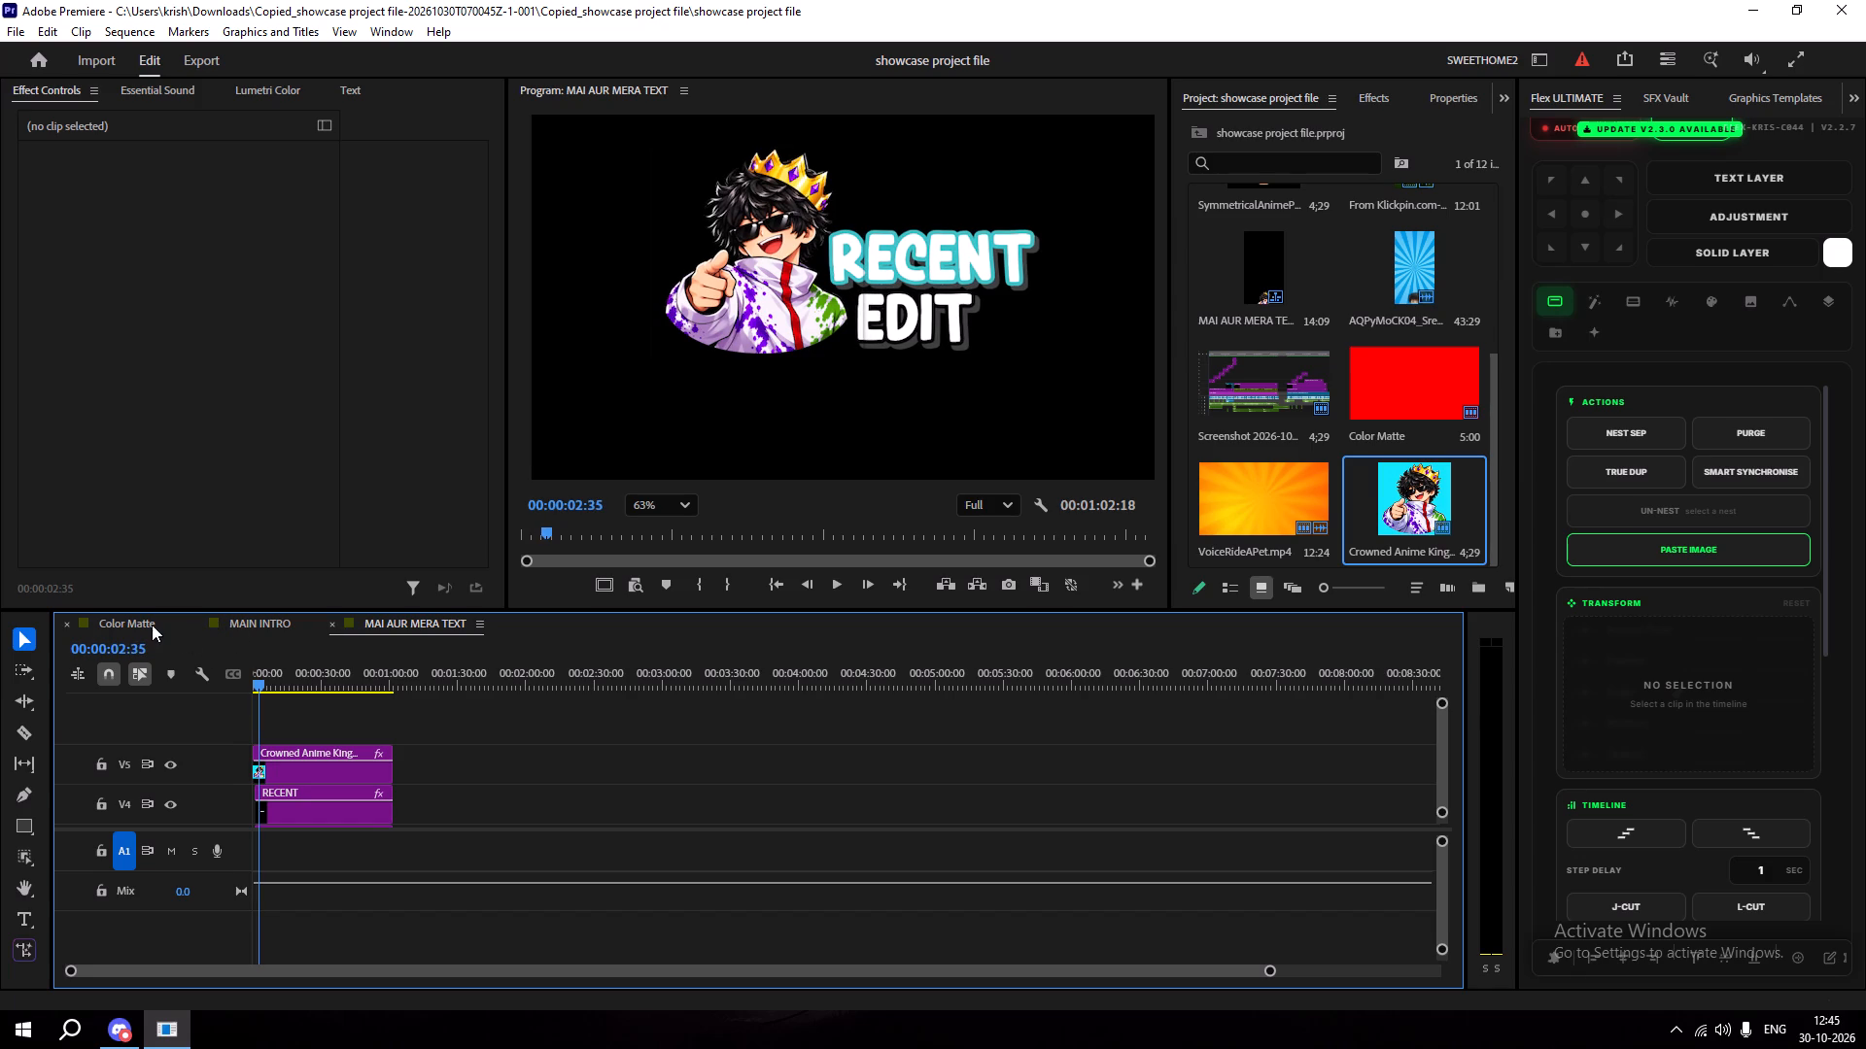
Replace the word RECENT with "Sample" in the text clip on track V4.
{"action": "left_click", "coordinate": [299, 809]}
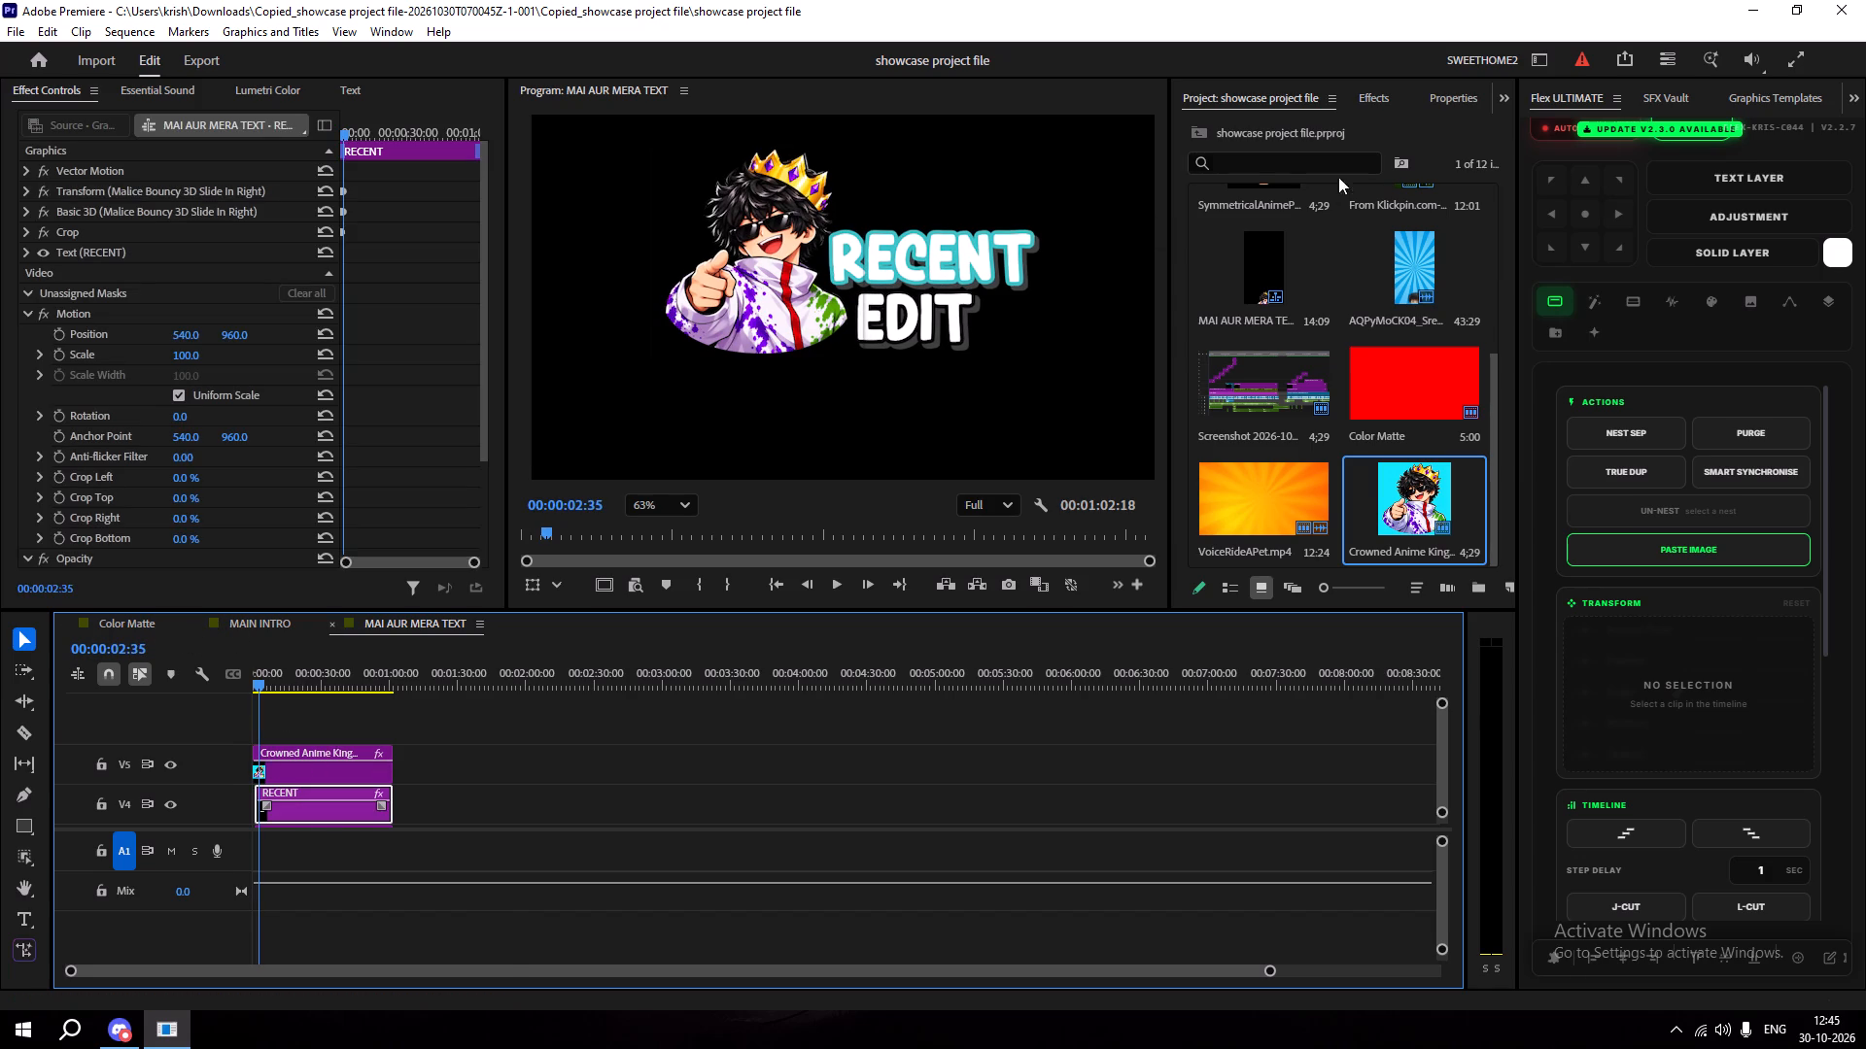
{"action": "left_click", "coordinate": [1386, 104]}
{"action": "left_click", "coordinate": [1434, 104]}
{"action": "double_click", "coordinate": [1310, 242]}
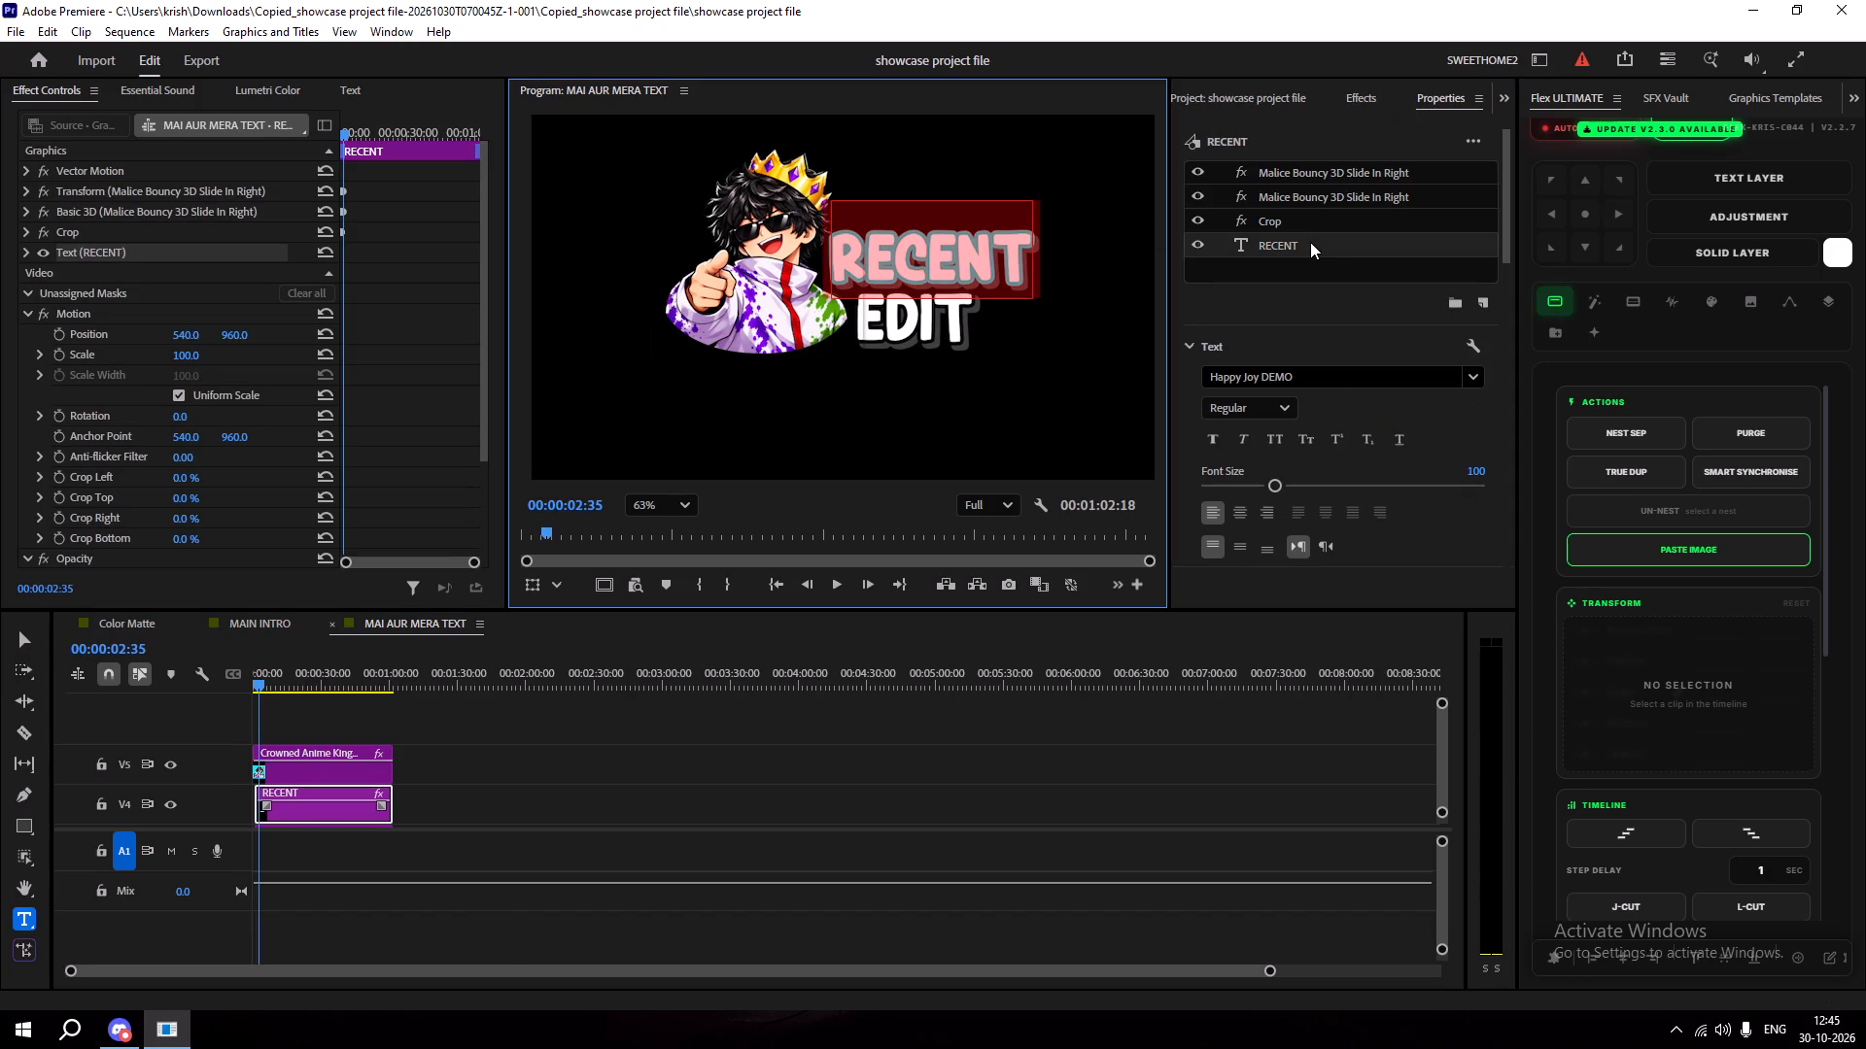
{"action": "type", "text": "Sampl;e"}
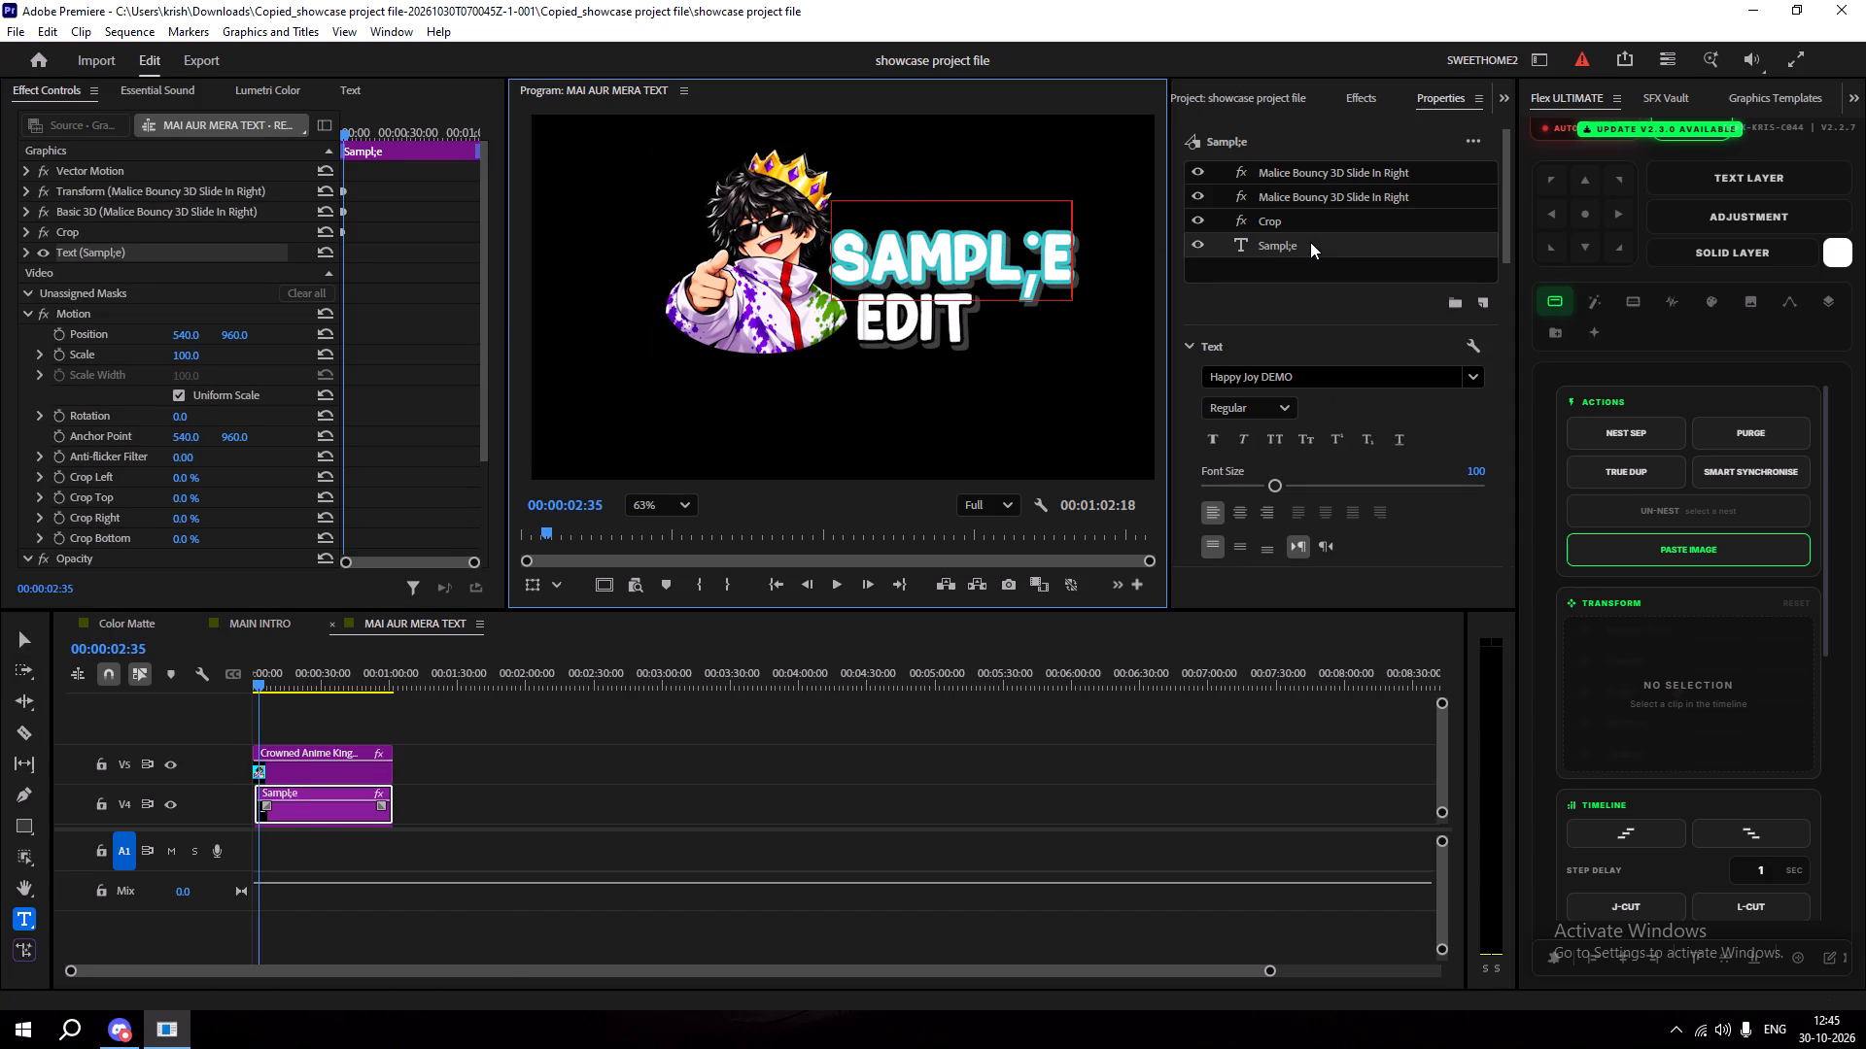
{"action": "key", "text": "BackSpace"}
{"action": "key", "text": "BackSpace"}
{"action": "type", "text": "le"}
{"action": "key", "text": "BackSpace"}
{"action": "key", "text": "BackSpace"}
{"action": "key", "text": "e"}
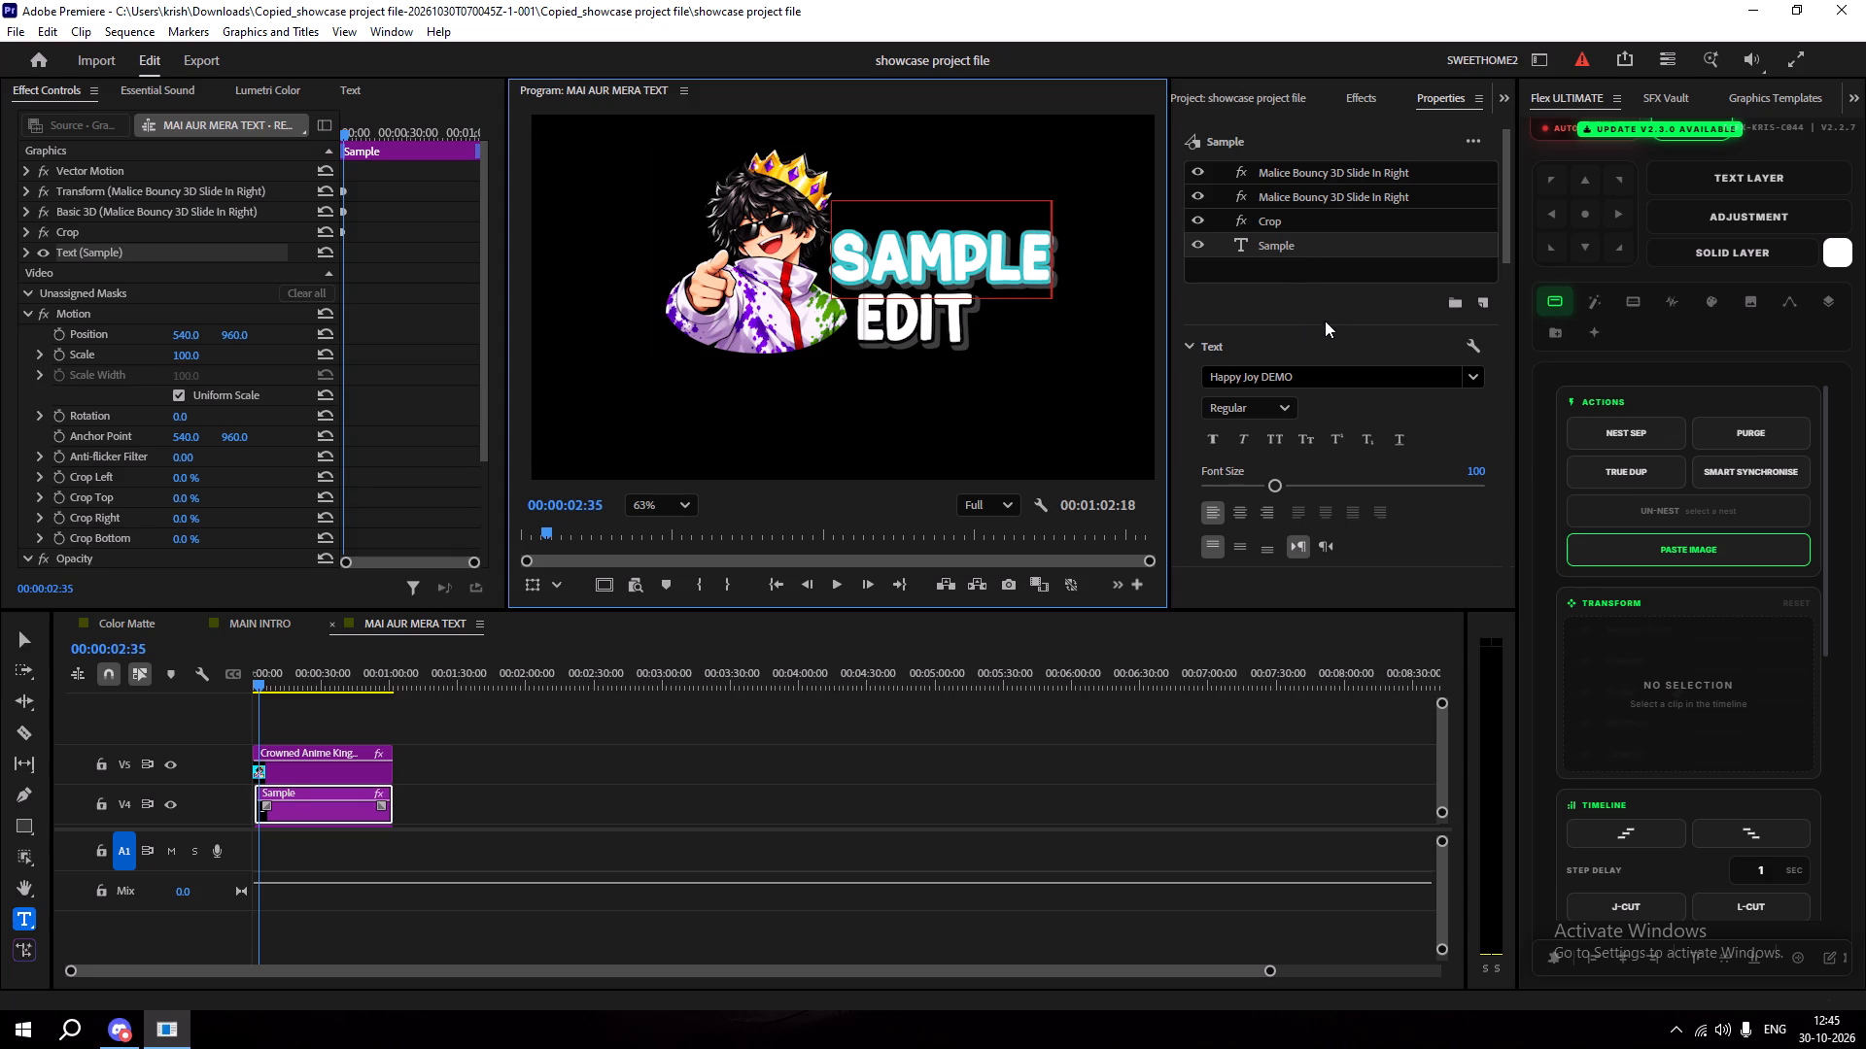
Change the Sample text's outer stroke colour to bright green.
{"action": "scroll", "coordinate": [1344, 493], "scroll_direction": "down", "scroll_amount": 19}
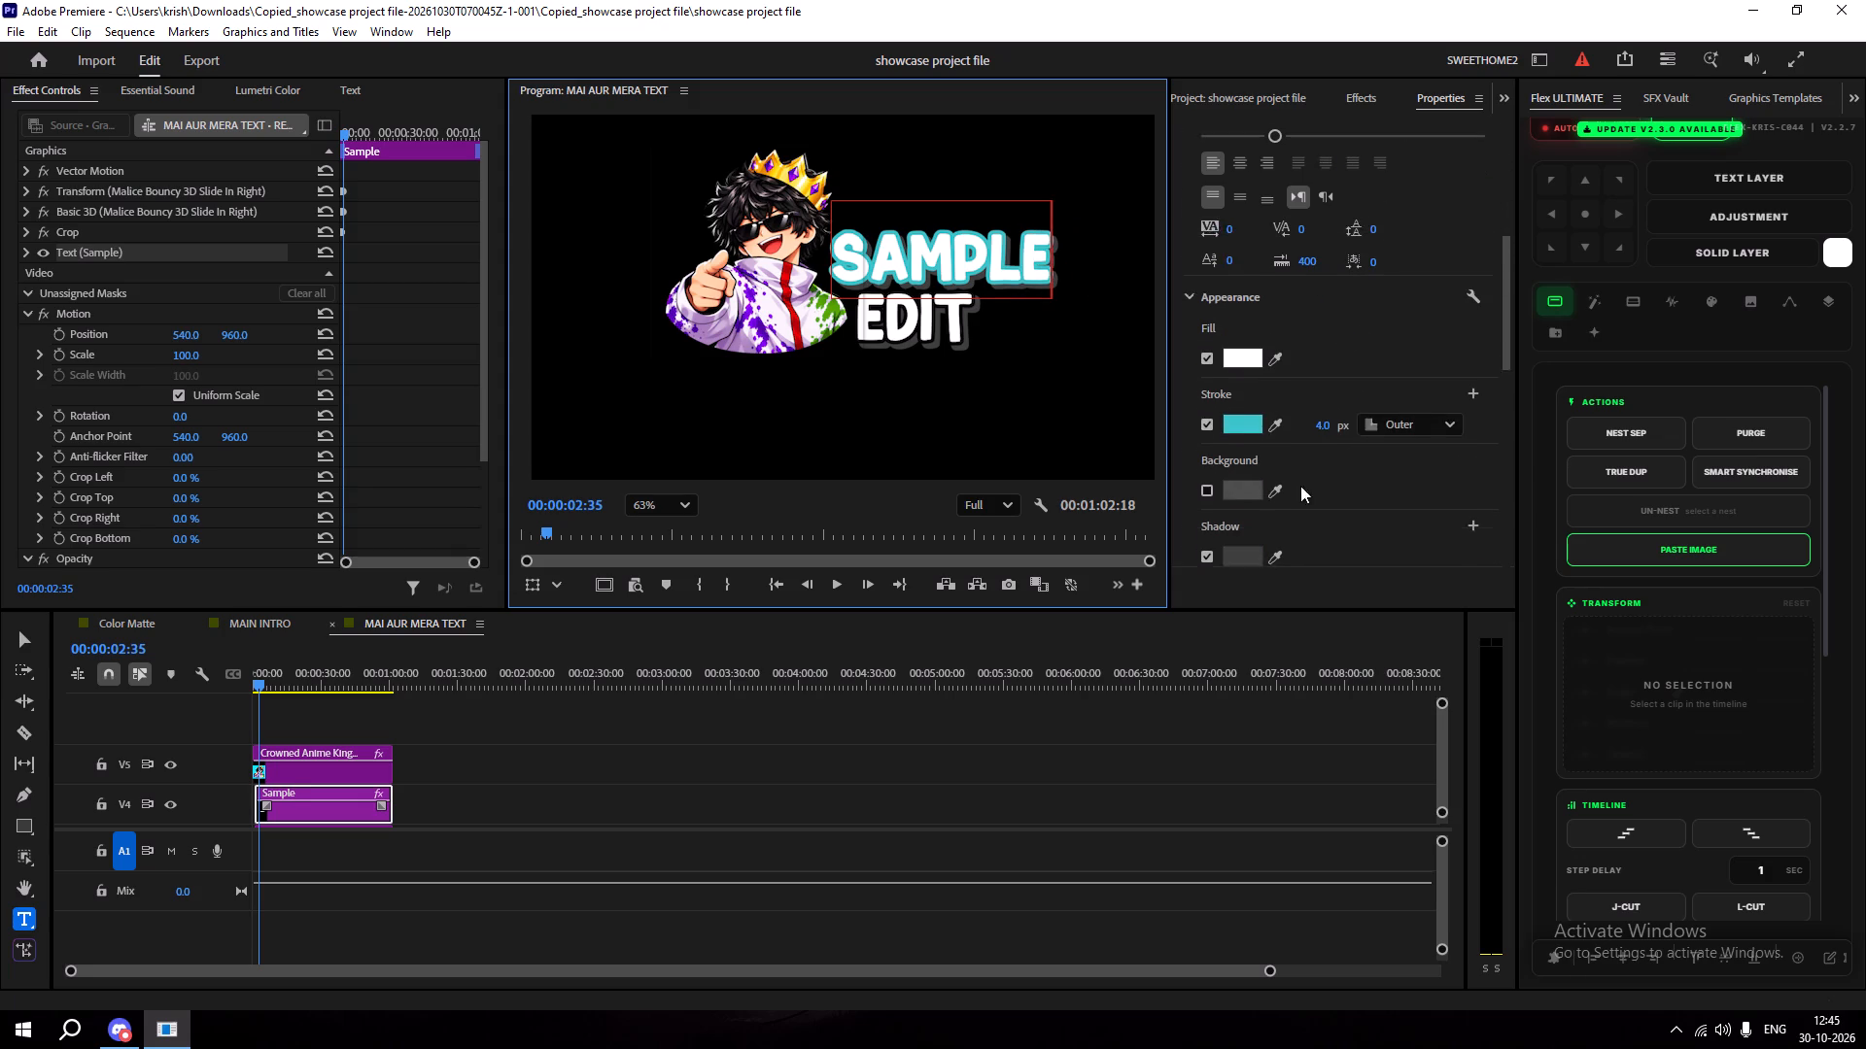
{"action": "scroll", "coordinate": [1300, 486], "scroll_direction": "down", "scroll_amount": 1}
{"action": "left_click", "coordinate": [1245, 373]}
{"action": "left_click", "coordinate": [1244, 386]}
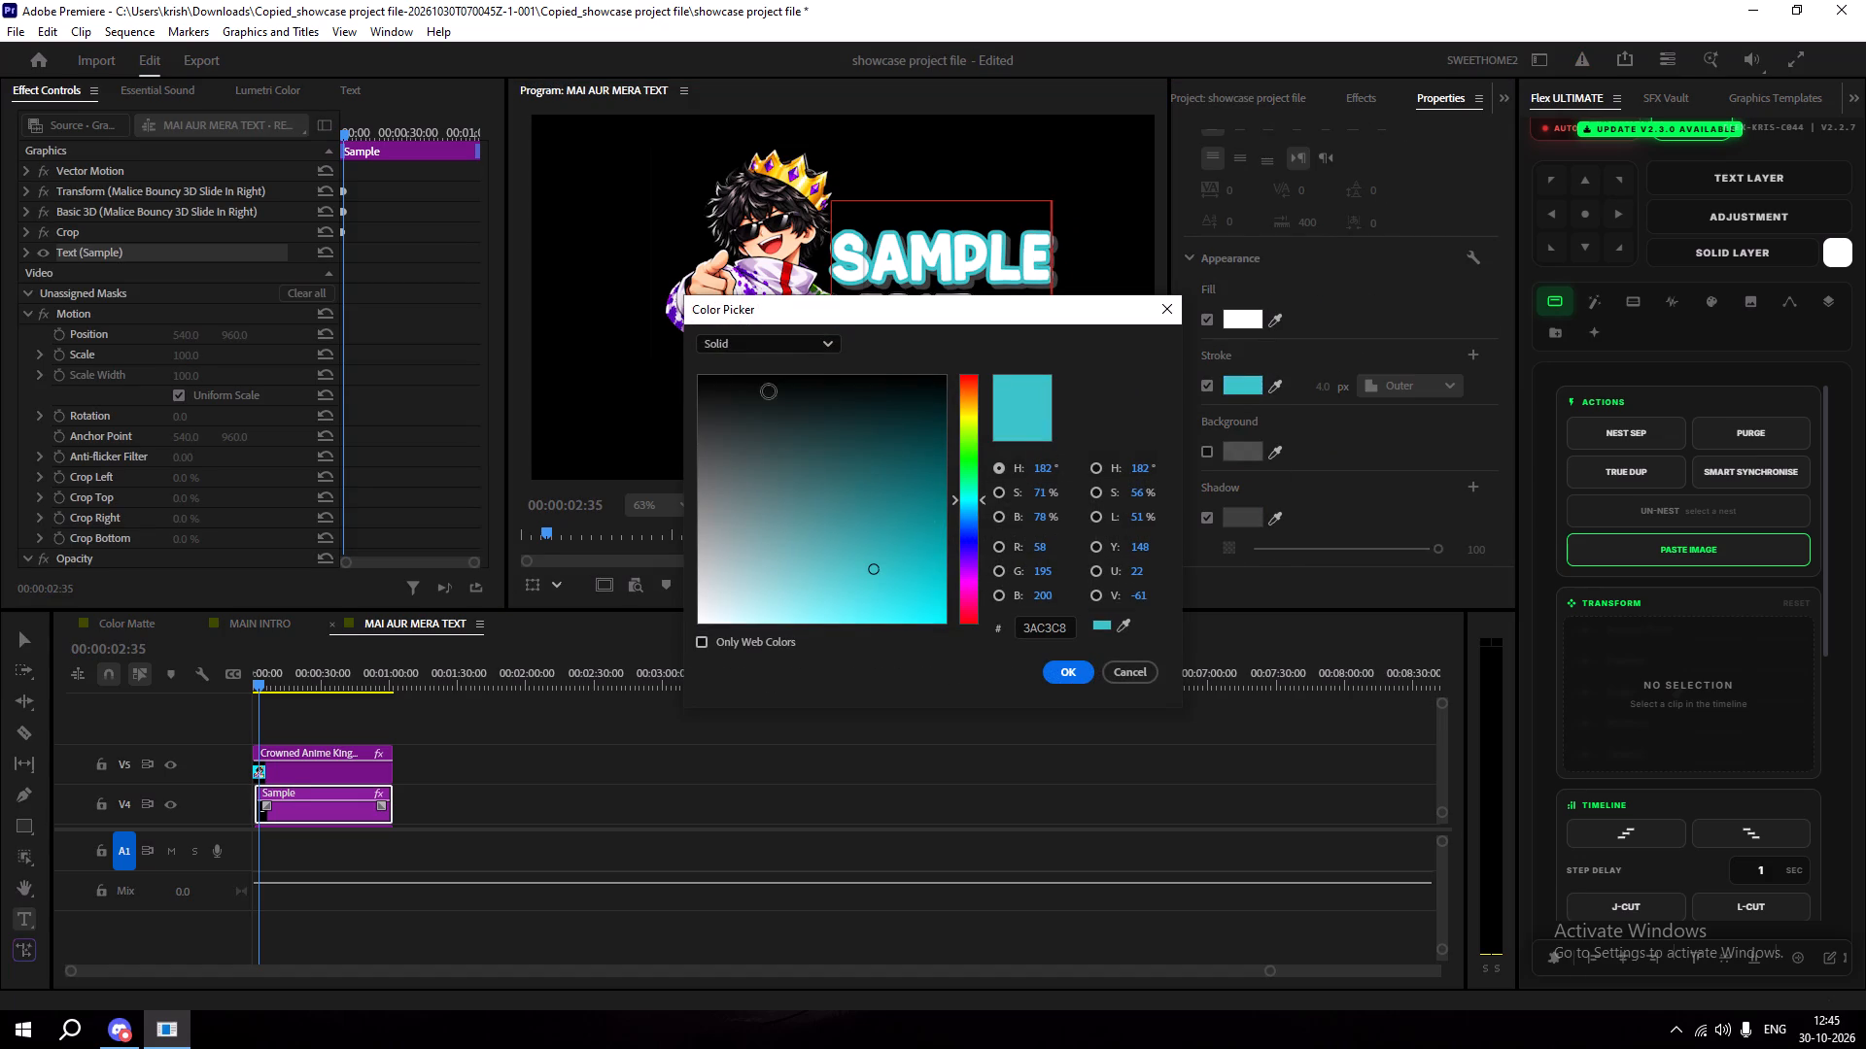
{"action": "left_click_drag", "start_coordinate": [802, 475], "coordinate": [663, 614]}
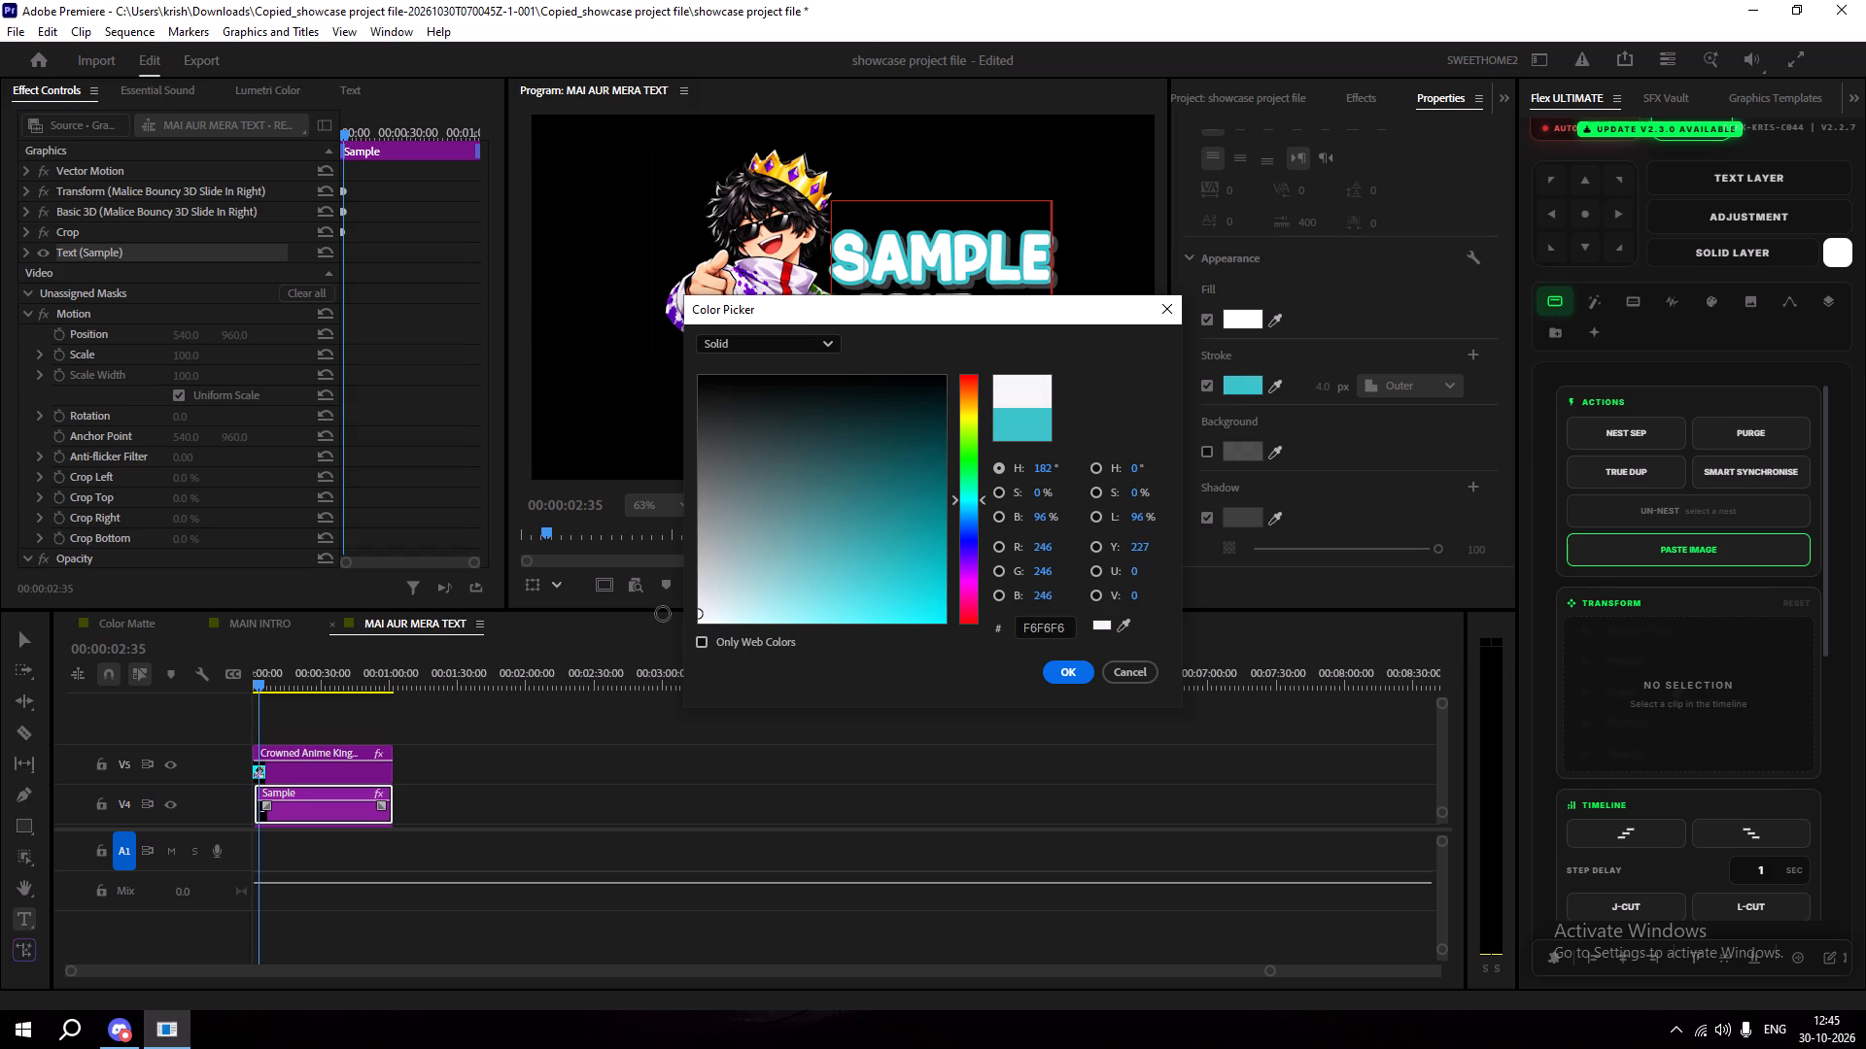
{"action": "left_click_drag", "start_coordinate": [663, 614], "coordinate": [933, 579]}
{"action": "left_click", "coordinate": [937, 592]}
{"action": "left_click_drag", "start_coordinate": [939, 595], "coordinate": [566, 597]}
{"action": "left_click_drag", "start_coordinate": [566, 597], "coordinate": [519, 584]}
{"action": "left_click", "coordinate": [971, 455]}
{"action": "left_click_drag", "start_coordinate": [895, 508], "coordinate": [950, 605]}
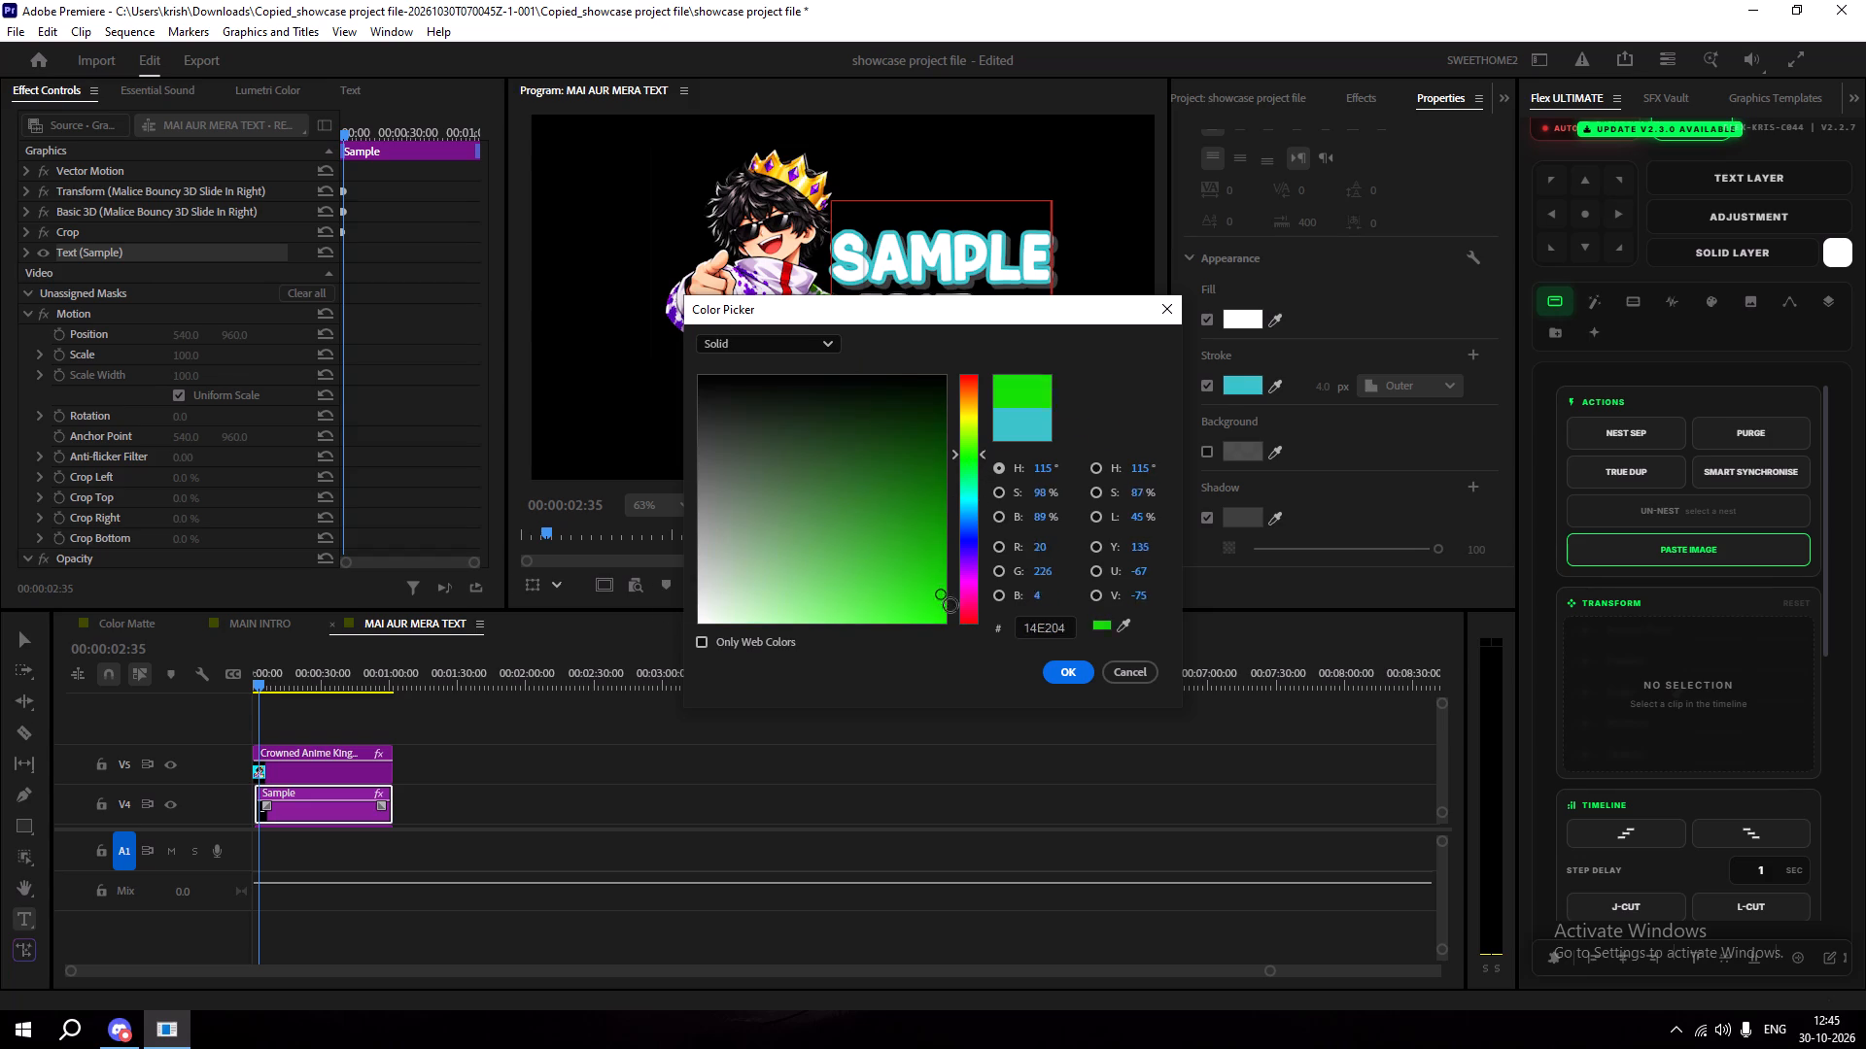
{"action": "left_click_drag", "start_coordinate": [950, 605], "coordinate": [961, 670]}
{"action": "left_click", "coordinate": [1046, 685]}
{"action": "left_click", "coordinate": [1055, 671]}
Select all of the Sample text in the V4 clip and set its outer stroke colour to bright green.
{"action": "scroll", "coordinate": [1335, 285], "scroll_direction": "up", "scroll_amount": 2}
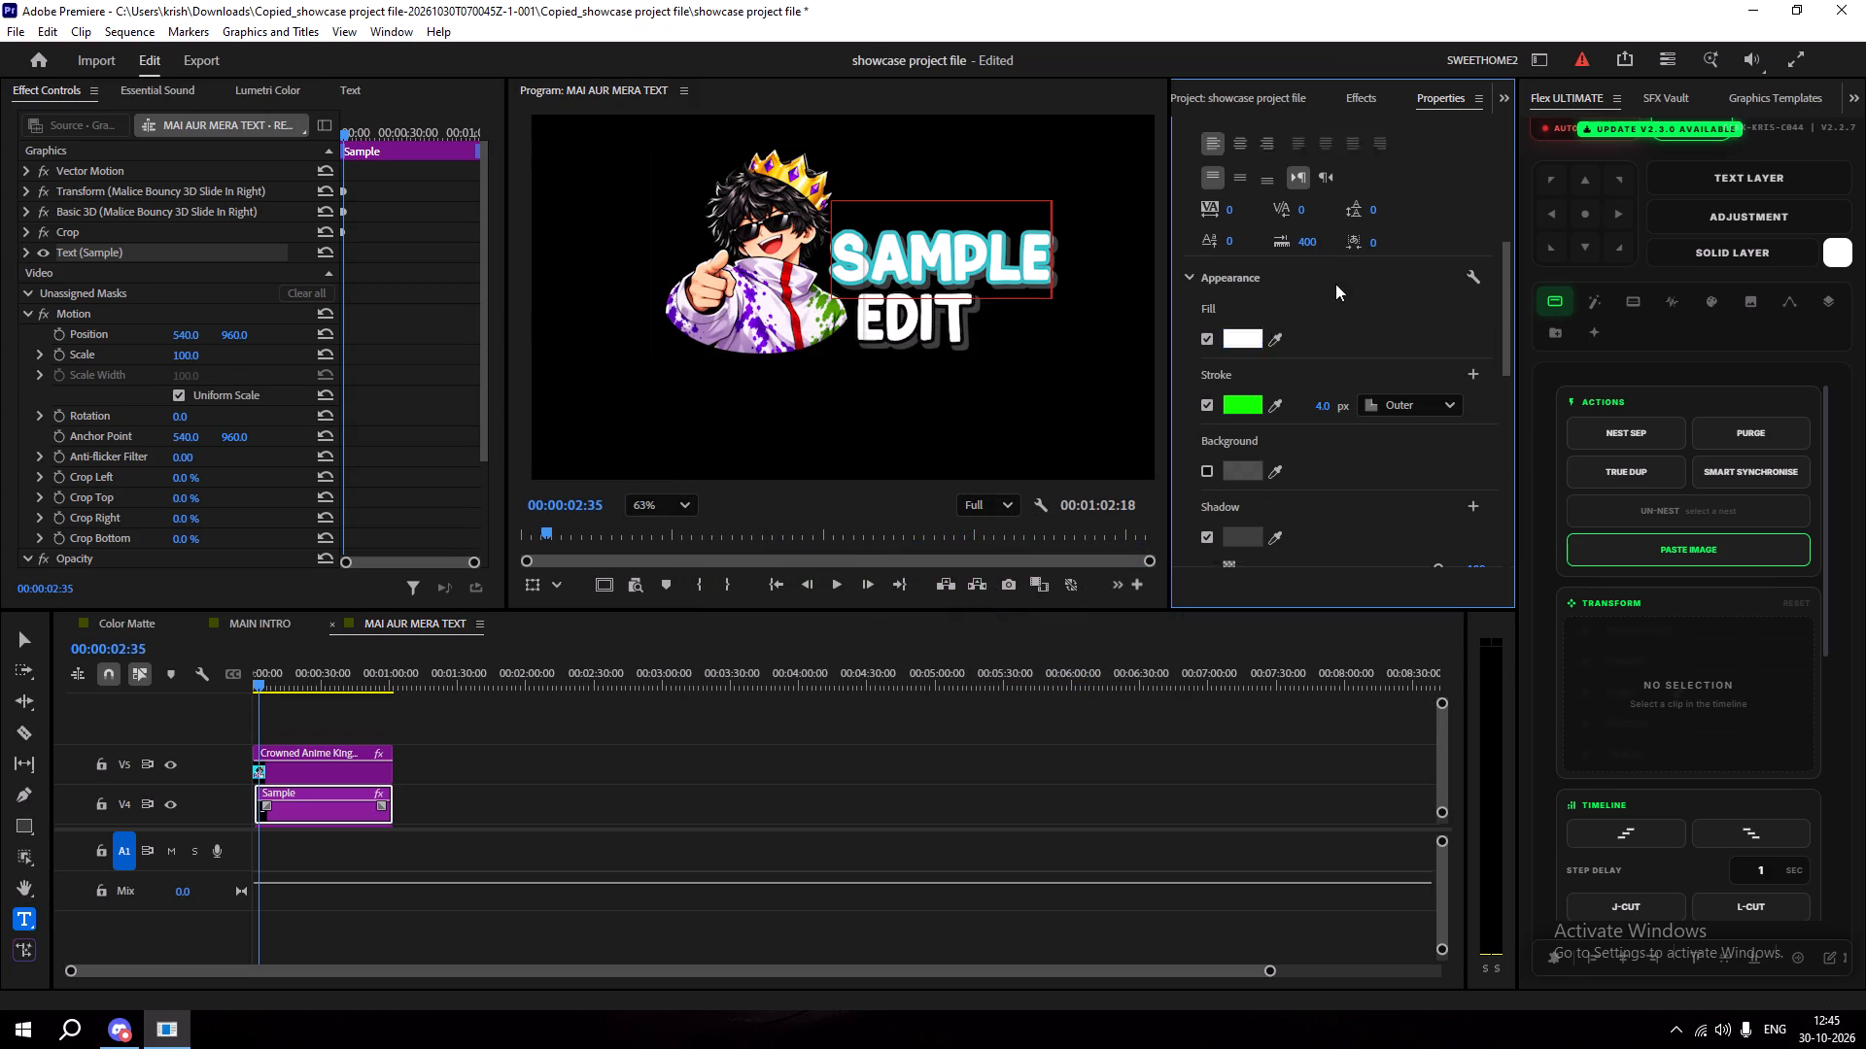
{"action": "scroll", "coordinate": [1335, 284], "scroll_direction": "up", "scroll_amount": 16}
{"action": "double_click", "coordinate": [1304, 215]}
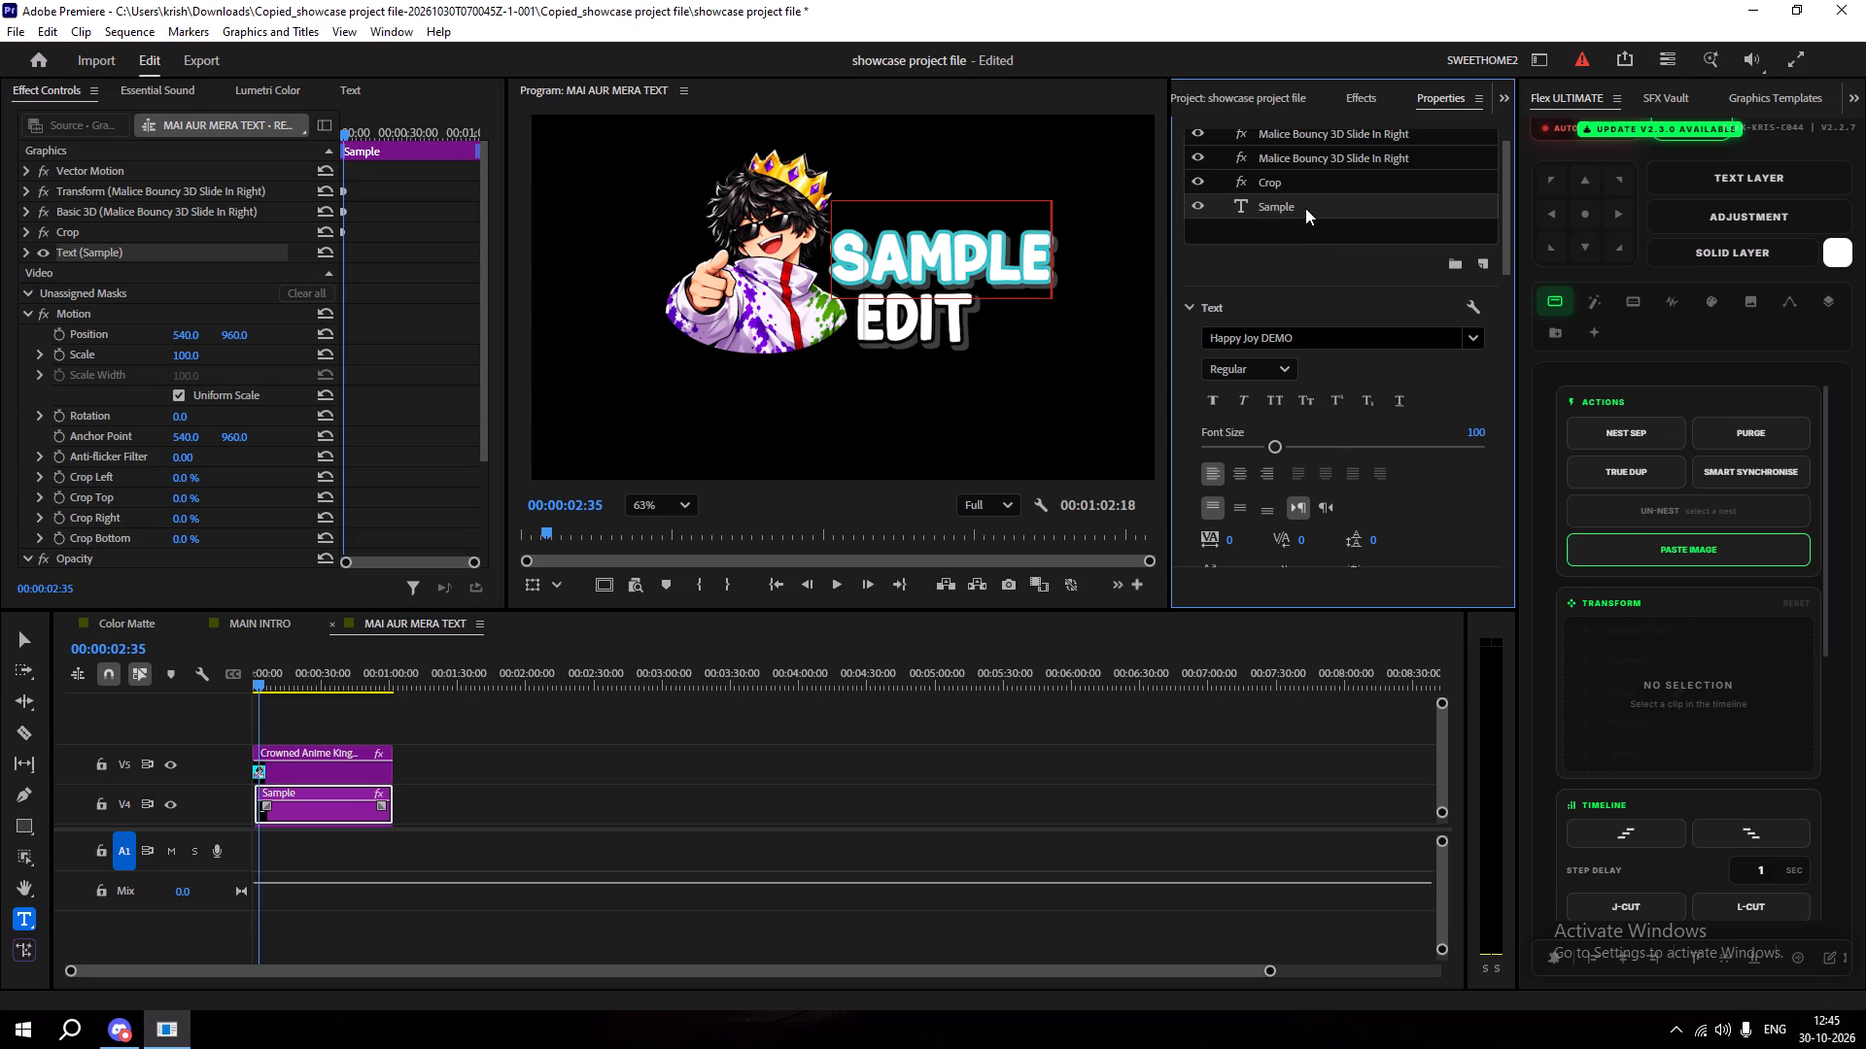
{"action": "double_click", "coordinate": [1305, 208]}
{"action": "double_click", "coordinate": [1306, 204]}
{"action": "scroll", "coordinate": [1306, 457], "scroll_direction": "down", "scroll_amount": 11}
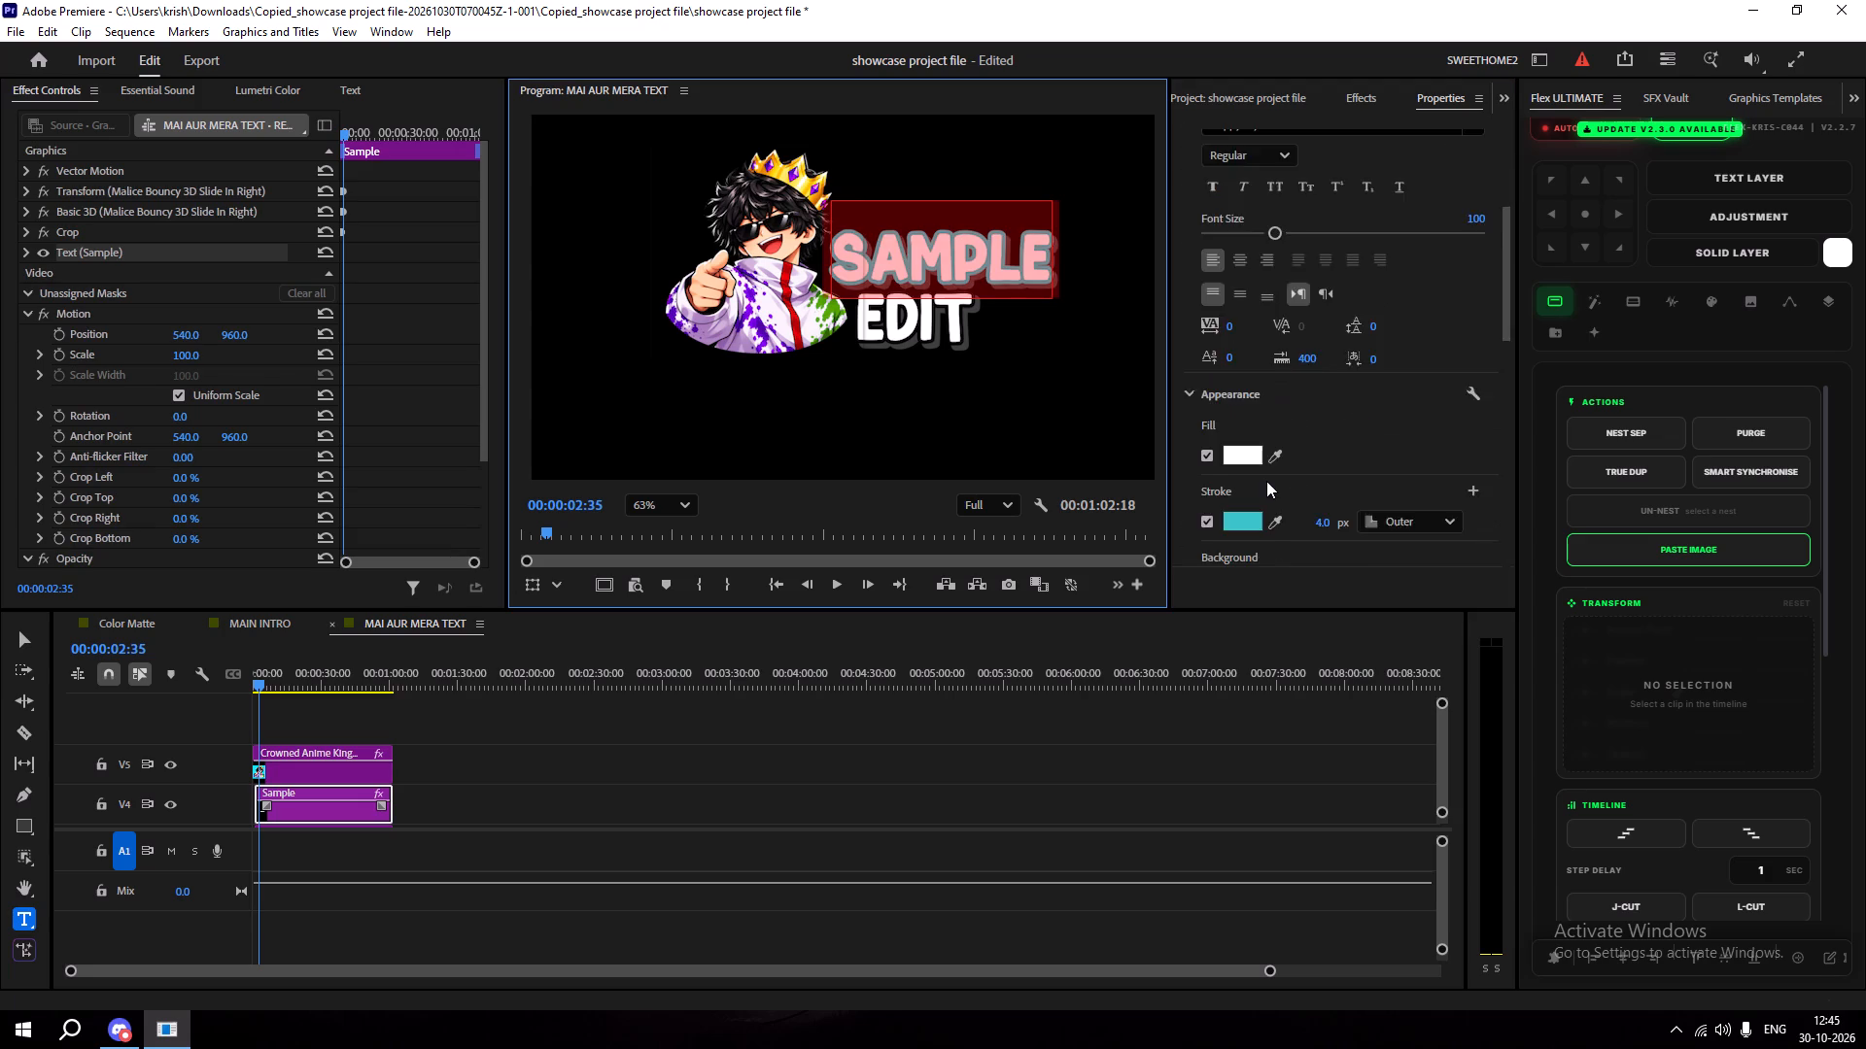
{"action": "scroll", "coordinate": [1266, 481], "scroll_direction": "down", "scroll_amount": 4}
{"action": "left_click", "coordinate": [1238, 453]}
{"action": "left_click", "coordinate": [977, 469]}
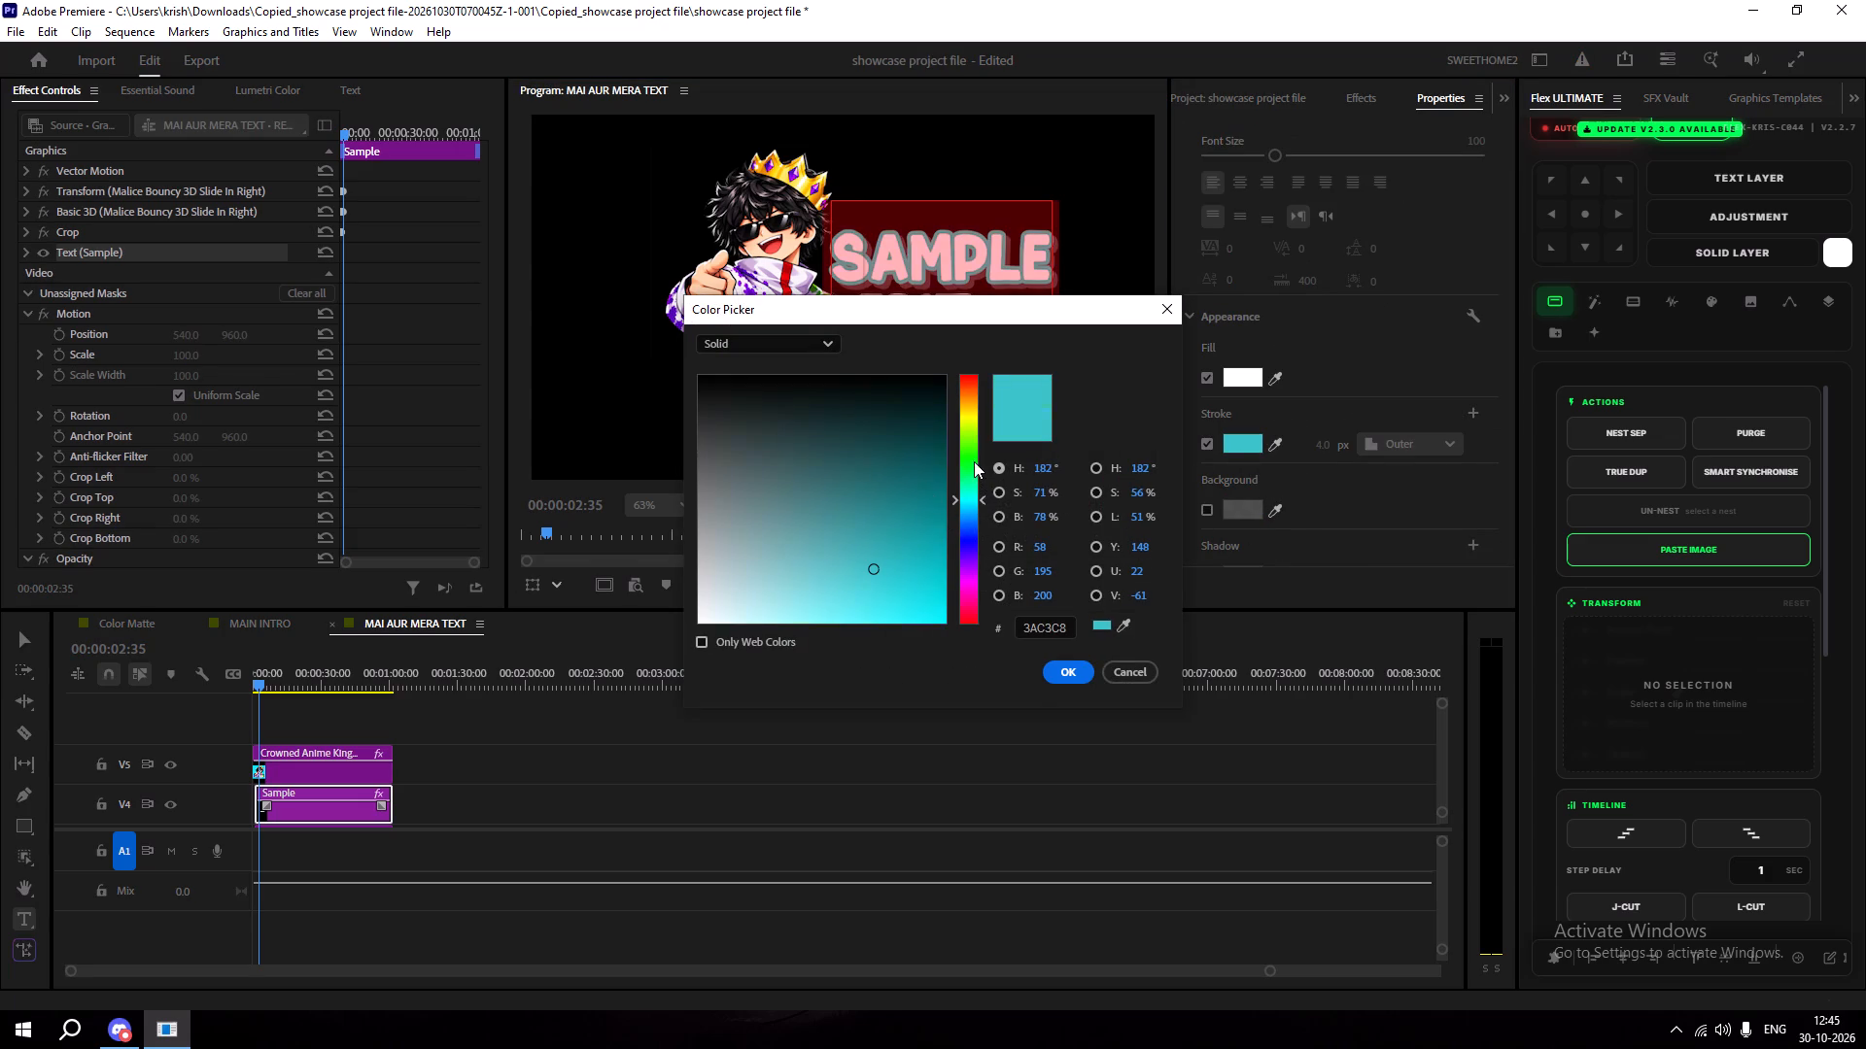
{"action": "left_click", "coordinate": [971, 458]}
{"action": "left_click_drag", "start_coordinate": [903, 499], "coordinate": [1030, 693]}
{"action": "left_click", "coordinate": [1061, 669]}
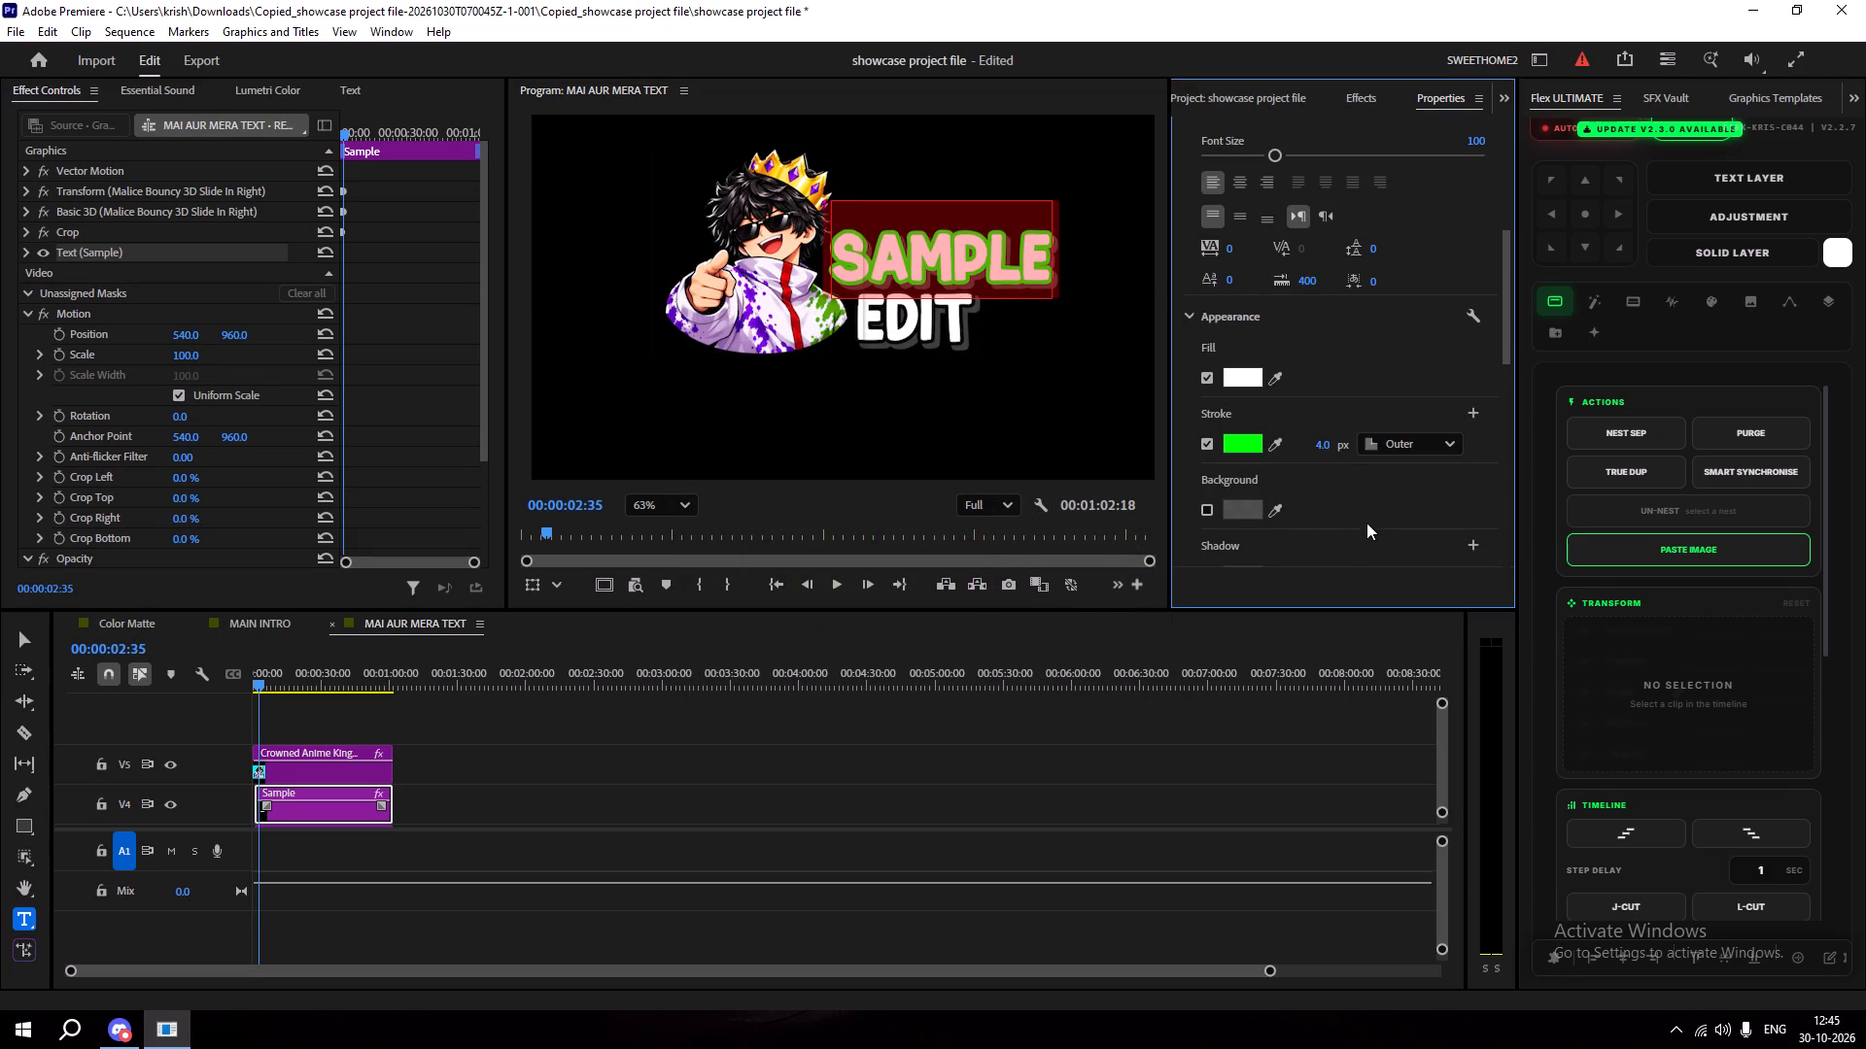
{"action": "left_click", "coordinate": [665, 770]}
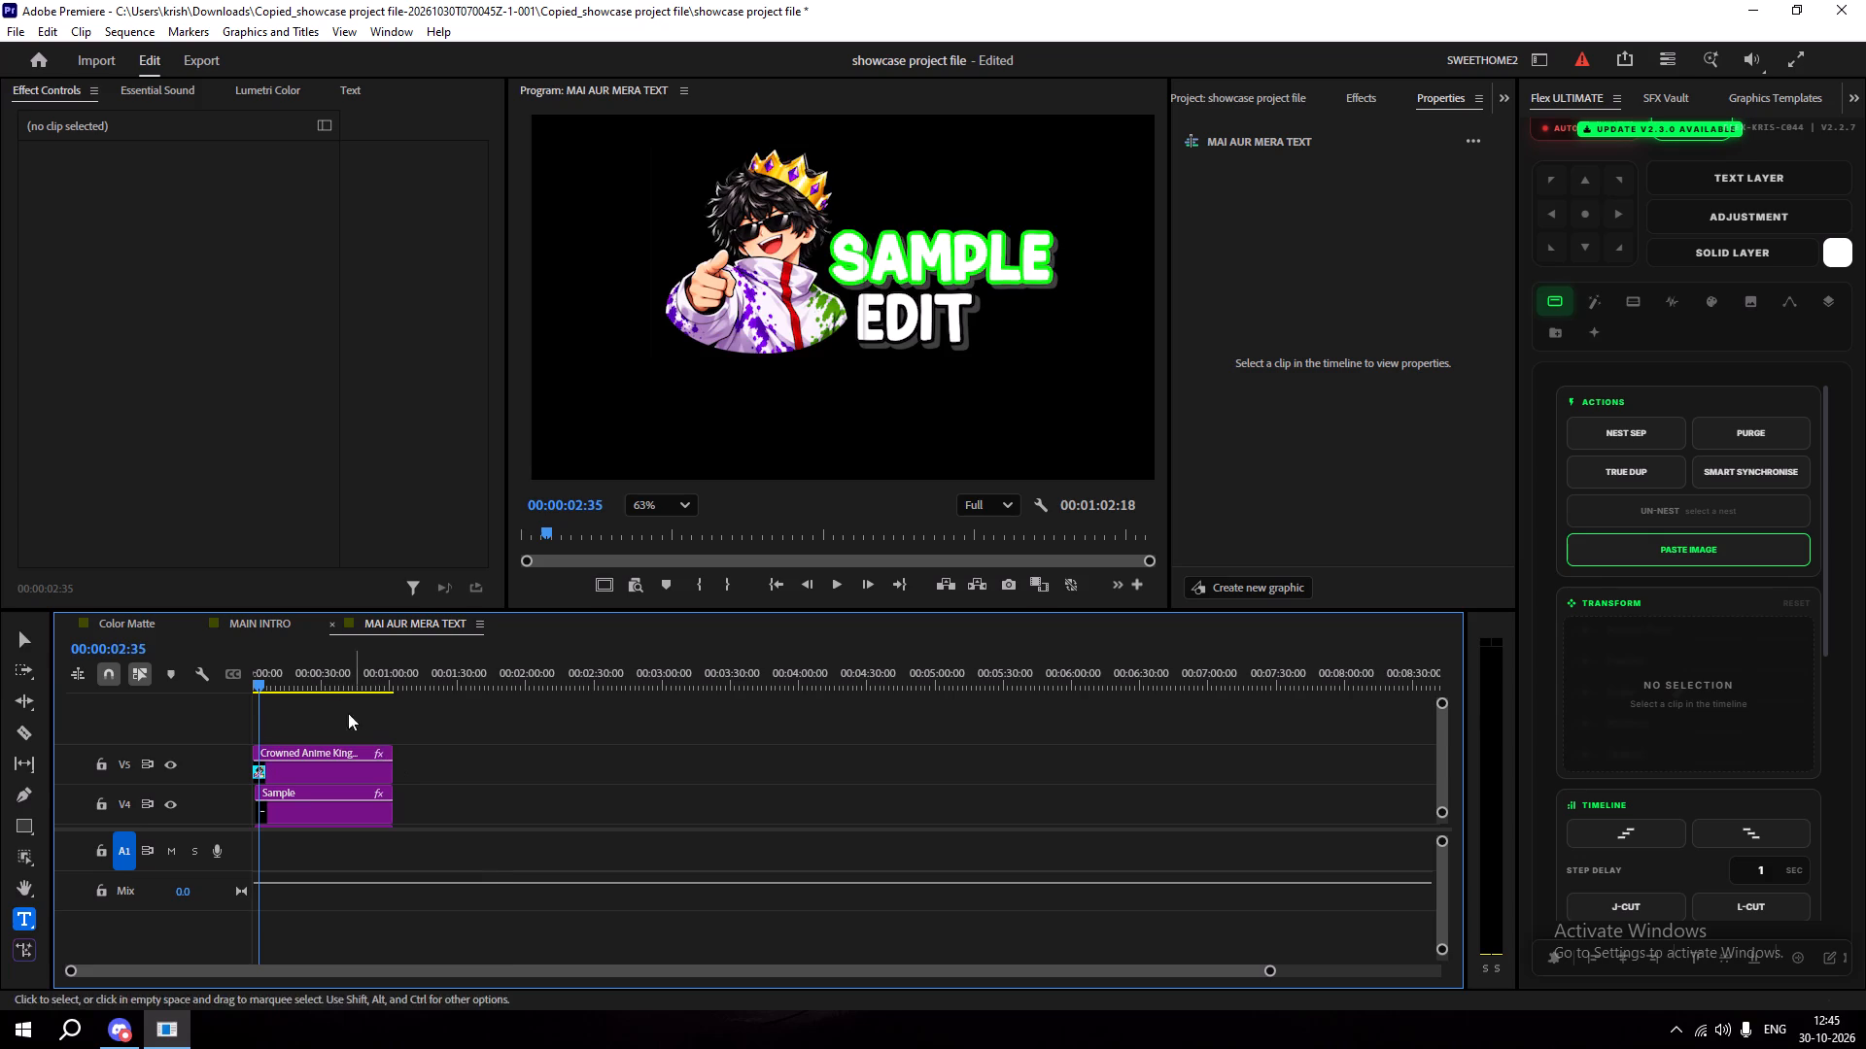
Play back the opening of the MAI AUR MERA TEXT sequence to check the Sample text's outline.
{"action": "left_click_drag", "start_coordinate": [307, 667], "coordinate": [171, 684]}
{"action": "key", "text": "space"}
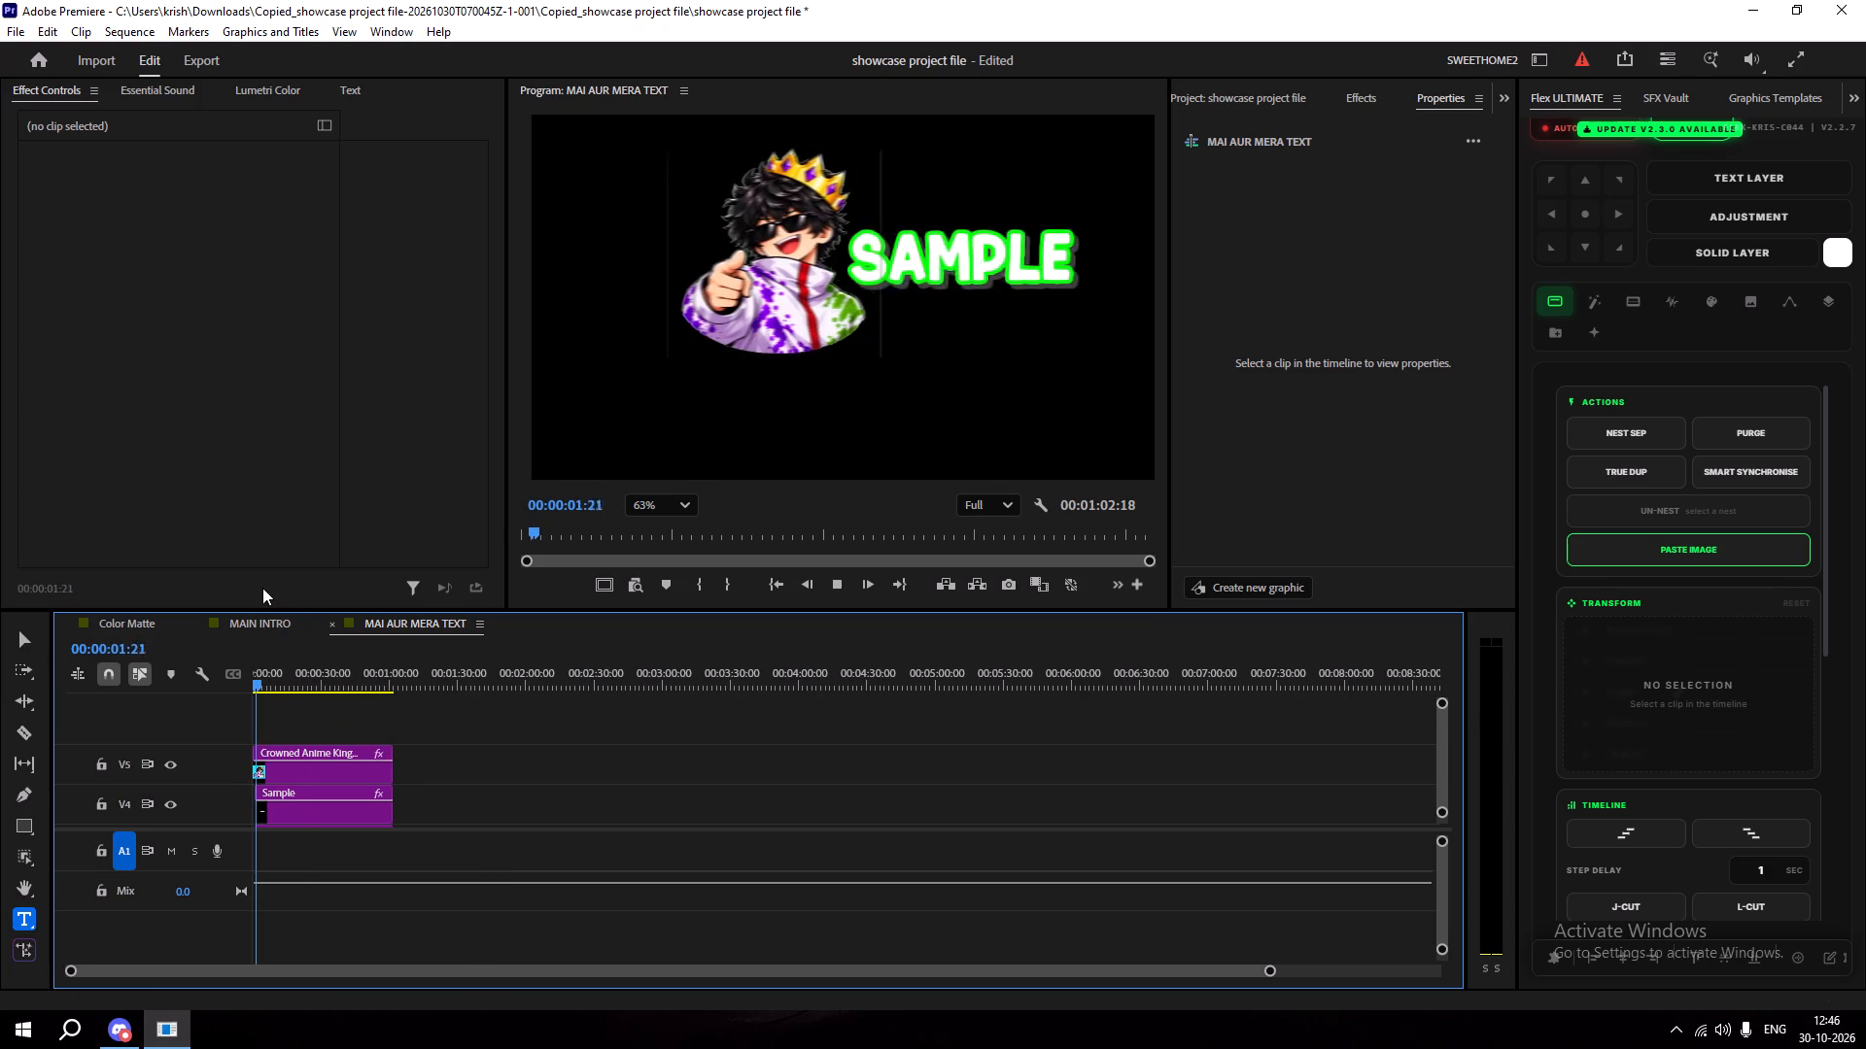
{"action": "key", "text": "space"}
Open the Color Matte sequence, fit the full vertical frame in the preview and play back its opening.
{"action": "left_click", "coordinate": [139, 626]}
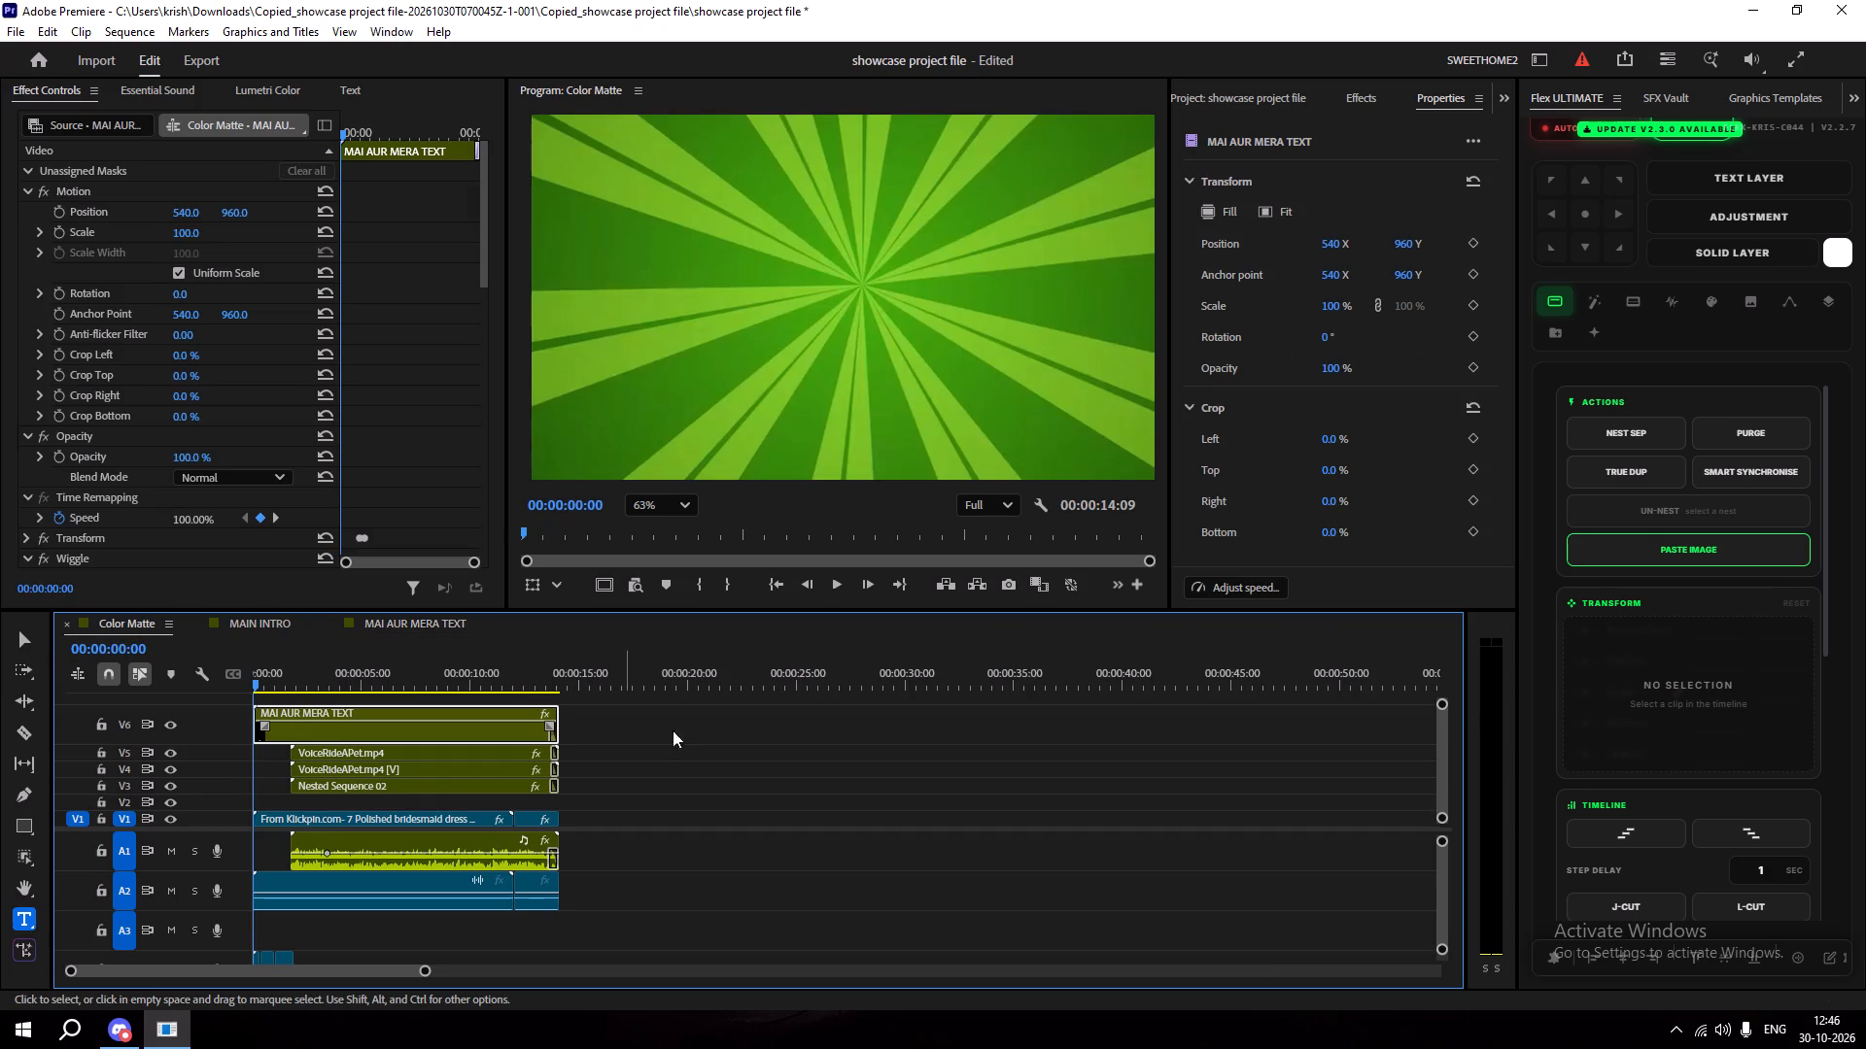
{"action": "left_click", "coordinate": [702, 733]}
{"action": "key", "text": "space"}
{"action": "scroll", "coordinate": [425, 734], "scroll_direction": "down", "scroll_amount": 5, "text": "alt"}
{"action": "key", "text": "space"}
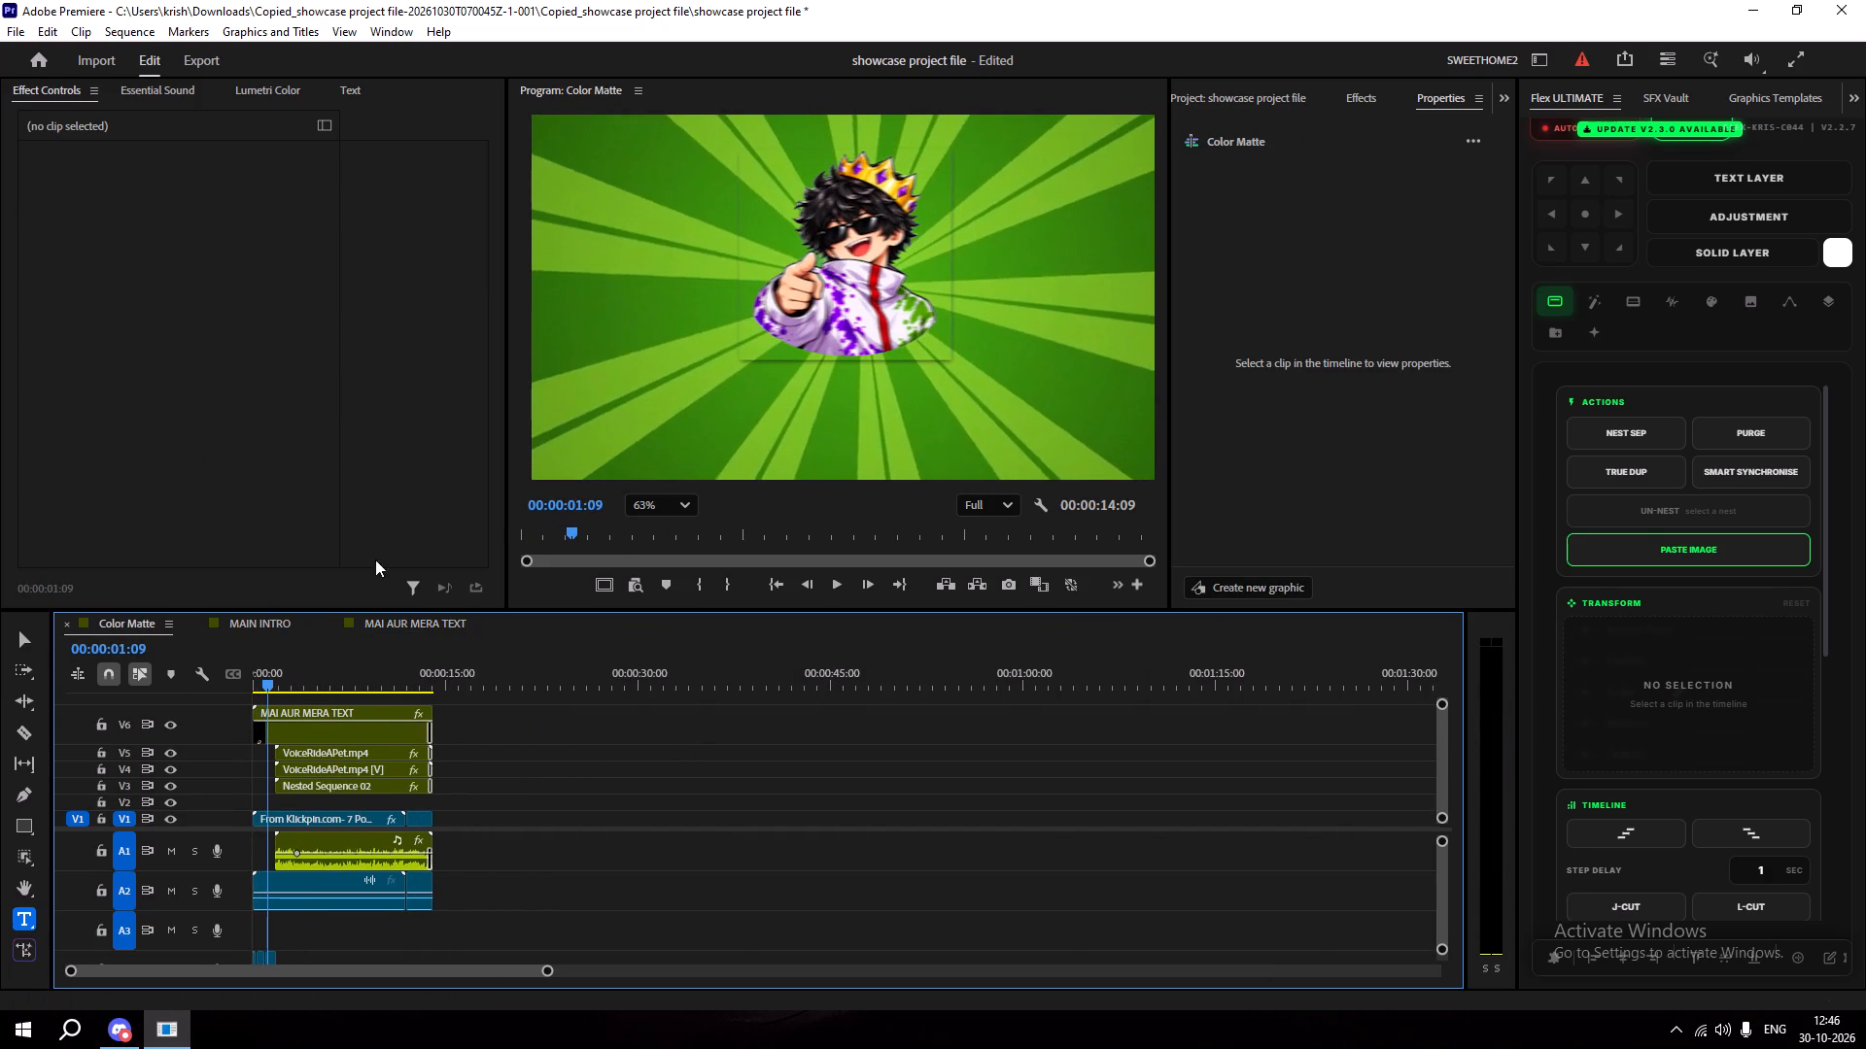
{"action": "left_click", "coordinate": [677, 509]}
{"action": "left_click", "coordinate": [656, 548]}
{"action": "left_click", "coordinate": [563, 761]}
{"action": "left_click_drag", "start_coordinate": [274, 676], "coordinate": [192, 689]}
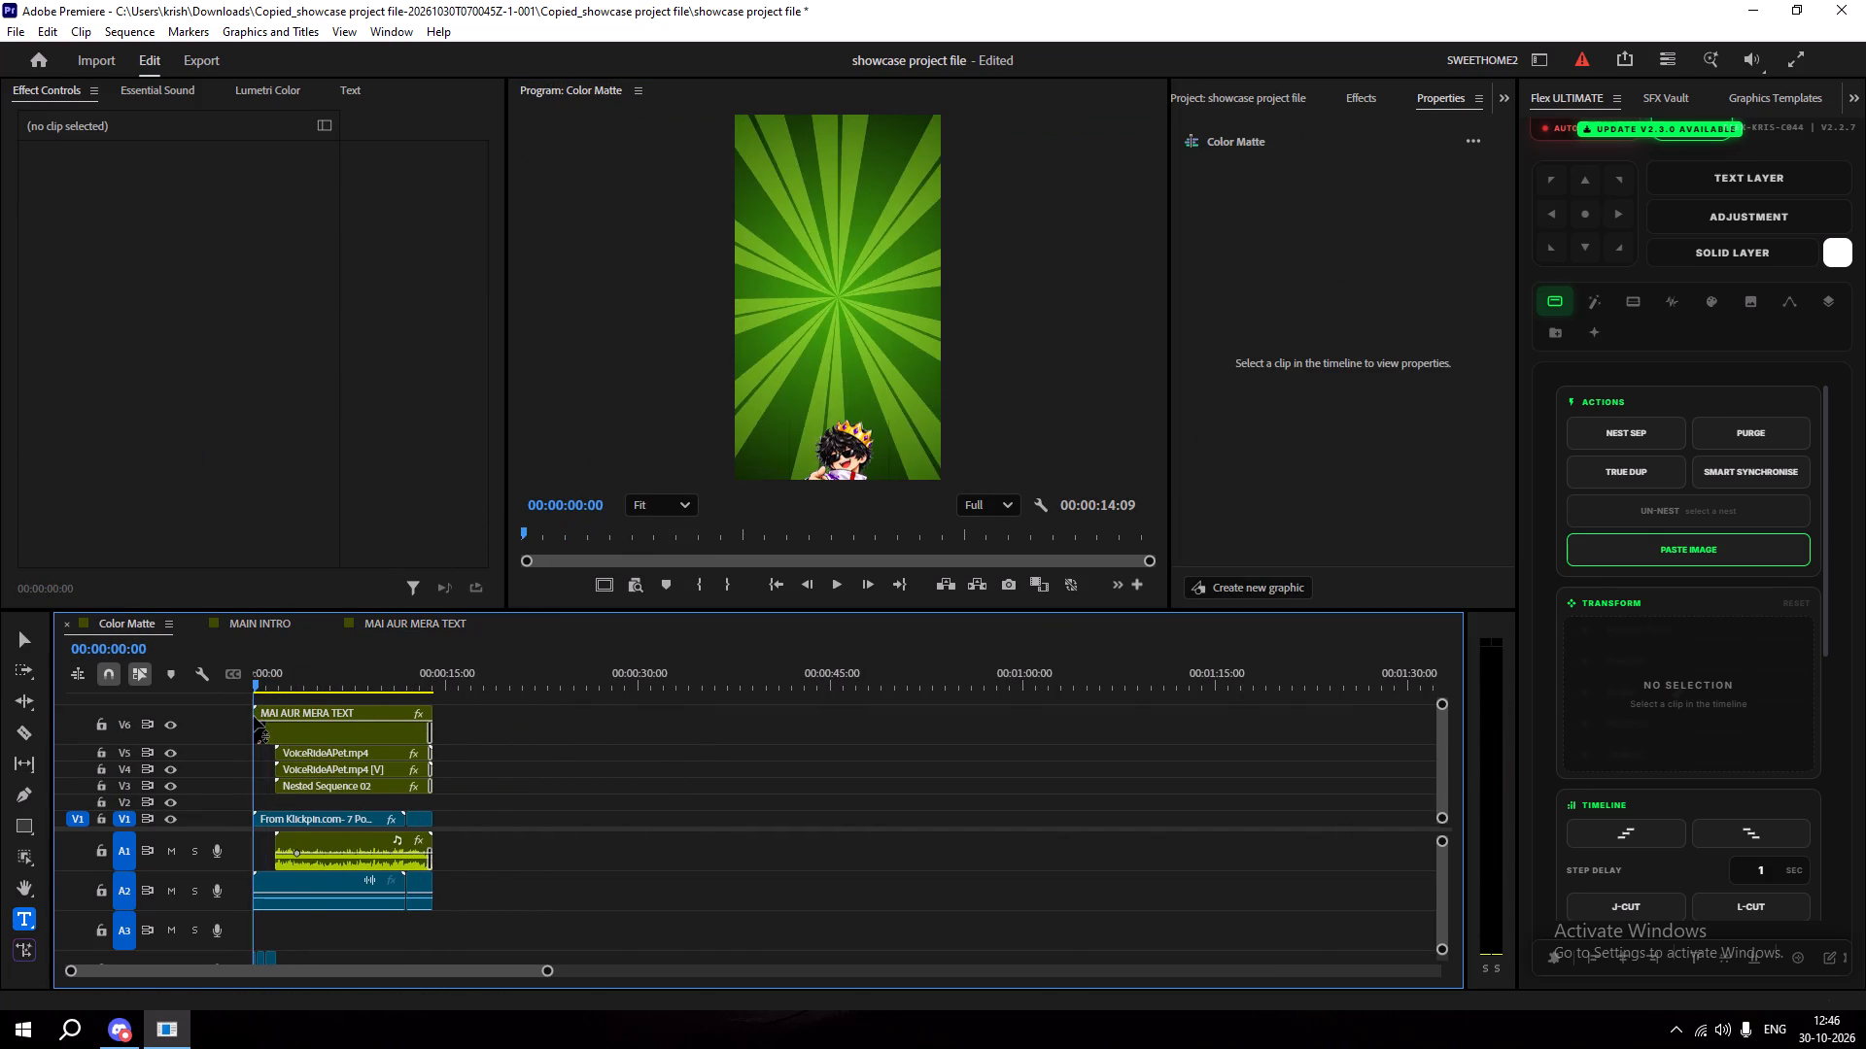
{"action": "key", "text": "space"}
{"action": "key", "text": "space"}
{"action": "left_click", "coordinate": [665, 721]}
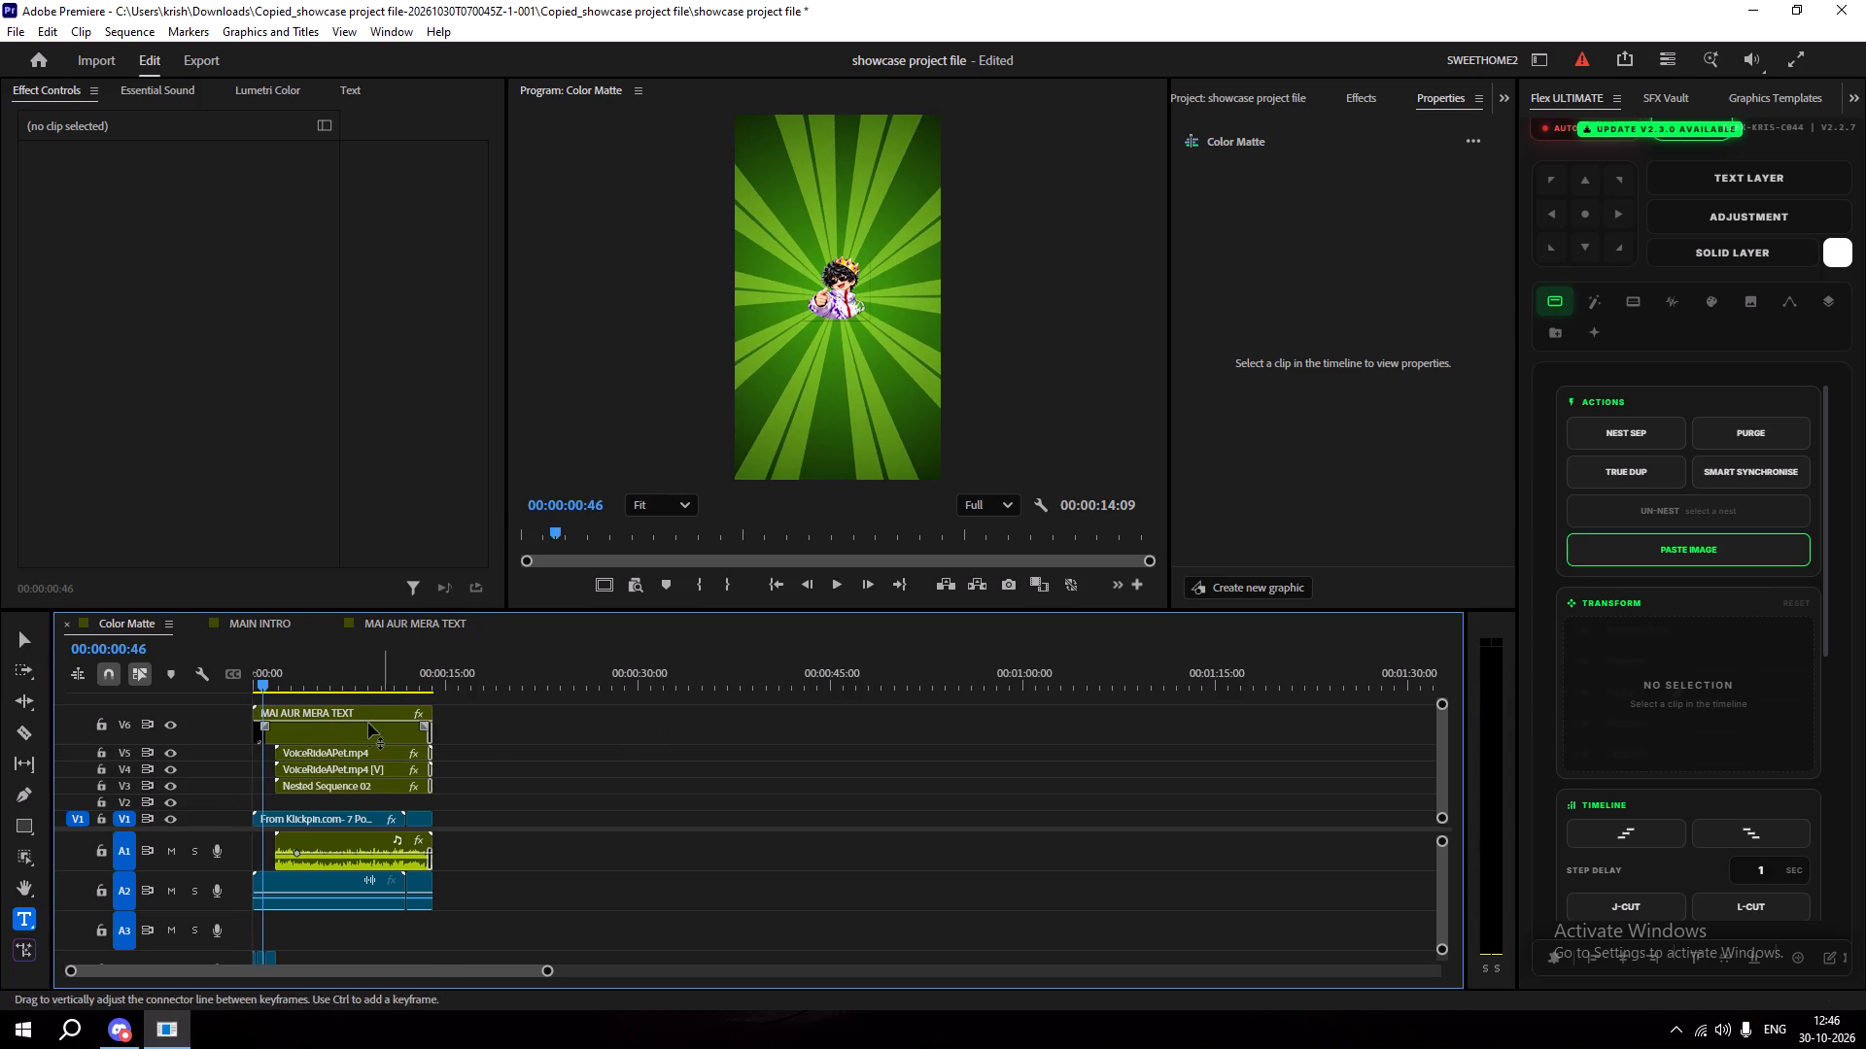
Mark an in-to-out range of 00:00:03:25 from the start of the Color Matte sequence.
{"action": "left_click_drag", "start_coordinate": [292, 664], "coordinate": [224, 677]}
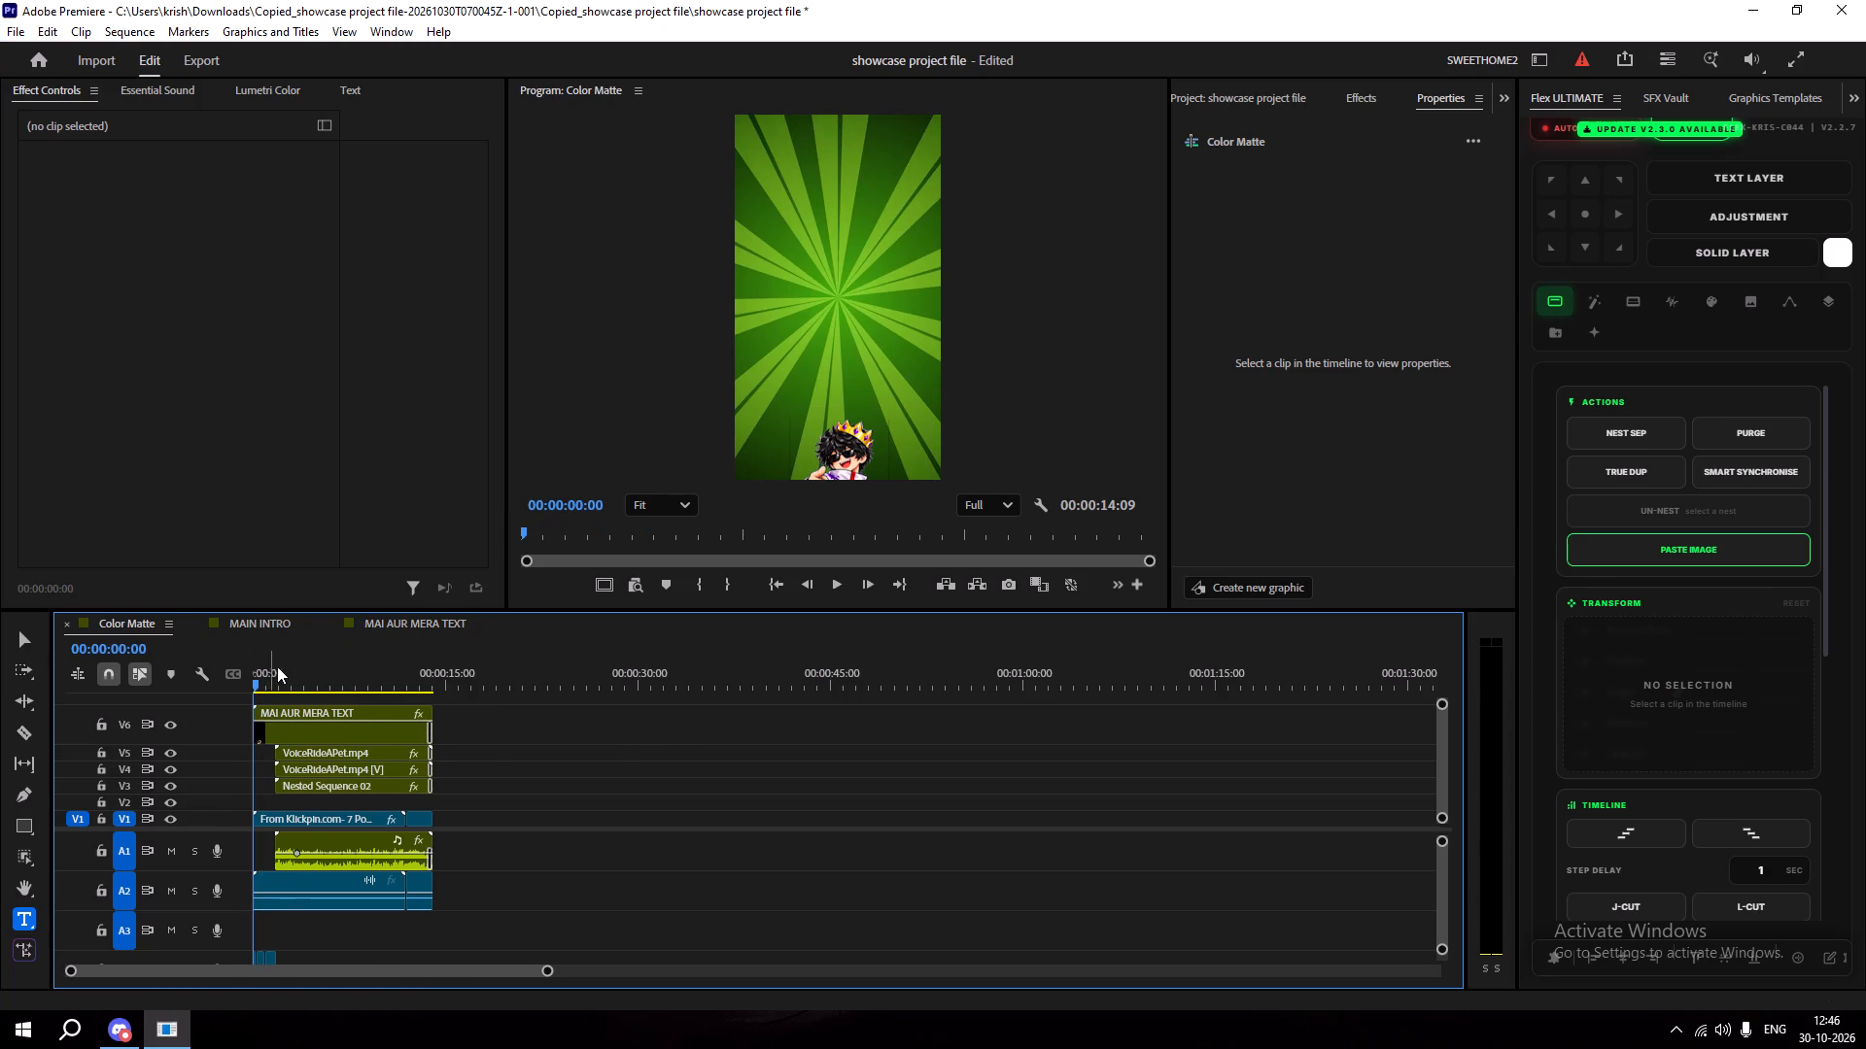
{"action": "key", "text": "i"}
{"action": "left_click", "coordinate": [294, 670]}
{"action": "key", "text": "o"}
Play back the marked range of the Color Matte sequence from its start.
{"action": "left_click", "coordinate": [267, 681]}
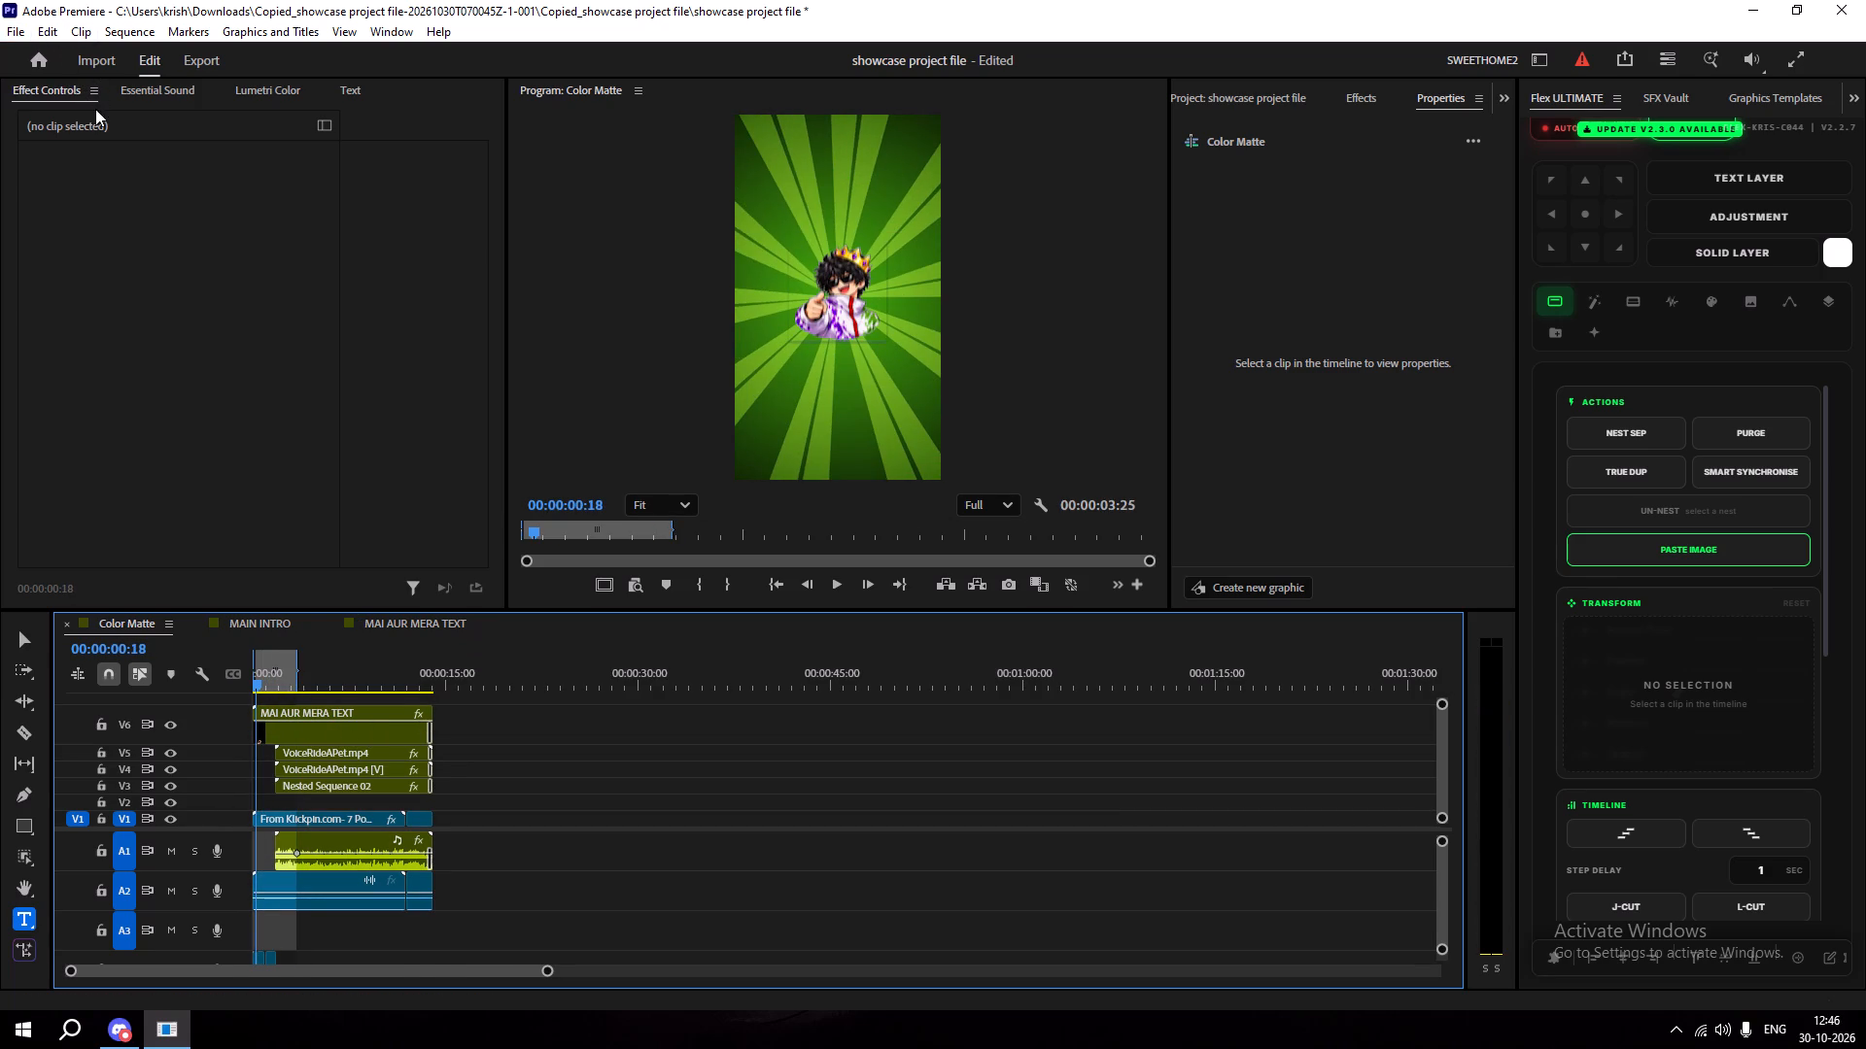
{"action": "left_click_drag", "start_coordinate": [268, 671], "coordinate": [226, 689]}
{"action": "key", "text": "space"}
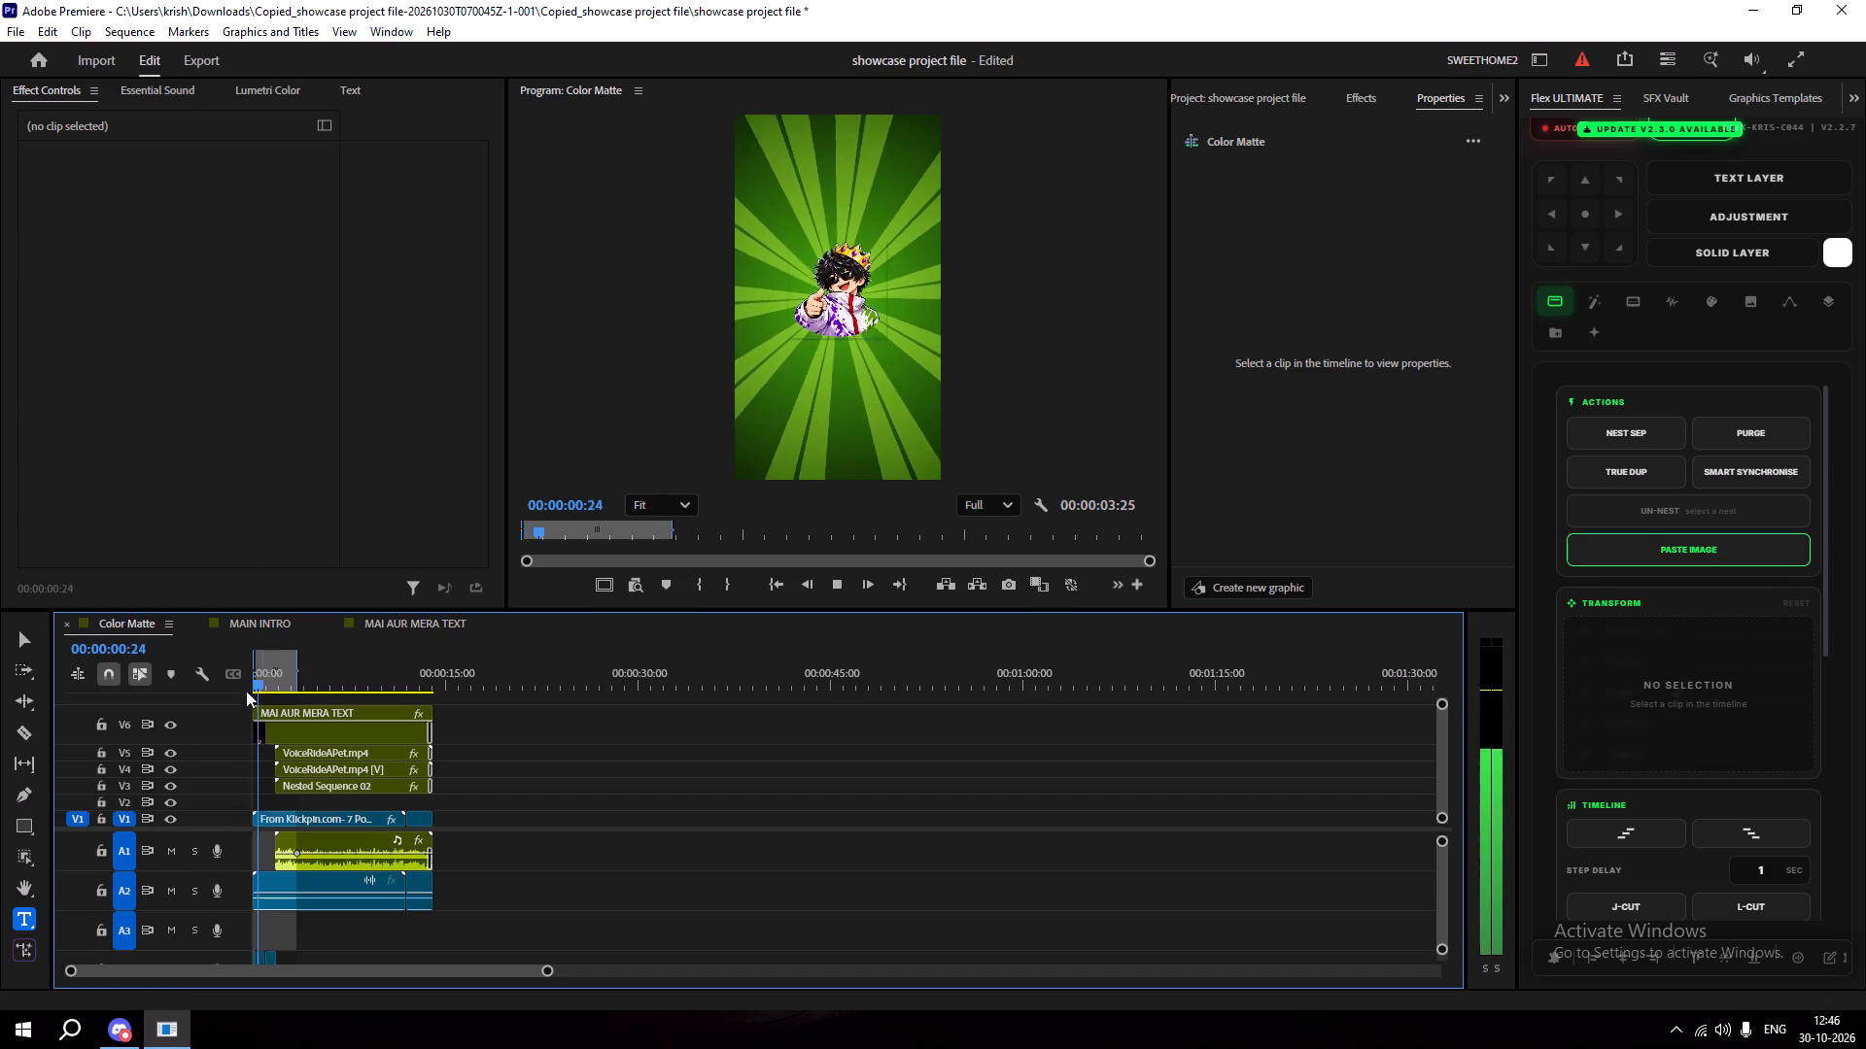
{"action": "key", "text": "space"}
Render the effects in the marked In to Out range of the Color Matte sequence.
{"action": "left_click", "coordinate": [134, 38]}
{"action": "left_click", "coordinate": [160, 91]}
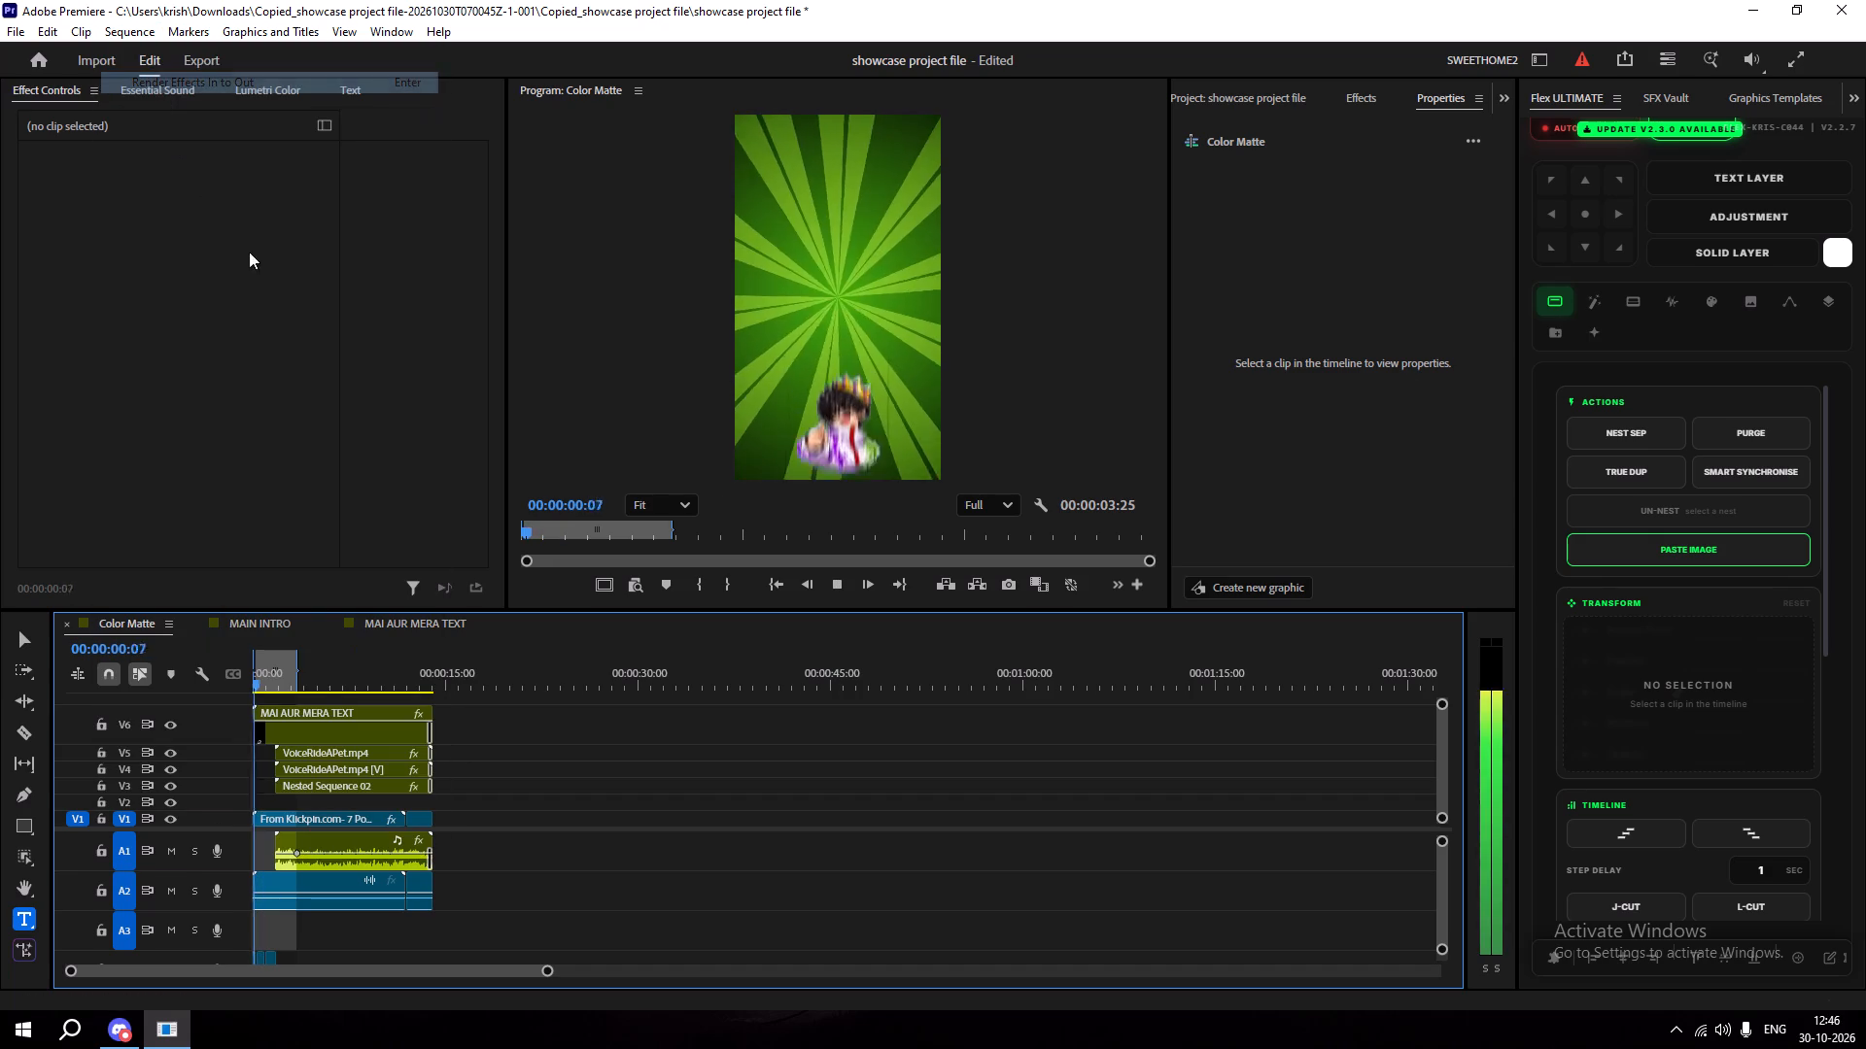
{"action": "left_click", "coordinate": [133, 20]}
{"action": "left_click", "coordinate": [144, 48]}
{"action": "left_click", "coordinate": [147, 37]}
{"action": "left_click", "coordinate": [180, 102]}
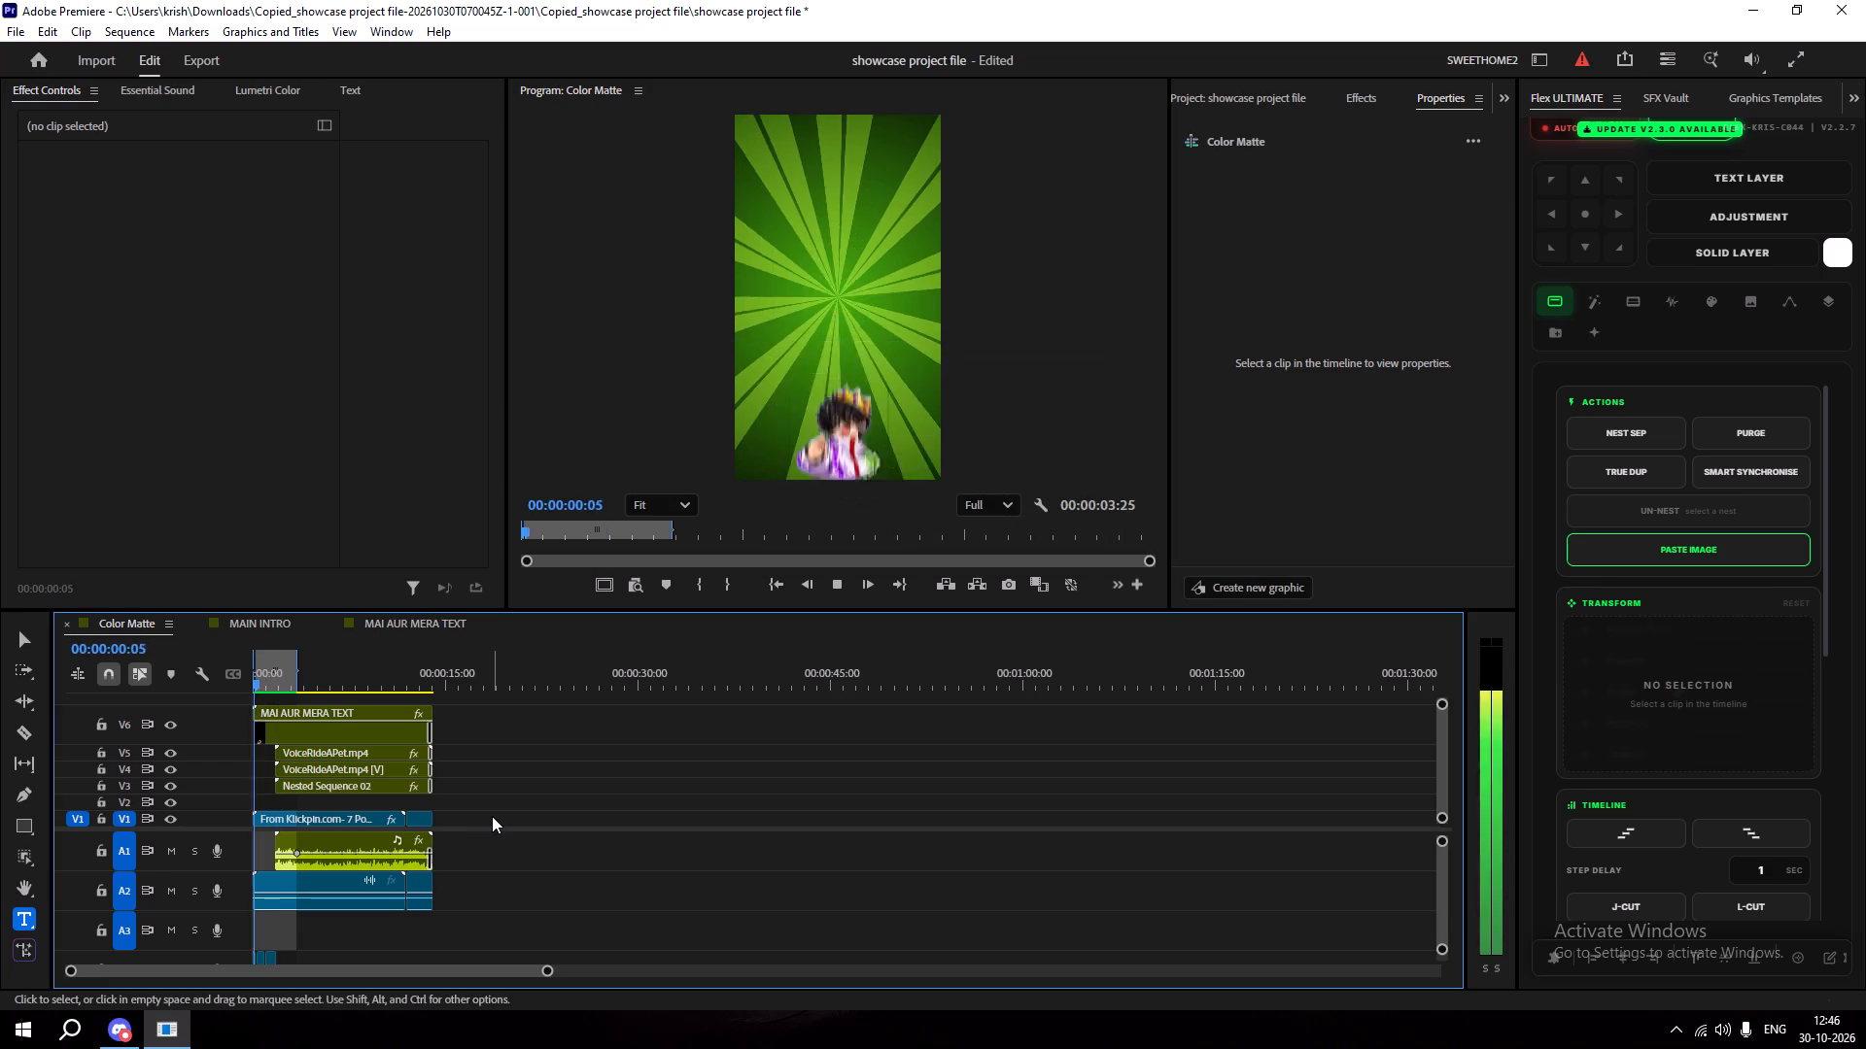
{"action": "key", "text": "space"}
Find the Rounded Crop effect and apply it to the crowned anime clip on V5 of the nested MAI AUR MERA TEXT sequence.
{"action": "left_click", "coordinate": [1358, 102]}
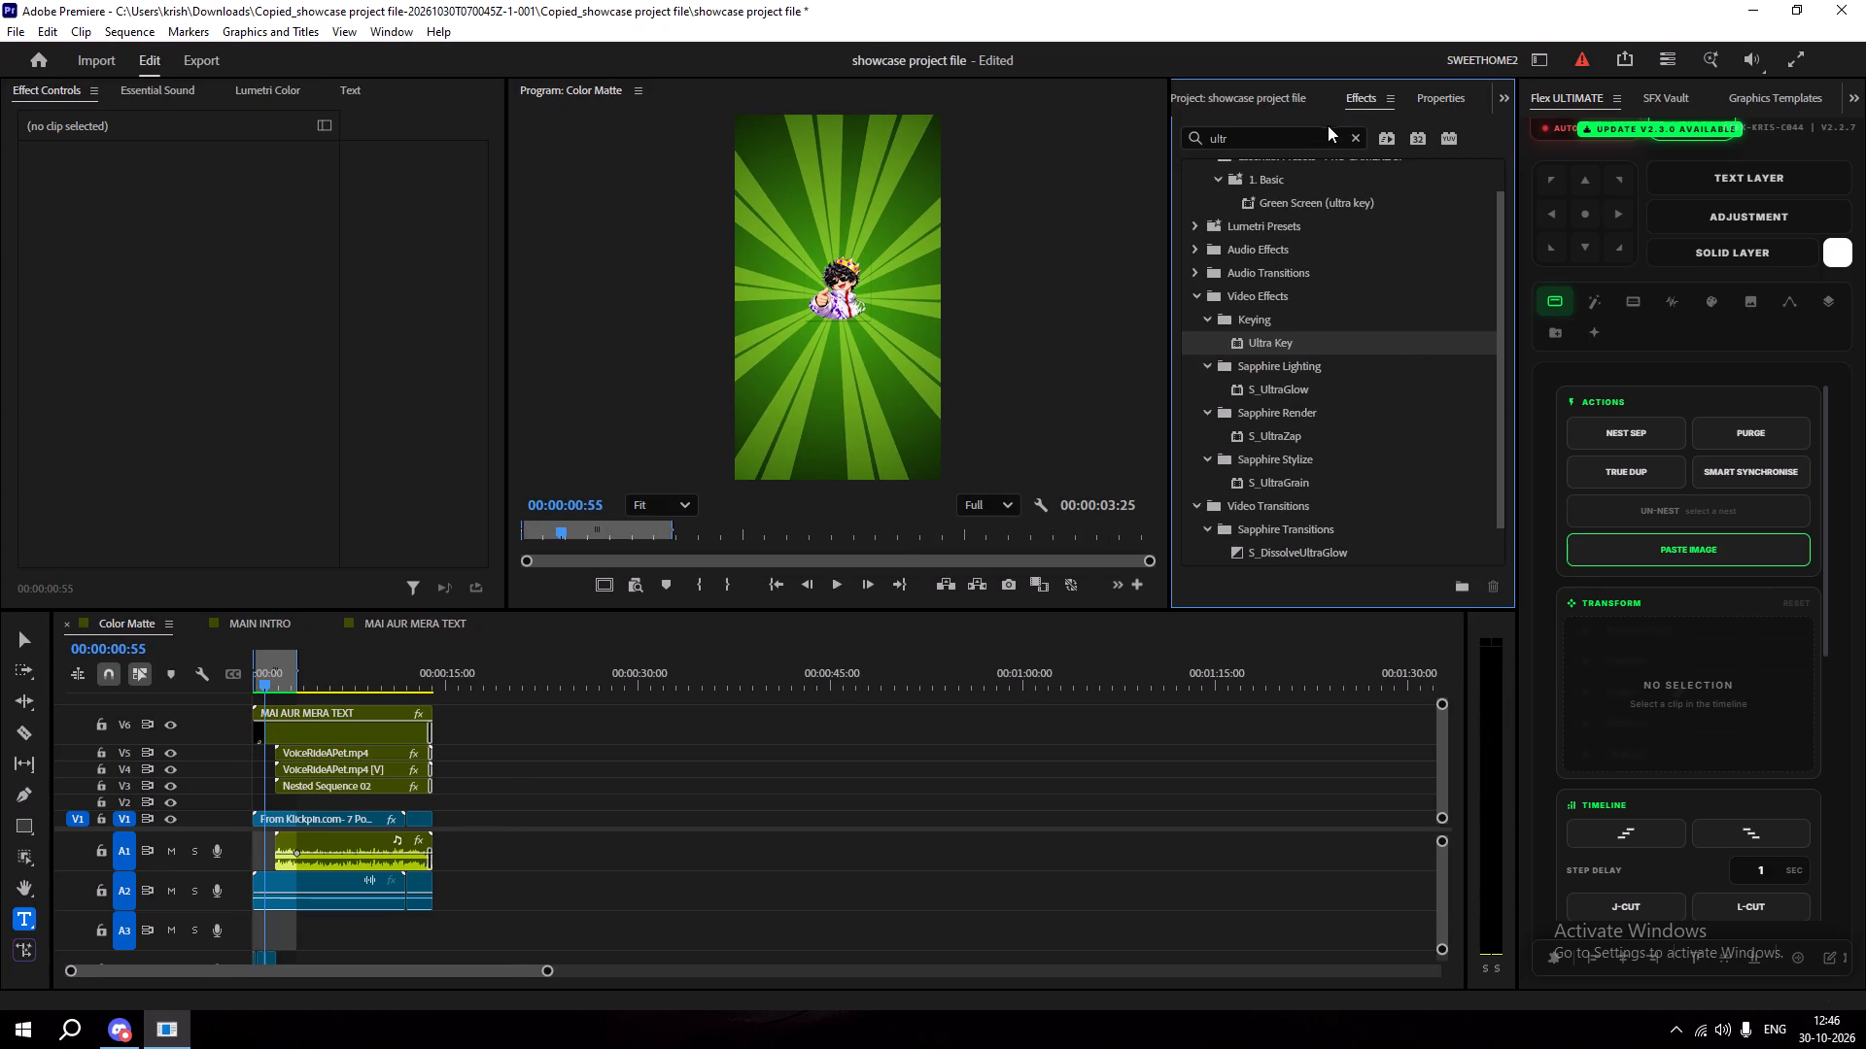
{"action": "left_click", "coordinate": [1316, 131]}
{"action": "left_click", "coordinate": [1355, 146]}
{"action": "left_click", "coordinate": [1320, 136]}
{"action": "type", "text": "rounde"}
{"action": "left_click_drag", "start_coordinate": [1305, 310], "coordinate": [417, 635]}
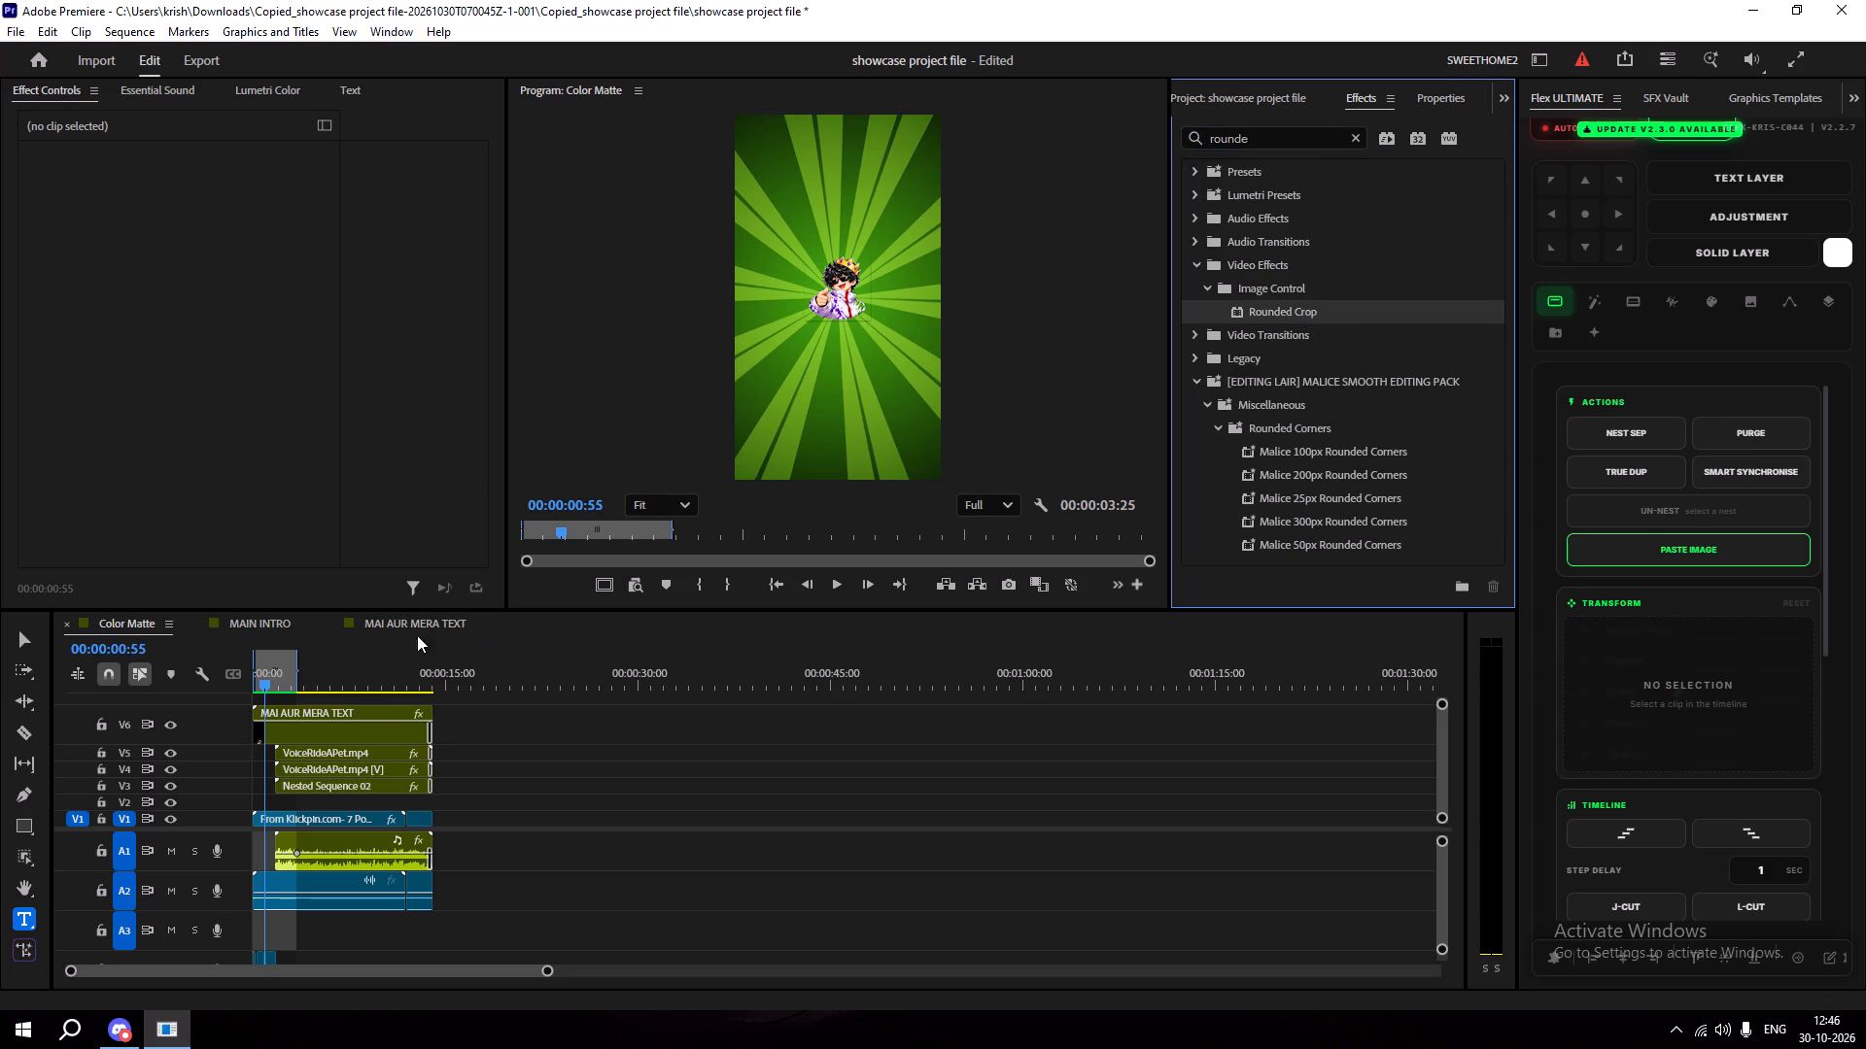
{"action": "left_click_drag", "start_coordinate": [417, 635], "coordinate": [1304, 299]}
{"action": "double_click", "coordinate": [353, 730]}
{"action": "left_click", "coordinate": [327, 774]}
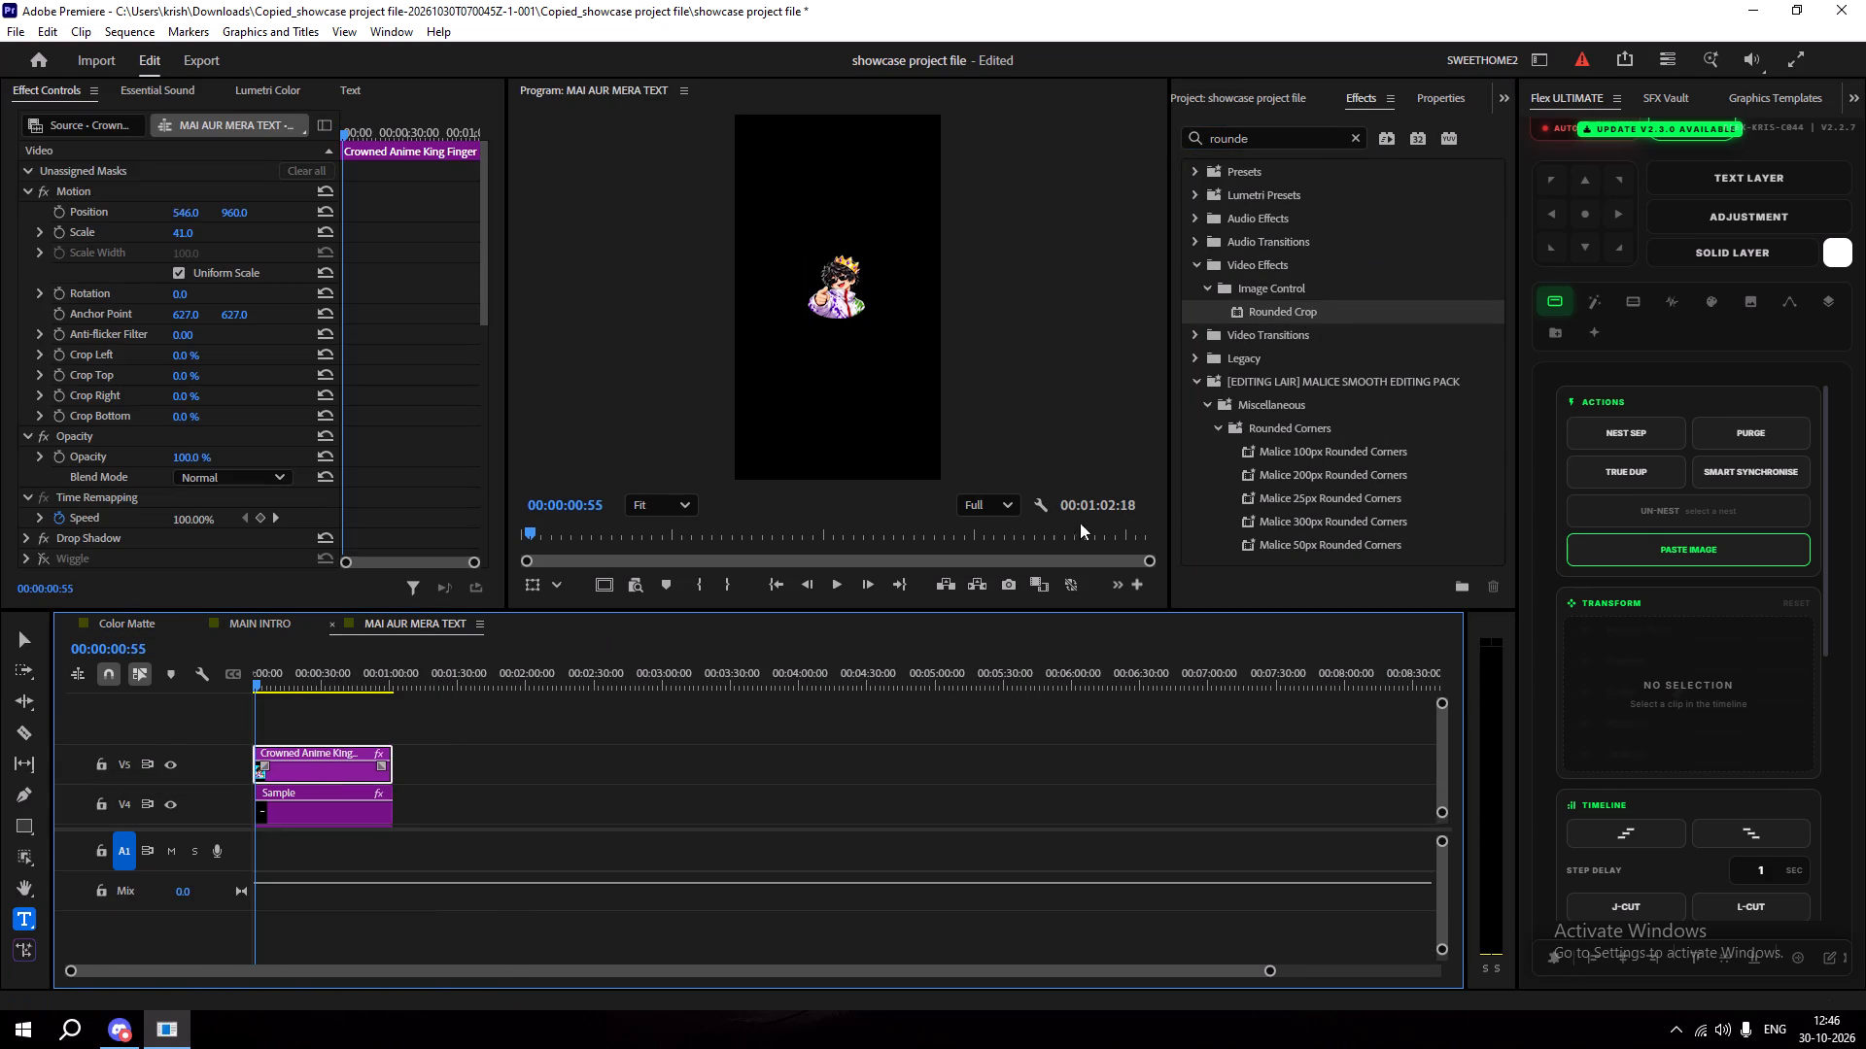
{"action": "left_click_drag", "start_coordinate": [1265, 313], "coordinate": [346, 753]}
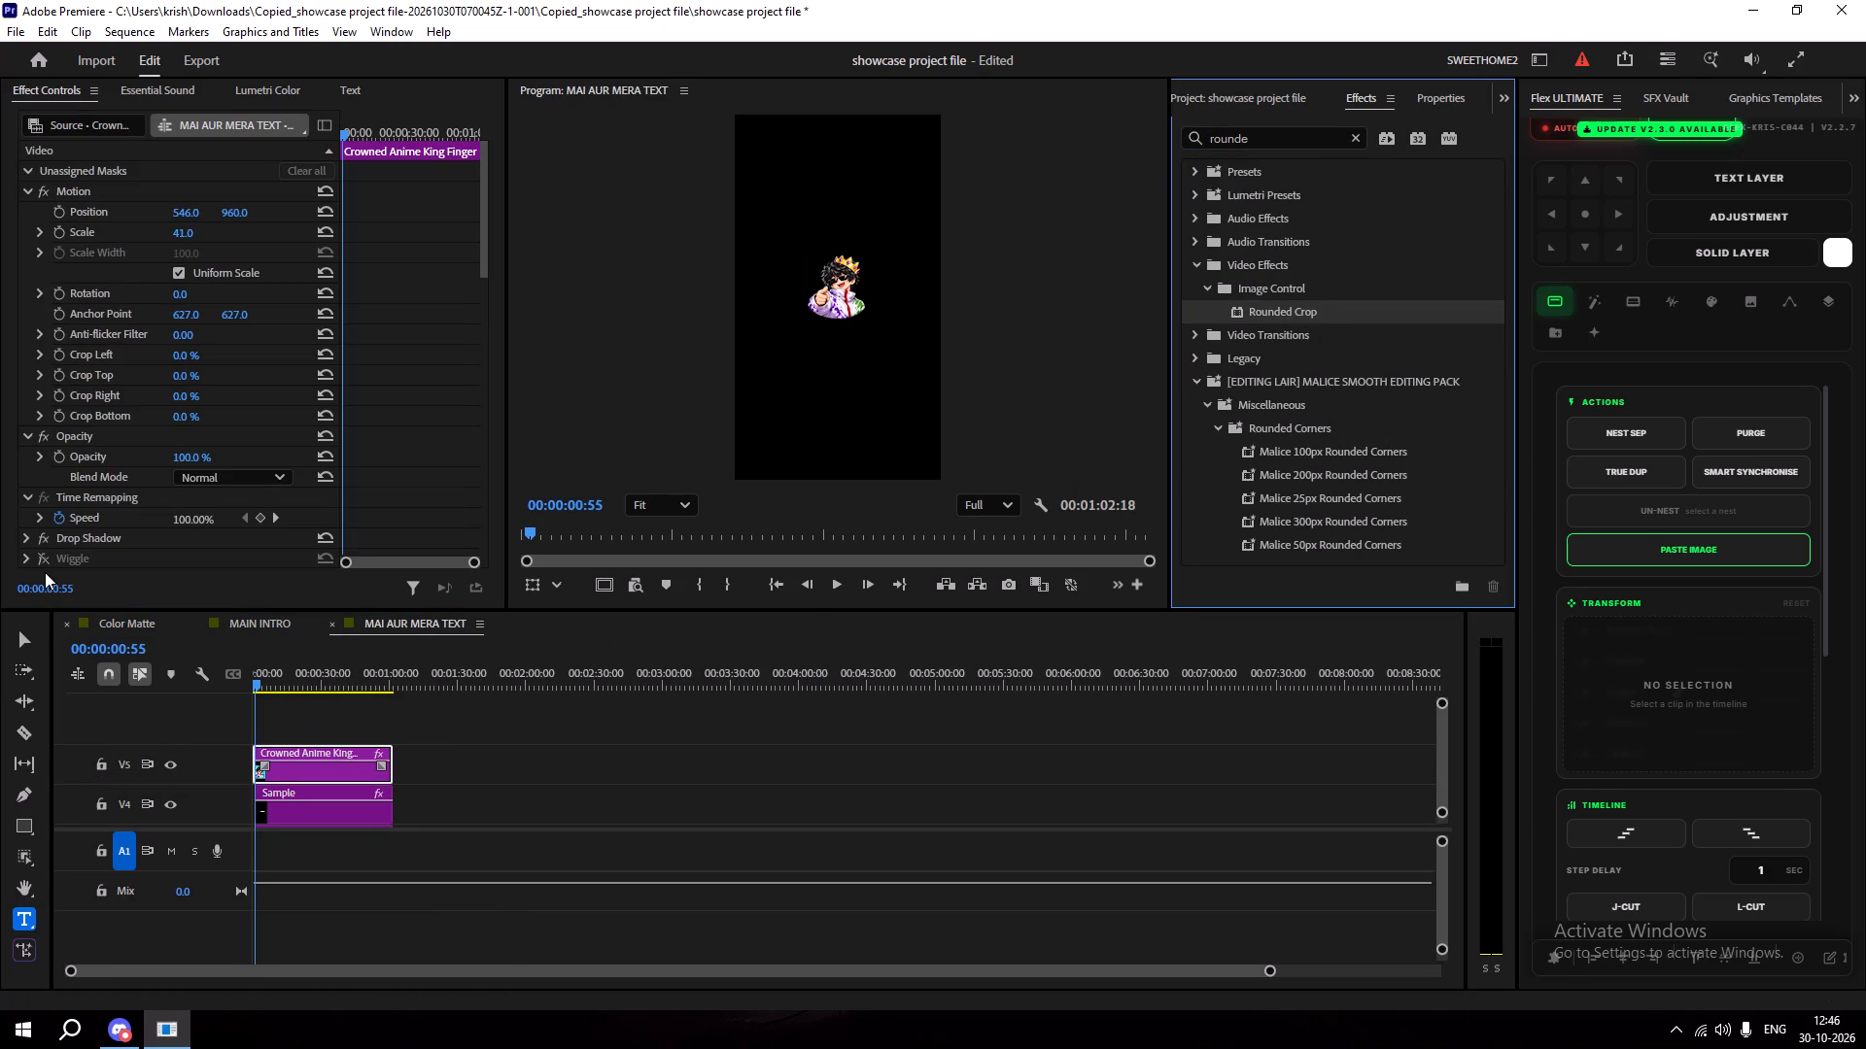
Set the Rounded Crop's Roundness to 100% on the crowned anime clip.
{"action": "scroll", "coordinate": [131, 458], "scroll_direction": "down", "scroll_amount": 17}
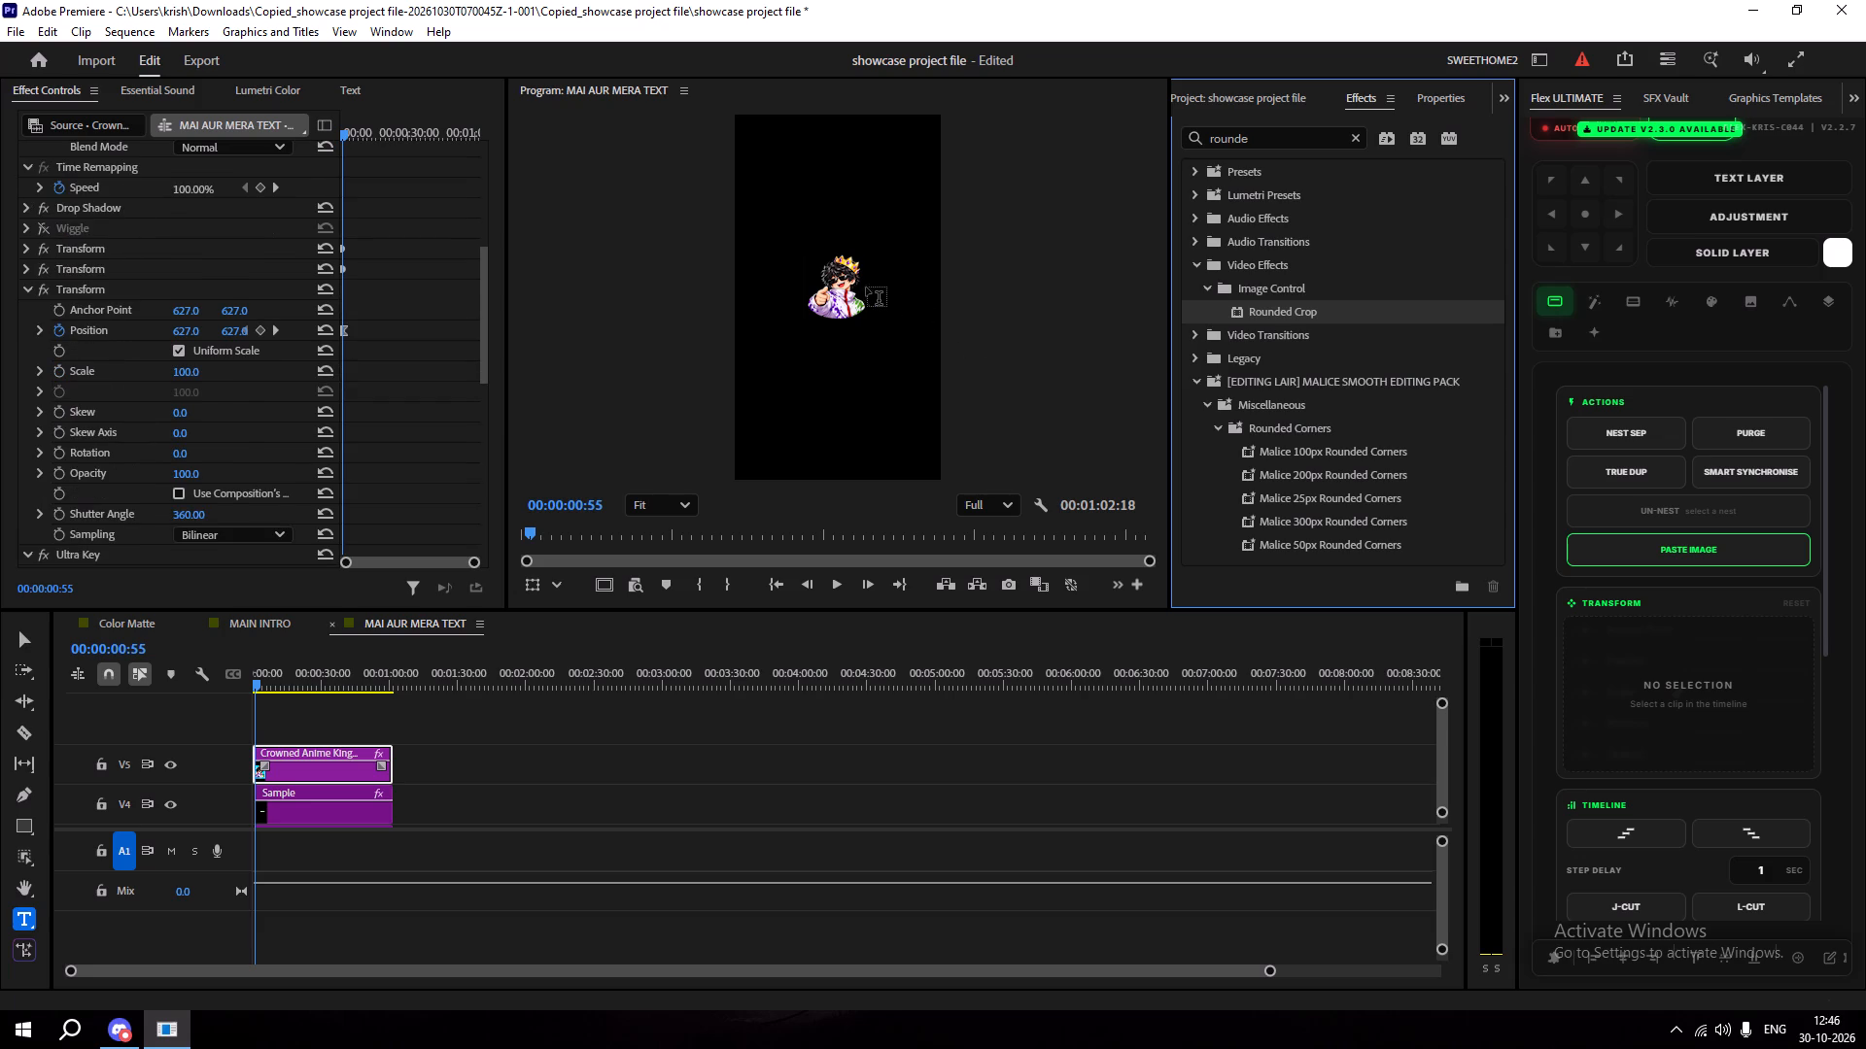
{"action": "scroll", "coordinate": [842, 291], "scroll_direction": "up", "scroll_amount": 15}
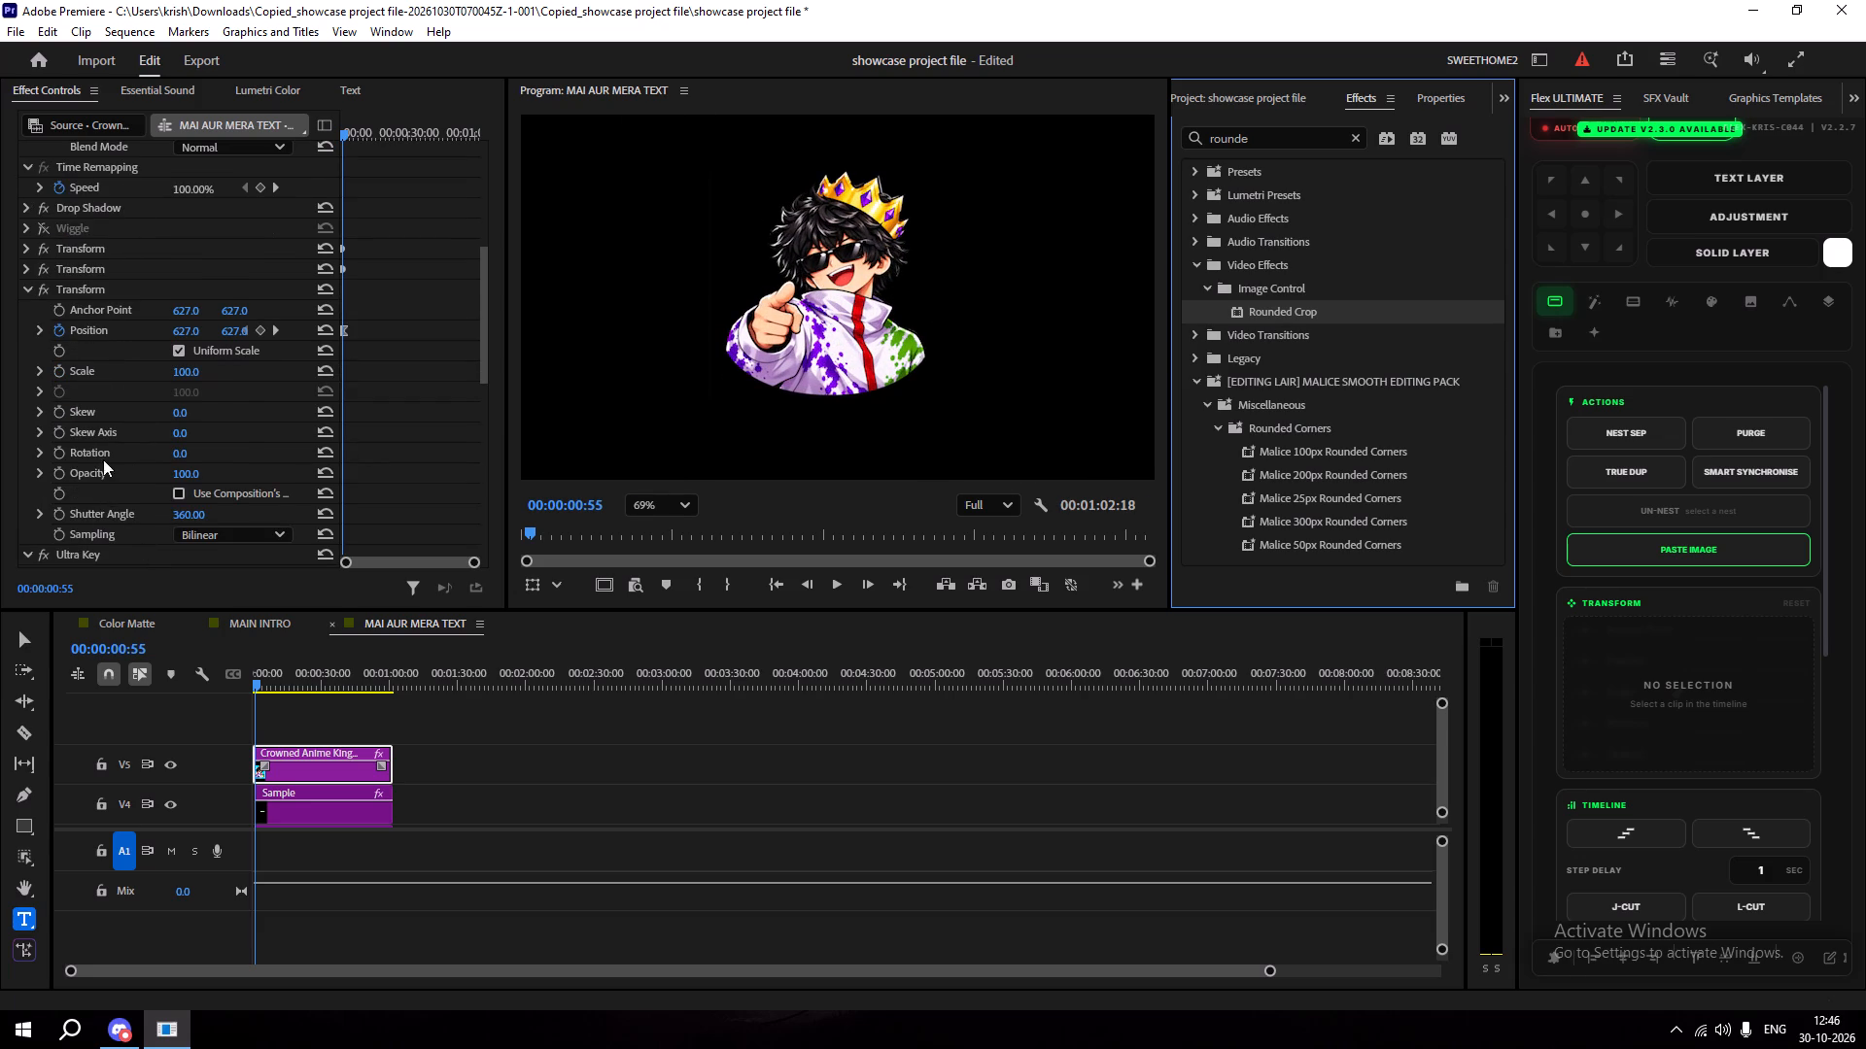
{"action": "scroll", "coordinate": [107, 454], "scroll_direction": "down", "scroll_amount": 20}
{"action": "scroll", "coordinate": [107, 454], "scroll_direction": "down", "scroll_amount": 7}
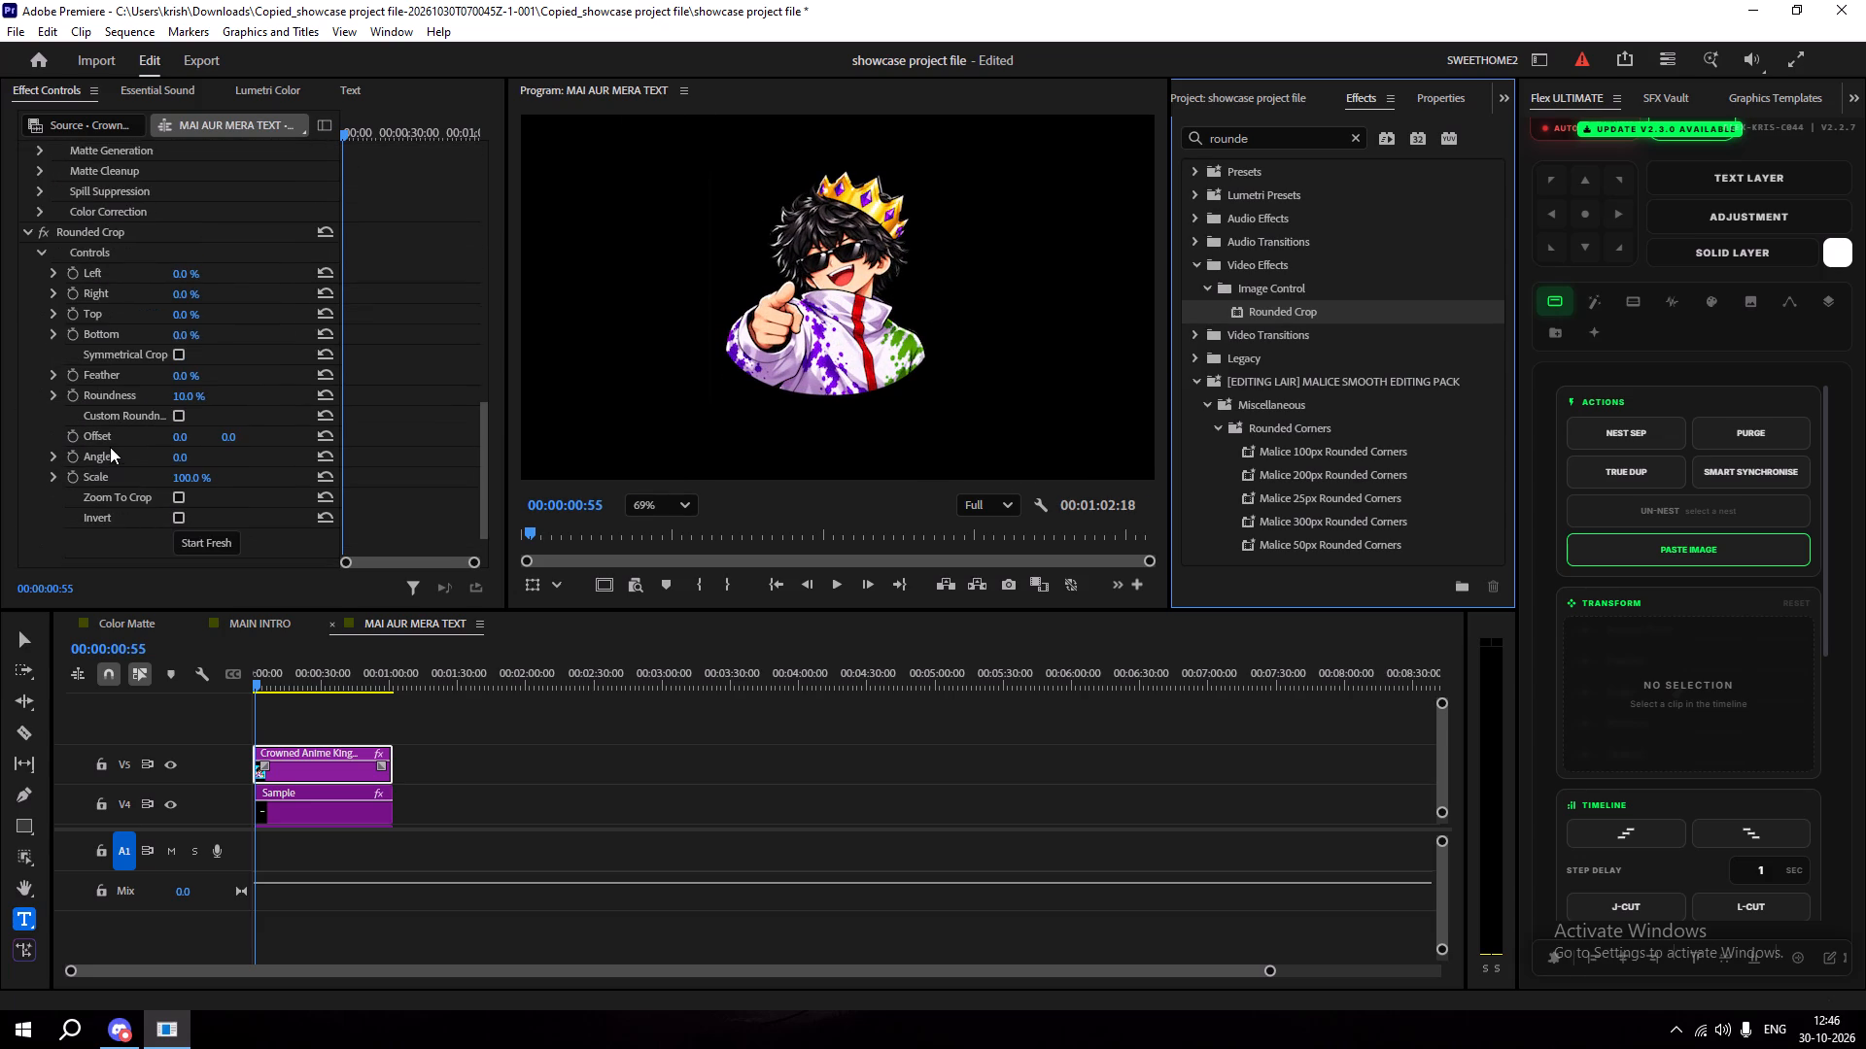
{"action": "left_click_drag", "start_coordinate": [185, 362], "coordinate": [201, 363]}
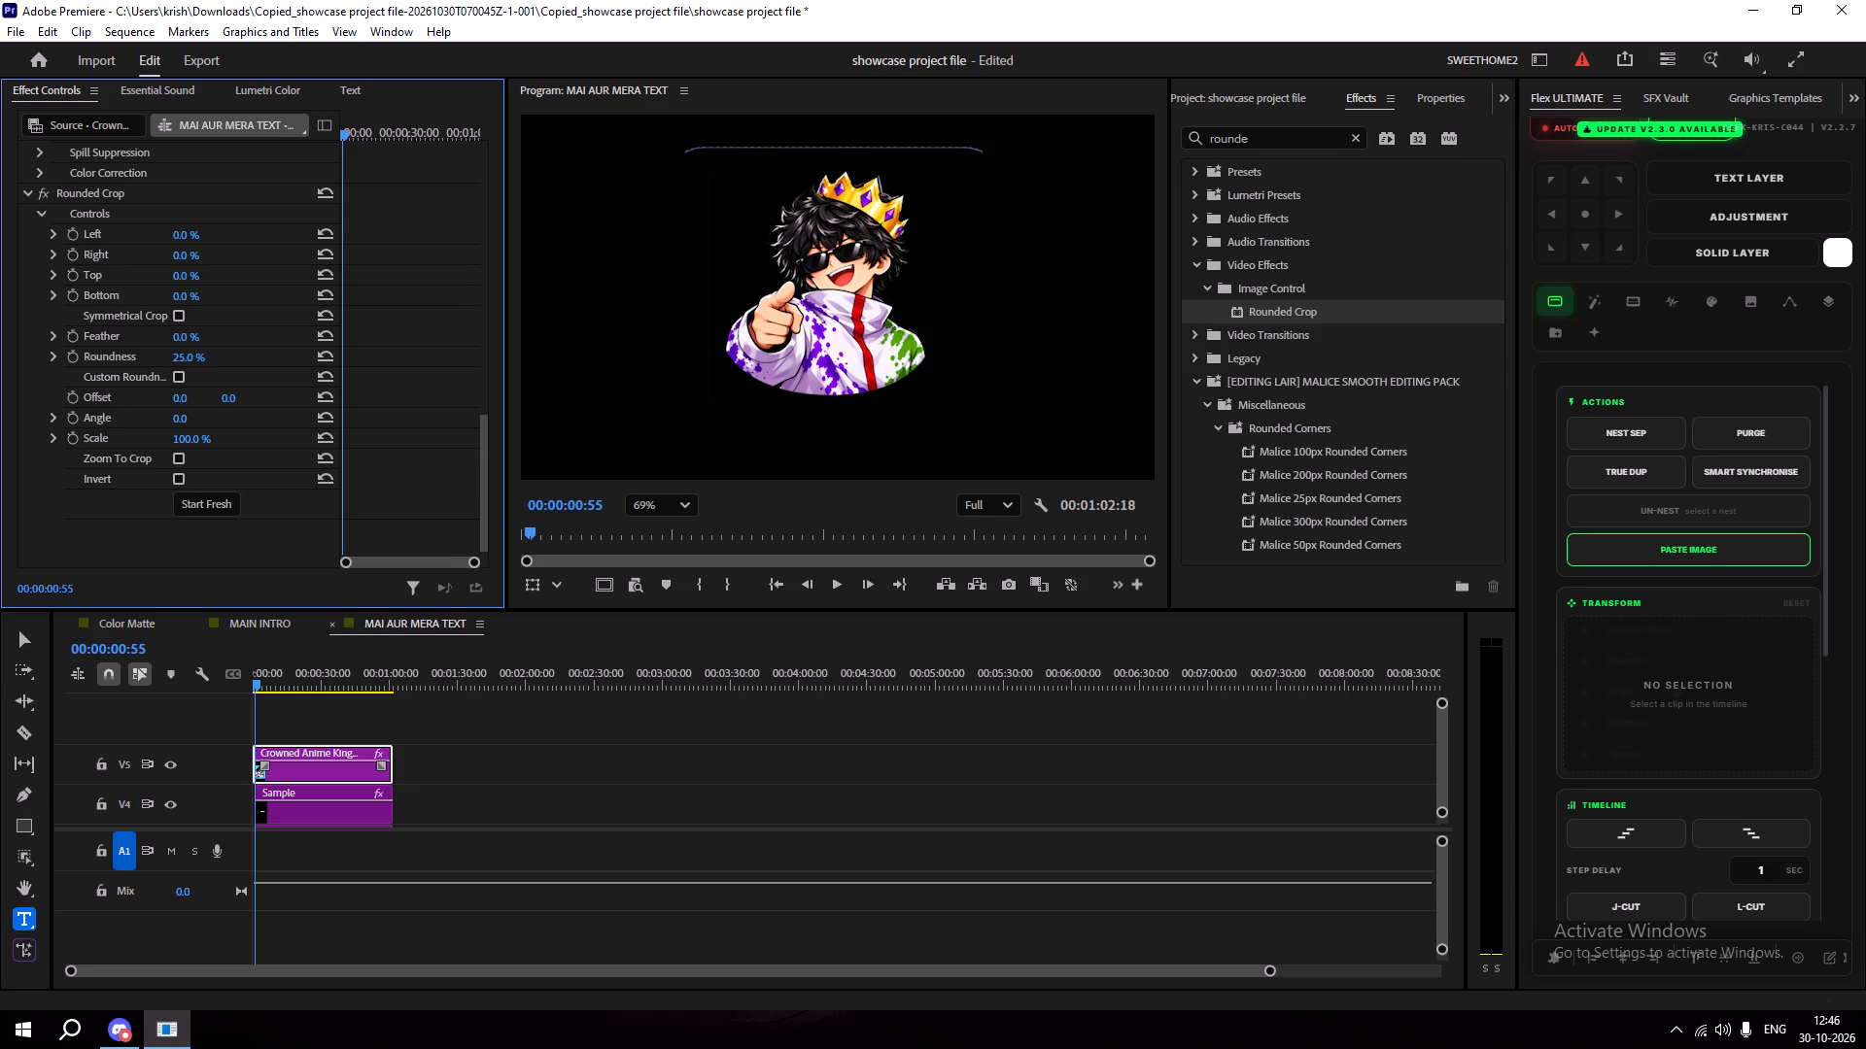
{"action": "left_click_drag", "start_coordinate": [201, 363], "coordinate": [317, 362]}
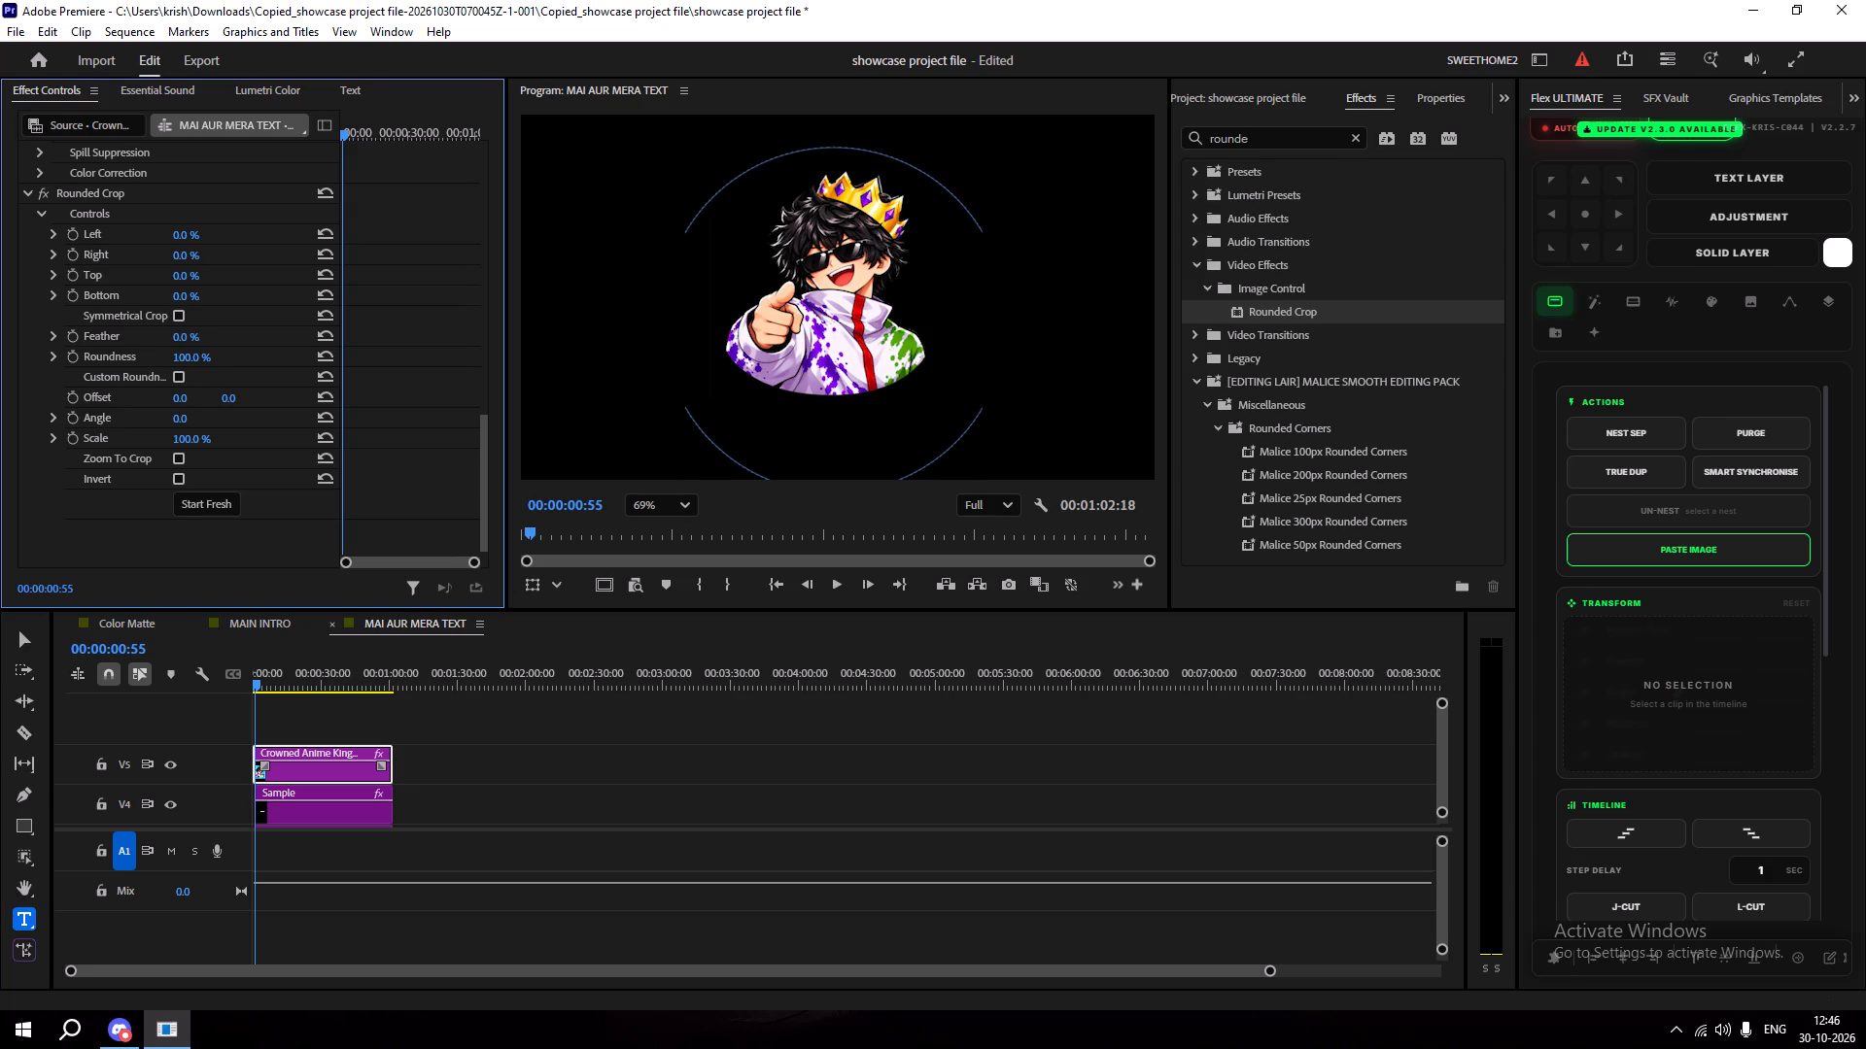
{"action": "left_click_drag", "start_coordinate": [317, 362], "coordinate": [504, 362]}
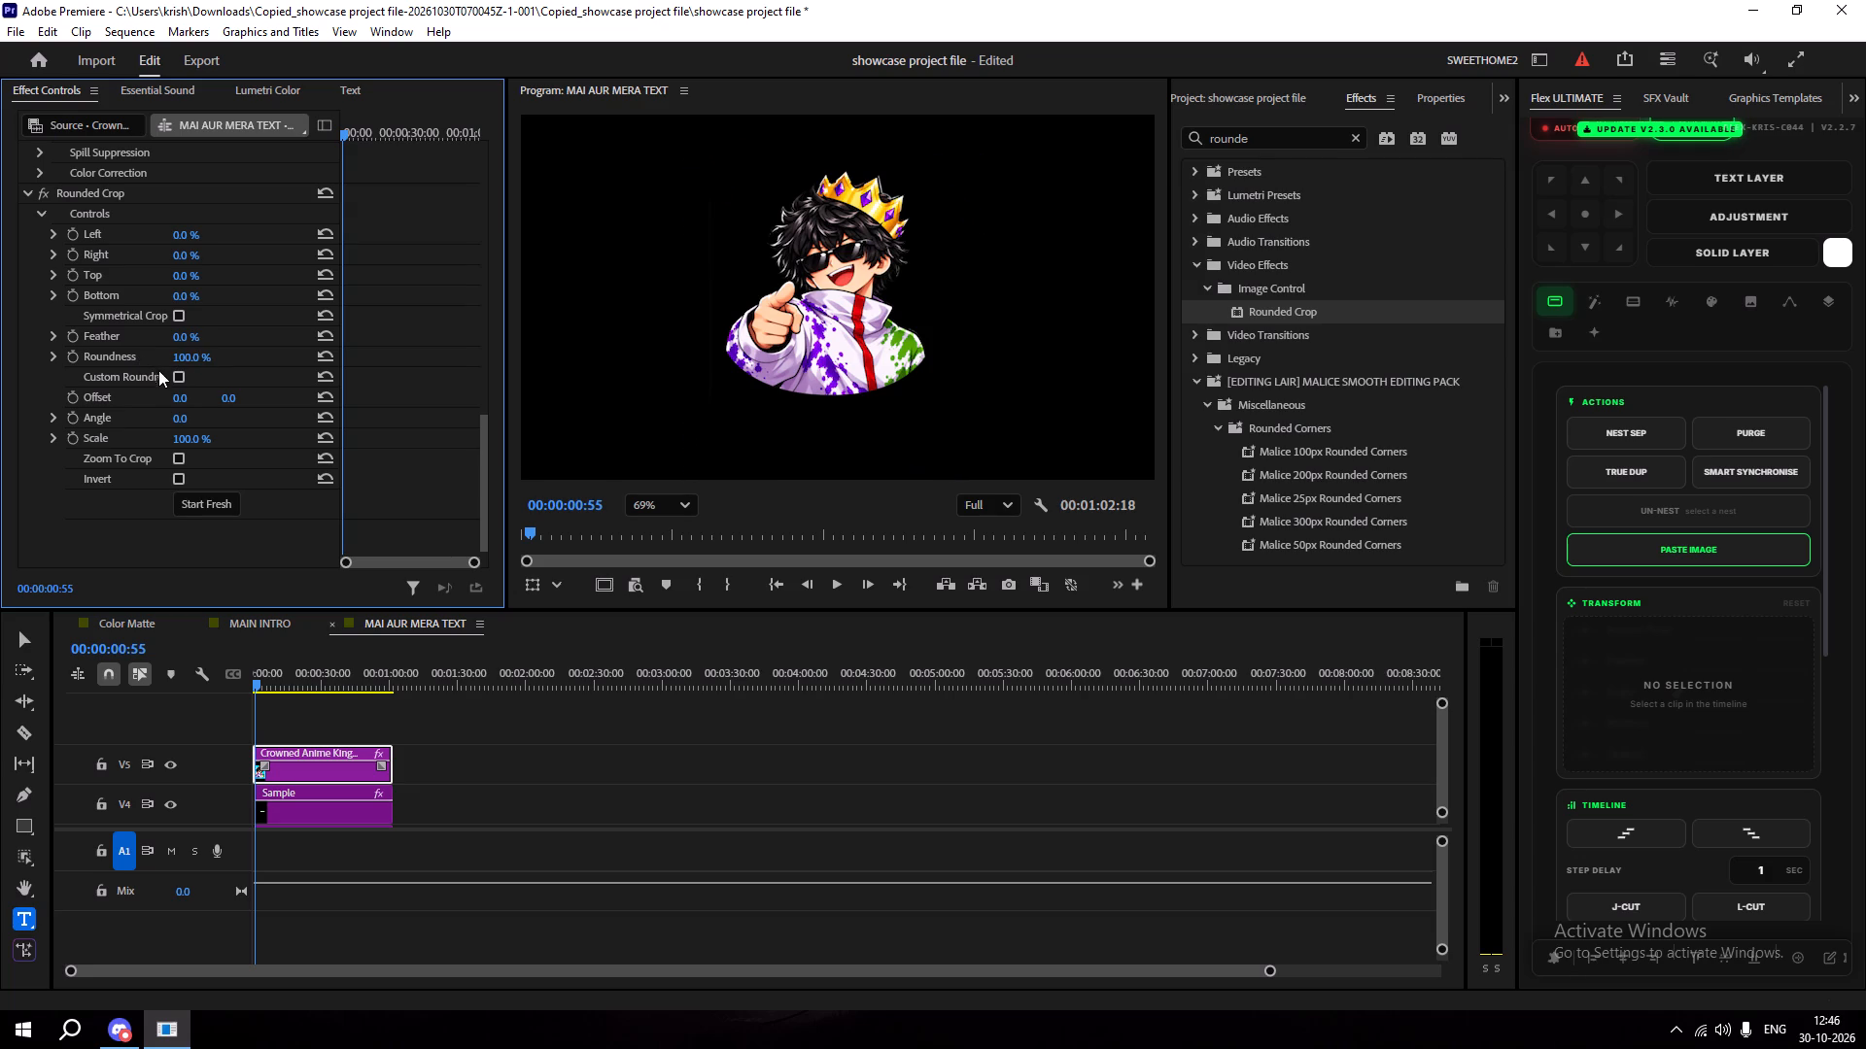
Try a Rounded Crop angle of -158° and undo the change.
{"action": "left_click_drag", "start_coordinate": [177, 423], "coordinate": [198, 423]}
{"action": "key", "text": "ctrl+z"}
Set the Rounded Crop's Offset to 8, -90.
{"action": "left_click_drag", "start_coordinate": [185, 394], "coordinate": [354, 403]}
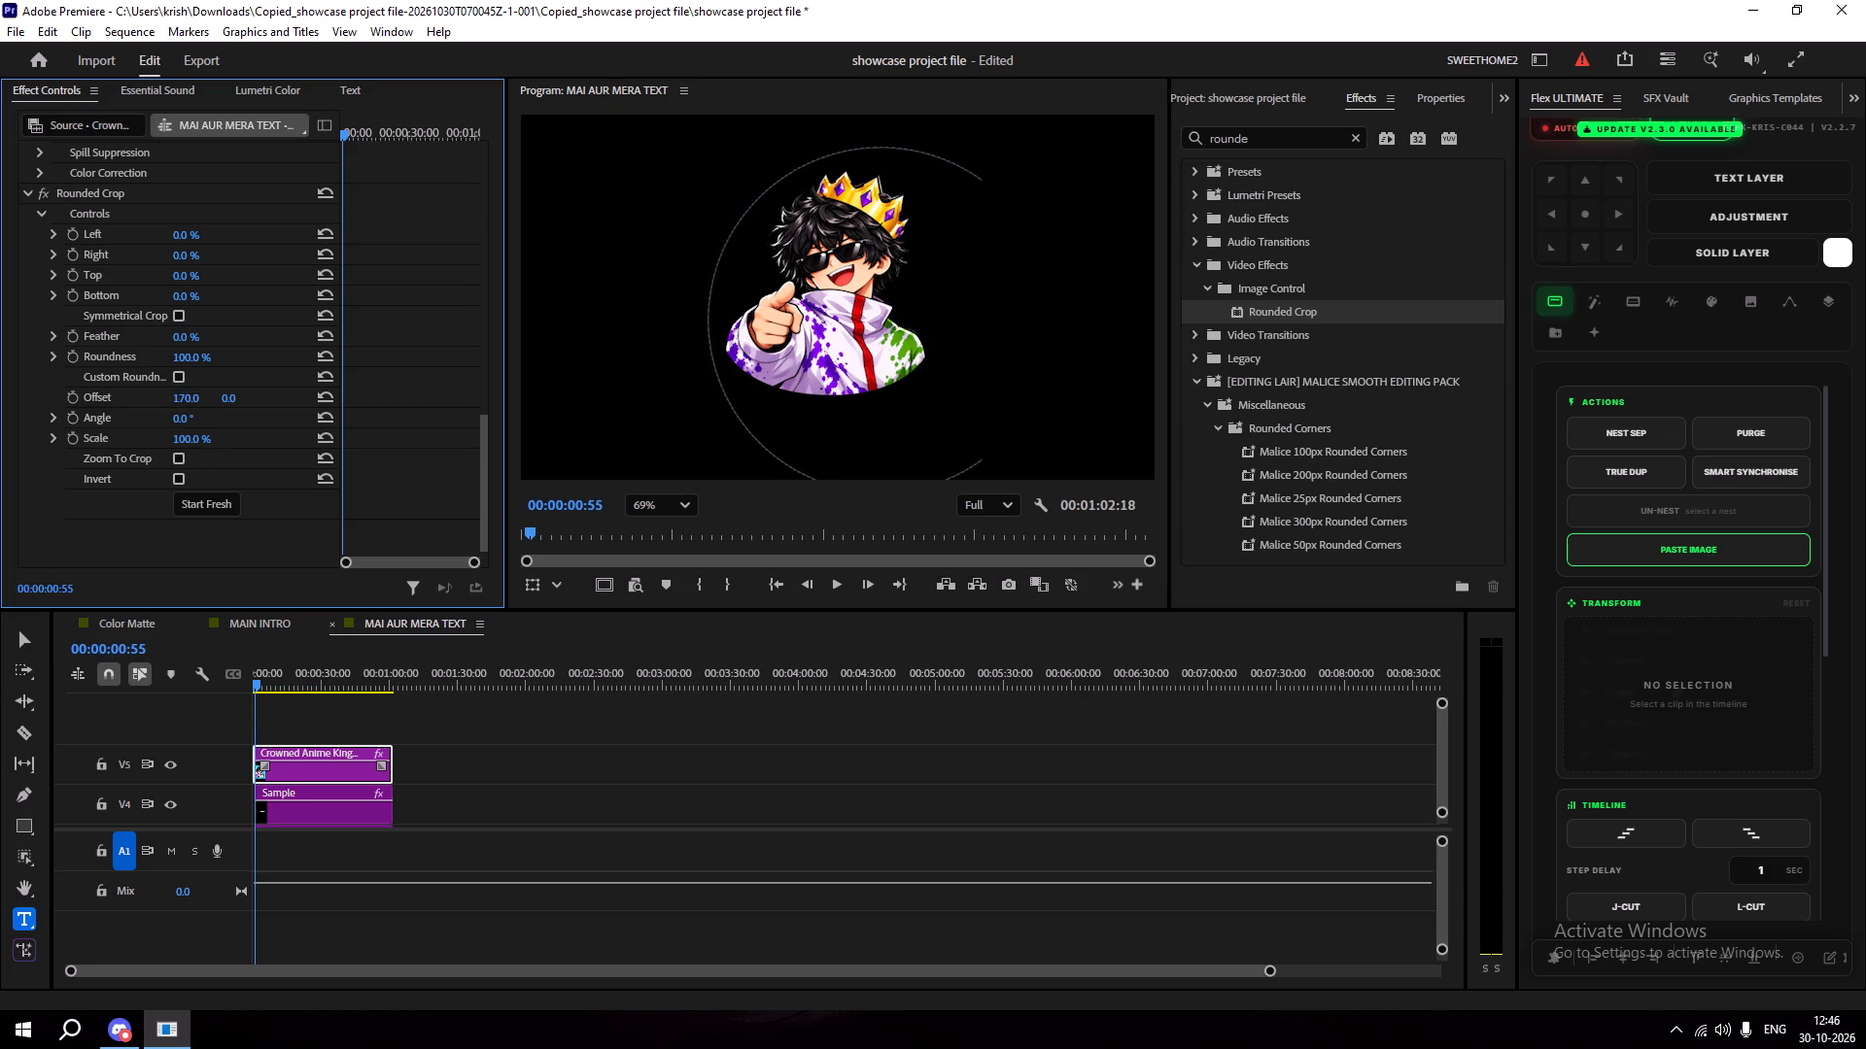
{"action": "left_click_drag", "start_coordinate": [354, 403], "coordinate": [179, 427]}
{"action": "left_click_drag", "start_coordinate": [236, 395], "coordinate": [131, 426]}
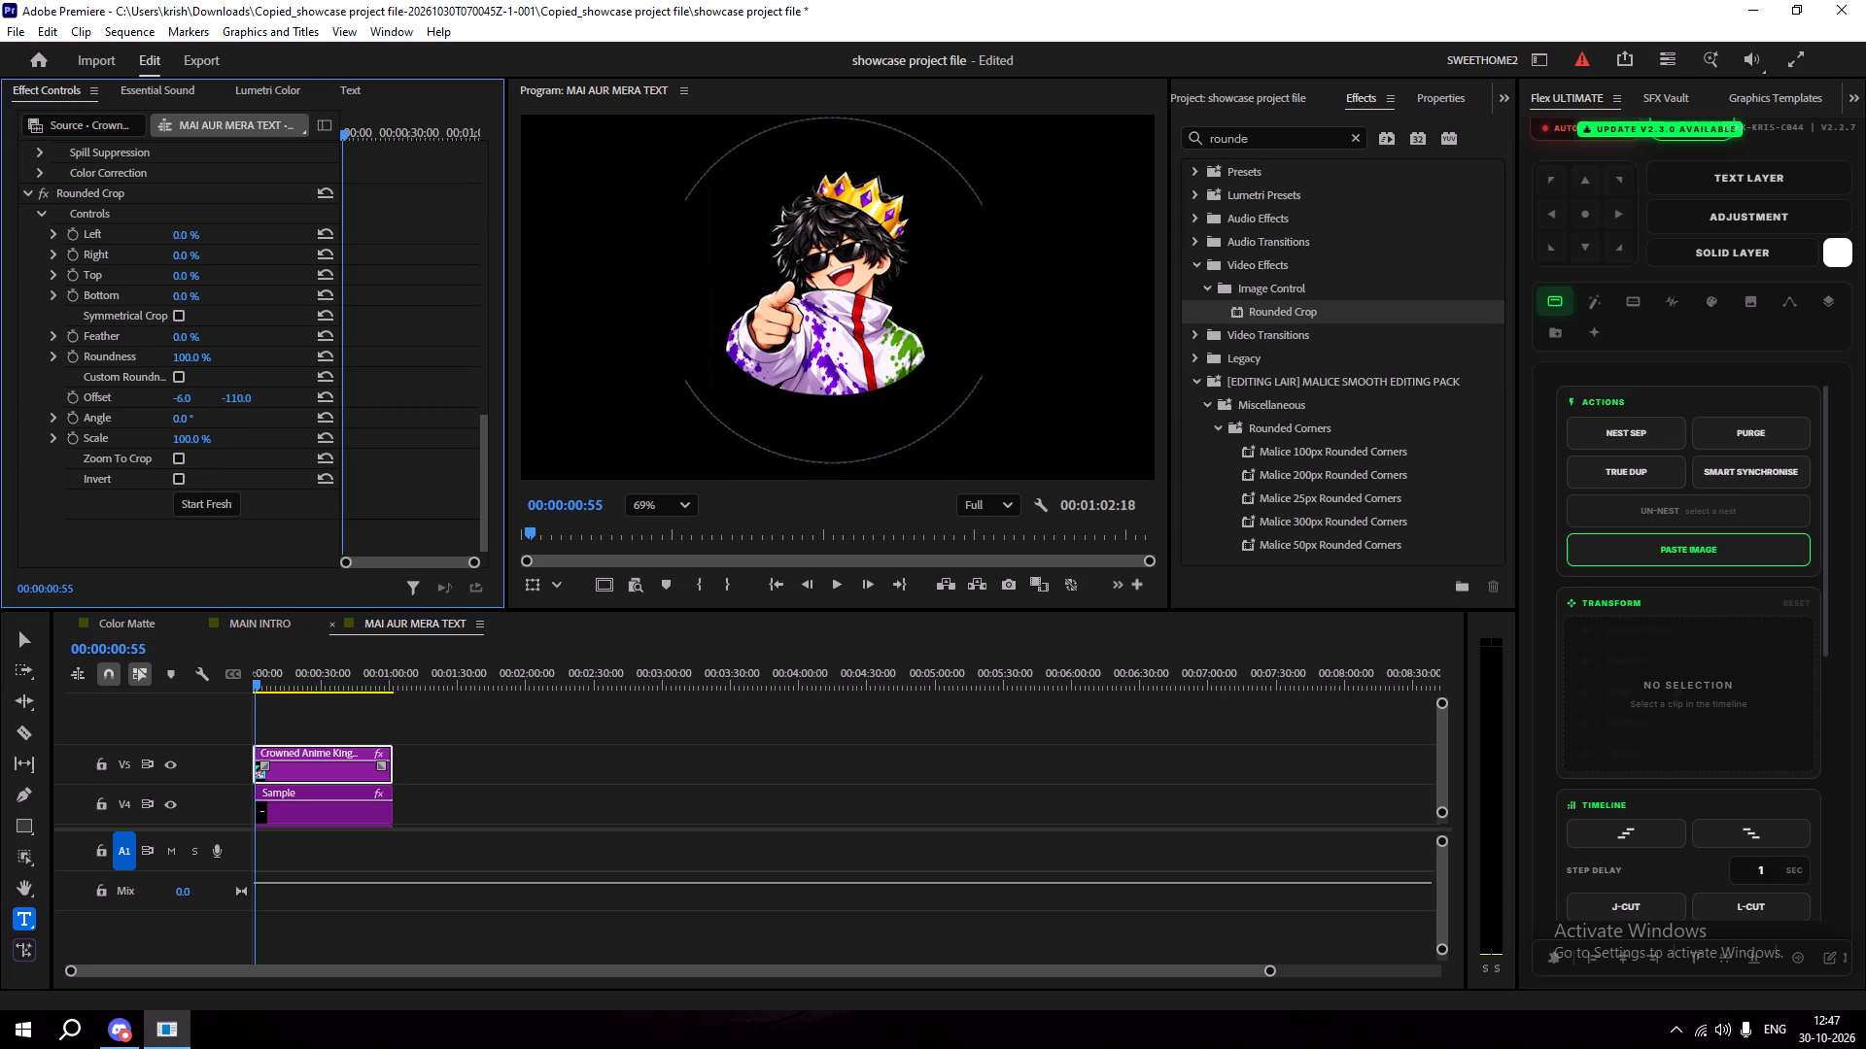
{"action": "left_click_drag", "start_coordinate": [131, 426], "coordinate": [151, 426]}
{"action": "left_click", "coordinate": [187, 401]}
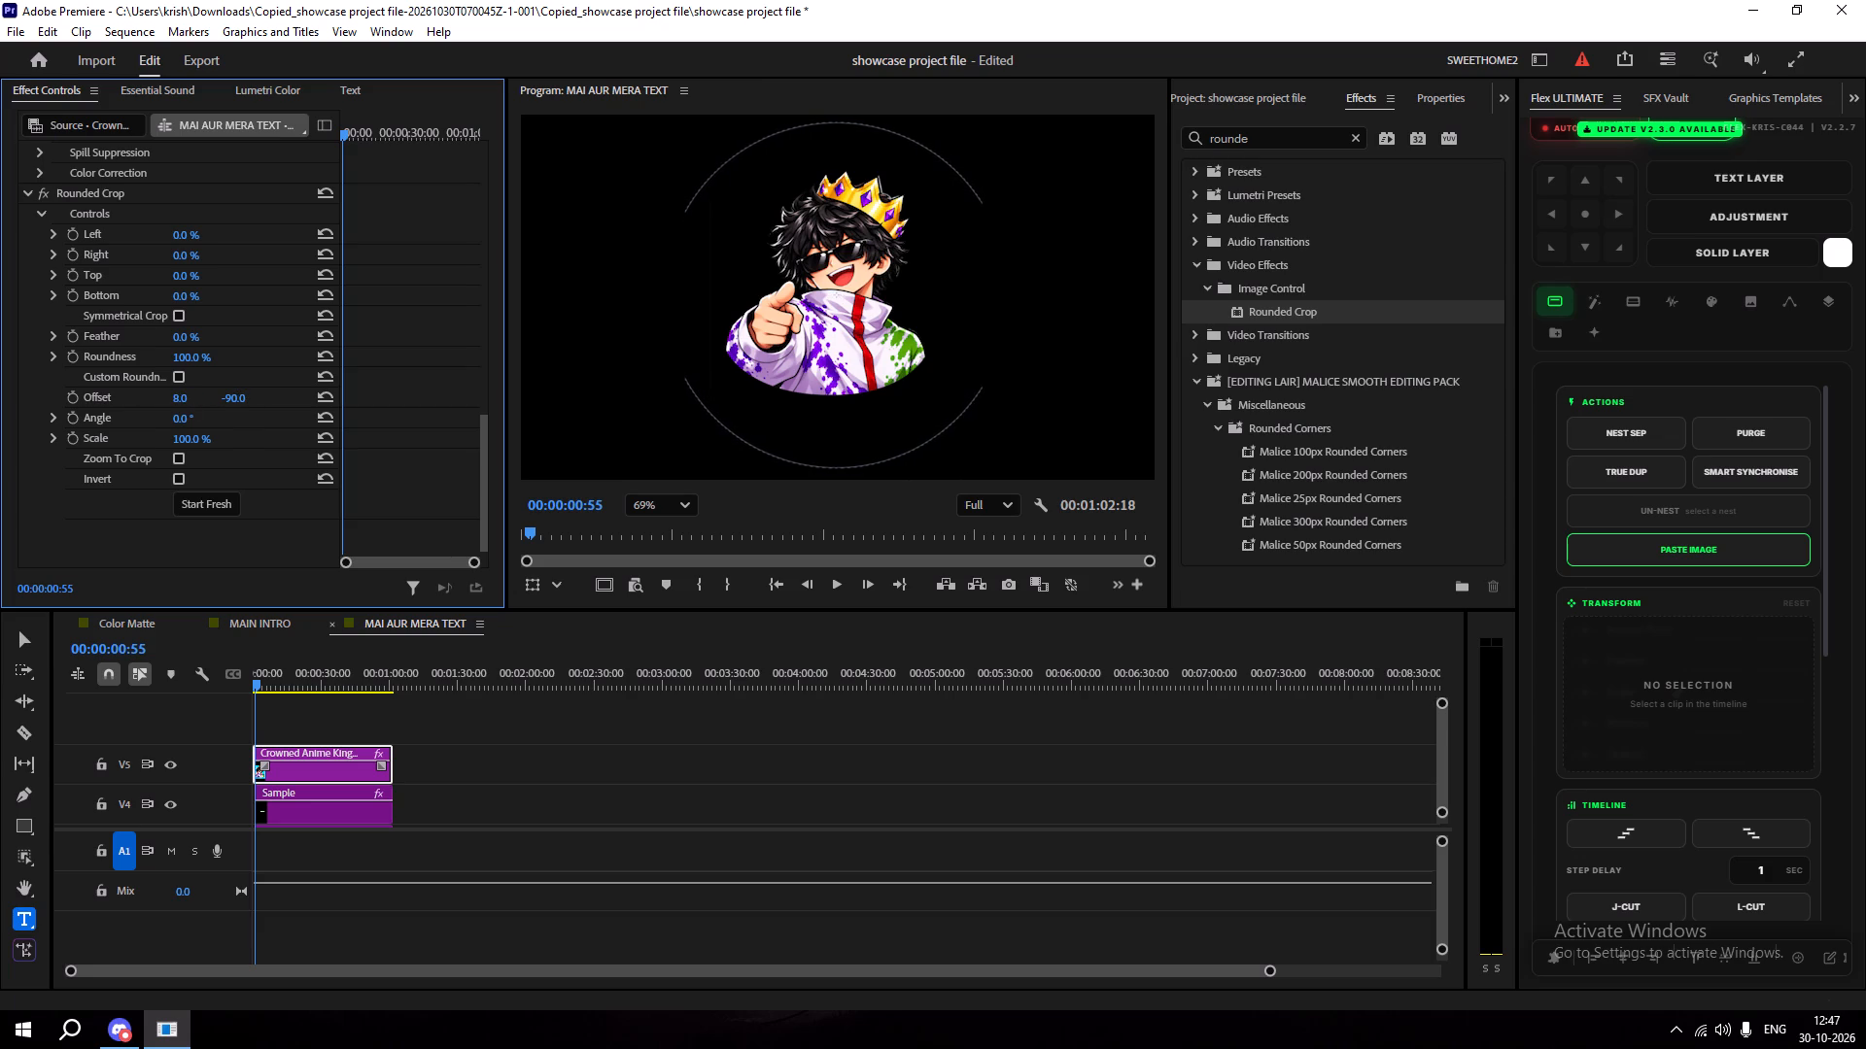
Return to the Color Matte sequence and play back its opening to check the edges around the cropped character.
{"action": "left_click", "coordinate": [133, 618]}
{"action": "left_click_drag", "start_coordinate": [274, 617], "coordinate": [237, 626]}
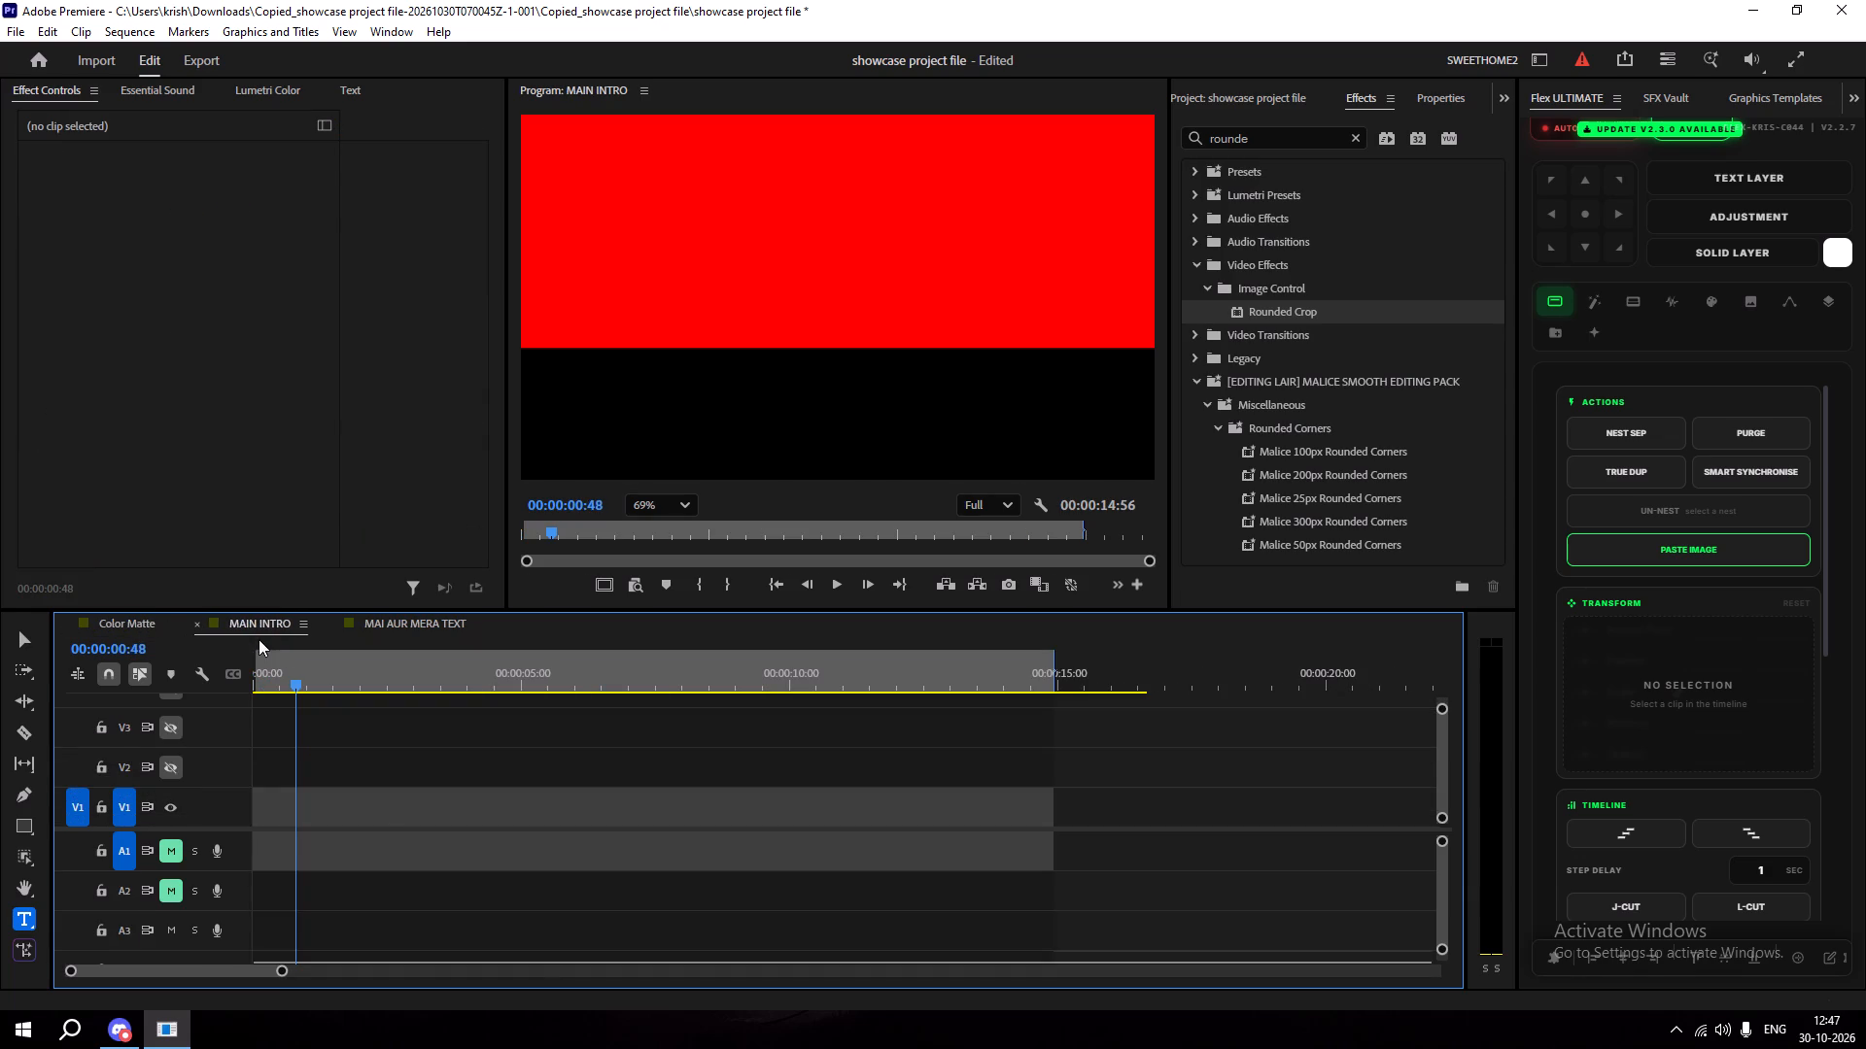
{"action": "left_click", "coordinate": [147, 628]}
{"action": "left_click_drag", "start_coordinate": [277, 674], "coordinate": [199, 704]}
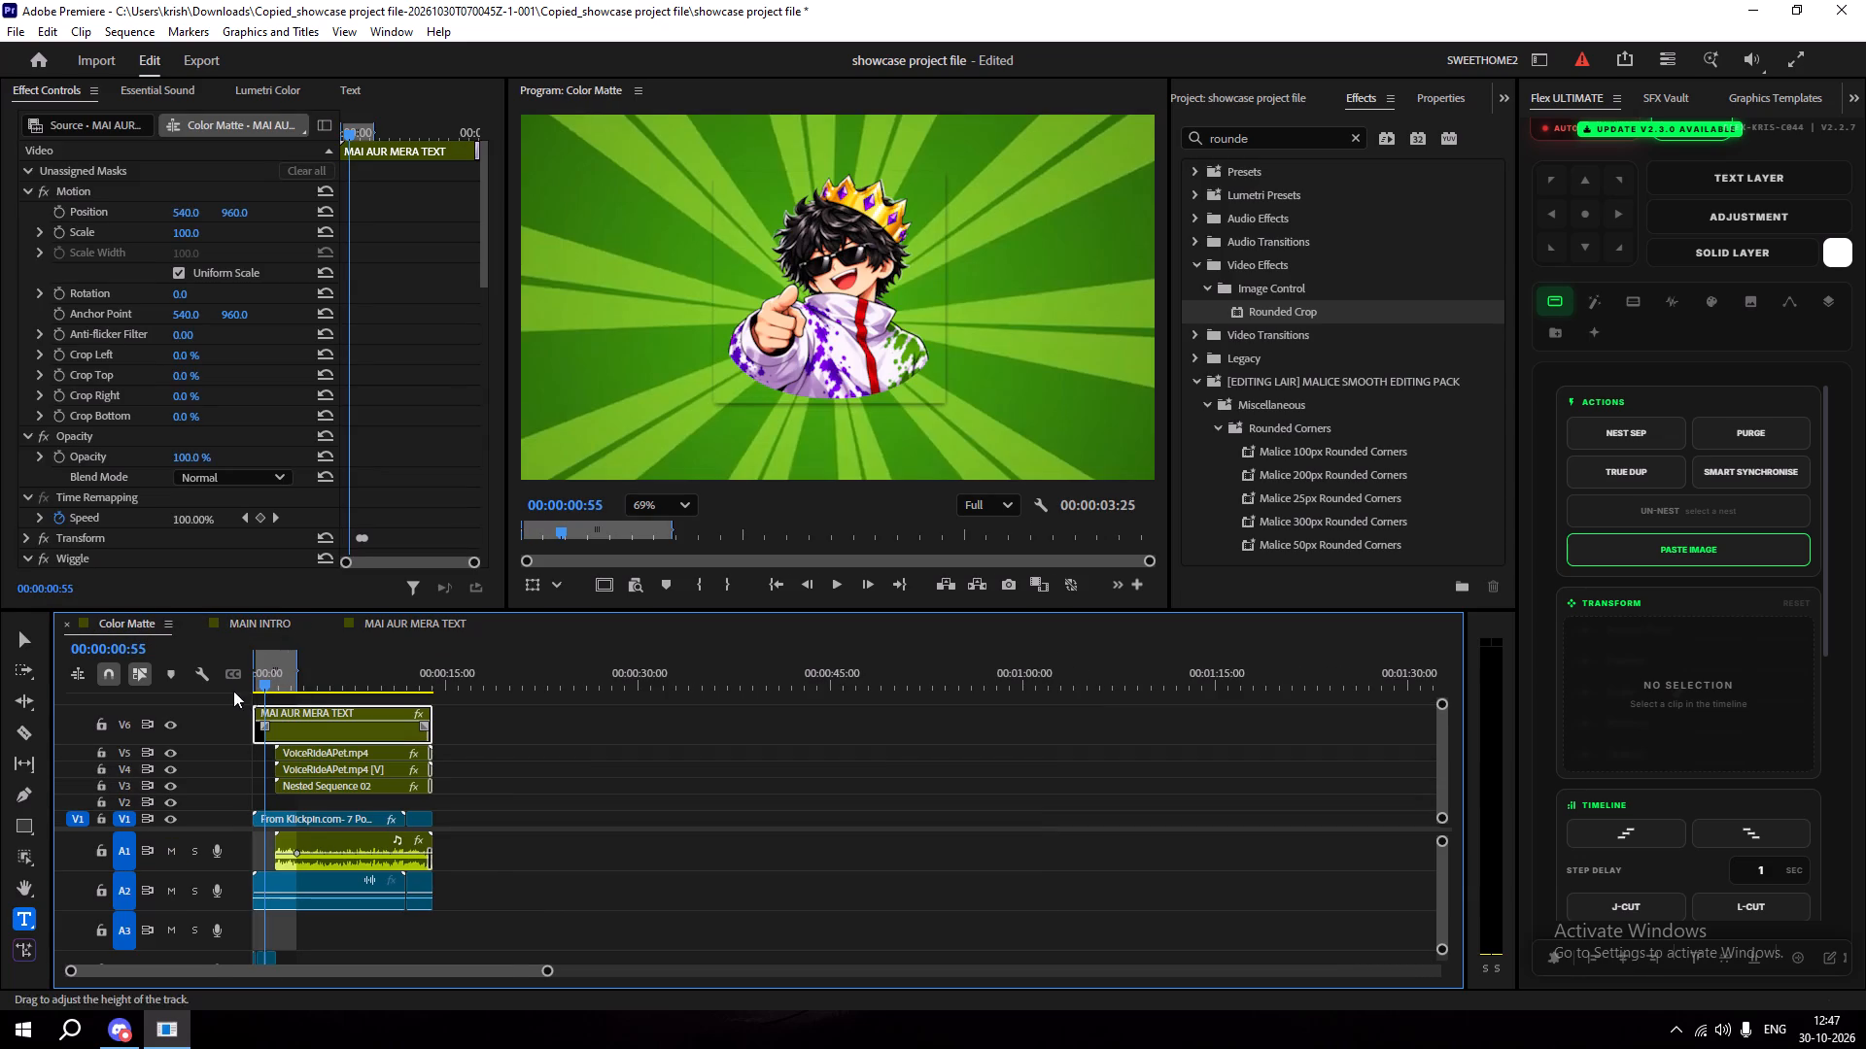
{"action": "left_click_drag", "start_coordinate": [273, 685], "coordinate": [214, 694]}
{"action": "key", "text": "space"}
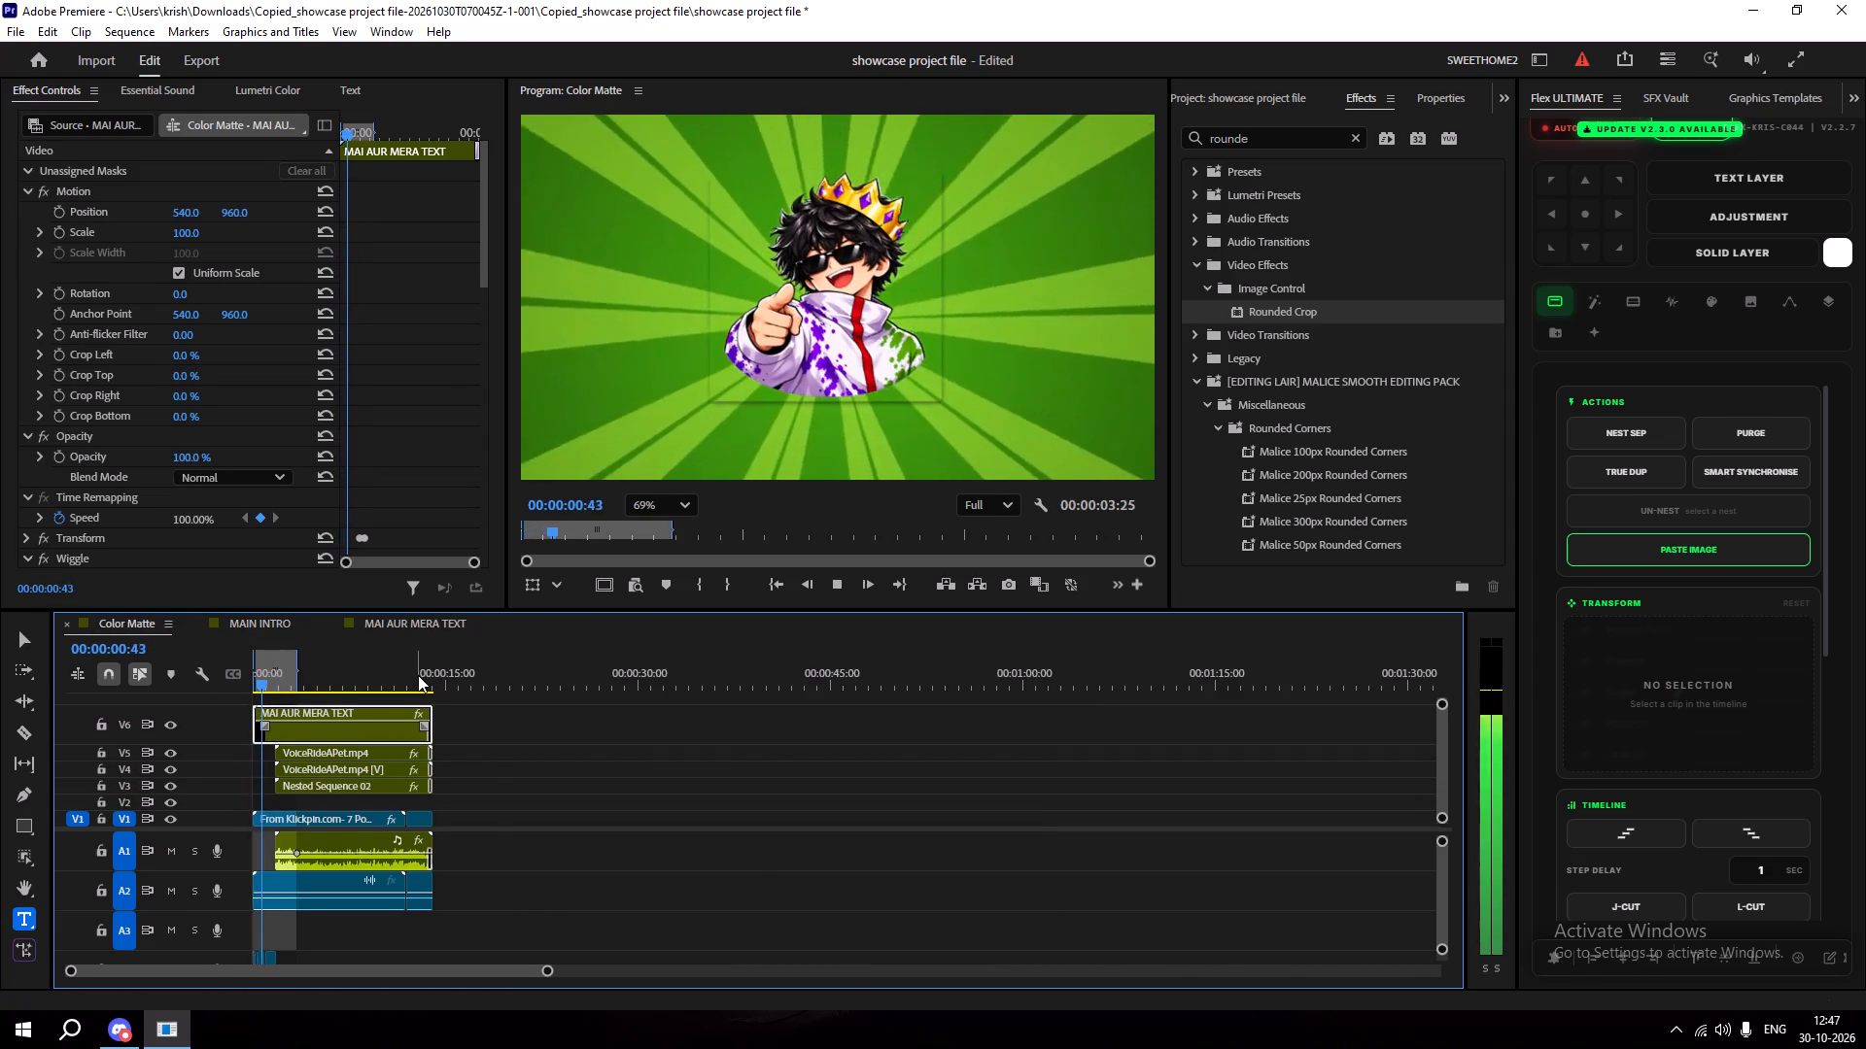
{"action": "key", "text": "space"}
{"action": "left_click", "coordinate": [274, 681]}
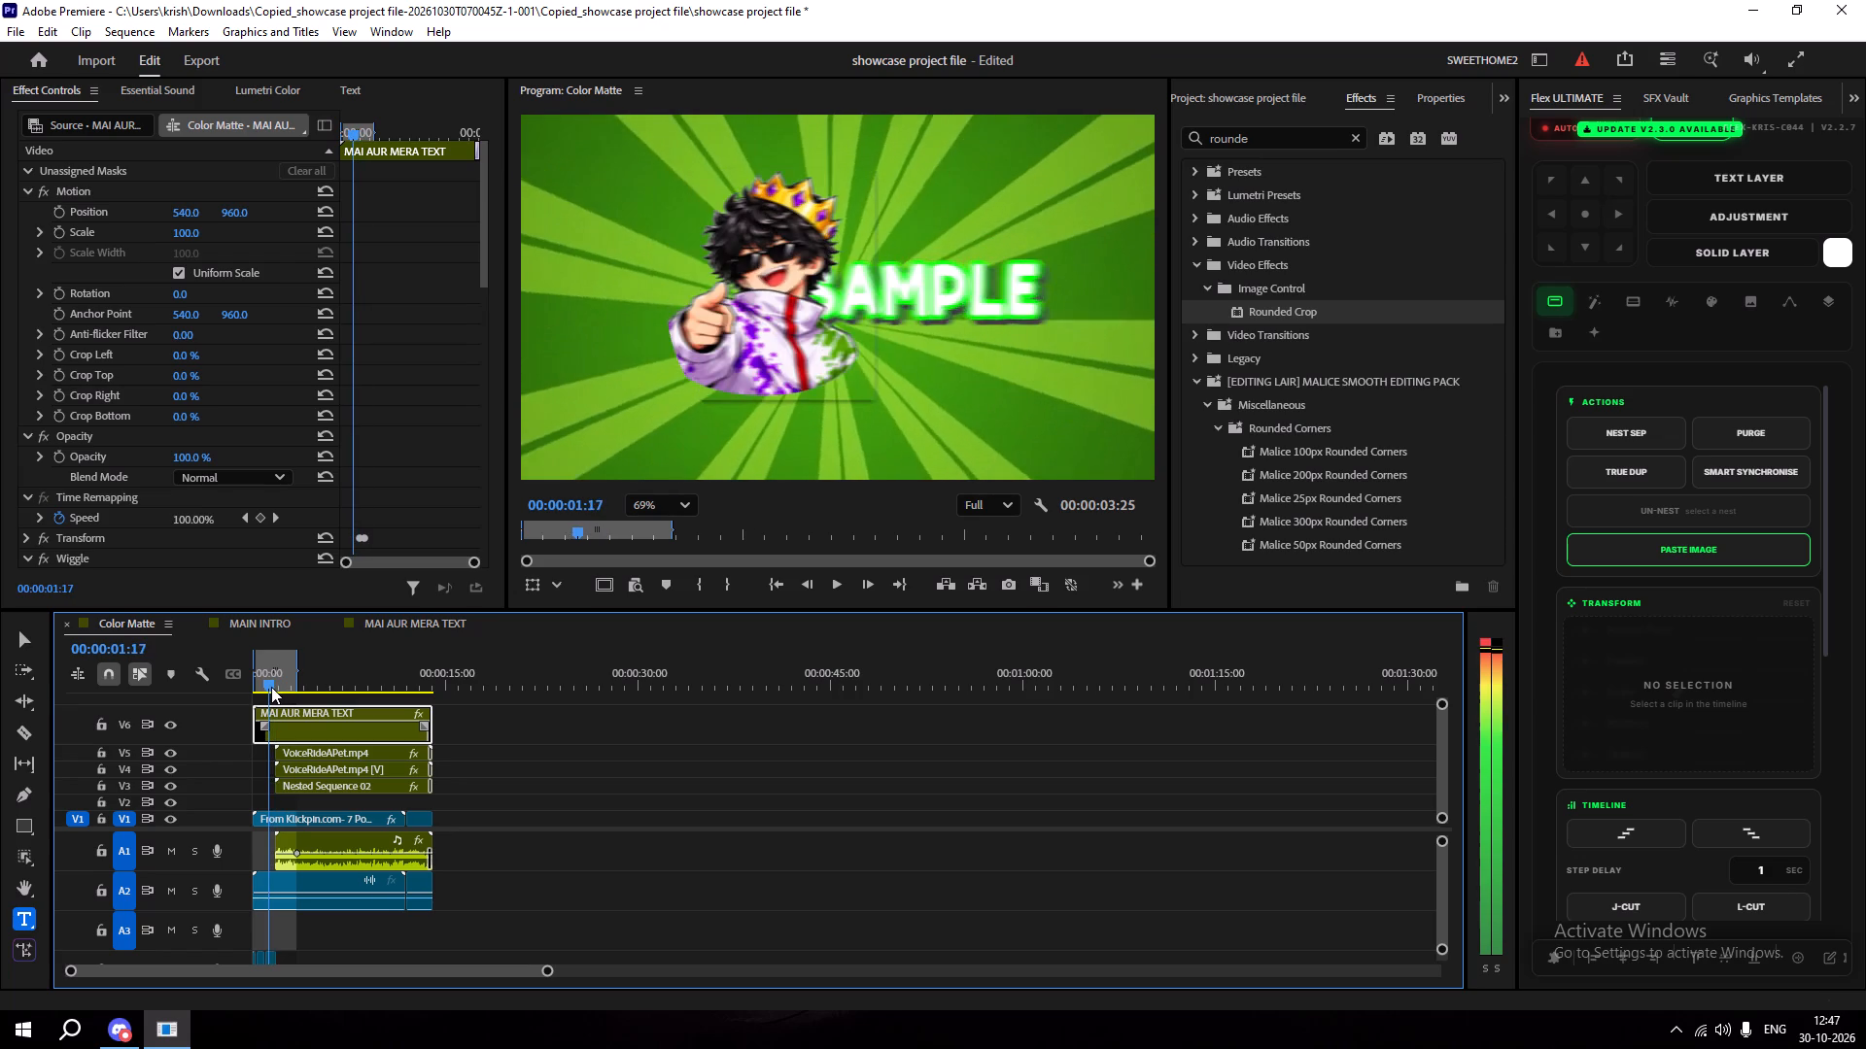
Undo the recent Rounded Crop changes on the crowned character.
{"action": "scroll", "coordinate": [281, 685], "scroll_direction": "down", "scroll_amount": 5, "text": "alt"}
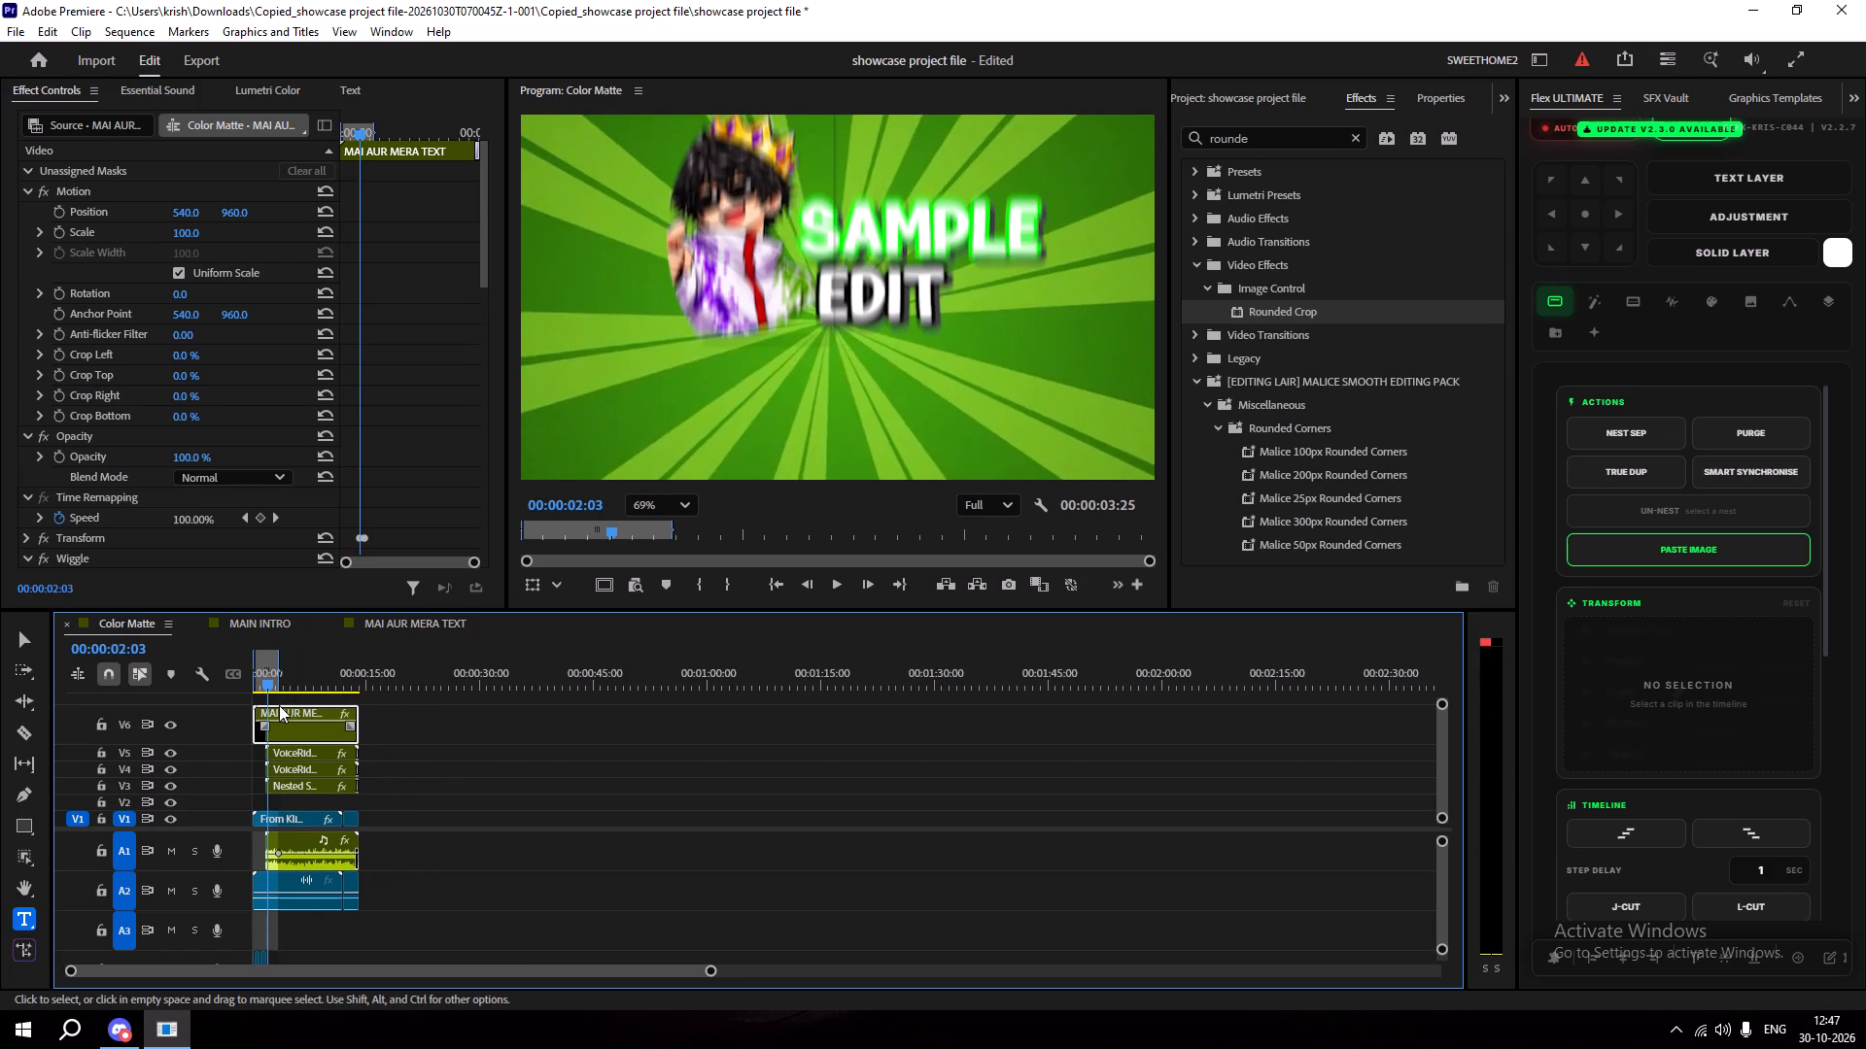
{"action": "key", "text": "ctrl+z"}
{"action": "key", "text": "ctrl+z"}
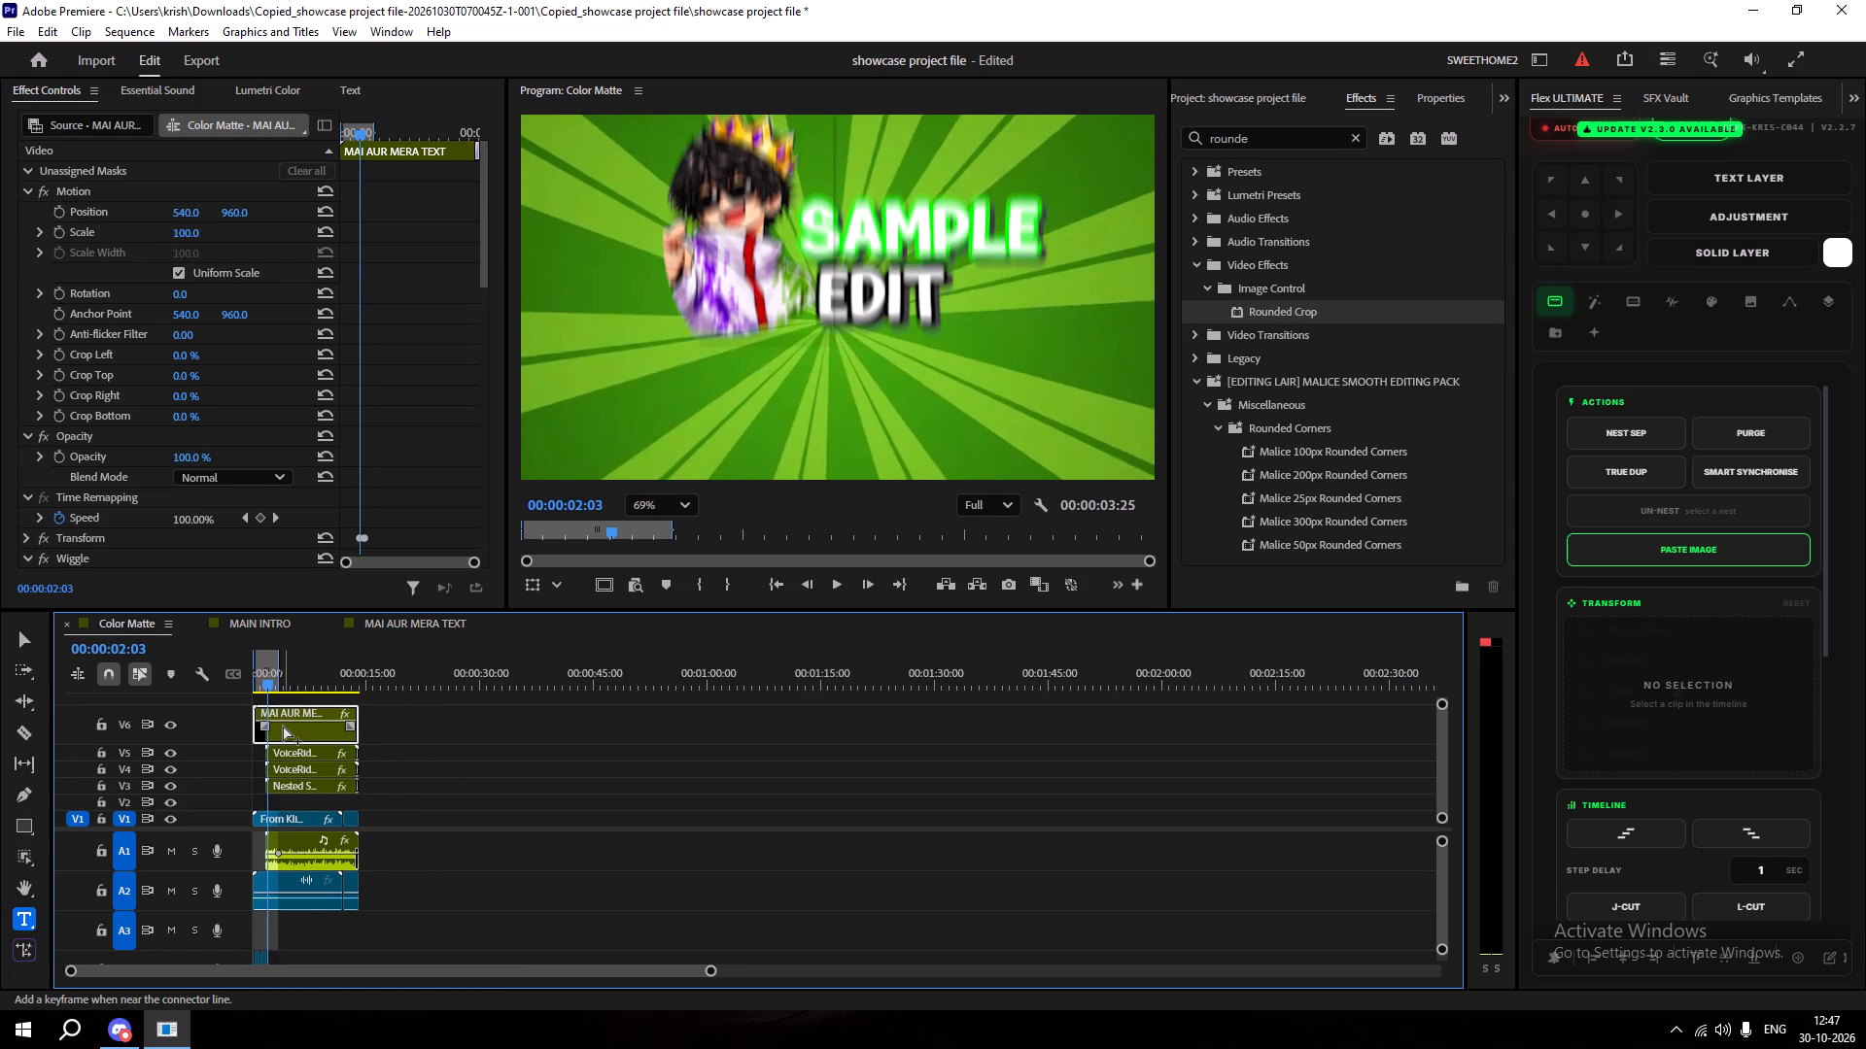
{"action": "key", "text": "ctrl+z"}
{"action": "key", "text": "ctrl+z"}
{"action": "key", "text": "ctrl+z"}
{"action": "key", "text": "ctrl+z"}
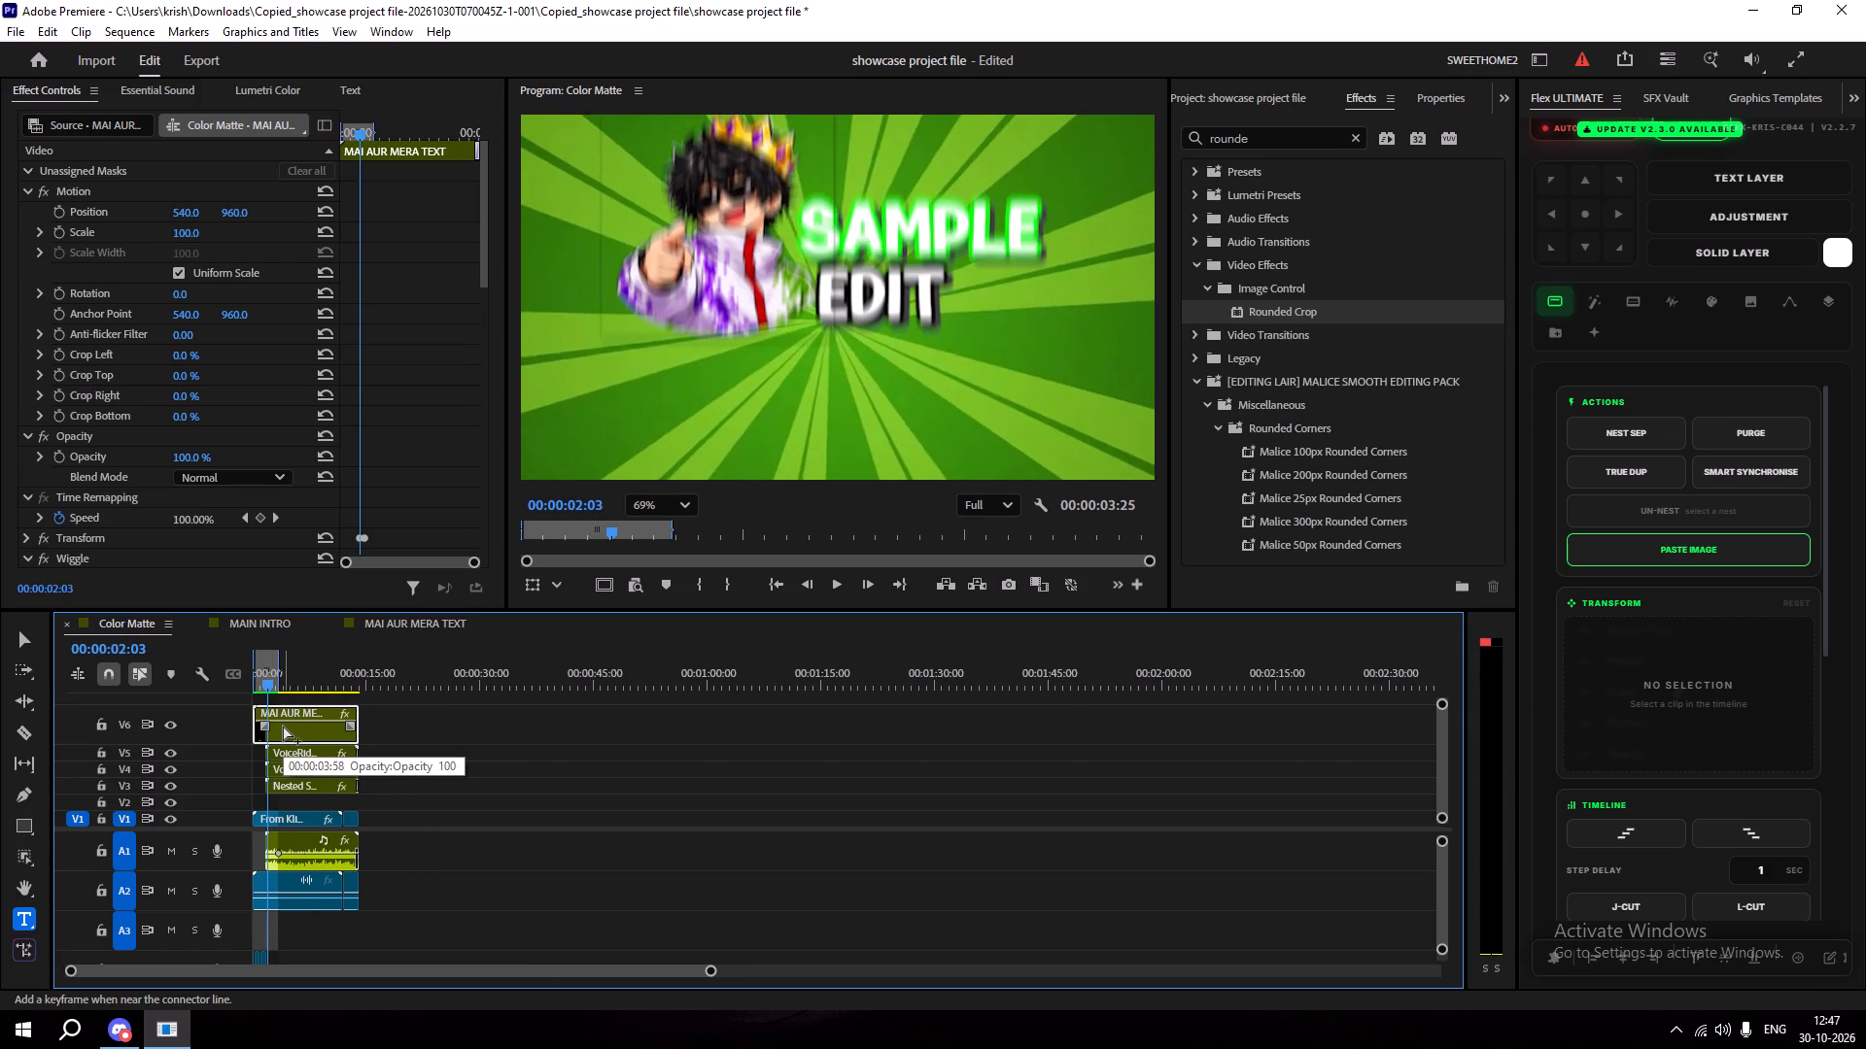
Play back the Color Matte sequence from the start with the preview fitted to view, and recheck its ending.
{"action": "left_click_drag", "start_coordinate": [253, 683], "coordinate": [241, 686]}
{"action": "left_click_drag", "start_coordinate": [264, 681], "coordinate": [242, 689]}
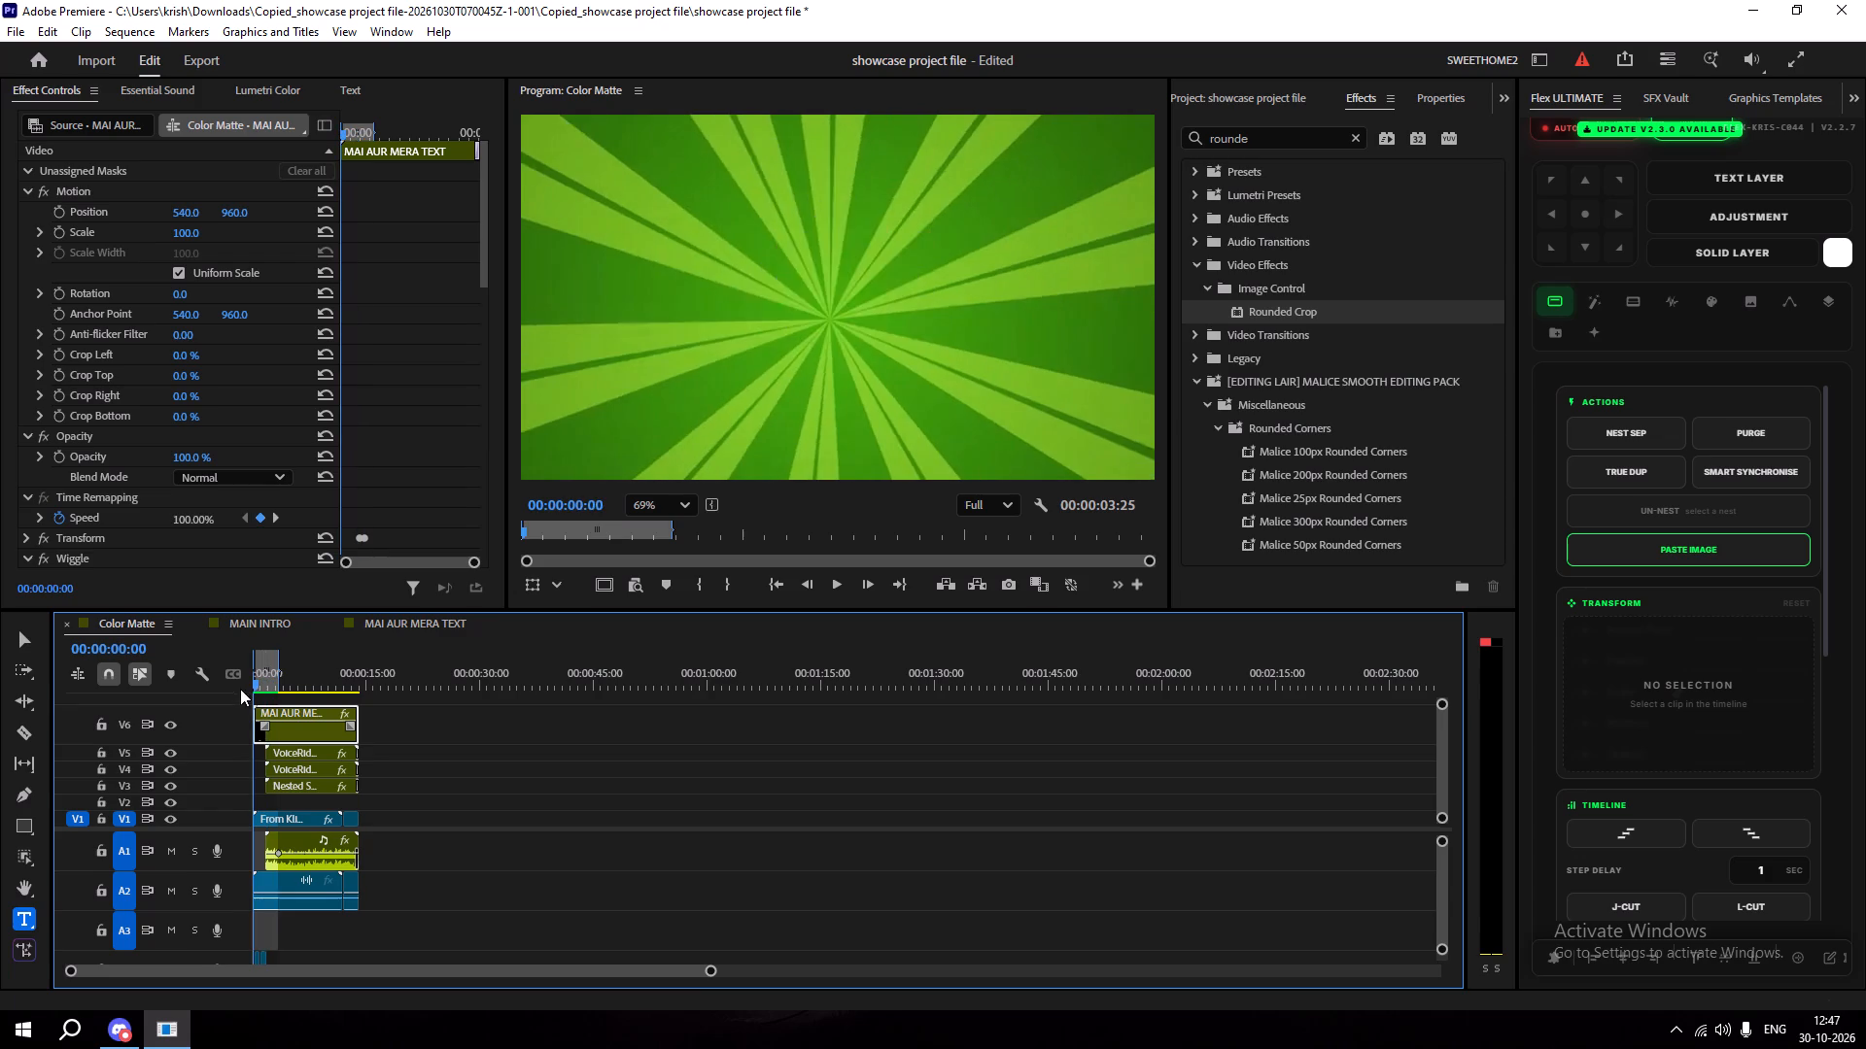
{"action": "key", "text": "space"}
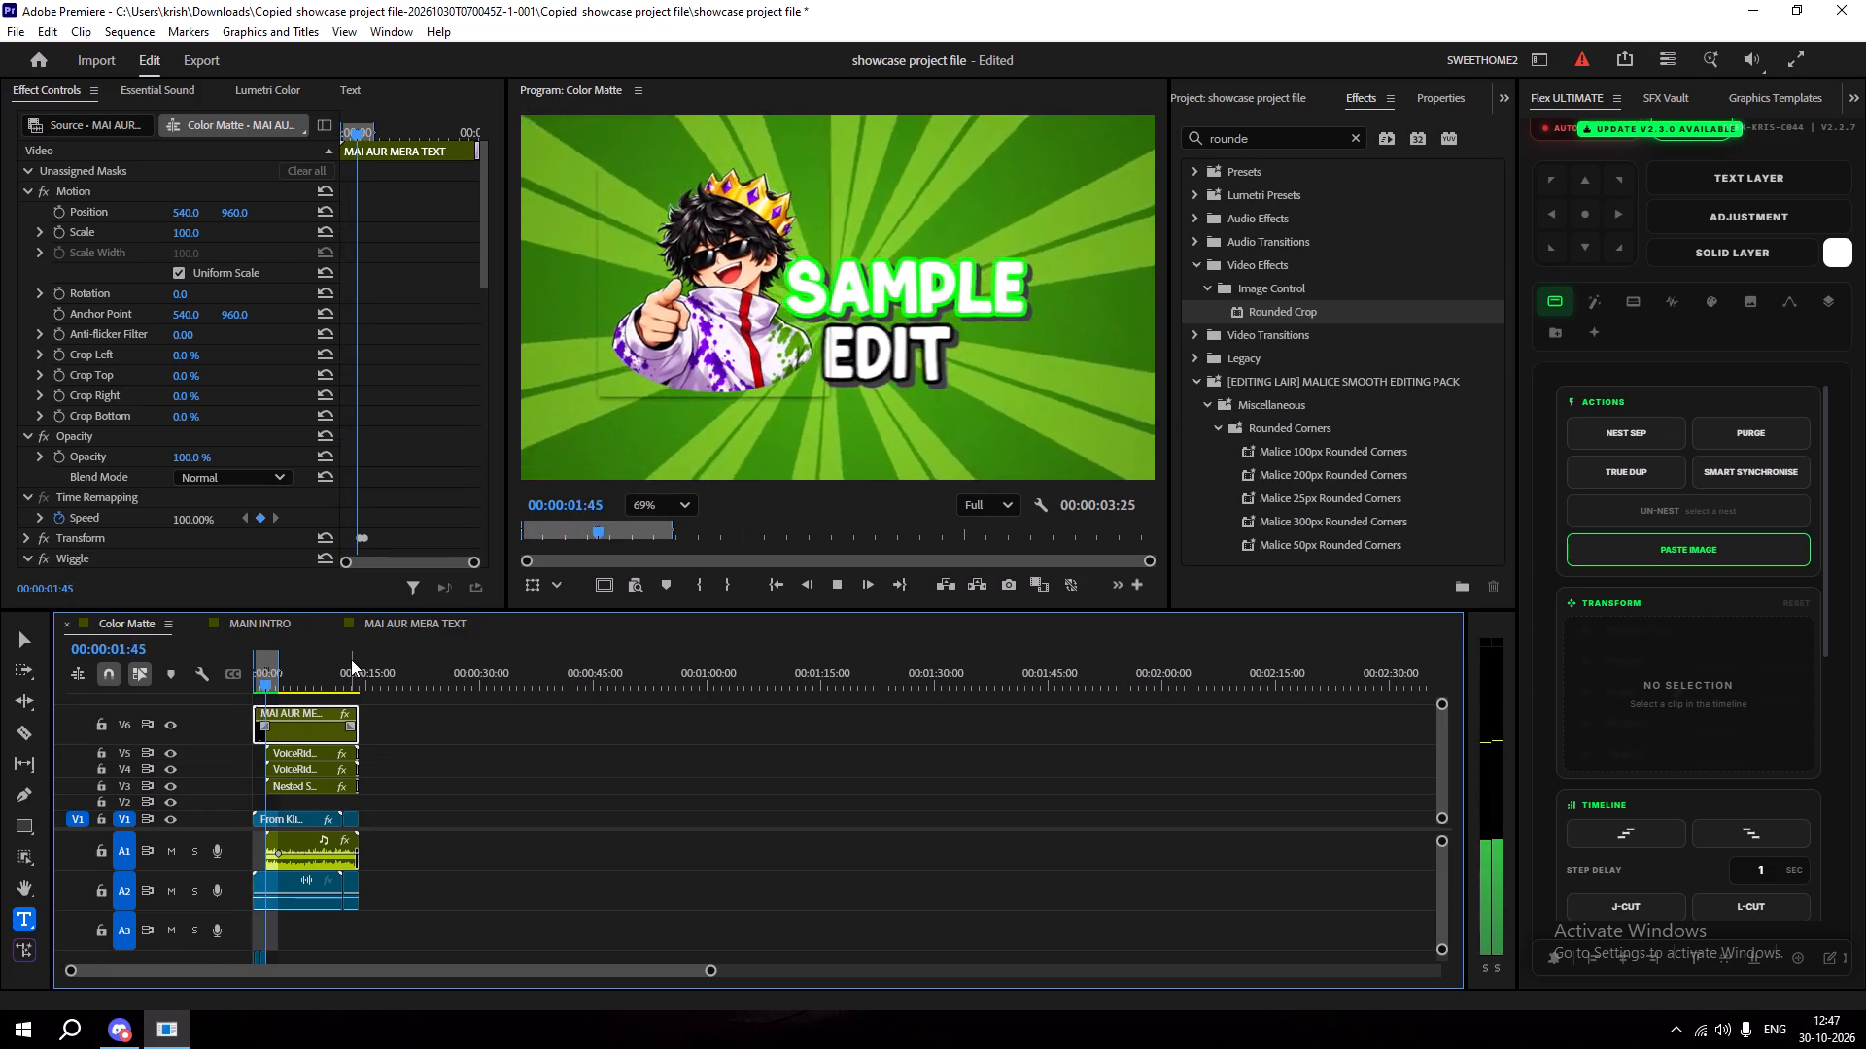
{"action": "key", "text": "space"}
{"action": "left_click", "coordinate": [626, 502]}
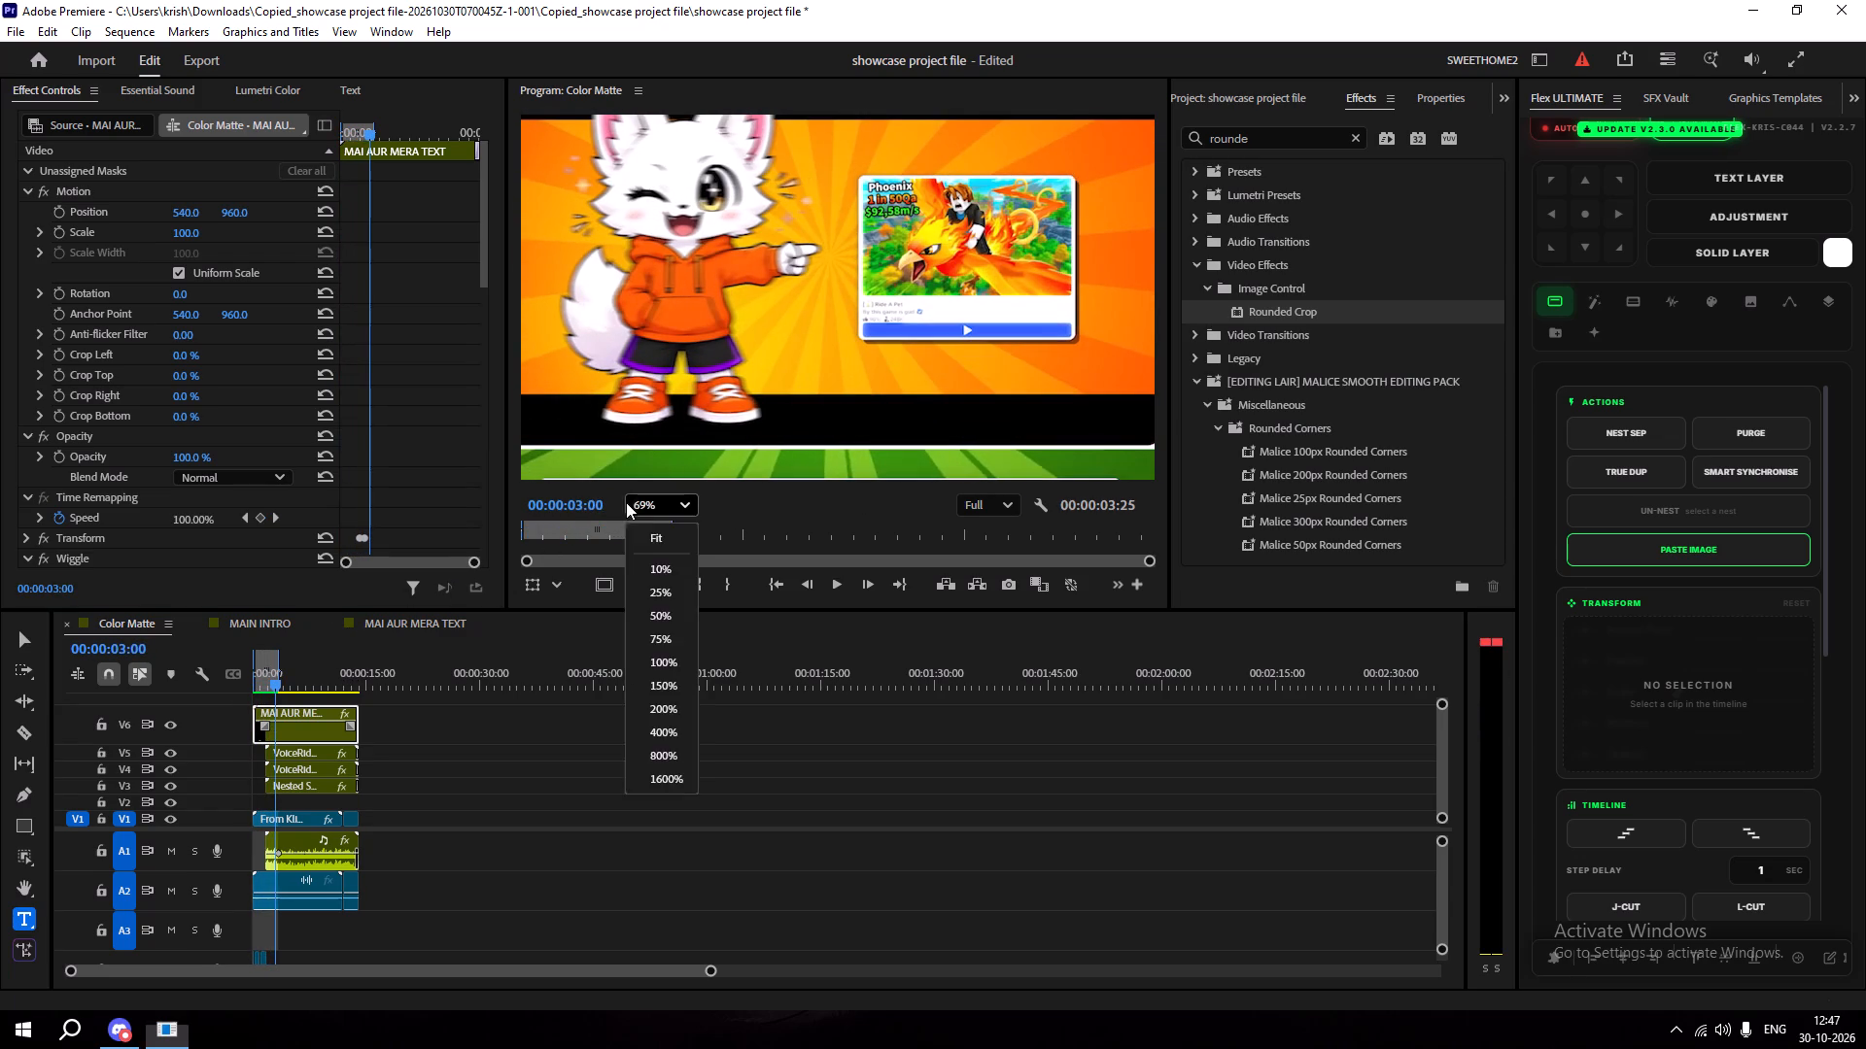
{"action": "left_click", "coordinate": [639, 531]}
{"action": "left_click_drag", "start_coordinate": [266, 684], "coordinate": [217, 694]}
{"action": "key", "text": "space"}
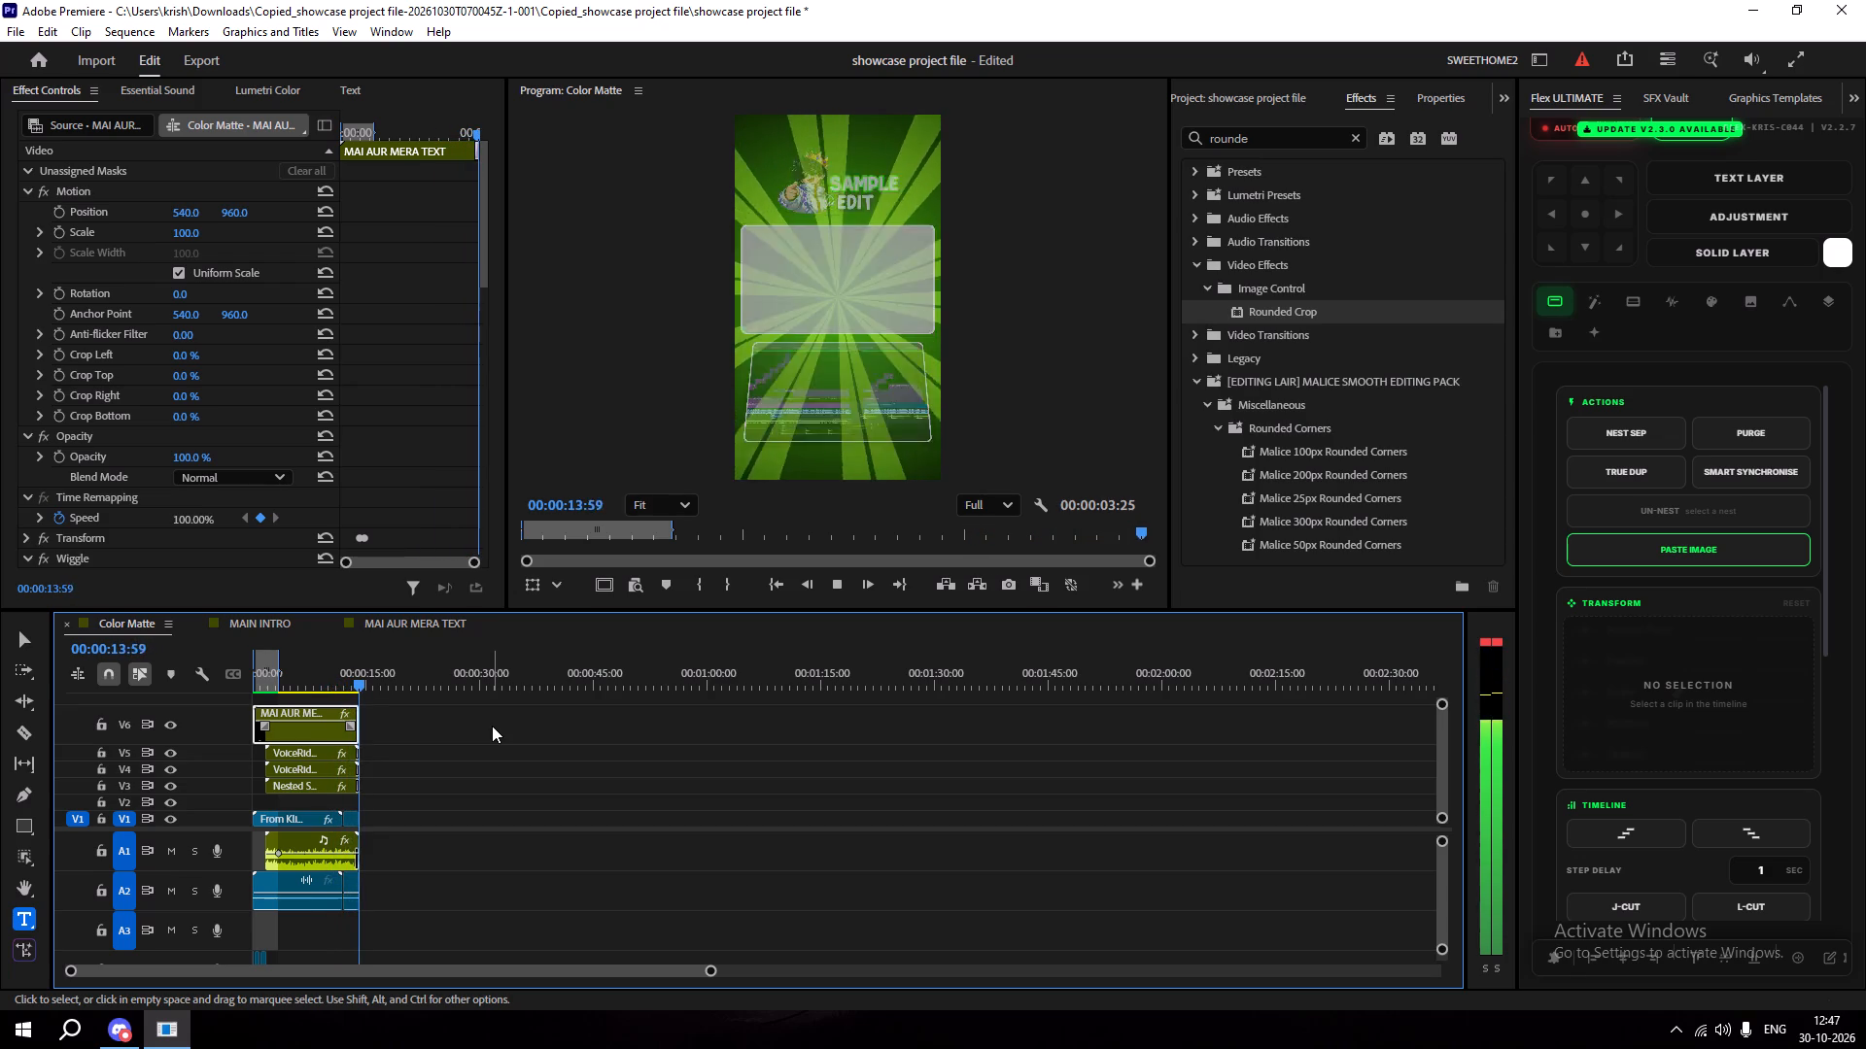
{"action": "left_click_drag", "start_coordinate": [377, 671], "coordinate": [351, 673]}
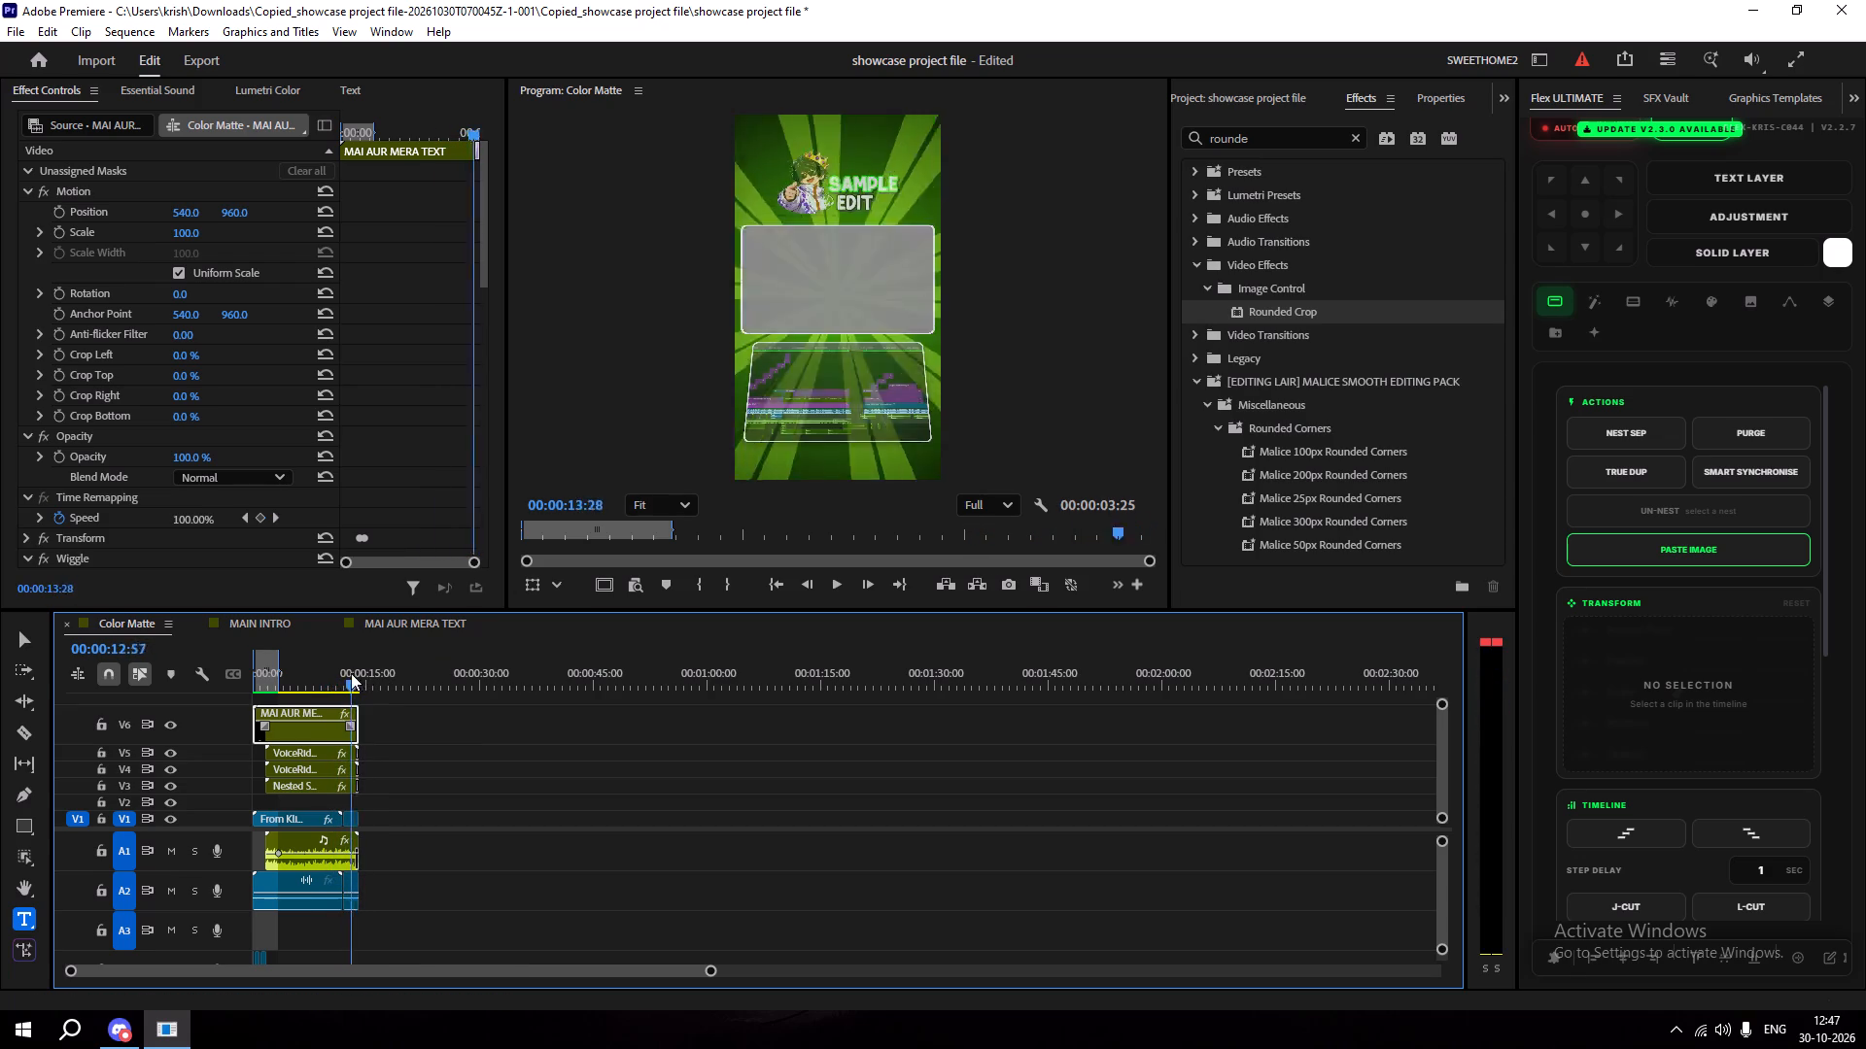
{"action": "left_click_drag", "start_coordinate": [351, 673], "coordinate": [341, 677]}
{"action": "key", "text": "space"}
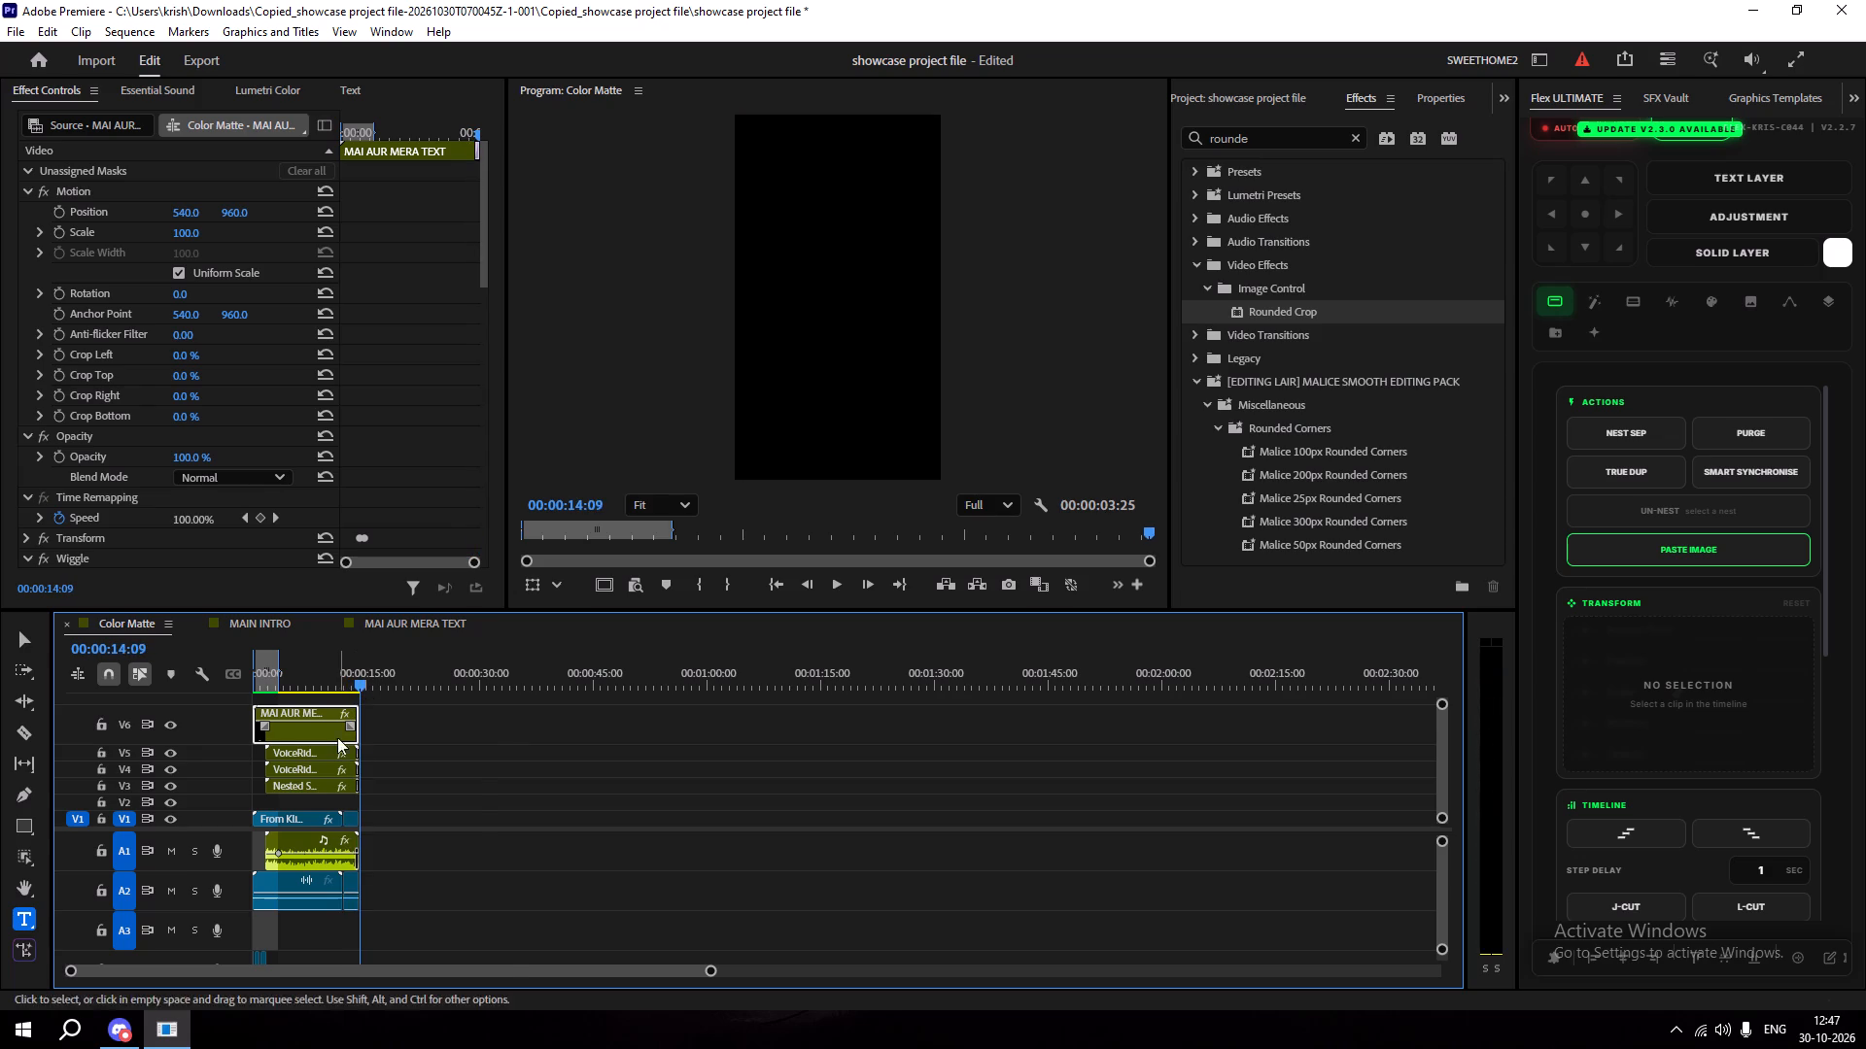
Set the Lumetri Color Tint of the first sunburst background clip on V1 to 100.
{"action": "left_click_drag", "start_coordinate": [303, 666], "coordinate": [262, 698]}
{"action": "left_click", "coordinate": [294, 817]}
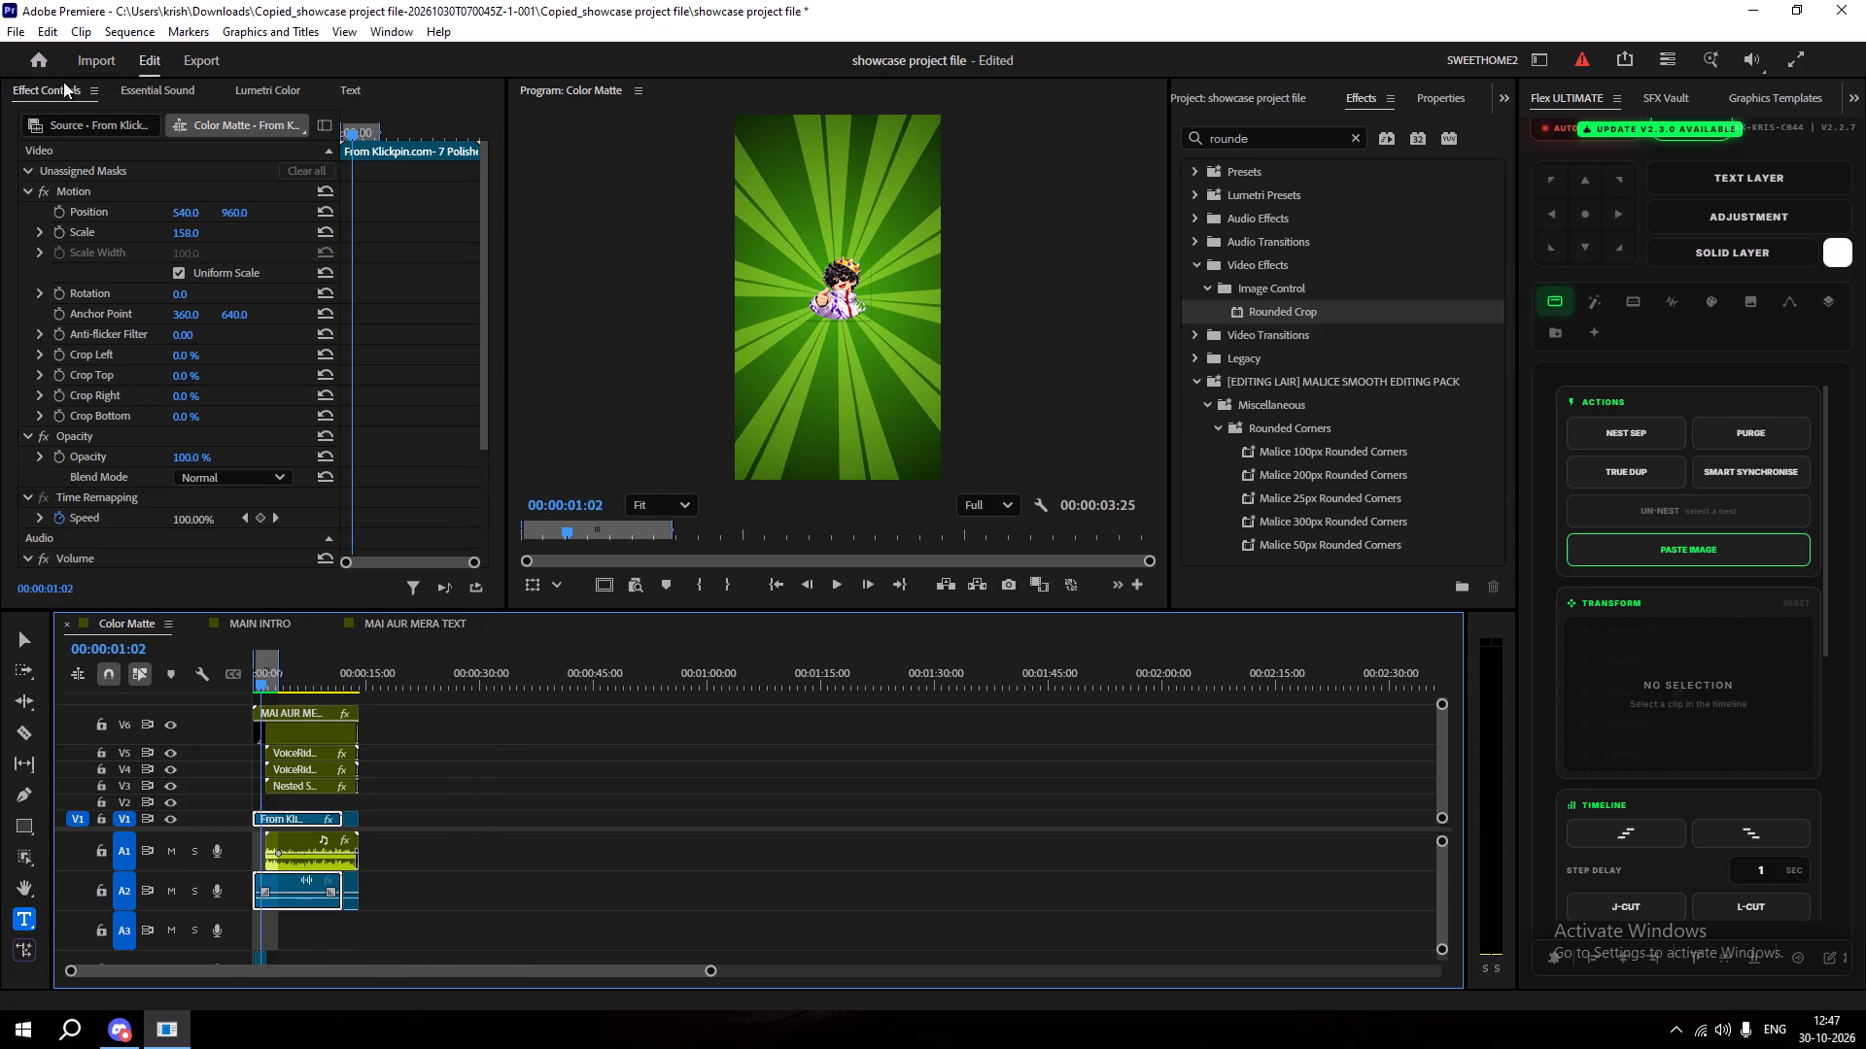
{"action": "left_click", "coordinate": [289, 85]}
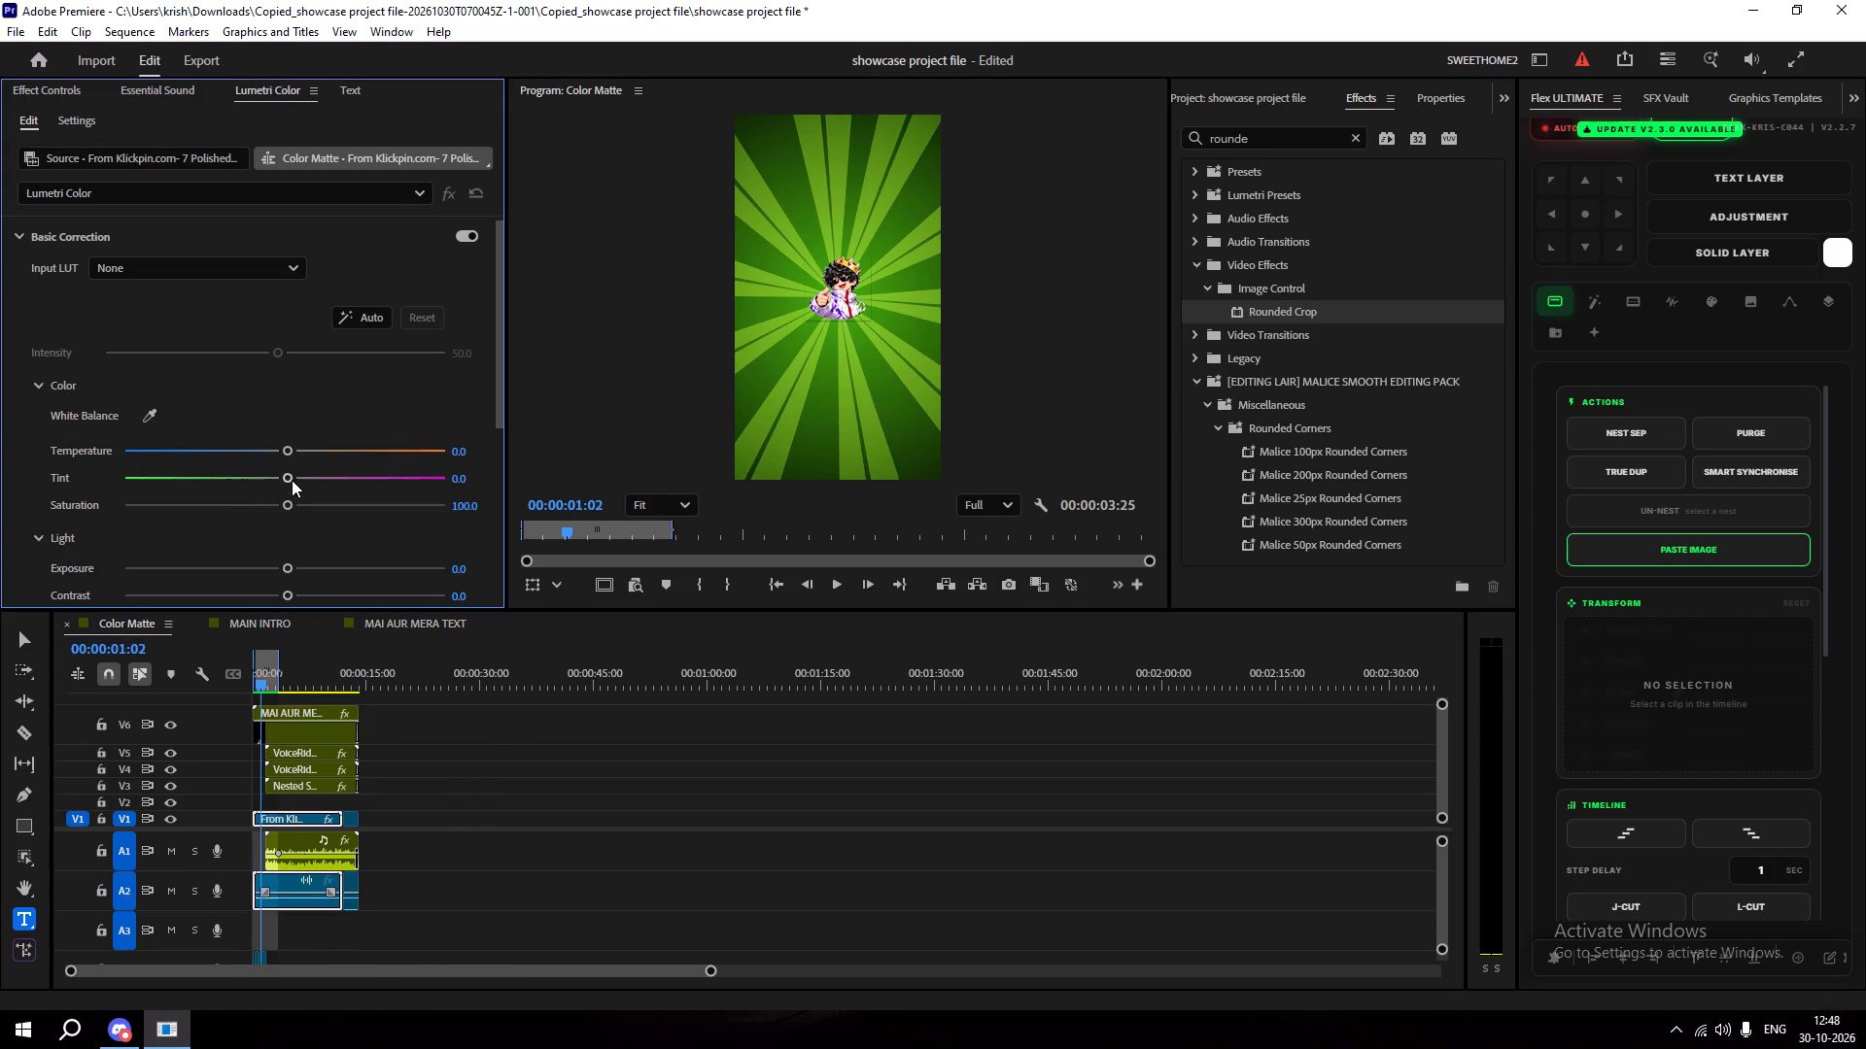
{"action": "left_click_drag", "start_coordinate": [291, 478], "coordinate": [561, 476]}
Shift both the Shadow Tint and the Highlight Tint of the background clip's Creative adjustments strongly toward magenta.
{"action": "scroll", "coordinate": [146, 528], "scroll_direction": "down", "scroll_amount": 11}
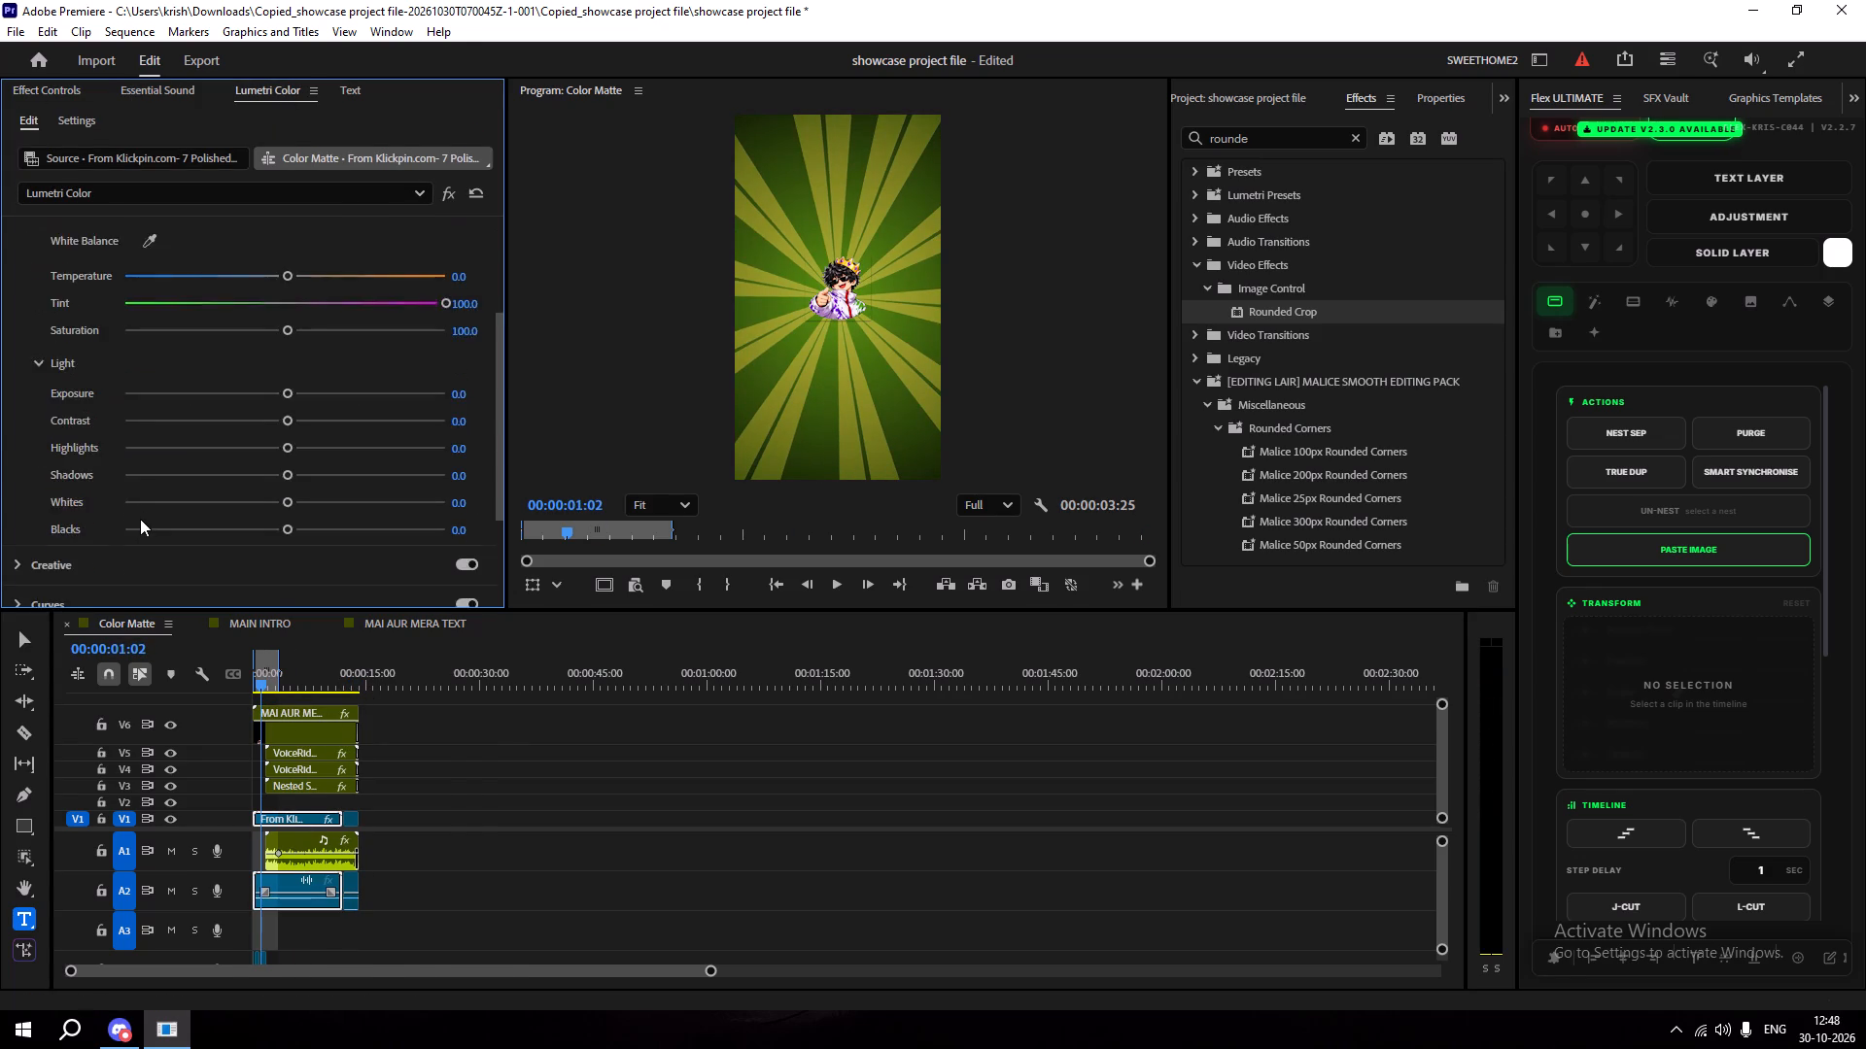
{"action": "scroll", "coordinate": [140, 519], "scroll_direction": "down", "scroll_amount": 11}
{"action": "left_click", "coordinate": [27, 386]}
{"action": "scroll", "coordinate": [91, 433], "scroll_direction": "down", "scroll_amount": 1}
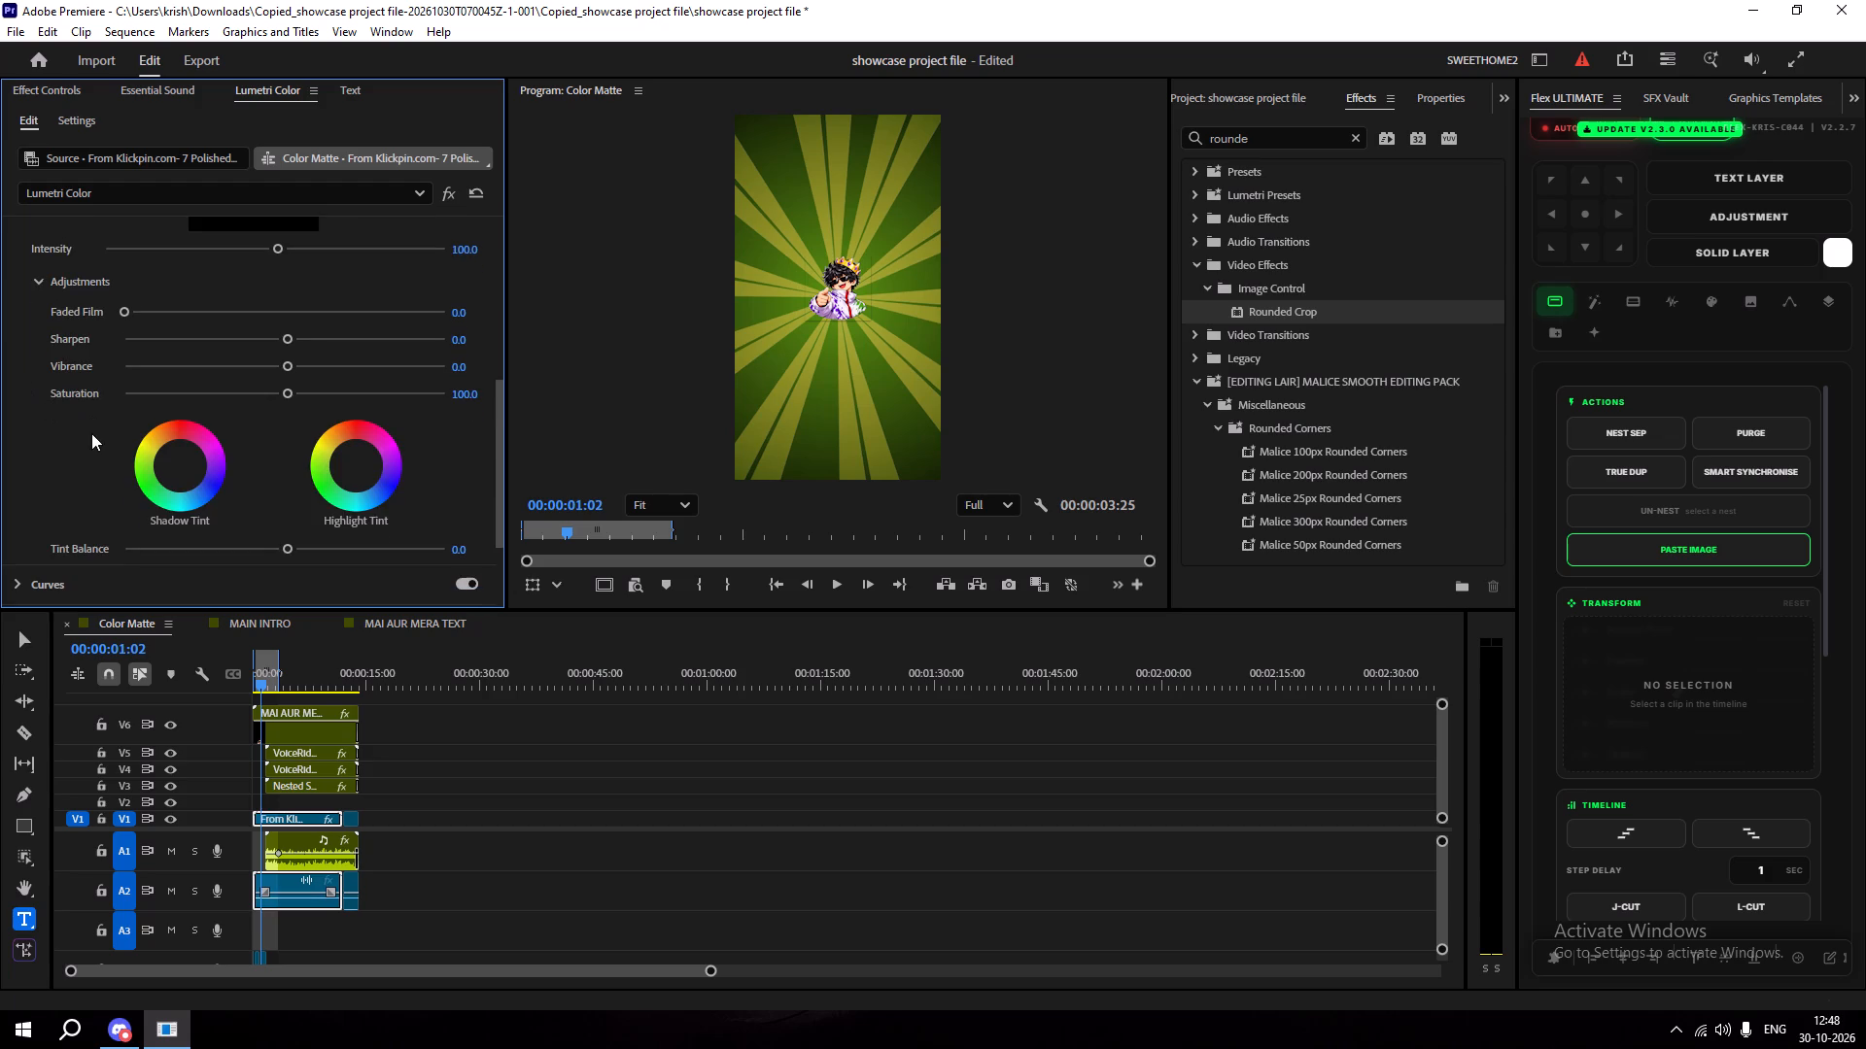
{"action": "left_click_drag", "start_coordinate": [208, 439], "coordinate": [73, 560]}
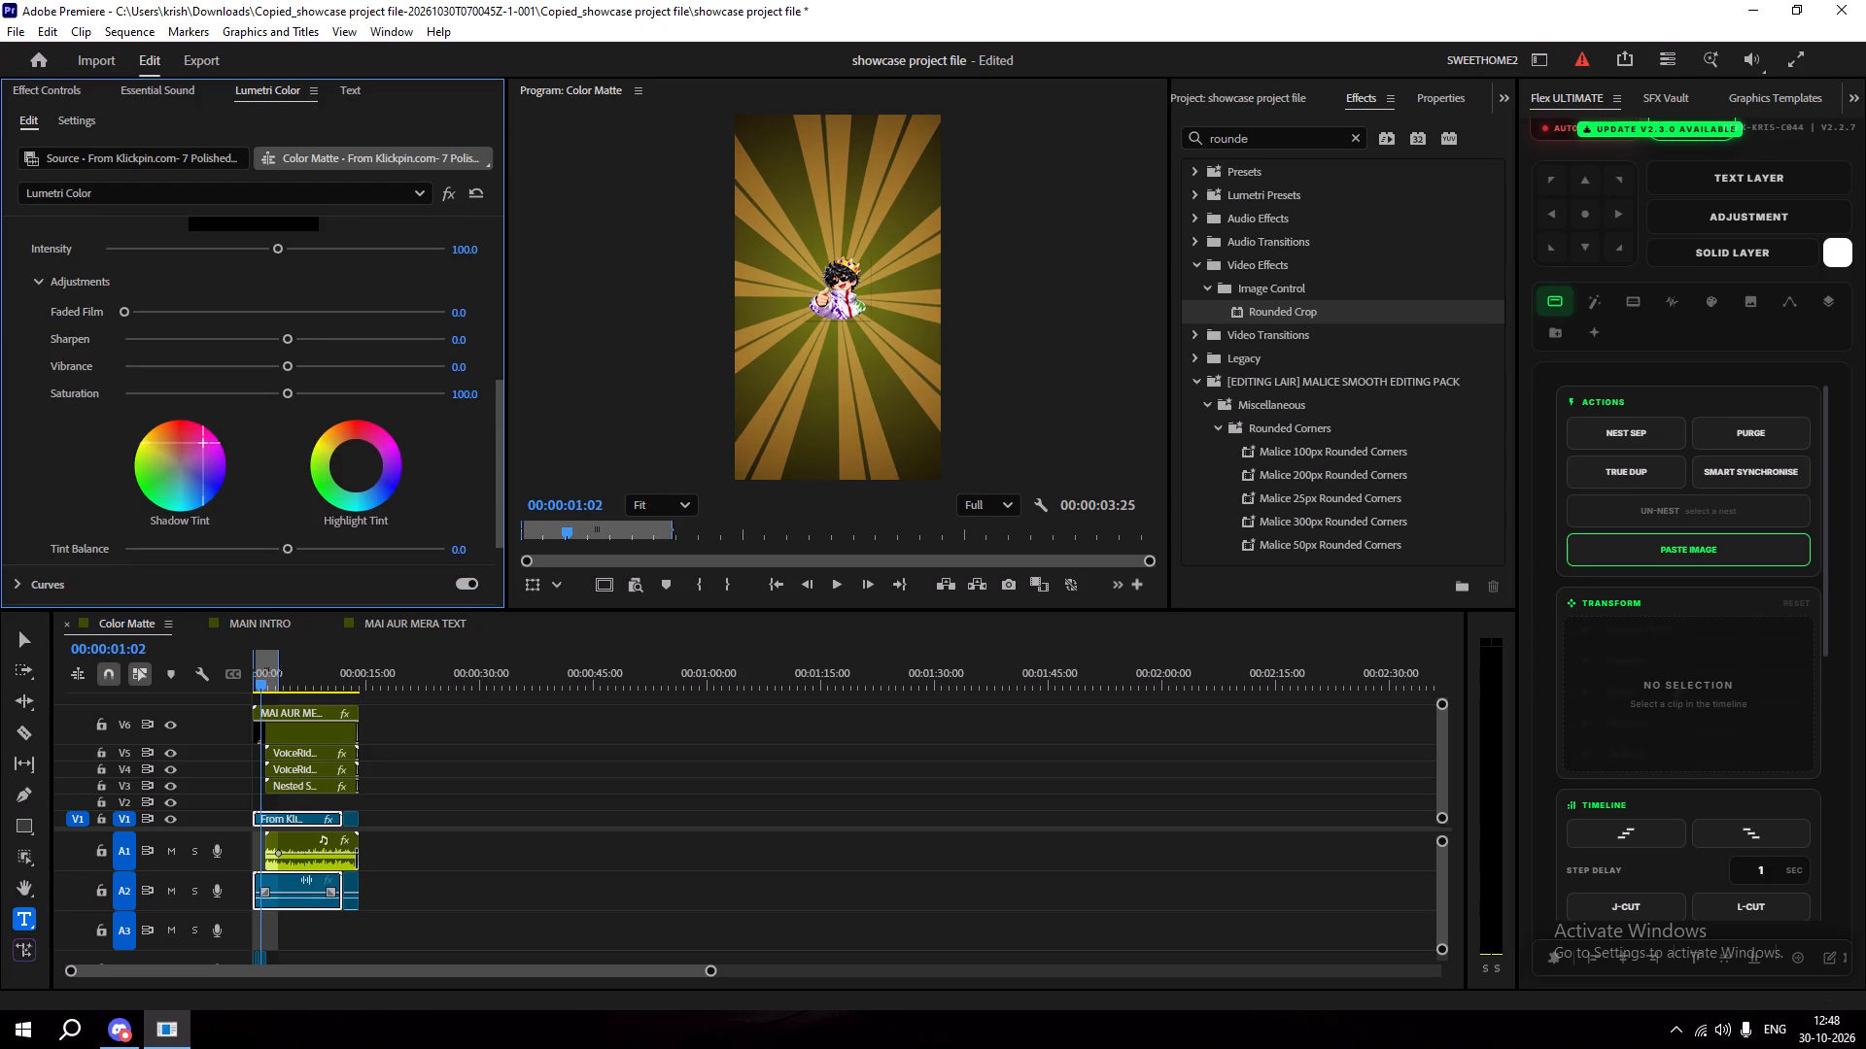
{"action": "left_click_drag", "start_coordinate": [73, 560], "coordinate": [447, 777]}
{"action": "left_click", "coordinate": [209, 460]}
{"action": "left_click_drag", "start_coordinate": [209, 459], "coordinate": [246, 442]}
{"action": "left_click_drag", "start_coordinate": [218, 459], "coordinate": [242, 449]}
{"action": "left_click", "coordinate": [173, 457]}
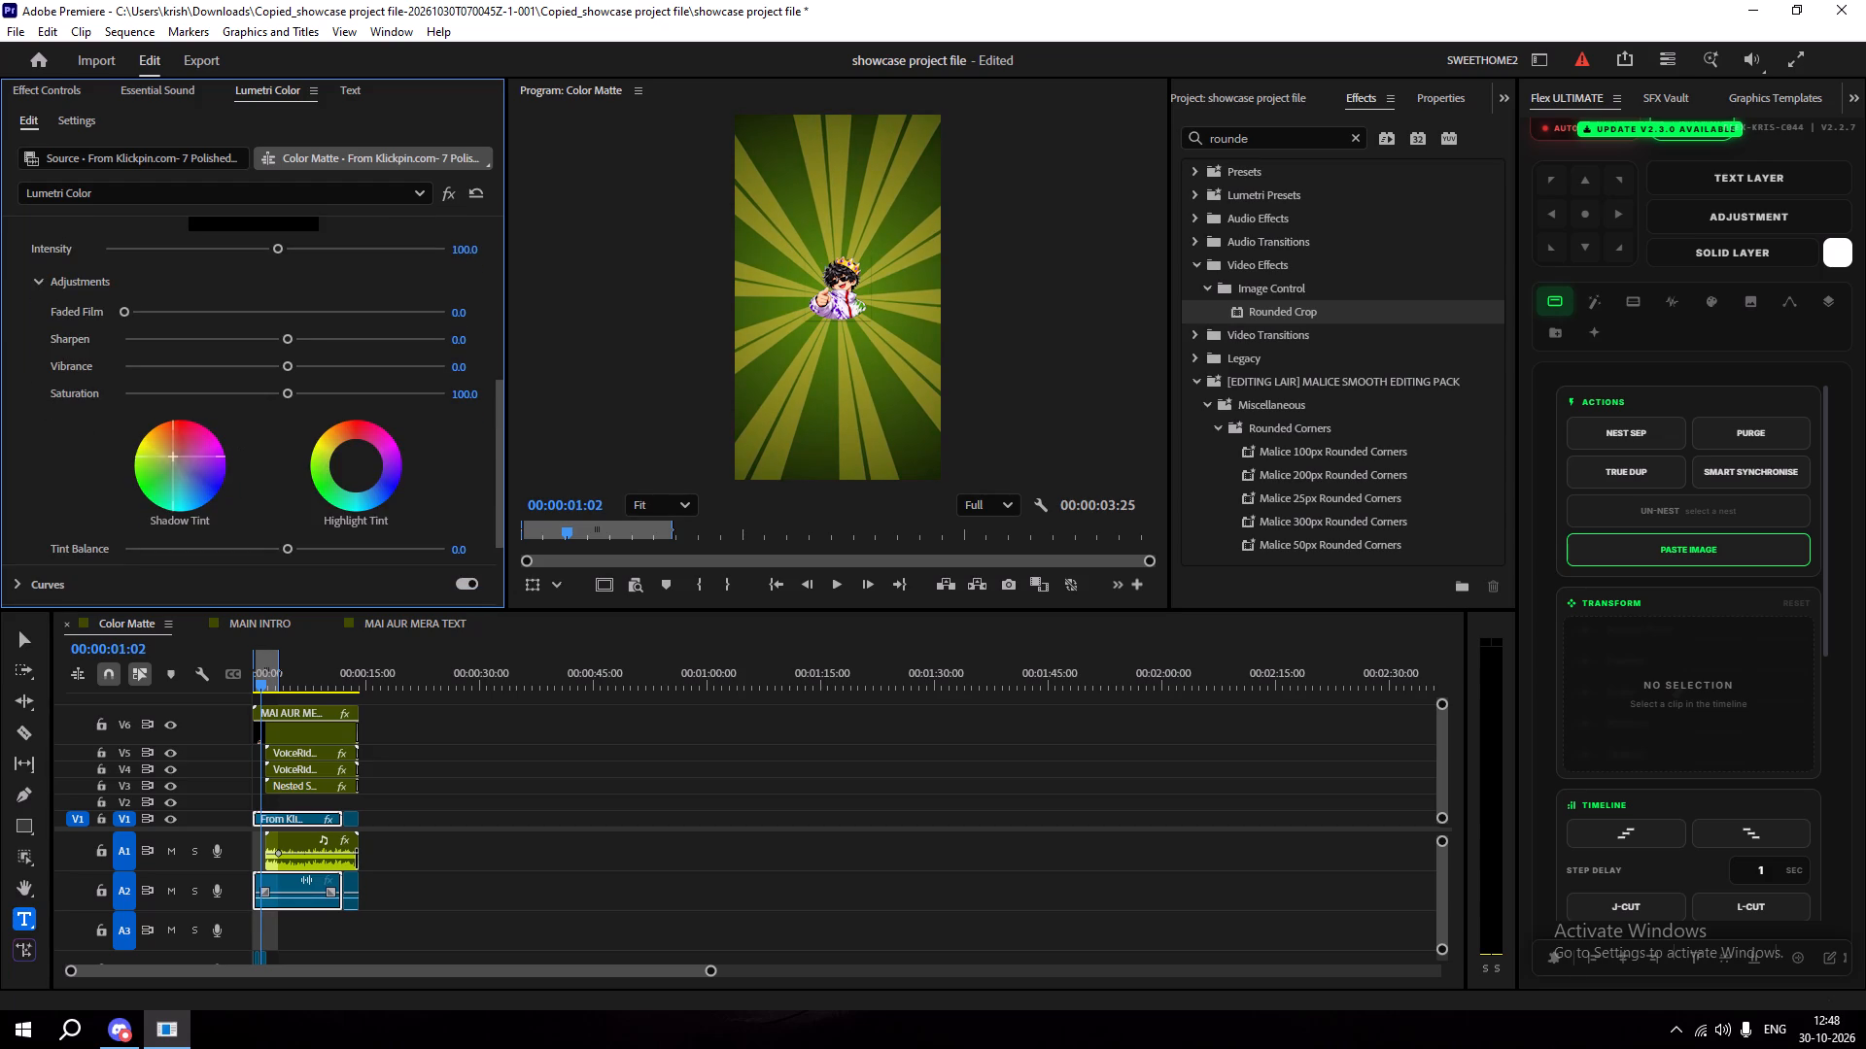
{"action": "left_click_drag", "start_coordinate": [211, 455], "coordinate": [453, 443]}
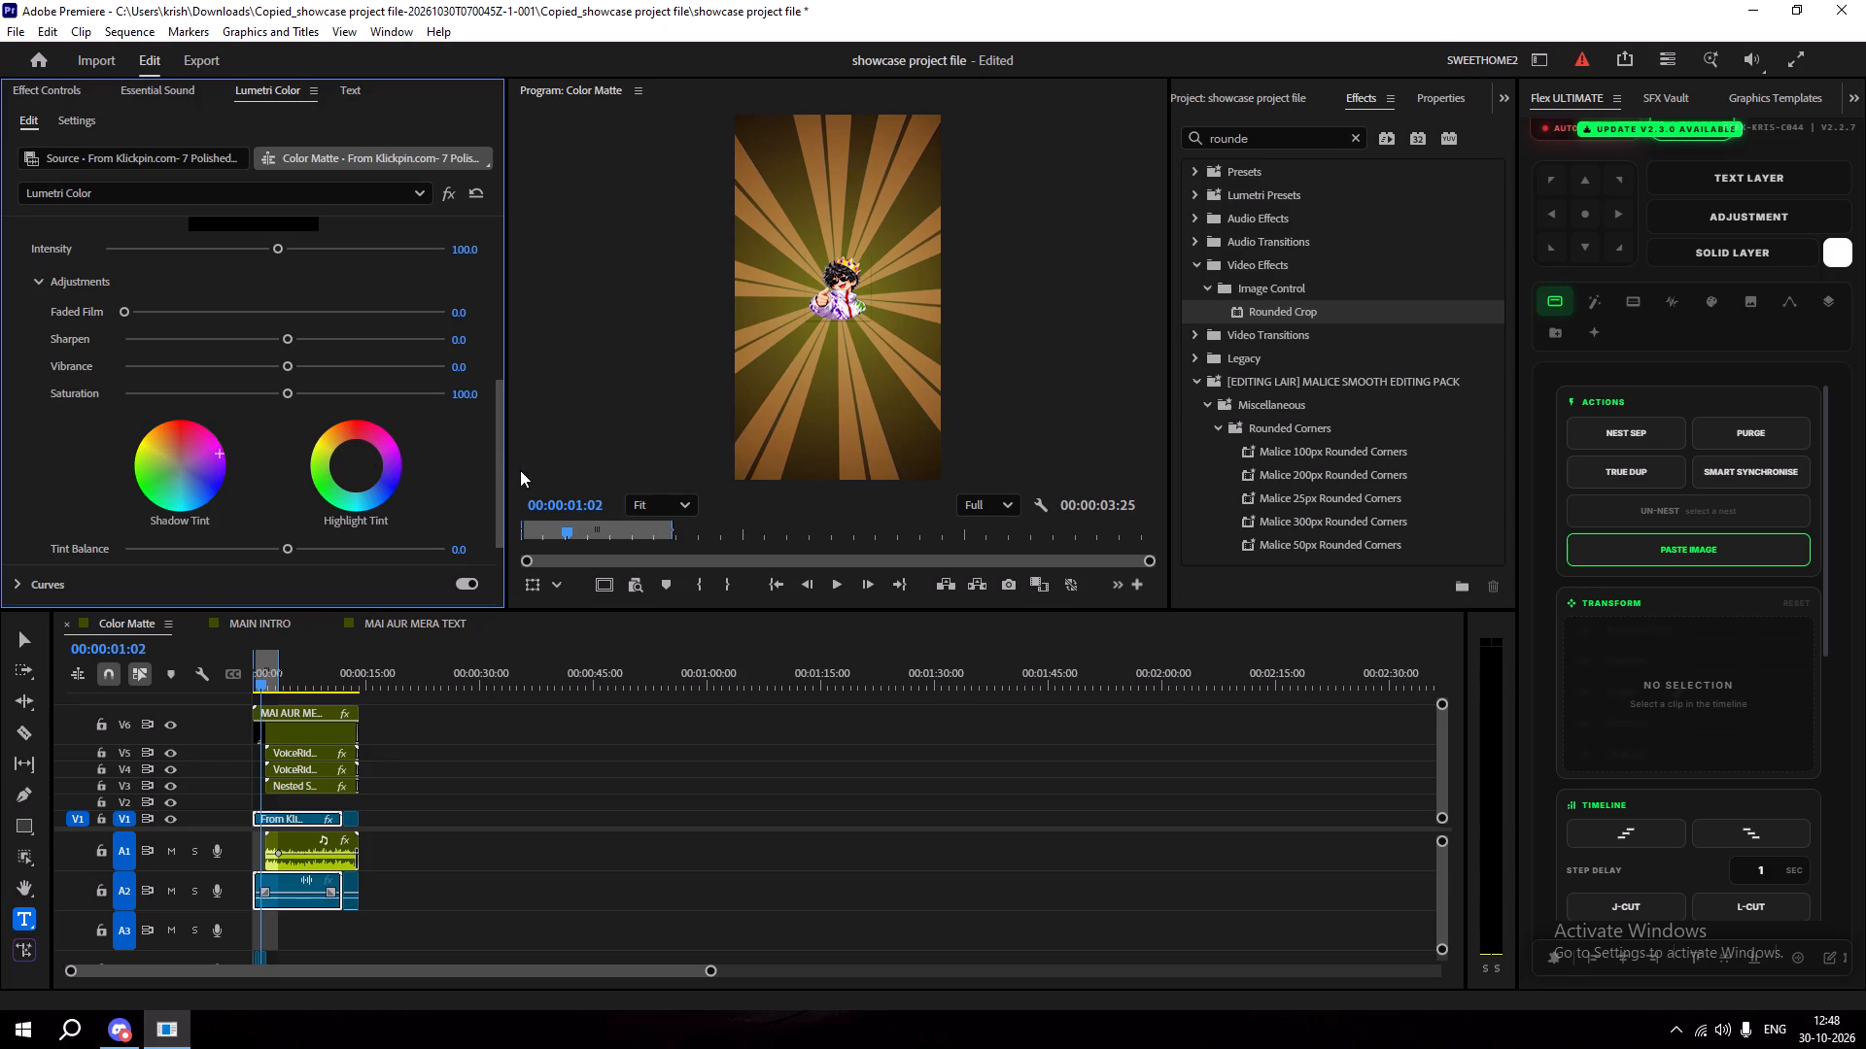
{"action": "left_click_drag", "start_coordinate": [381, 449], "coordinate": [501, 452]}
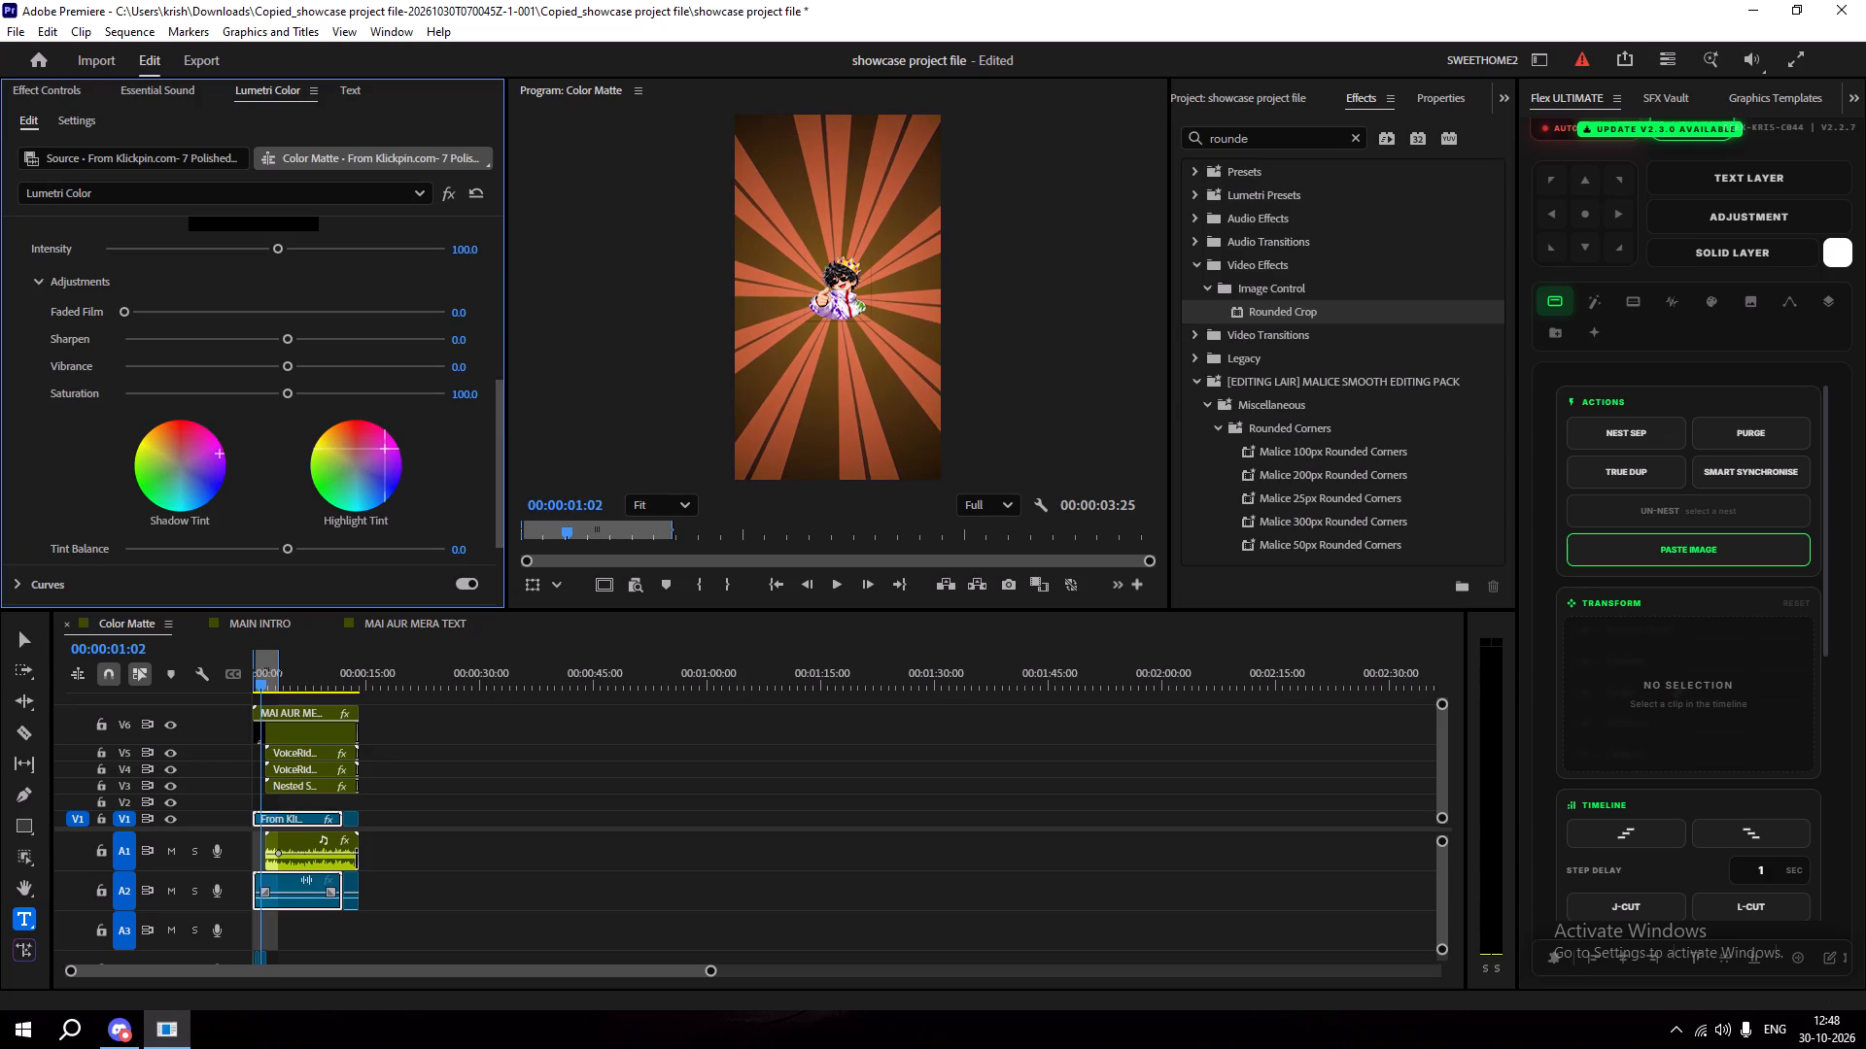
{"action": "left_click_drag", "start_coordinate": [501, 452], "coordinate": [819, 554]}
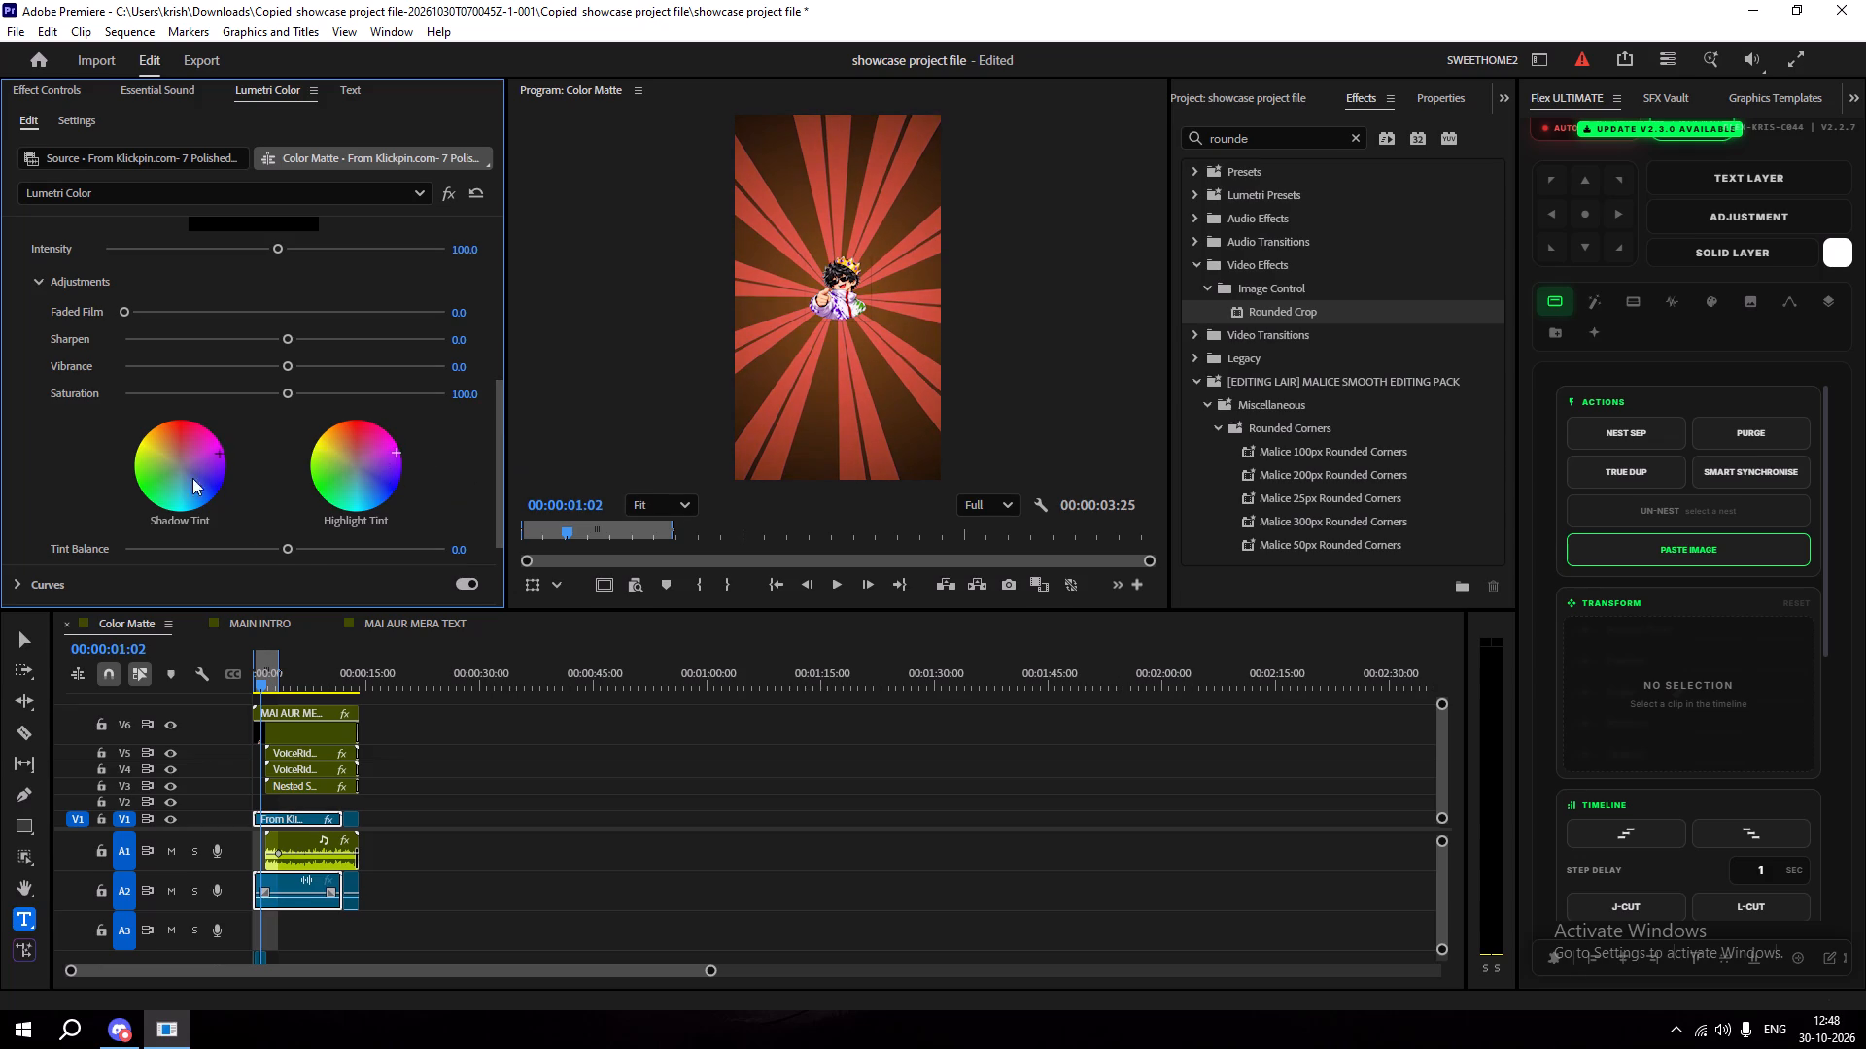
Set the background clip's Creative Tint Balance to 150.
{"action": "left_click_drag", "start_coordinate": [290, 541], "coordinate": [464, 542]}
{"action": "left_click_drag", "start_coordinate": [464, 542], "coordinate": [67, 547]}
{"action": "left_click_drag", "start_coordinate": [67, 547], "coordinate": [525, 540]}
{"action": "left_click", "coordinate": [460, 544]}
{"action": "left_click", "coordinate": [471, 545]}
{"action": "left_click_drag", "start_coordinate": [467, 546], "coordinate": [590, 542]}
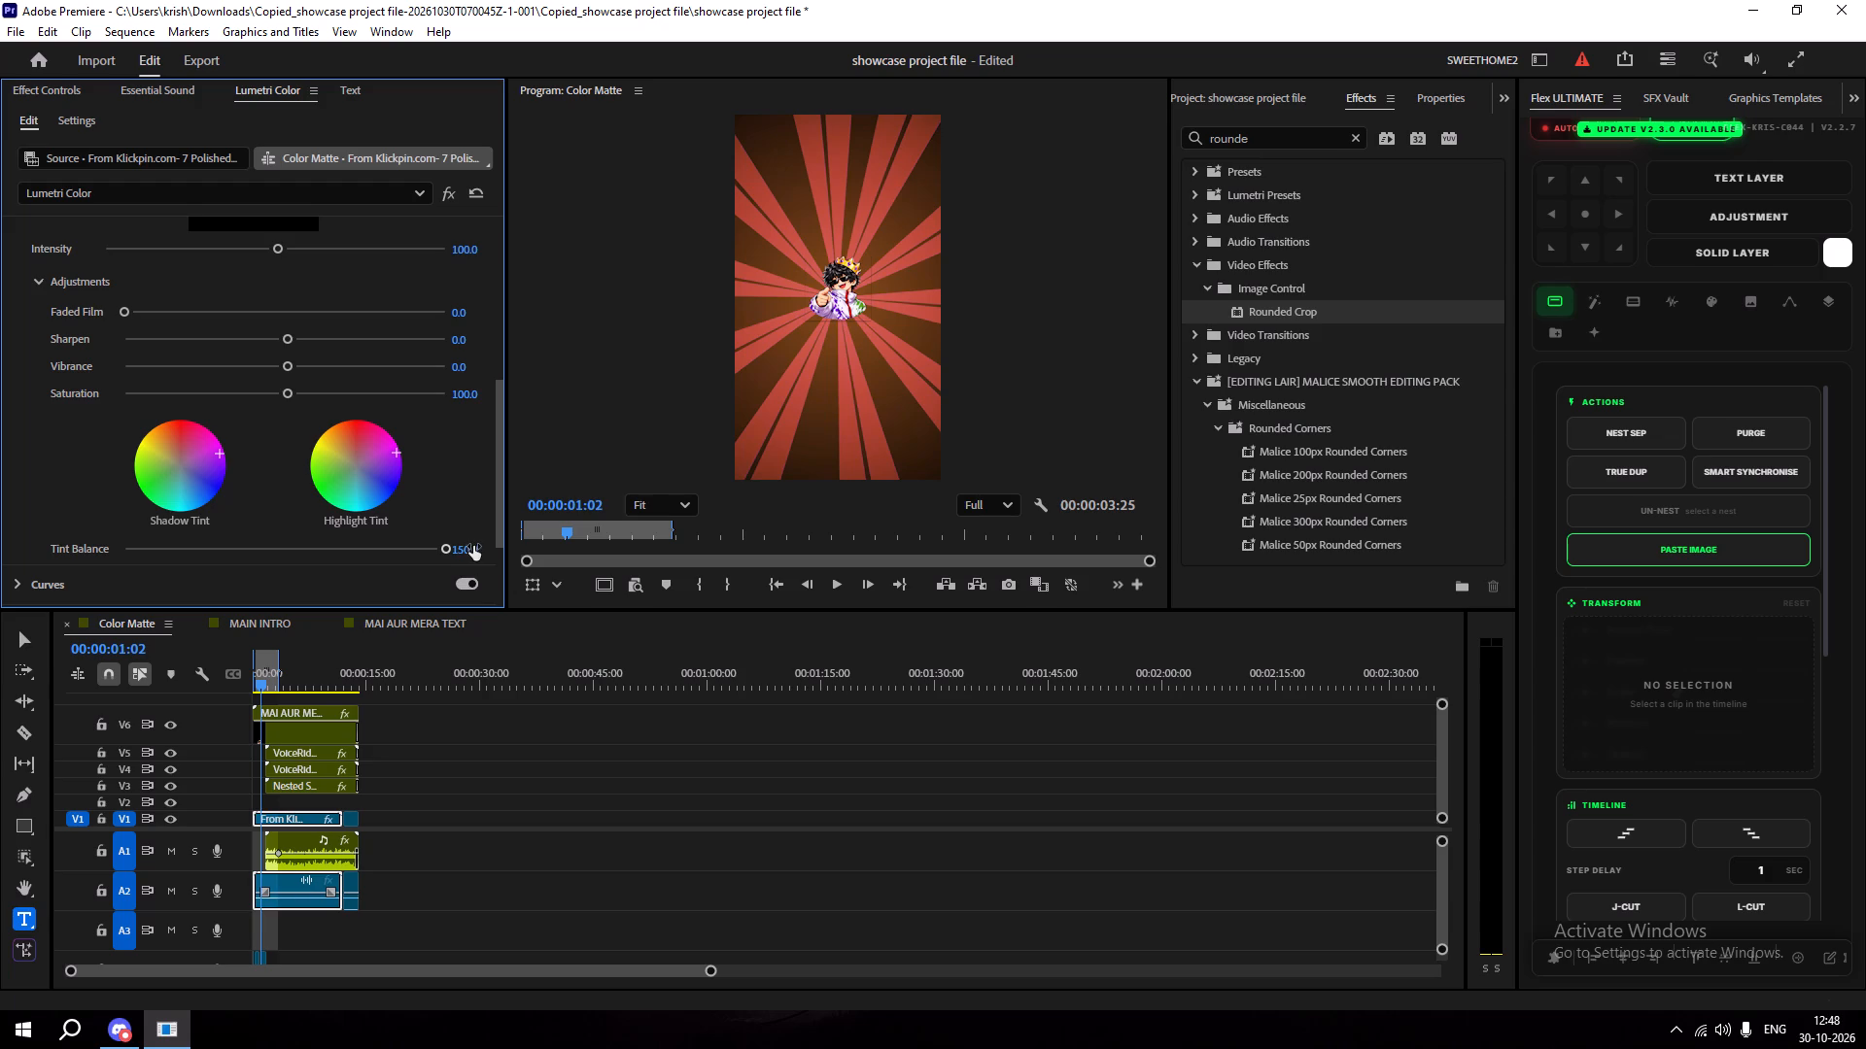
Reduce the background clip's Creative Saturation to 0 and deselect the clip.
{"action": "left_click_drag", "start_coordinate": [287, 392], "coordinate": [49, 420]}
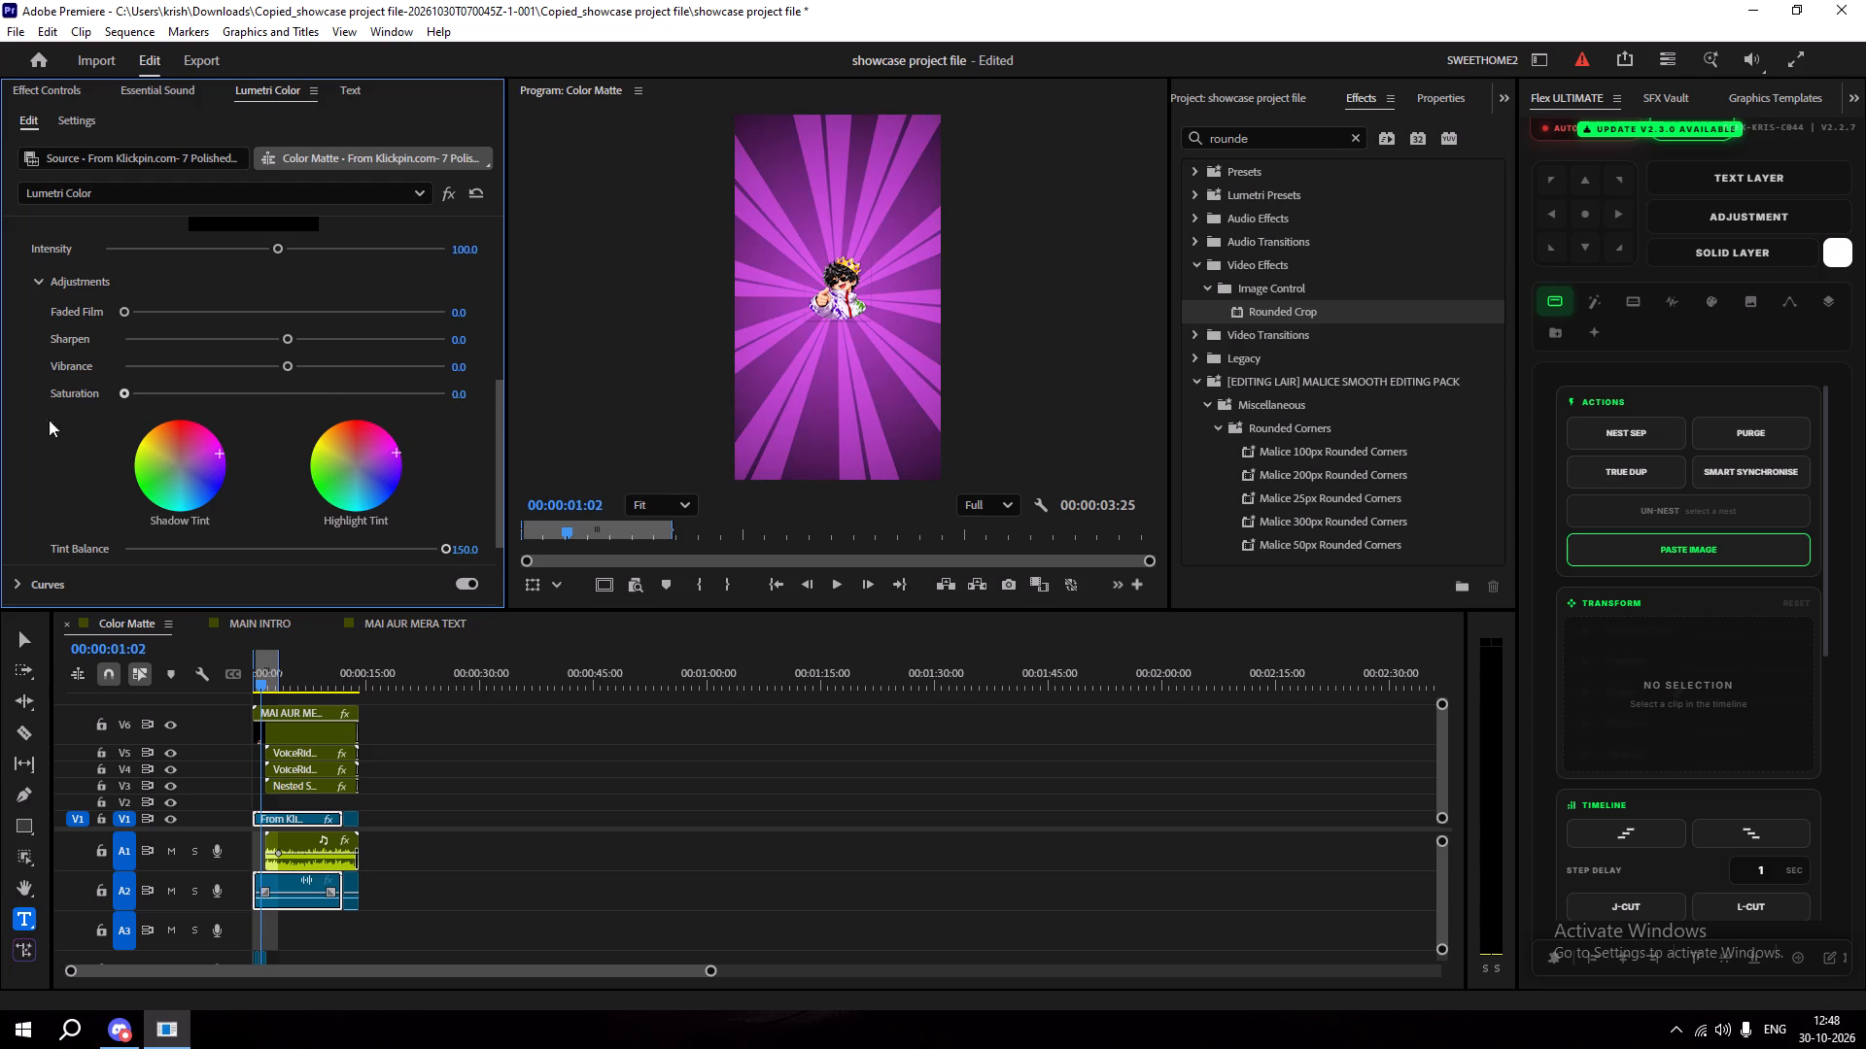
{"action": "left_click_drag", "start_coordinate": [49, 420], "coordinate": [16, 422]}
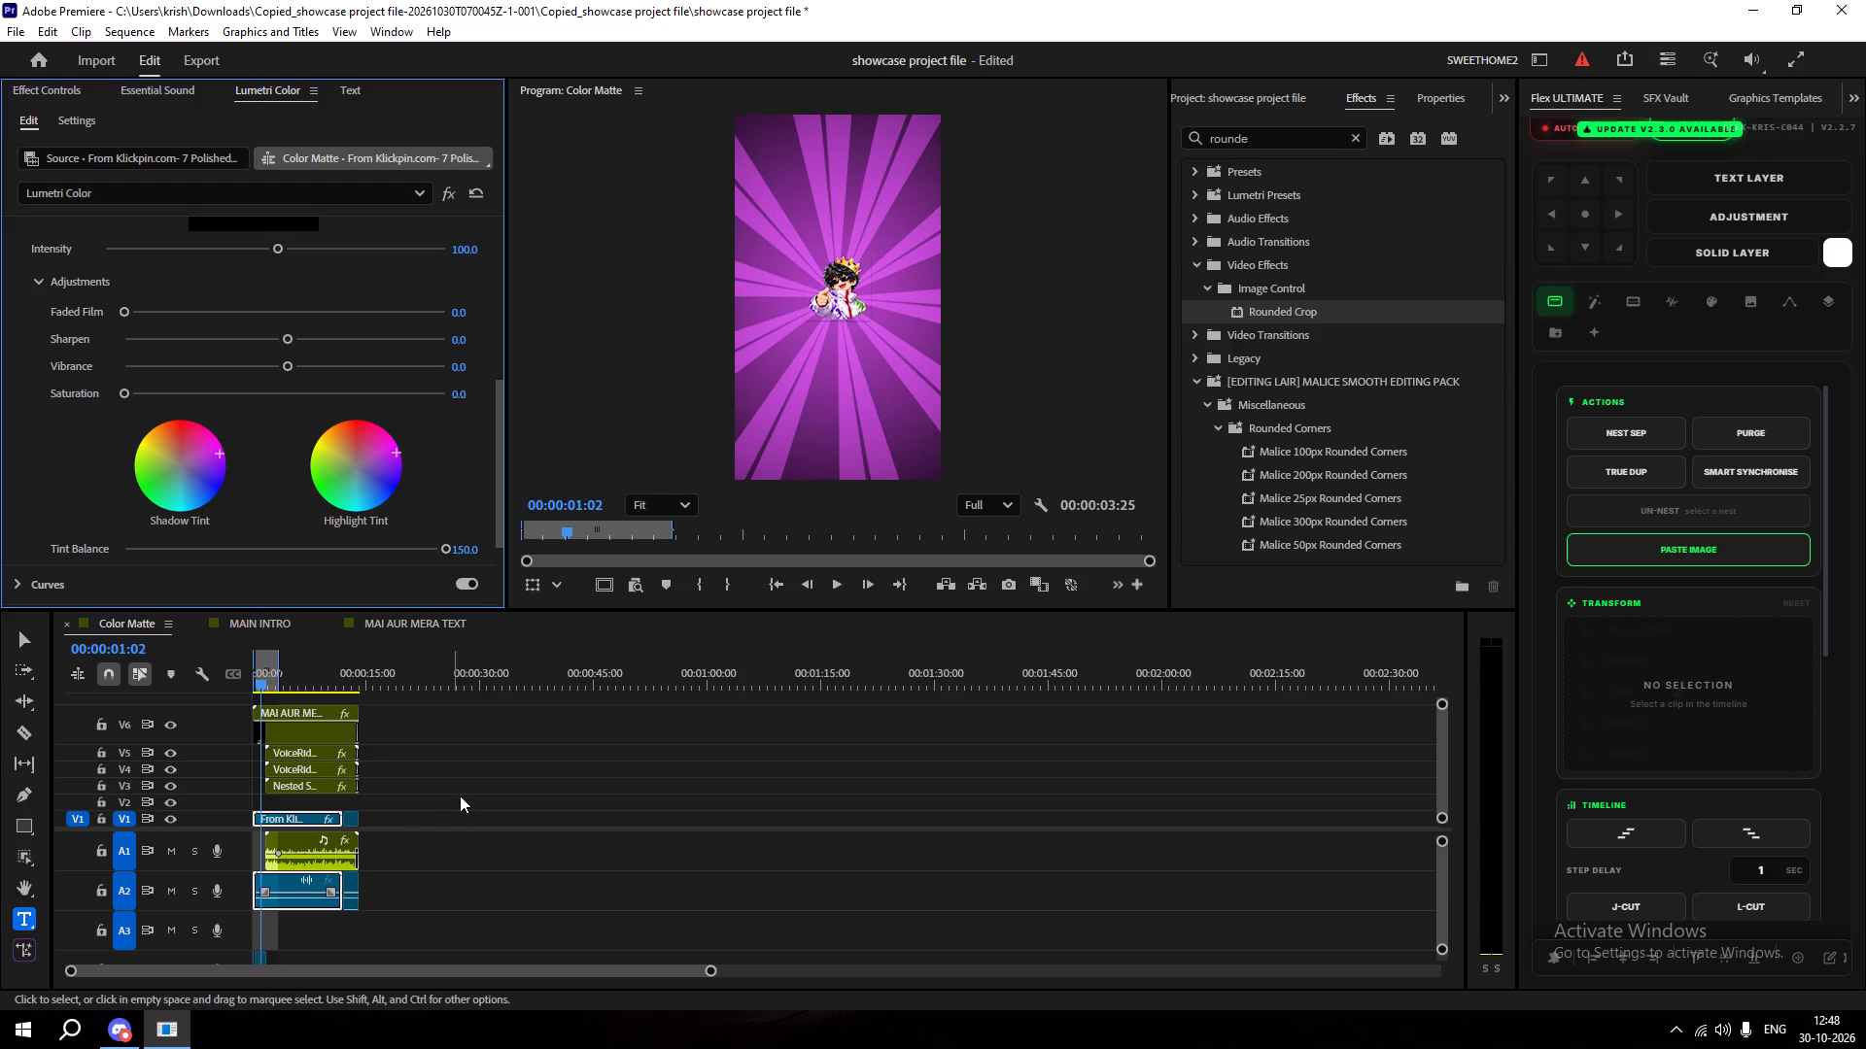
{"action": "left_click", "coordinate": [463, 794]}
Play back the opening of the Color Matte sequence repeatedly to check the recoloured background and the title's sound timing.
{"action": "left_click_drag", "start_coordinate": [260, 679], "coordinate": [191, 689]}
{"action": "key", "text": "space"}
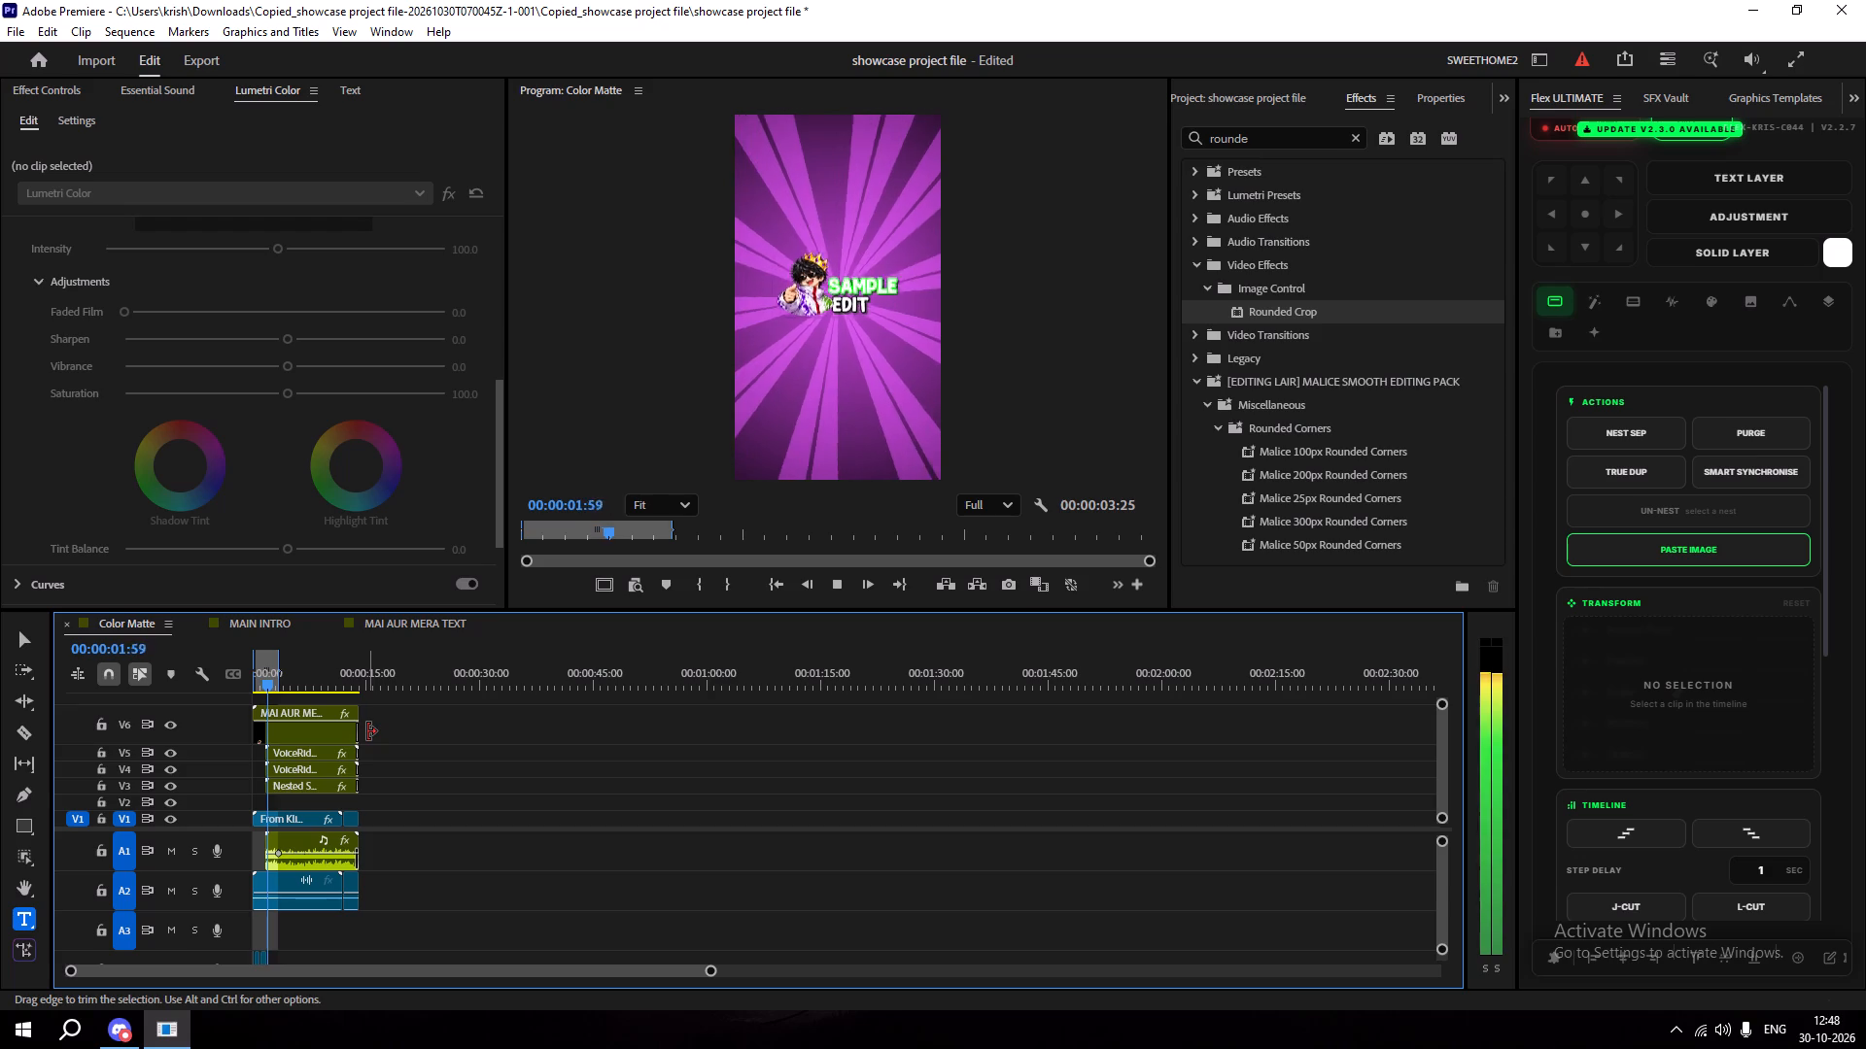
{"action": "key", "text": "space"}
{"action": "left_click_drag", "start_coordinate": [298, 677], "coordinate": [131, 704]}
{"action": "key", "text": "space"}
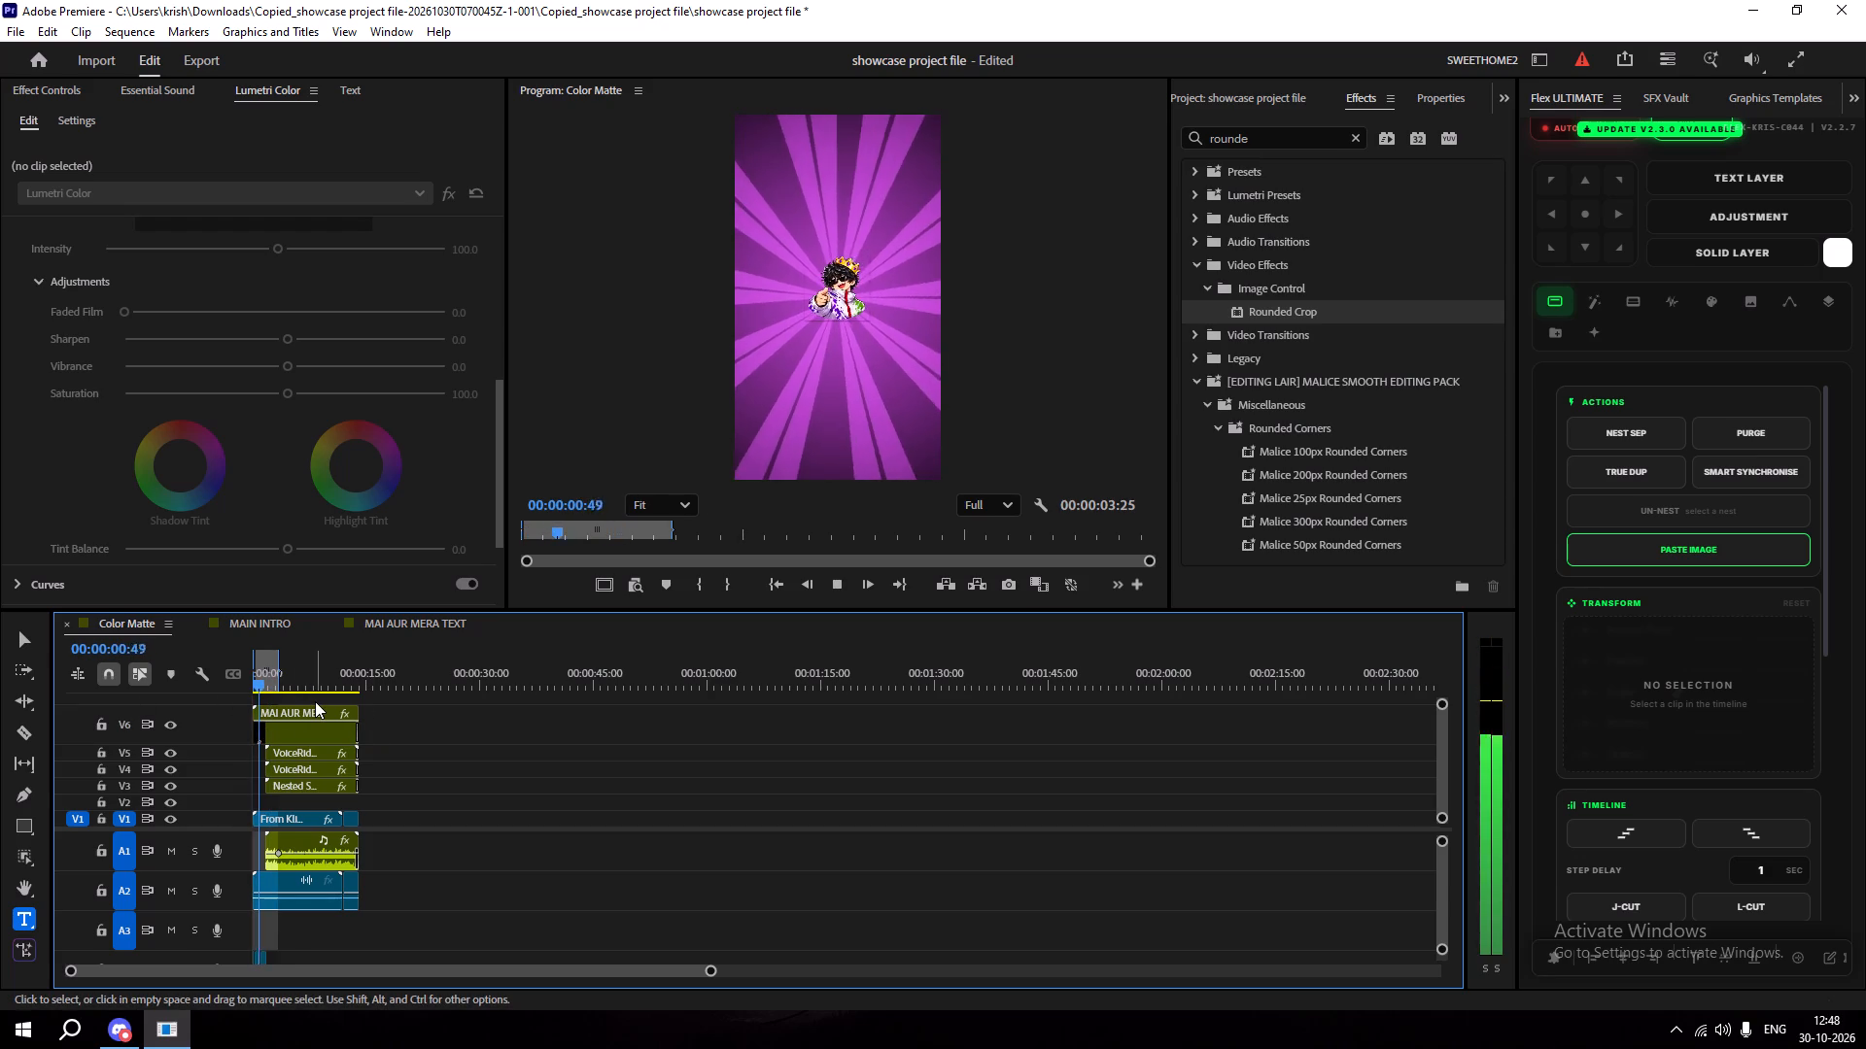
{"action": "key", "text": "space"}
{"action": "scroll", "coordinate": [252, 712], "scroll_direction": "up", "scroll_amount": 3, "text": "alt"}
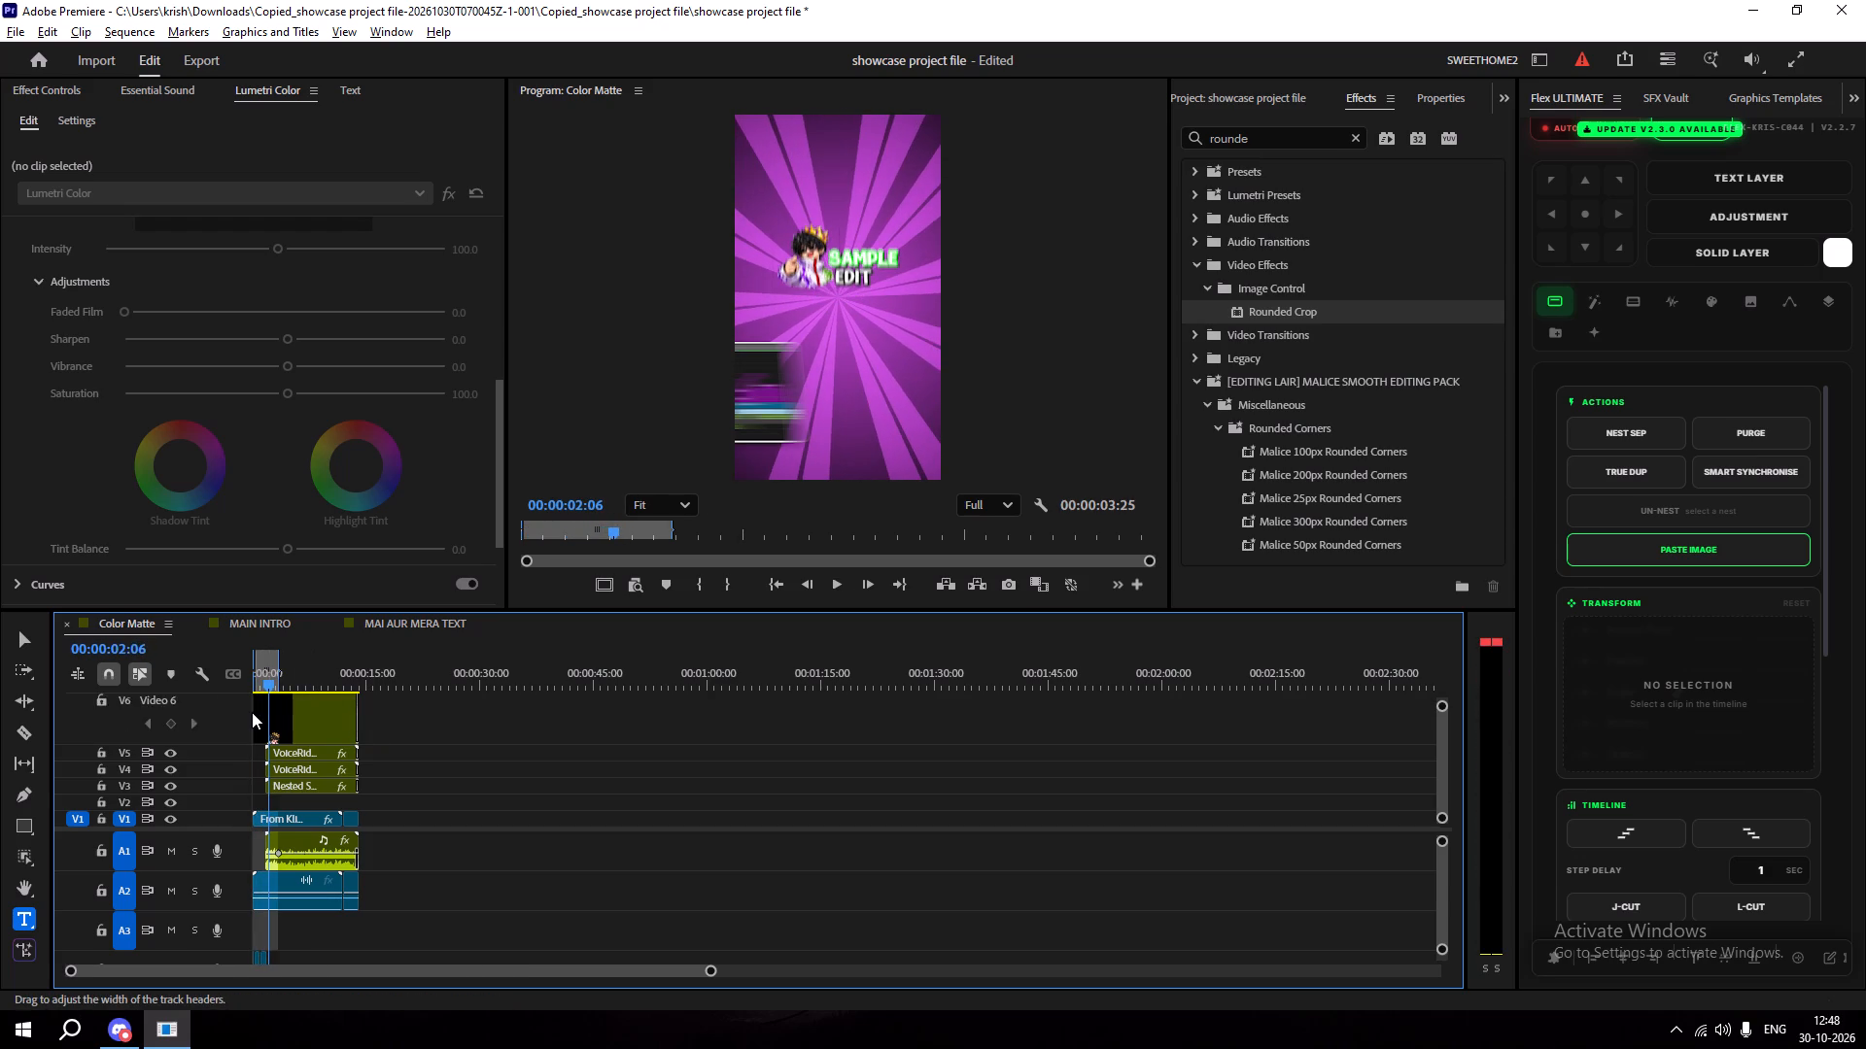
{"action": "scroll", "coordinate": [252, 712], "scroll_direction": "up", "scroll_amount": 5, "text": "alt"}
{"action": "scroll", "coordinate": [259, 709], "scroll_direction": "down", "scroll_amount": 14, "text": "alt"}
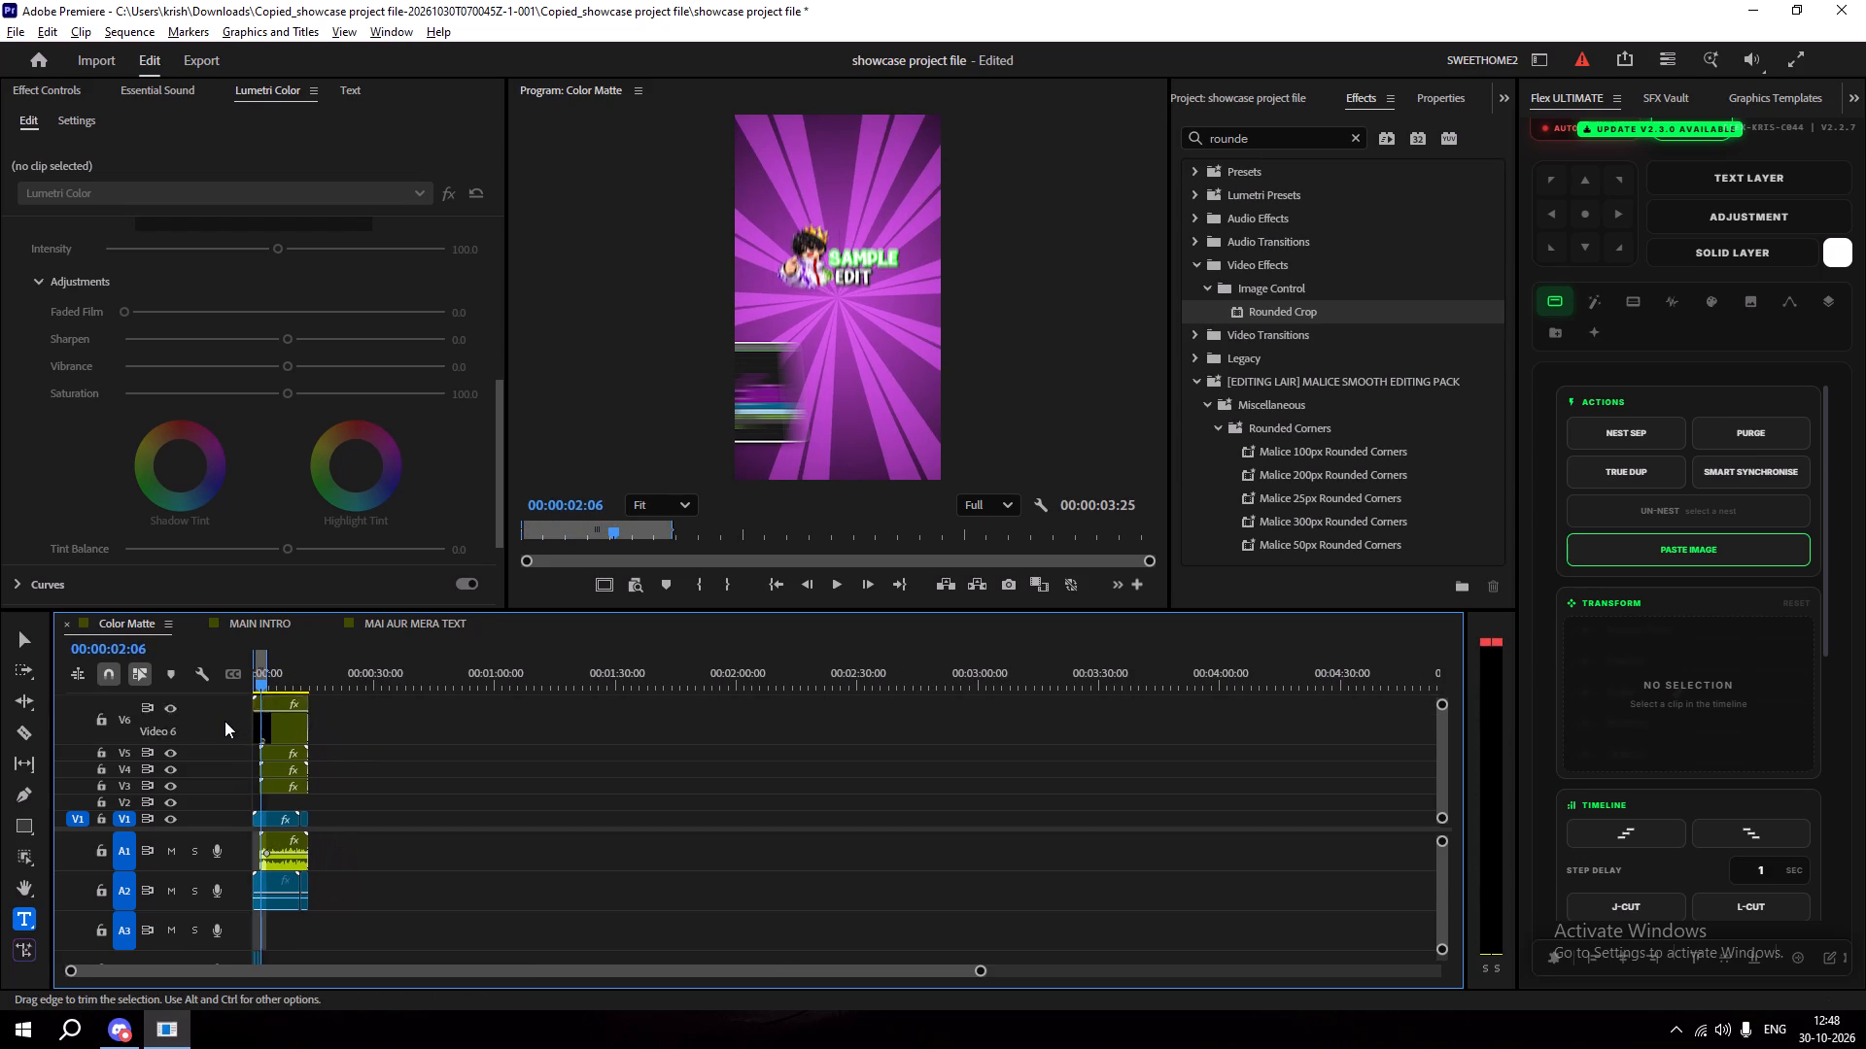
{"action": "scroll", "coordinate": [225, 721], "scroll_direction": "down", "scroll_amount": 1, "text": "alt"}
{"action": "scroll", "coordinate": [385, 735], "scroll_direction": "up", "scroll_amount": 4}
{"action": "scroll", "coordinate": [385, 735], "scroll_direction": "up", "scroll_amount": 13, "text": "alt"}
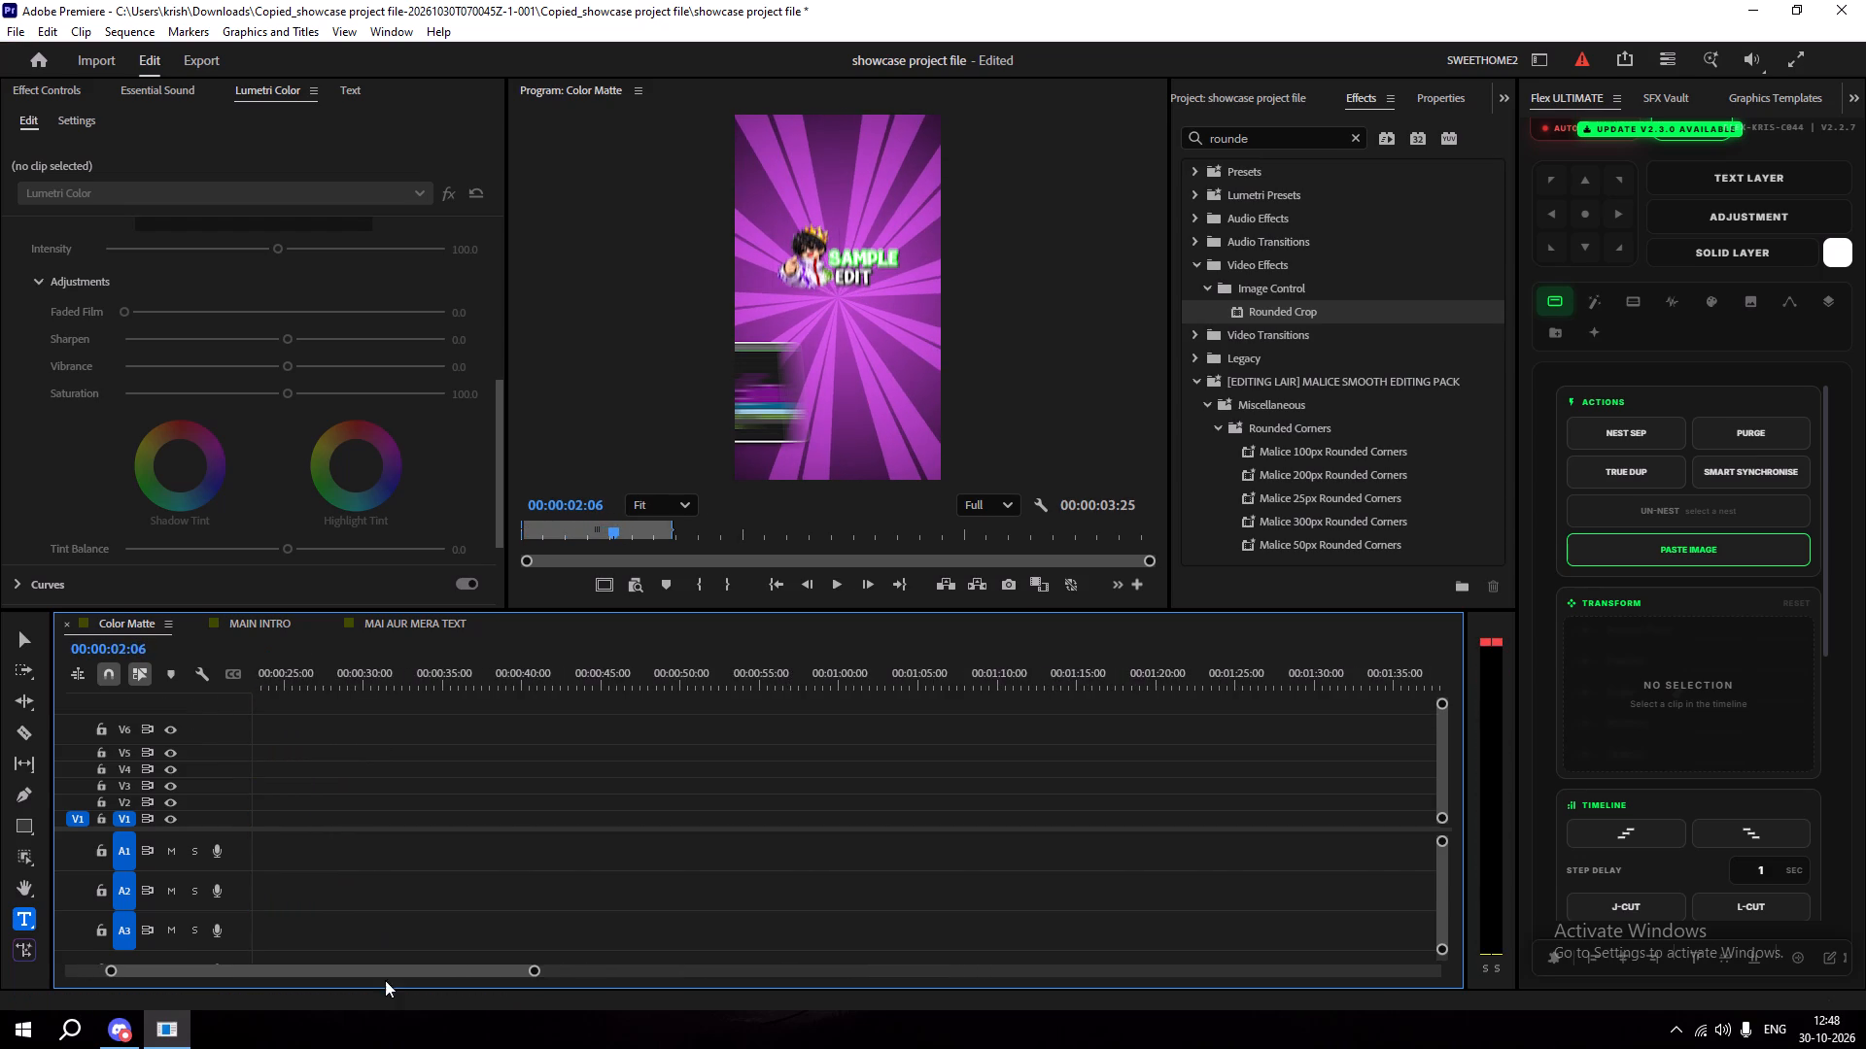
{"action": "left_click_drag", "start_coordinate": [382, 972], "coordinate": [102, 944]}
{"action": "left_click_drag", "start_coordinate": [278, 676], "coordinate": [204, 711]}
{"action": "key", "text": "space"}
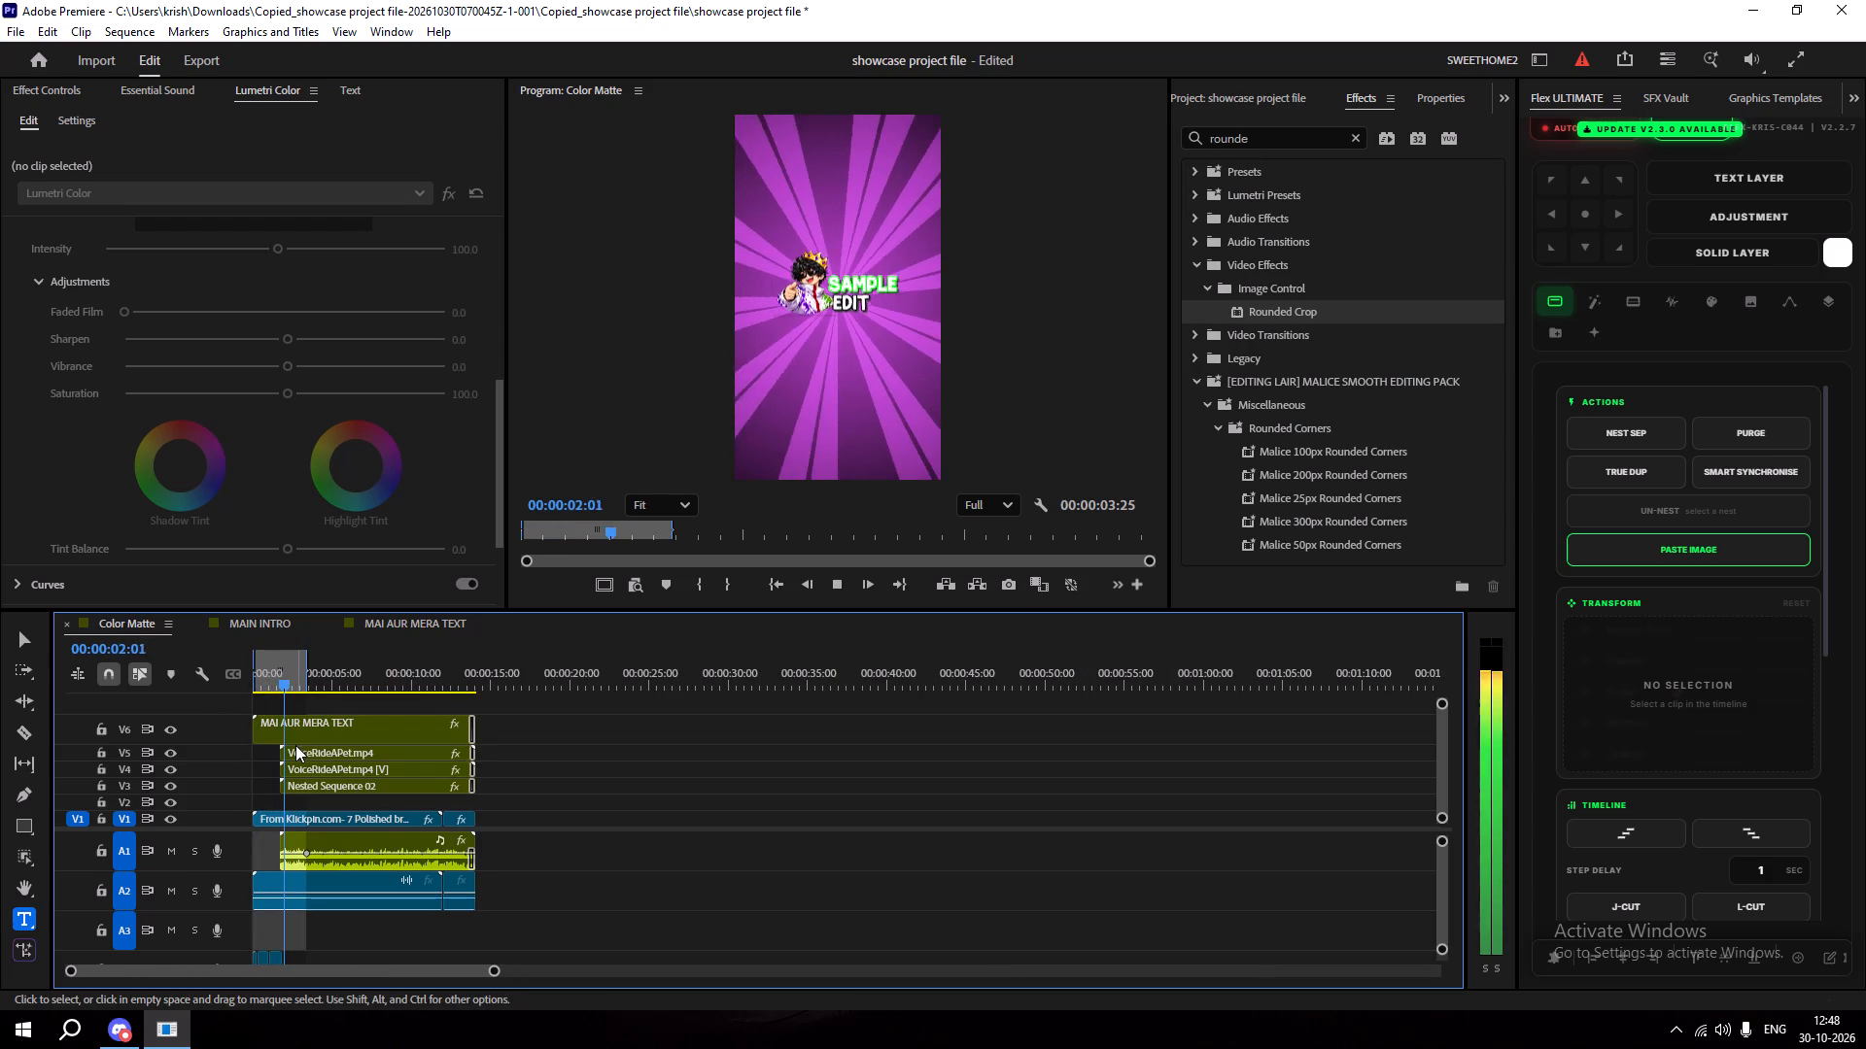
{"action": "key", "text": "space"}
{"action": "left_click", "coordinate": [272, 686]}
{"action": "key", "text": "space"}
{"action": "key", "text": "space"}
{"action": "key", "text": "space"}
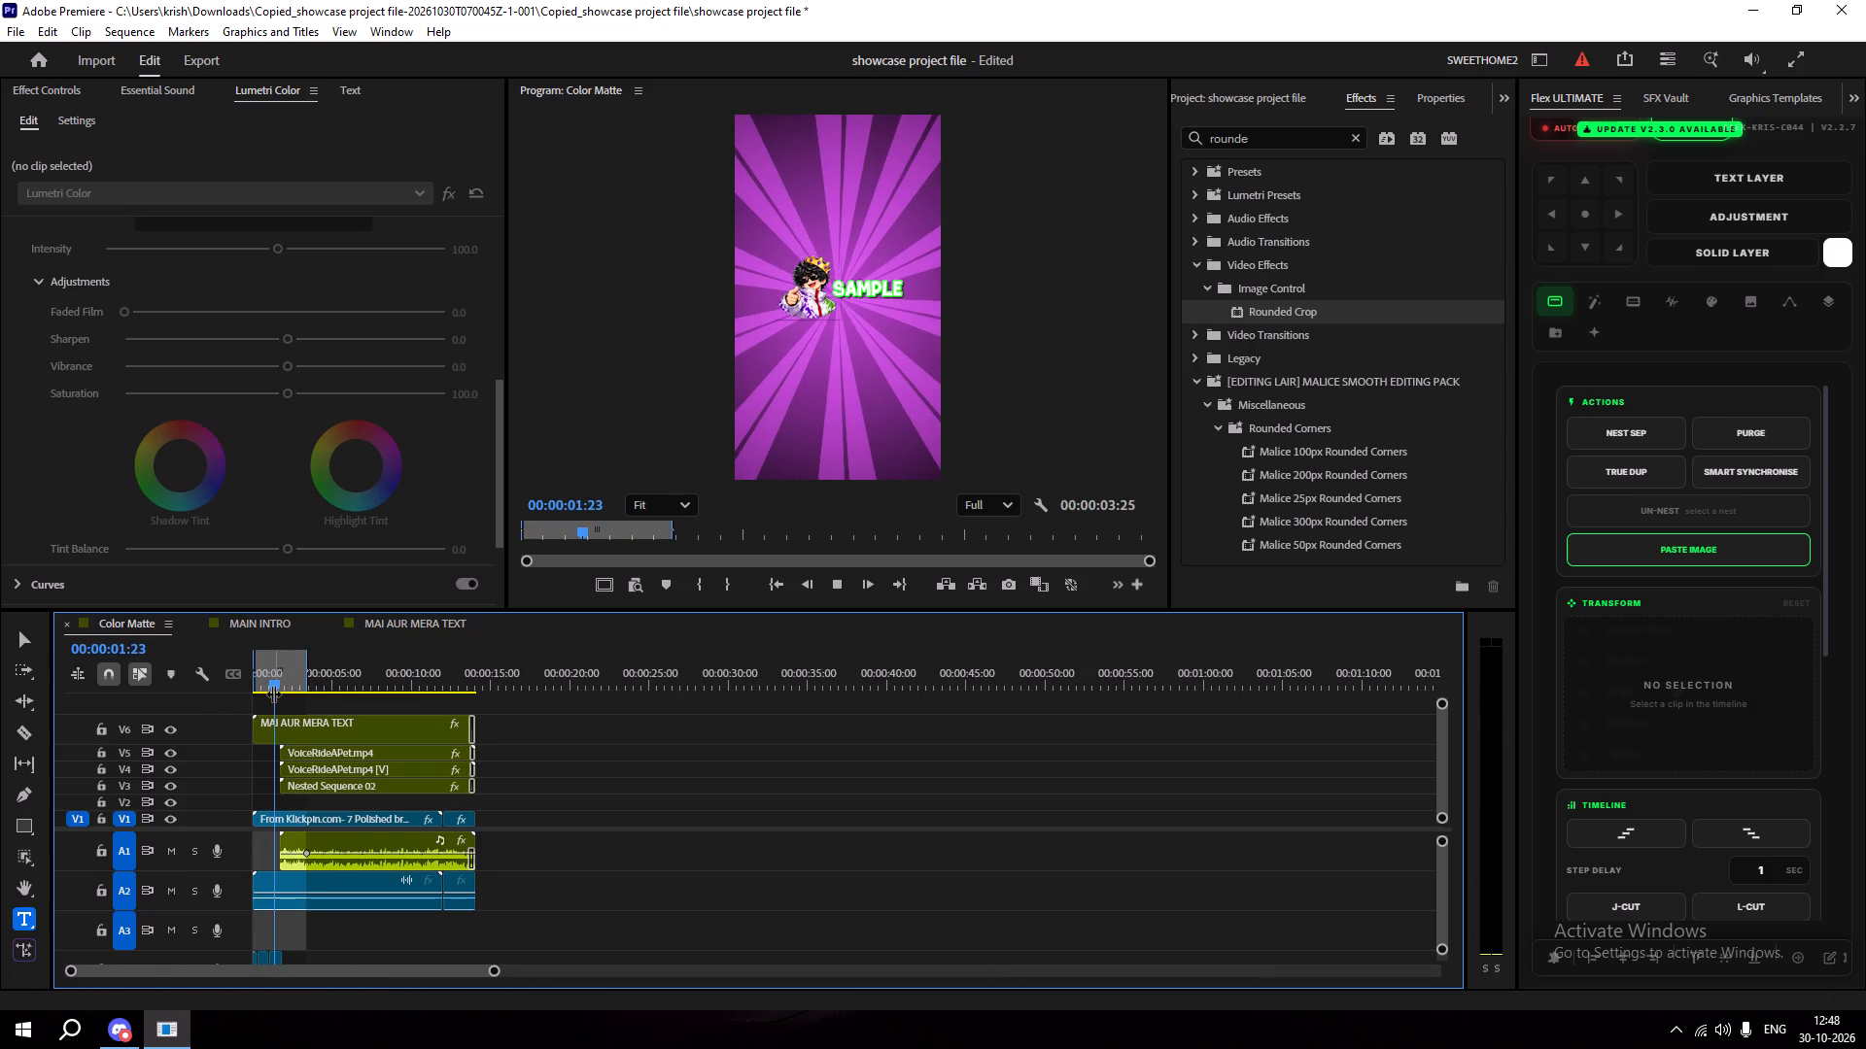
{"action": "key", "text": "space"}
Split the sound effect on track A4 at 00:00:01:19 and delete the portion after the cut.
{"action": "scroll", "coordinate": [266, 733], "scroll_direction": "up", "scroll_amount": 17, "text": "alt"}
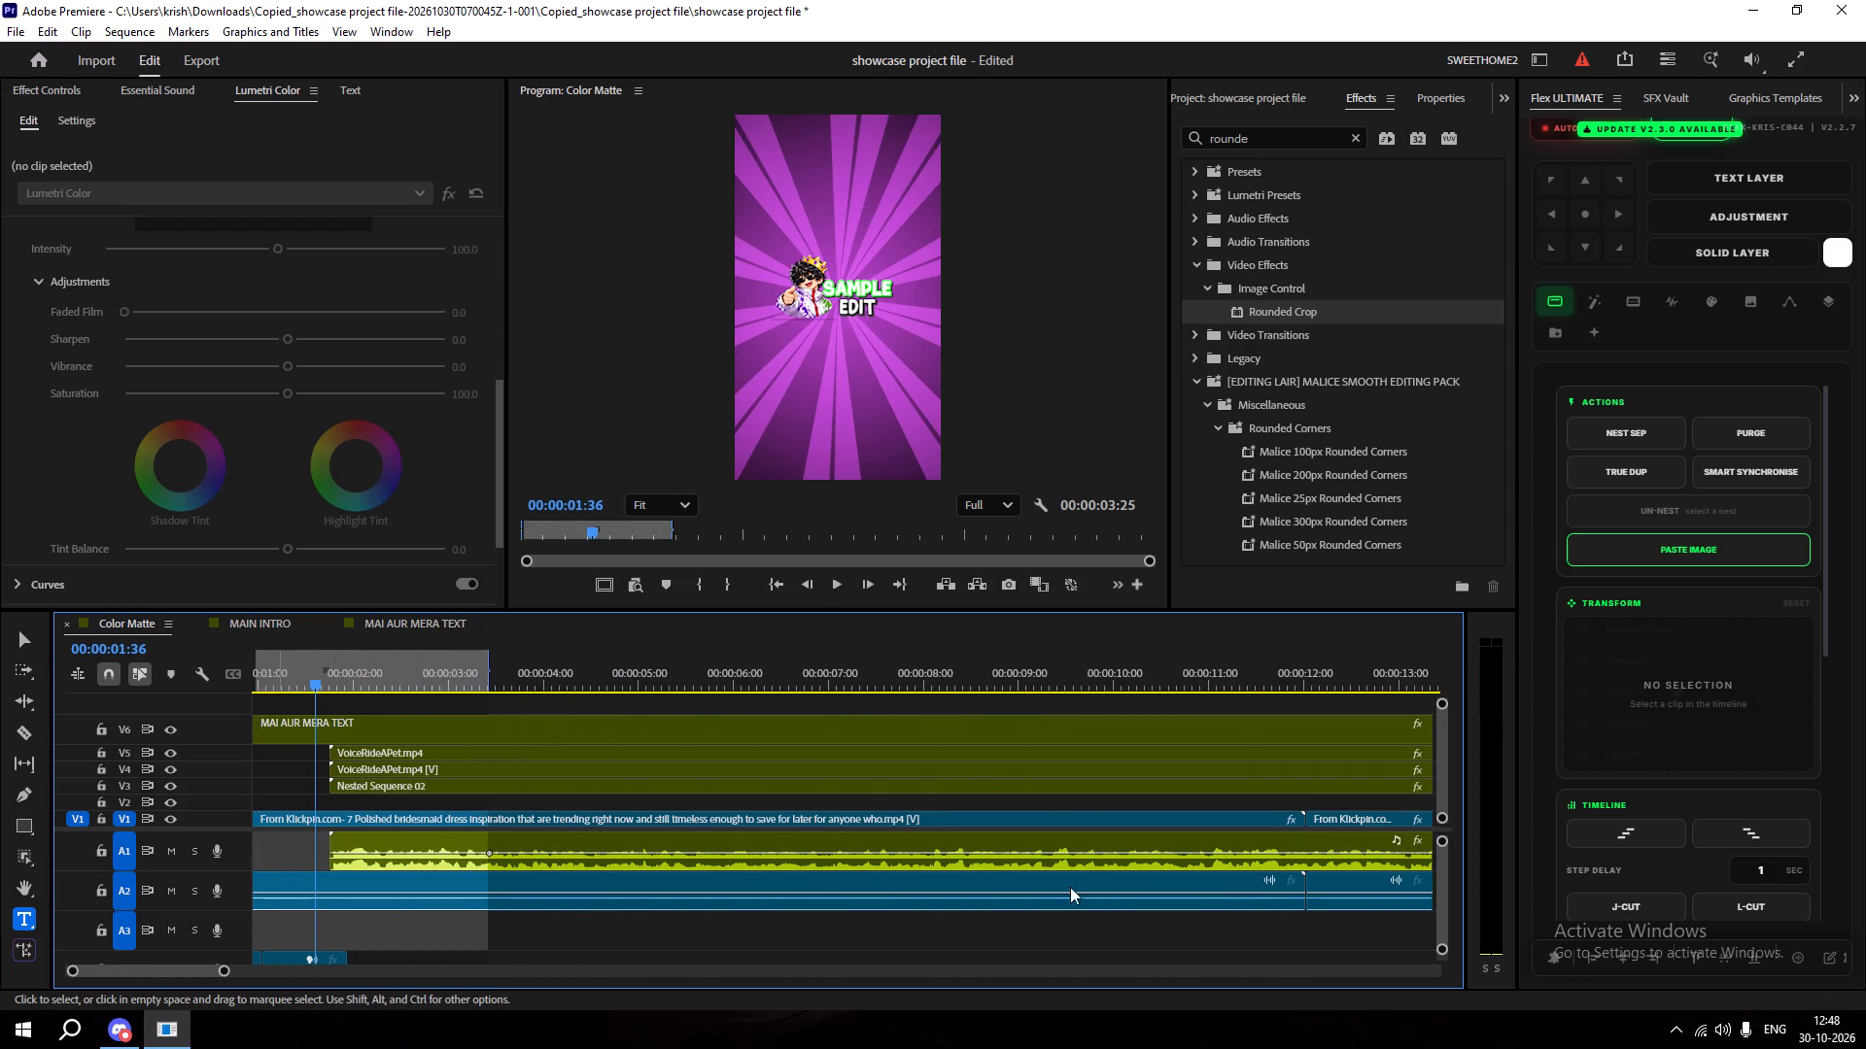
{"action": "left_click_drag", "start_coordinate": [1446, 905], "coordinate": [1450, 915]}
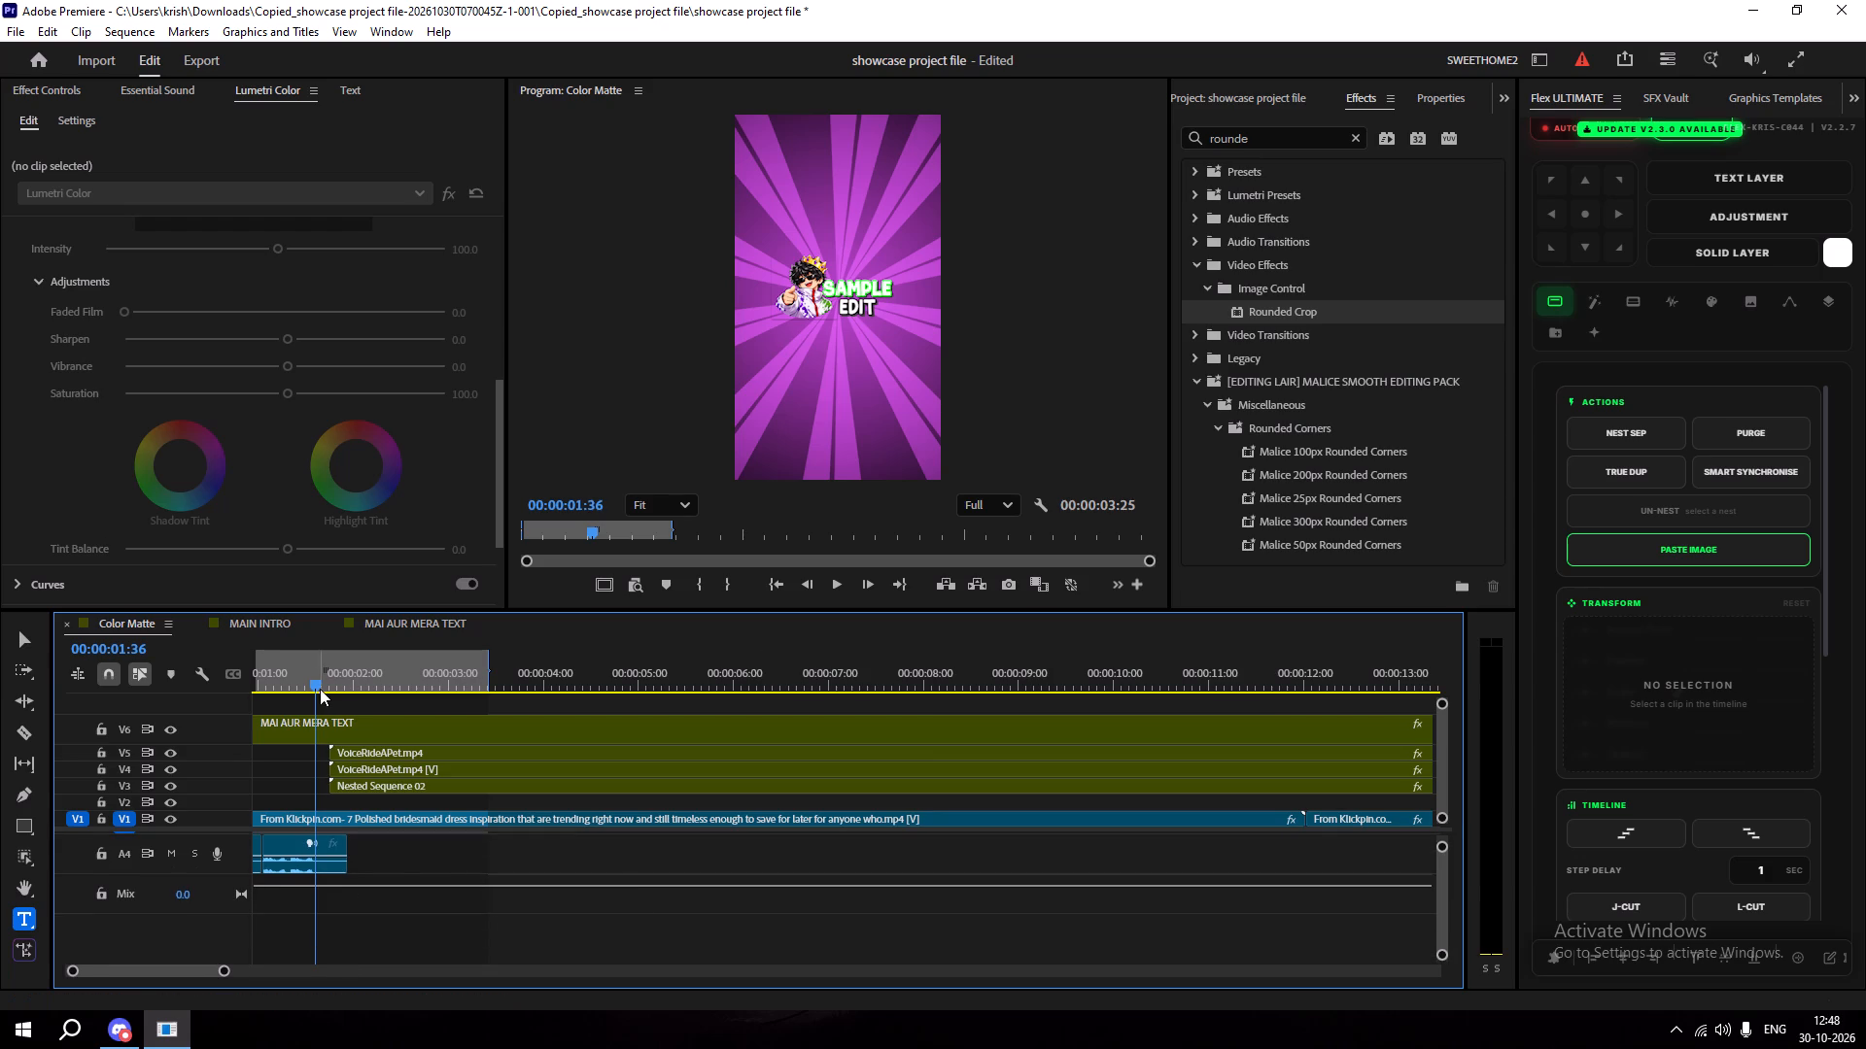
{"action": "left_click_drag", "start_coordinate": [318, 679], "coordinate": [269, 690]}
{"action": "key", "text": "space"}
{"action": "key", "text": "space"}
{"action": "key", "text": "space"}
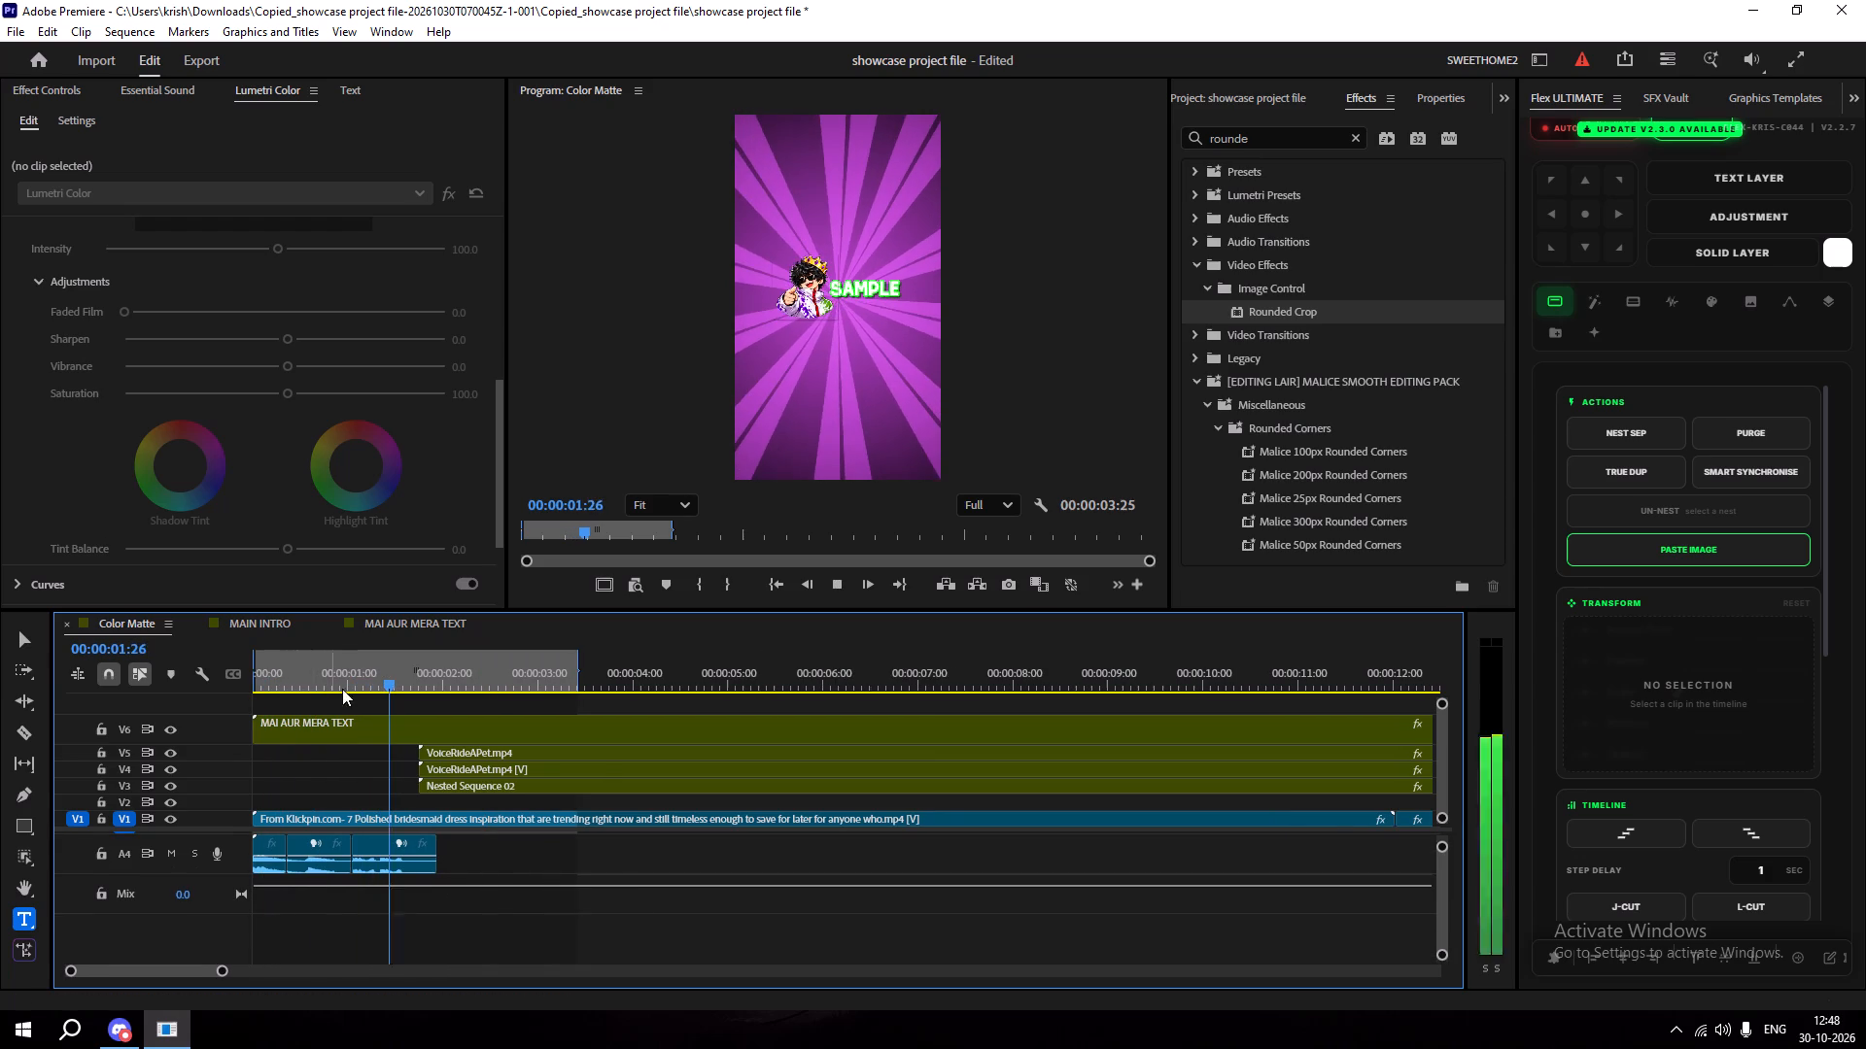
{"action": "key", "text": "space"}
{"action": "key", "text": "space"}
{"action": "key", "text": "space"}
{"action": "left_click_drag", "start_coordinate": [407, 665], "coordinate": [380, 679]}
{"action": "key", "text": "c"}
{"action": "left_click", "coordinate": [374, 860]}
{"action": "key", "text": "v"}
{"action": "left_click", "coordinate": [400, 860]}
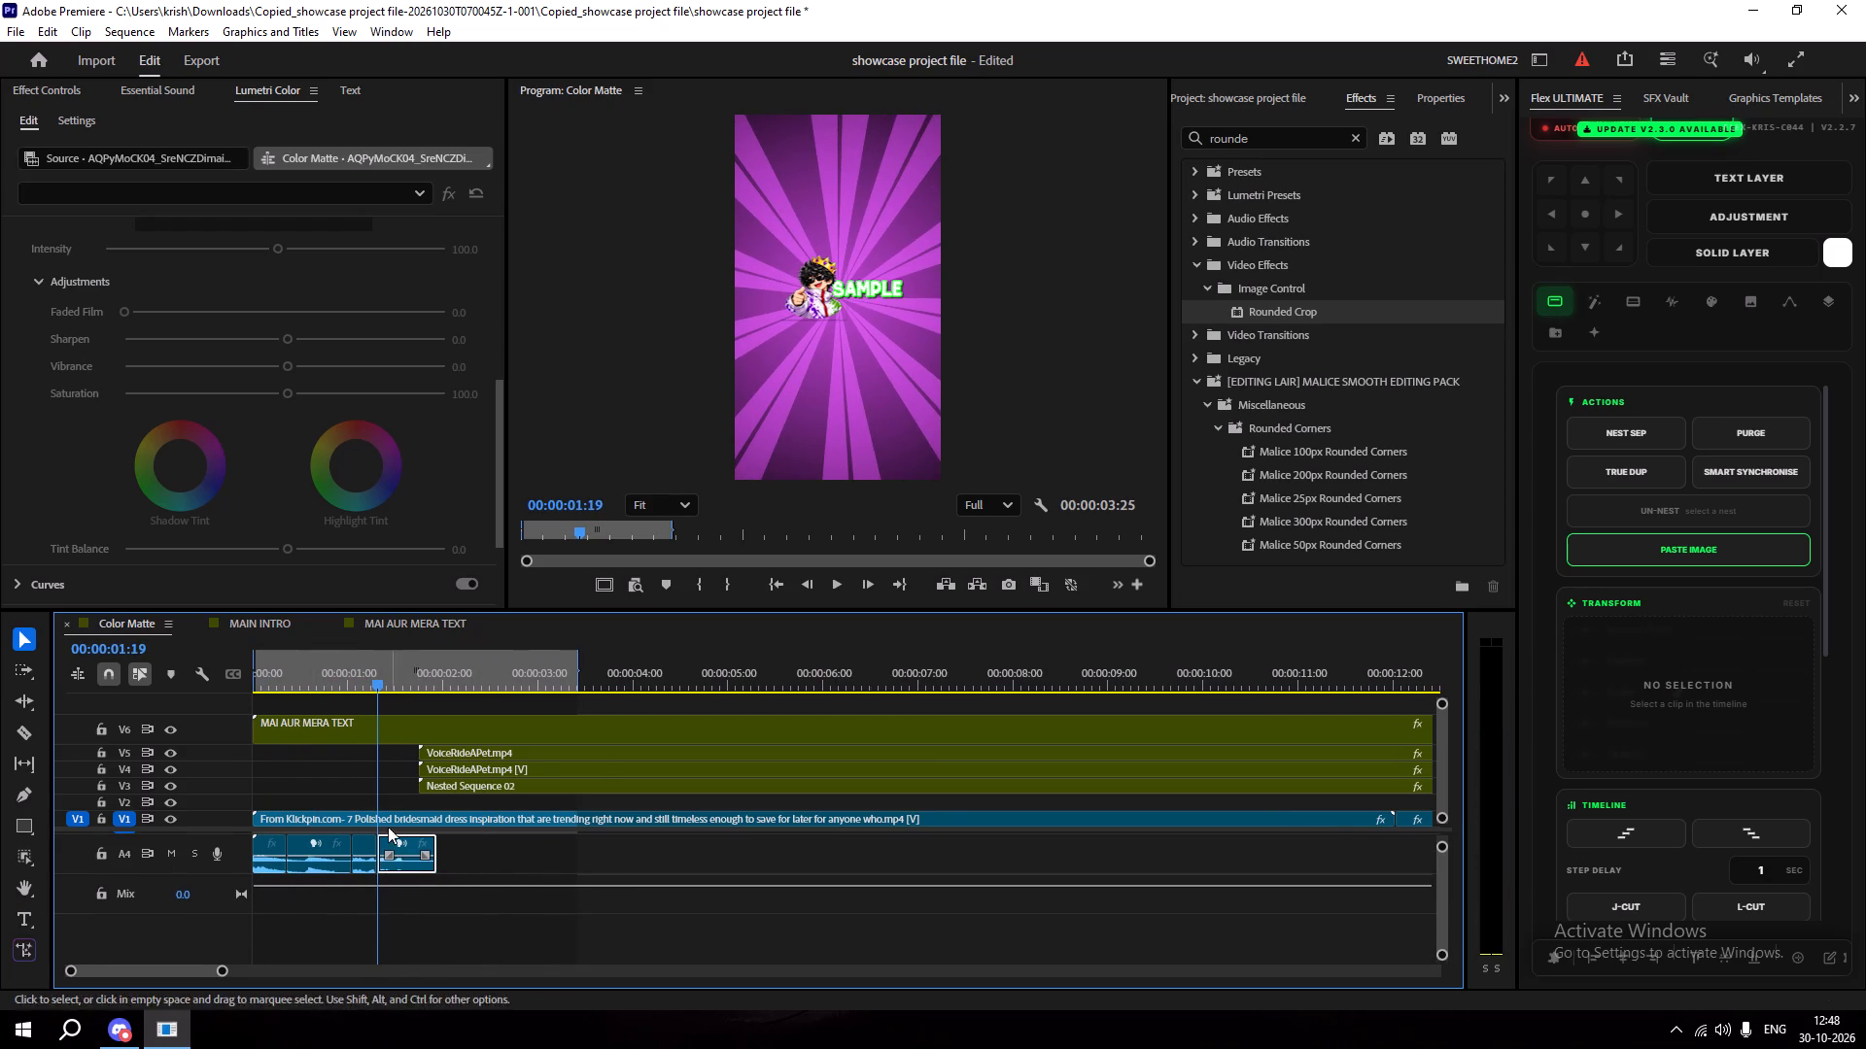
{"action": "key", "text": "Delete"}
Play back the opening of the Color Matte sequence repeatedly to check the shortened sound effect on track A4.
{"action": "left_click_drag", "start_coordinate": [362, 661], "coordinate": [209, 696]}
{"action": "key", "text": "space"}
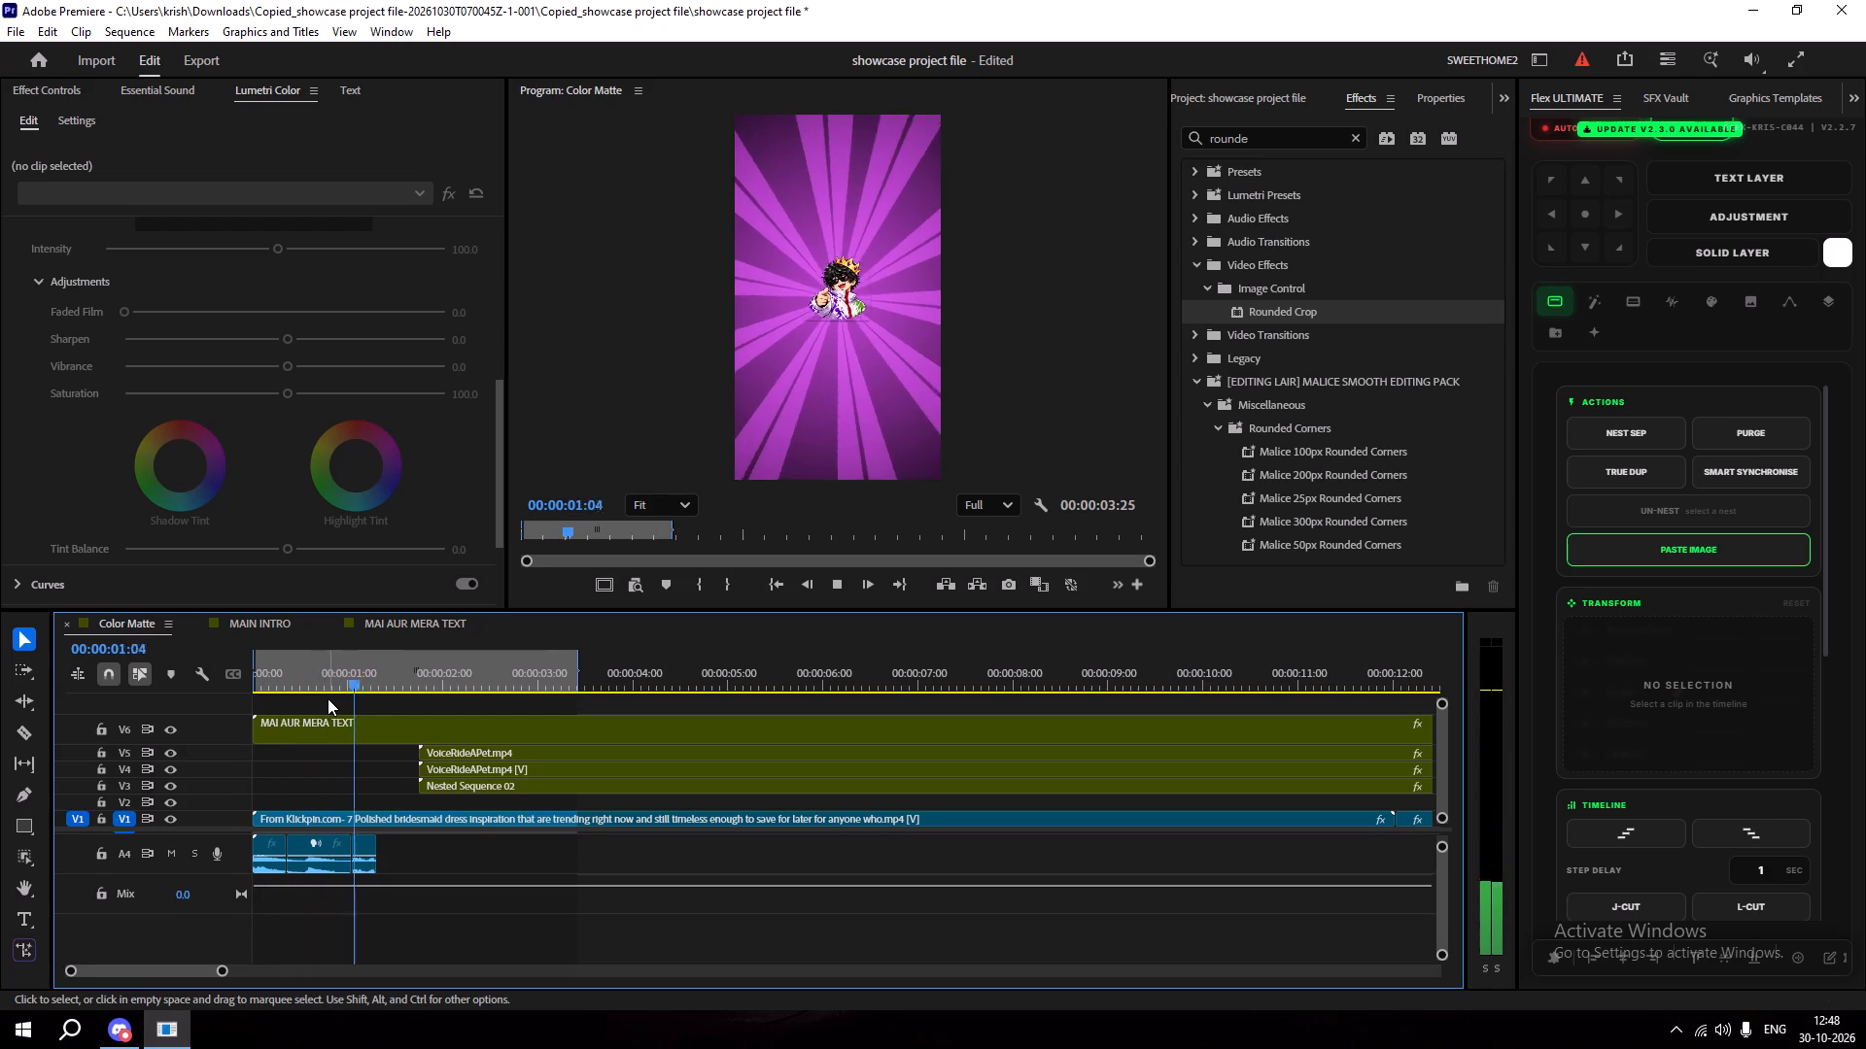
{"action": "key", "text": "space"}
{"action": "left_click_drag", "start_coordinate": [370, 677], "coordinate": [236, 706]}
{"action": "key", "text": "space"}
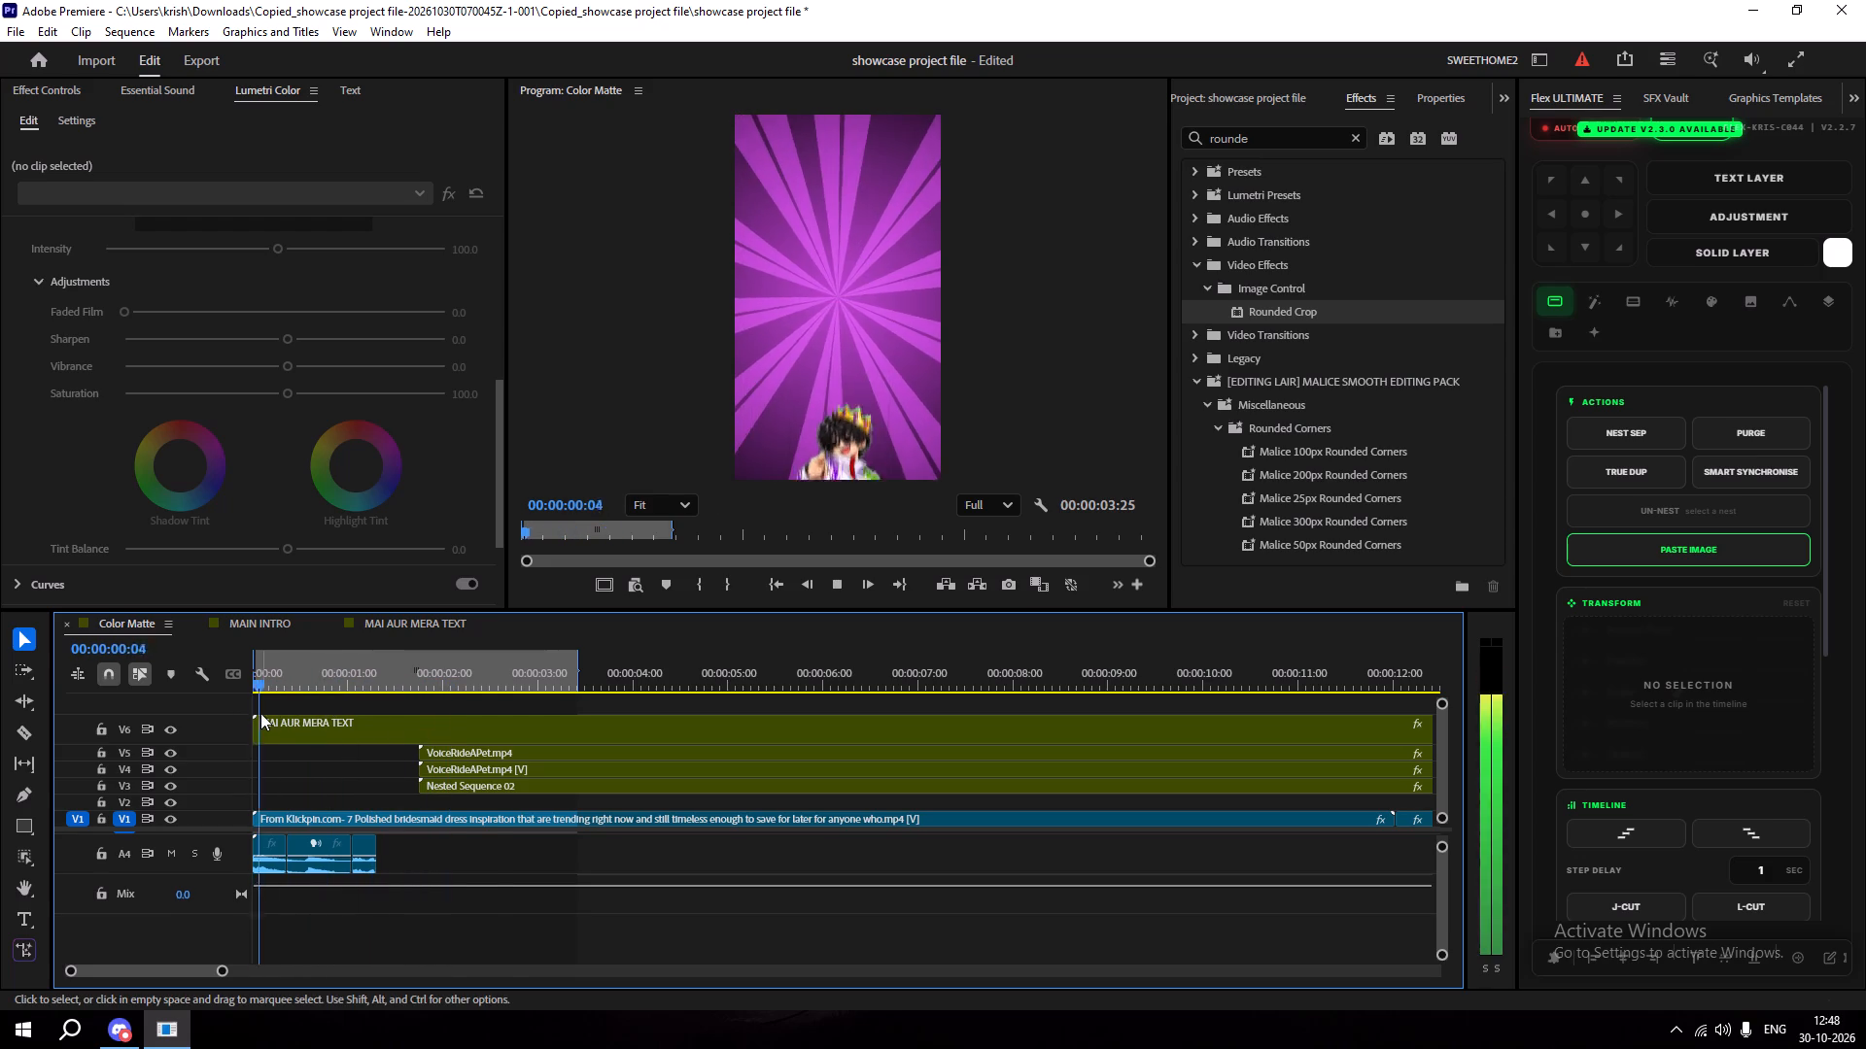
{"action": "key", "text": "space"}
{"action": "key", "text": "space"}
{"action": "key", "text": "space"}
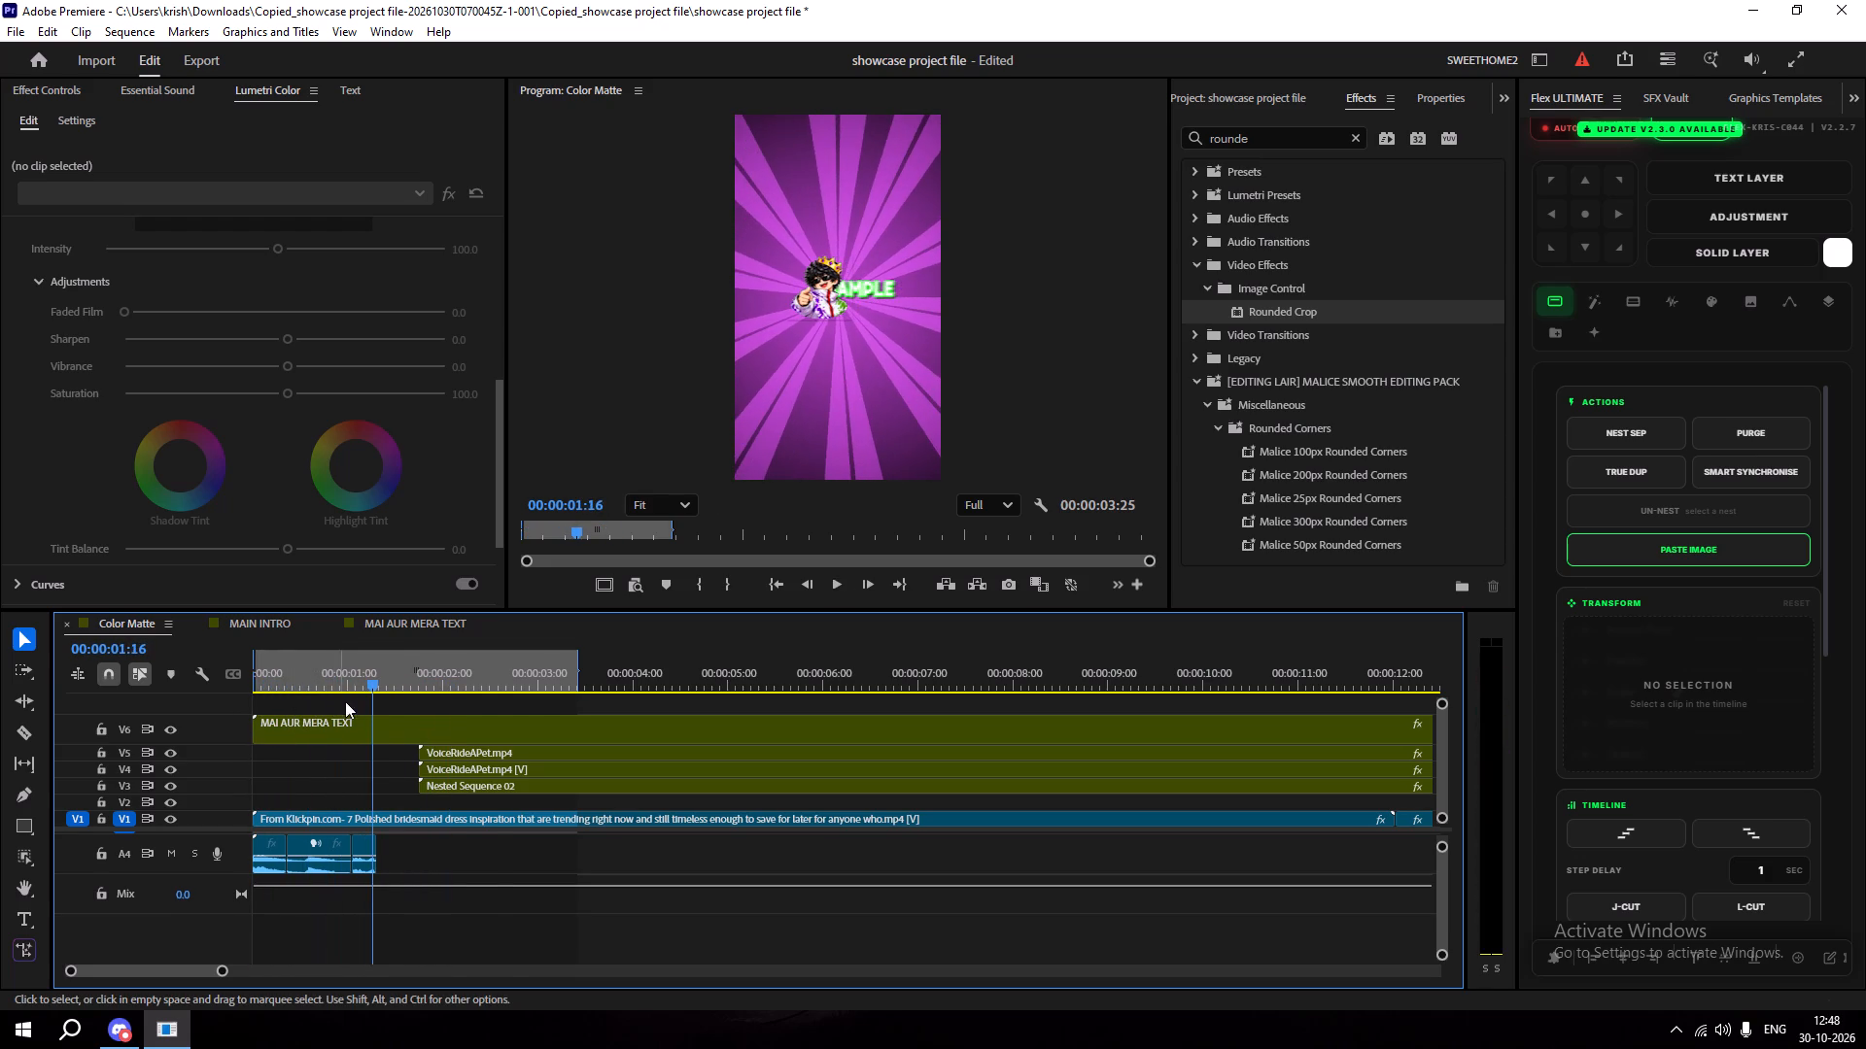
{"action": "key", "text": "space"}
{"action": "key", "text": "space"}
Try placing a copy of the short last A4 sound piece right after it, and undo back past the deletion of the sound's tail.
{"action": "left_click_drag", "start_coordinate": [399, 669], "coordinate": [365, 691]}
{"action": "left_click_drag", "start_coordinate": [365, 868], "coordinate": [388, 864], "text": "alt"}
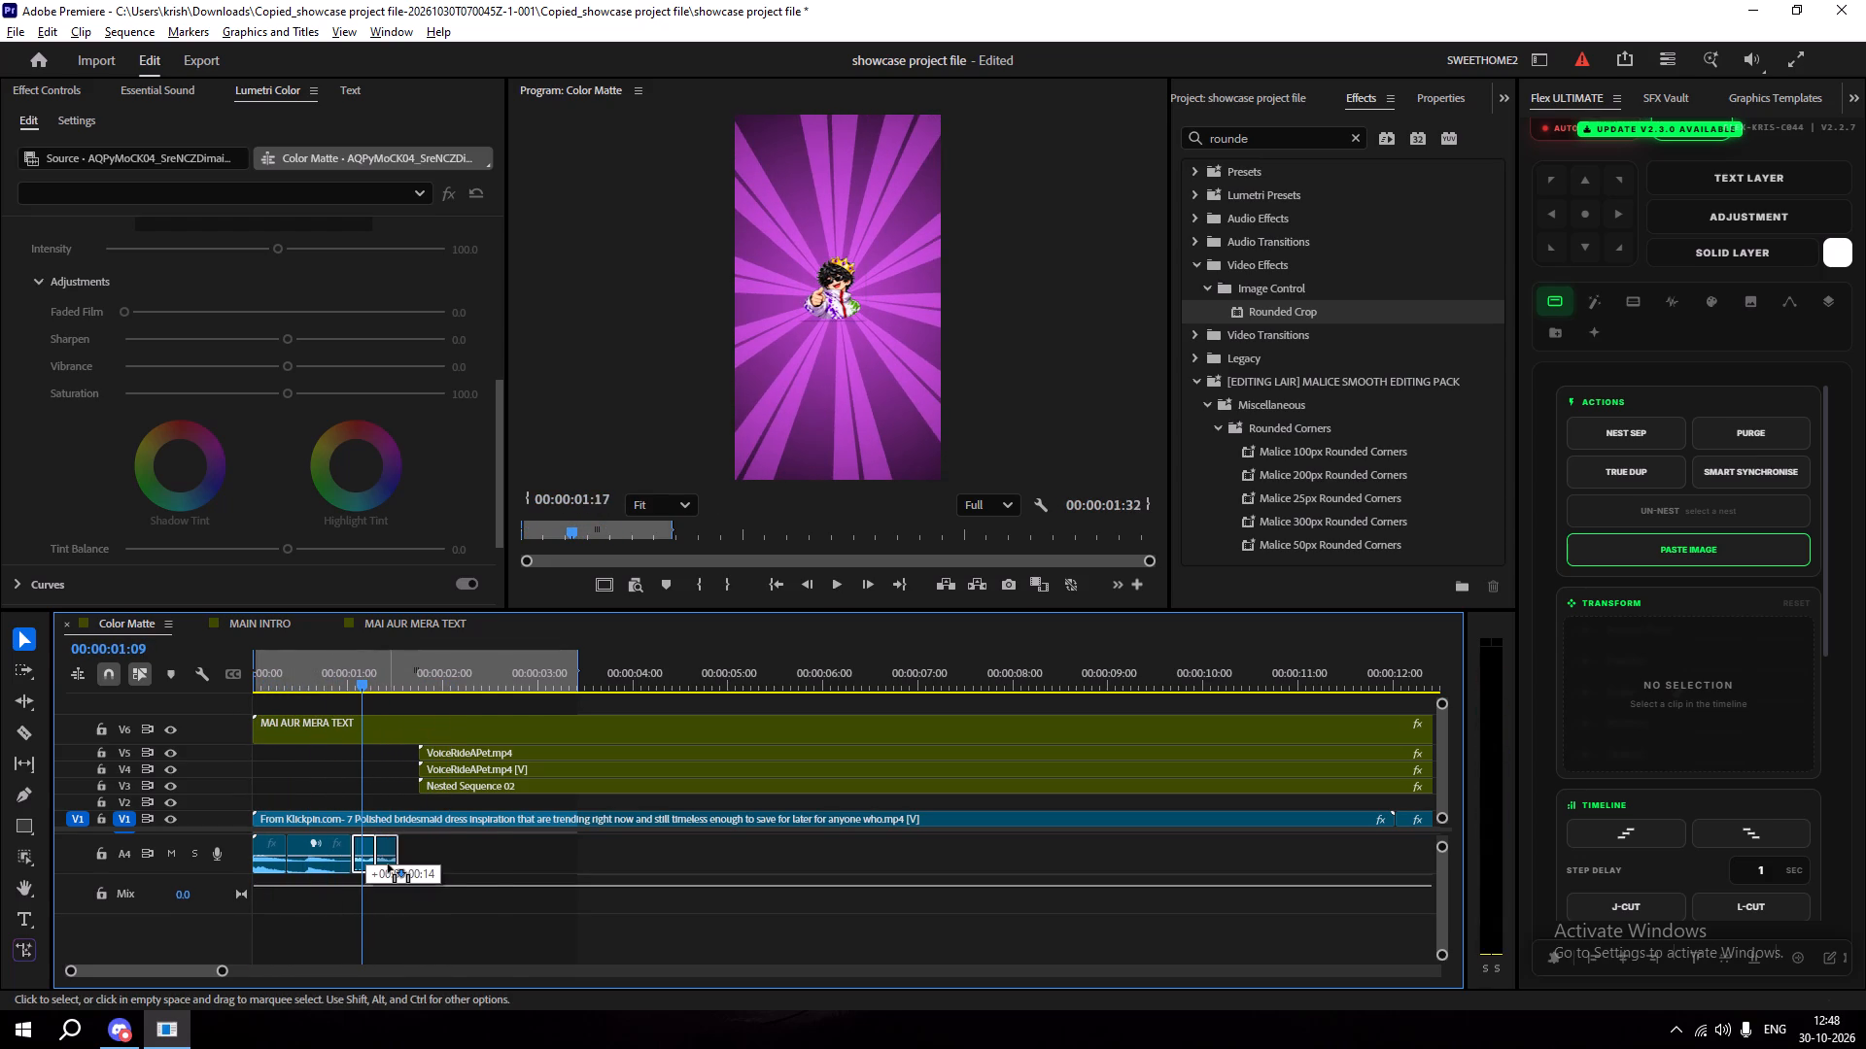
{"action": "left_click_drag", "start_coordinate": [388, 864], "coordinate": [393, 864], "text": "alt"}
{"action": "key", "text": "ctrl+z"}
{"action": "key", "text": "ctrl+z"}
Play back from 00:00:01:09 to find where the A4 sound effect should be cut under the title.
{"action": "key", "text": "space"}
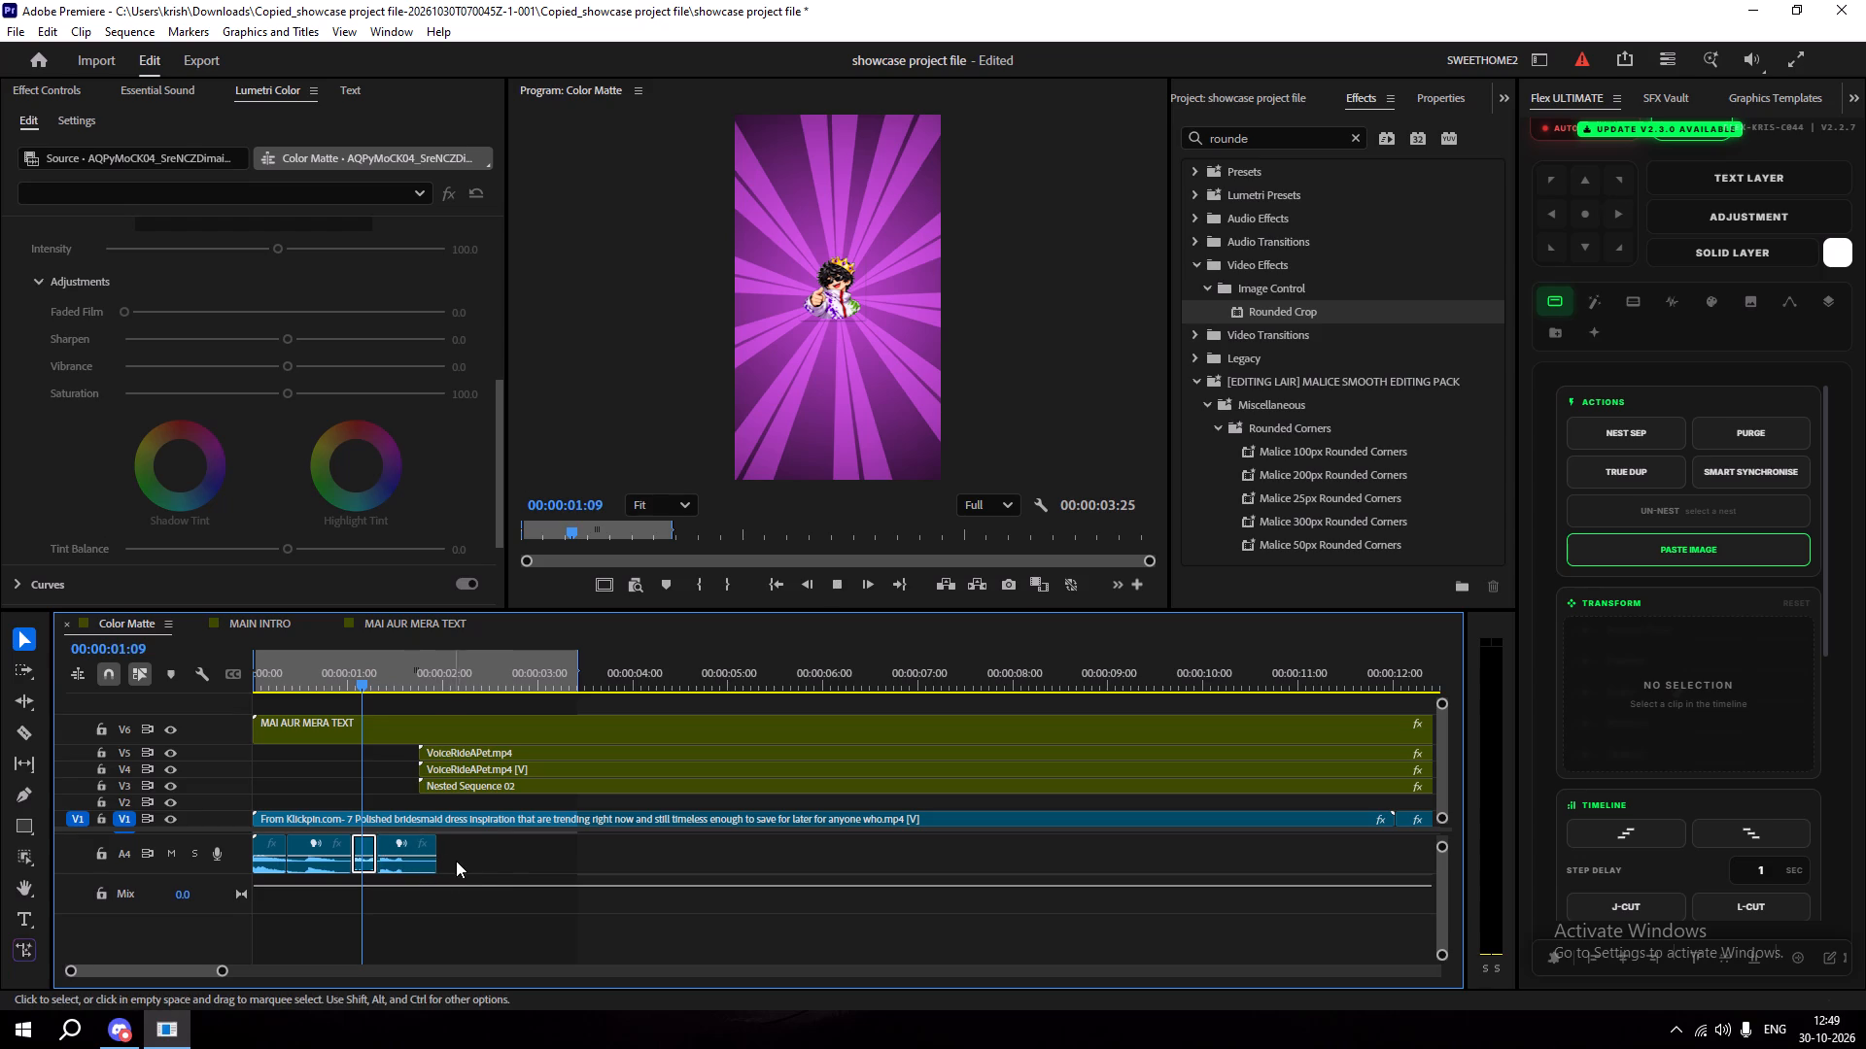
{"action": "key", "text": "space"}
{"action": "key", "text": "space"}
{"action": "key", "text": "space"}
{"action": "left_click_drag", "start_coordinate": [395, 670], "coordinate": [398, 679]}
{"action": "key", "text": "x"}
{"action": "key", "text": "ctrl+z"}
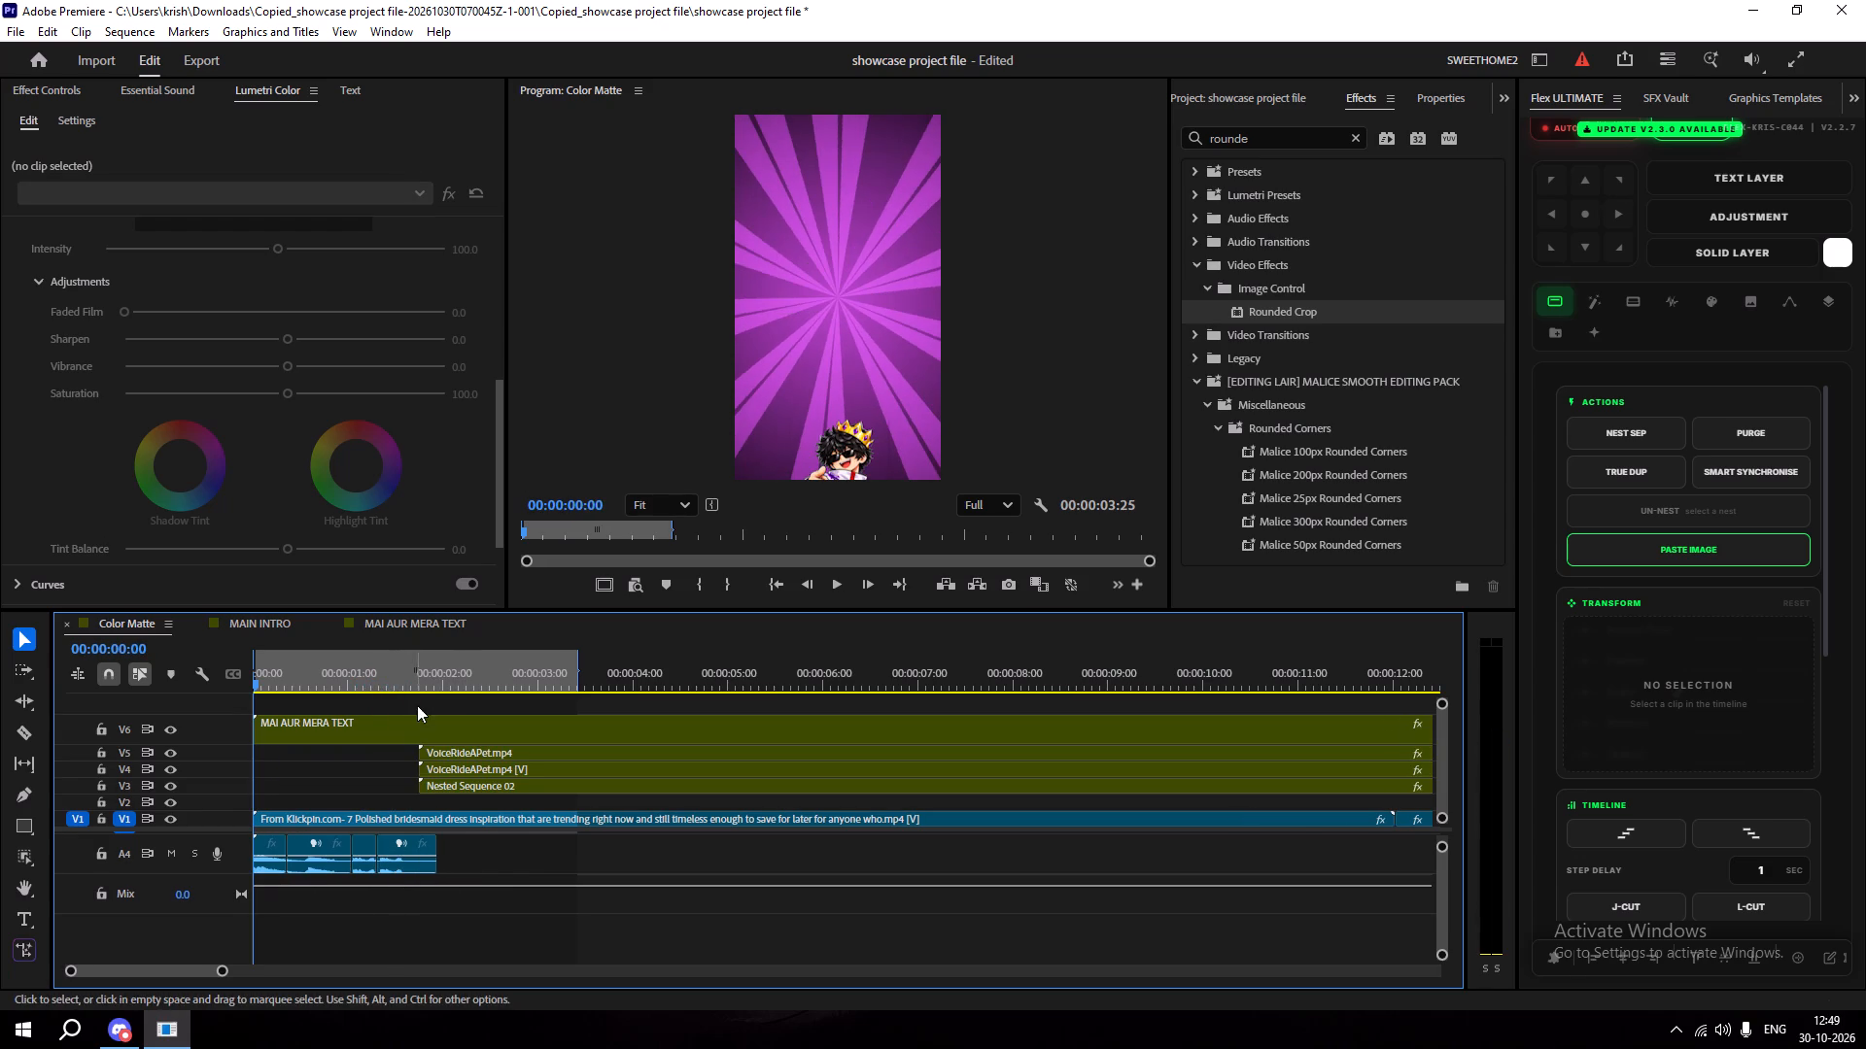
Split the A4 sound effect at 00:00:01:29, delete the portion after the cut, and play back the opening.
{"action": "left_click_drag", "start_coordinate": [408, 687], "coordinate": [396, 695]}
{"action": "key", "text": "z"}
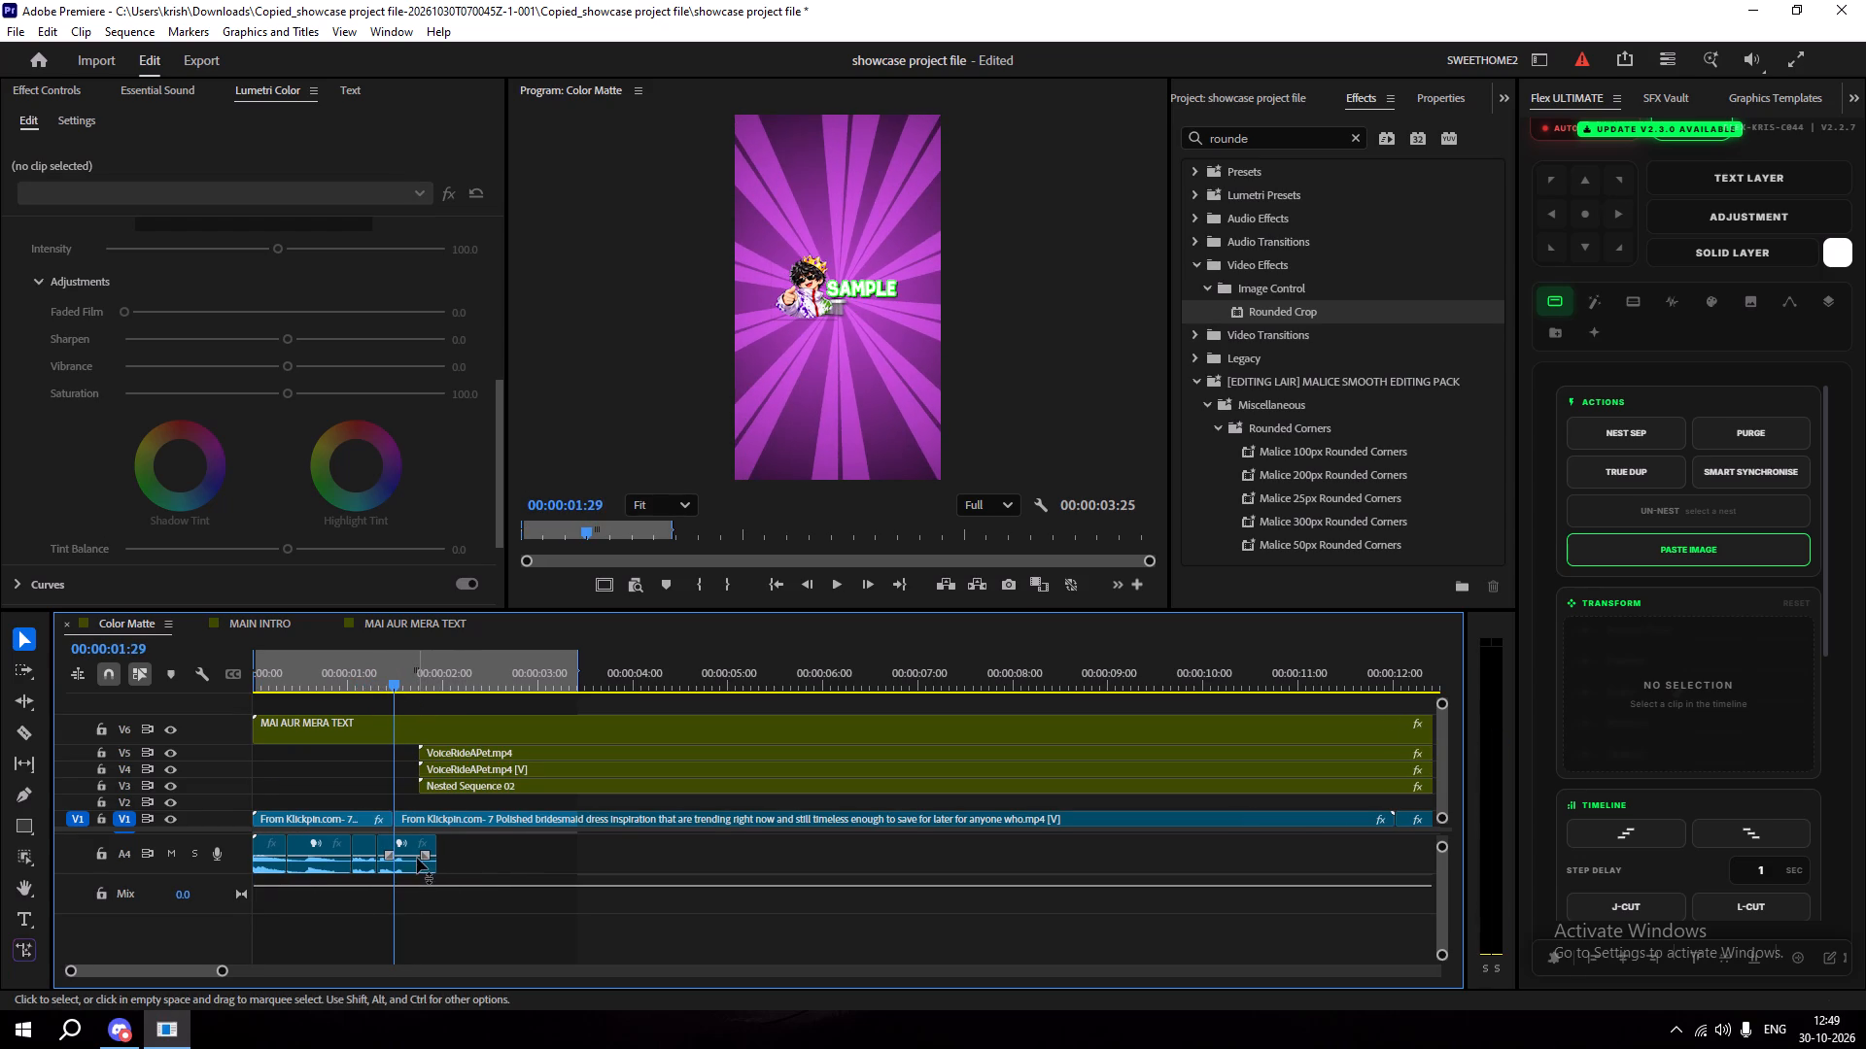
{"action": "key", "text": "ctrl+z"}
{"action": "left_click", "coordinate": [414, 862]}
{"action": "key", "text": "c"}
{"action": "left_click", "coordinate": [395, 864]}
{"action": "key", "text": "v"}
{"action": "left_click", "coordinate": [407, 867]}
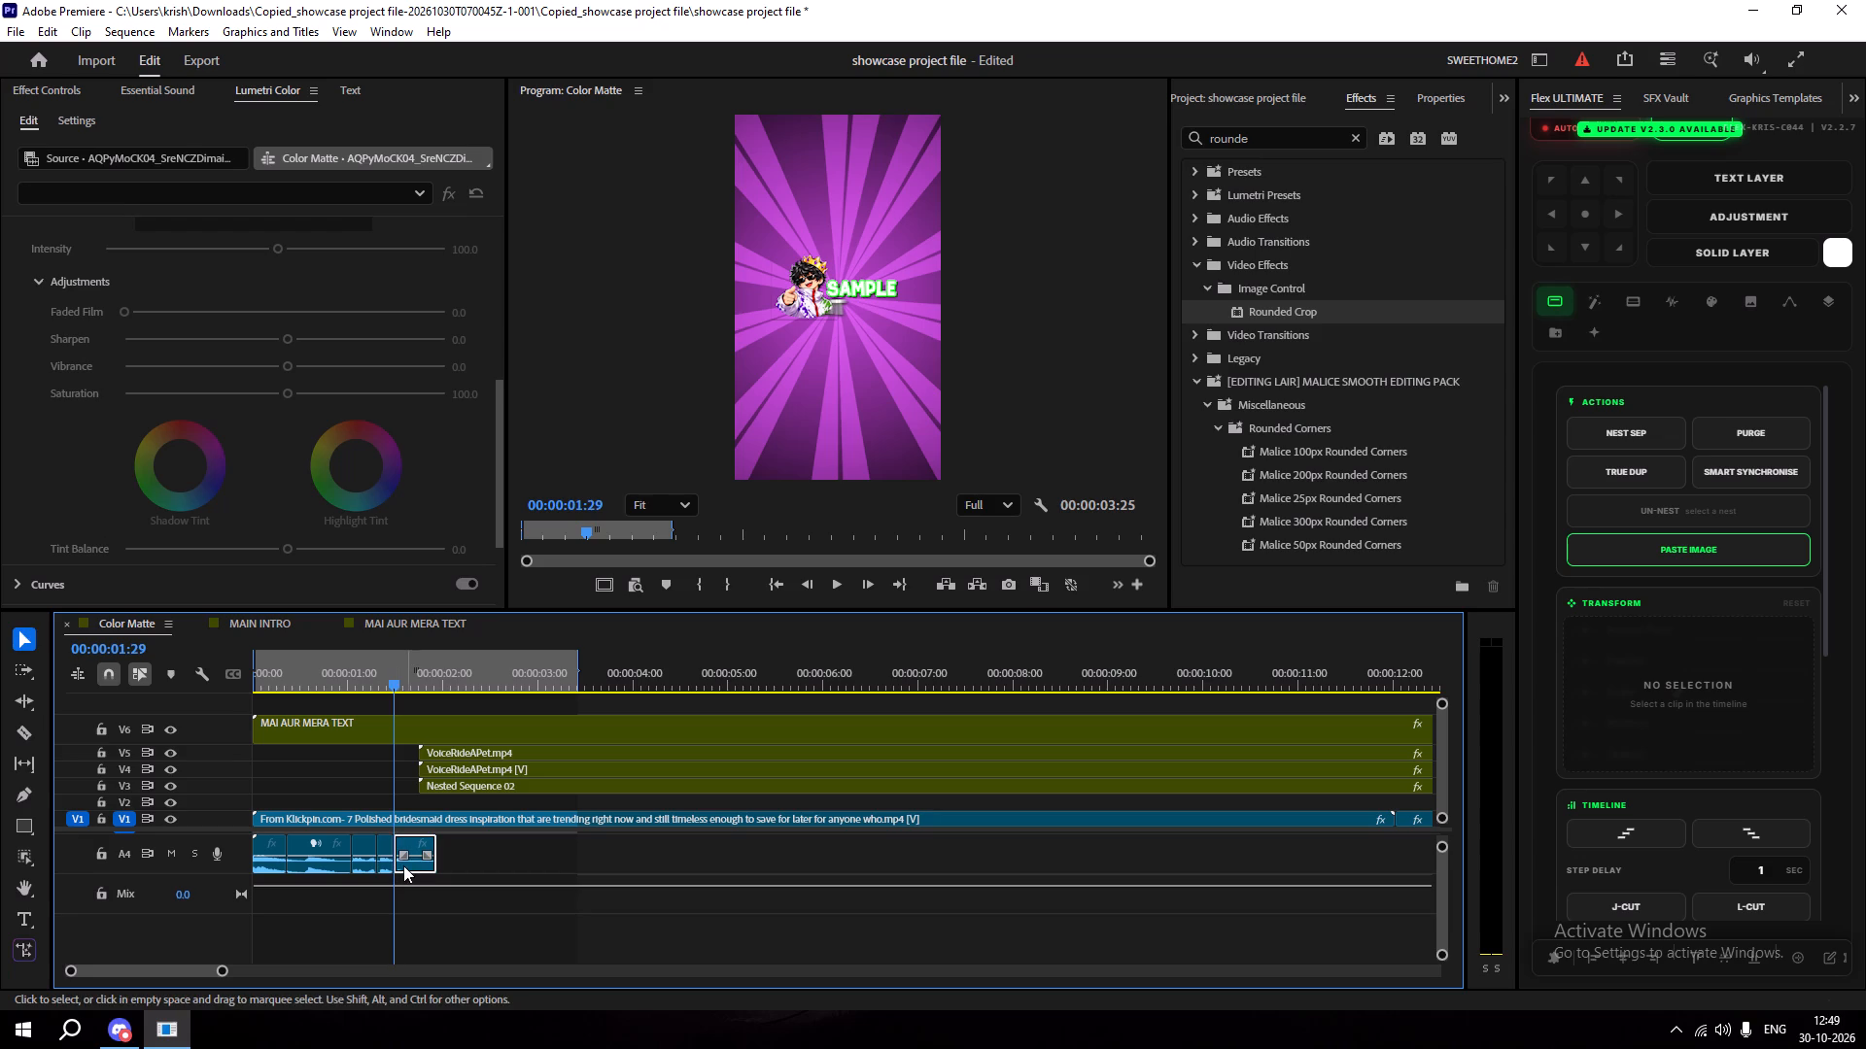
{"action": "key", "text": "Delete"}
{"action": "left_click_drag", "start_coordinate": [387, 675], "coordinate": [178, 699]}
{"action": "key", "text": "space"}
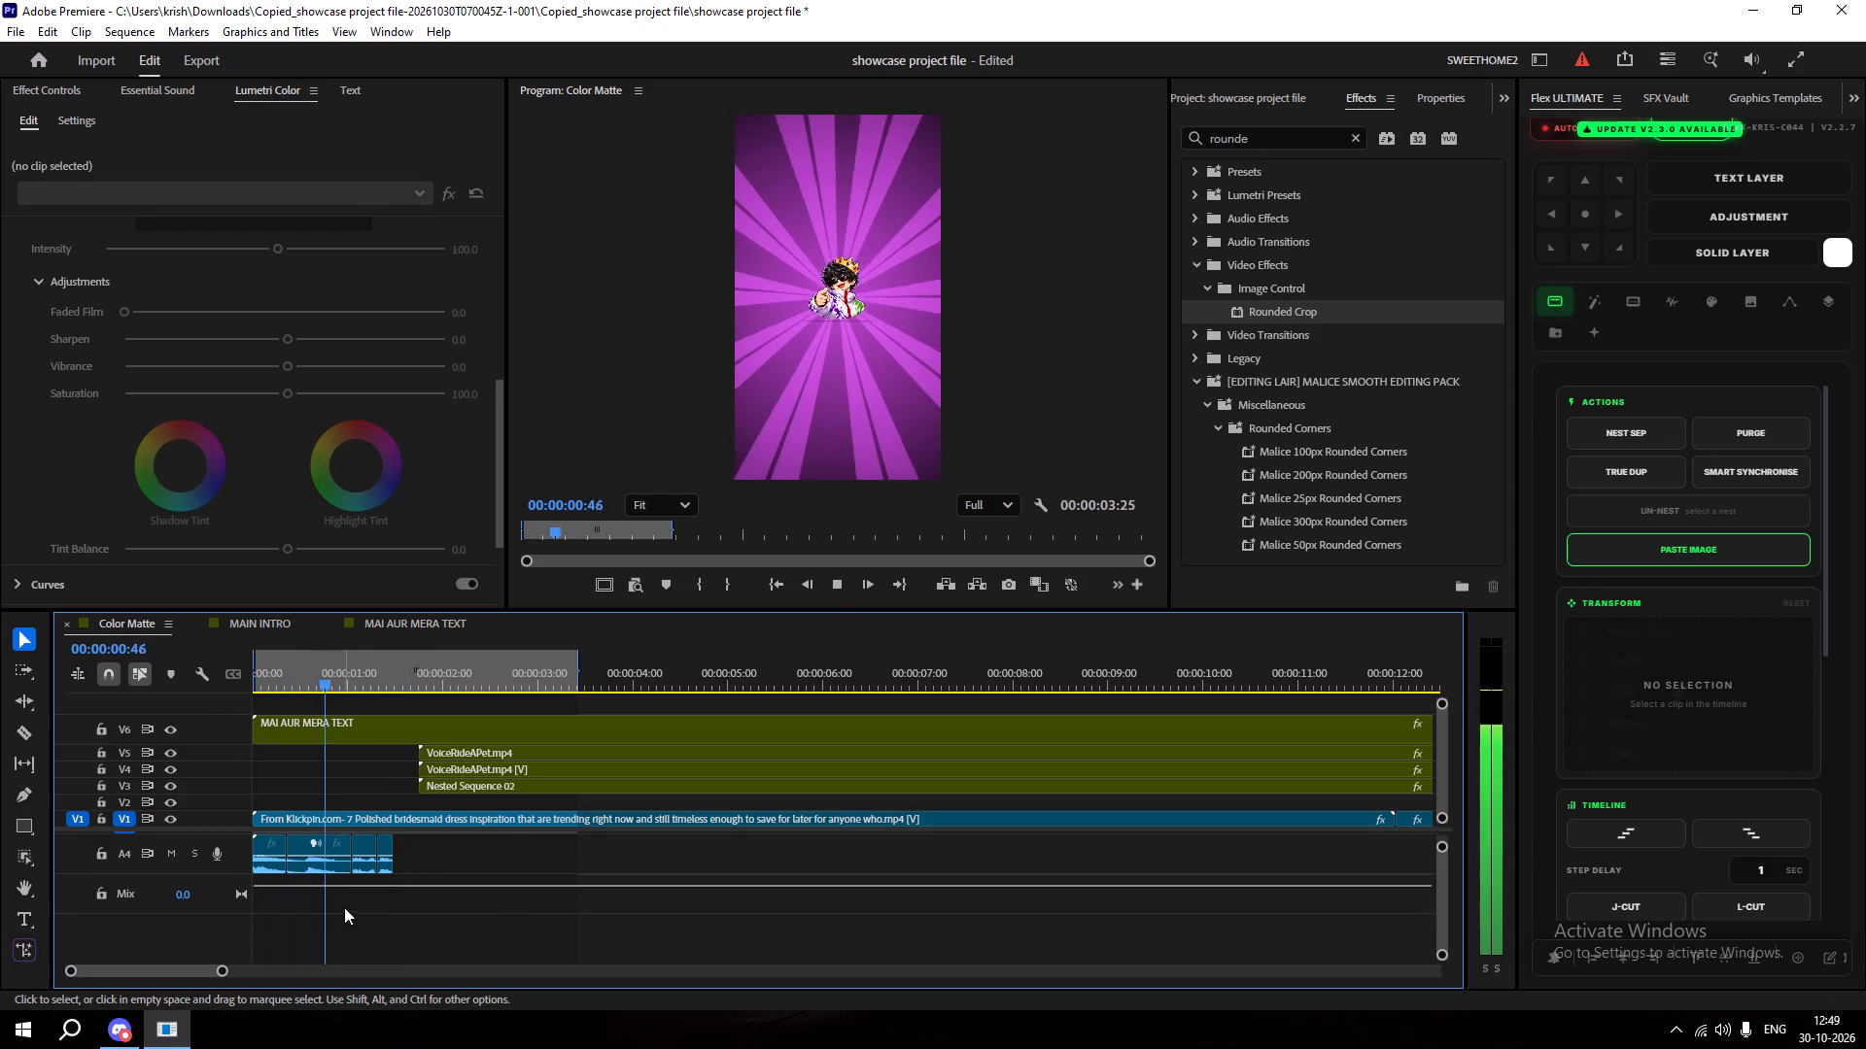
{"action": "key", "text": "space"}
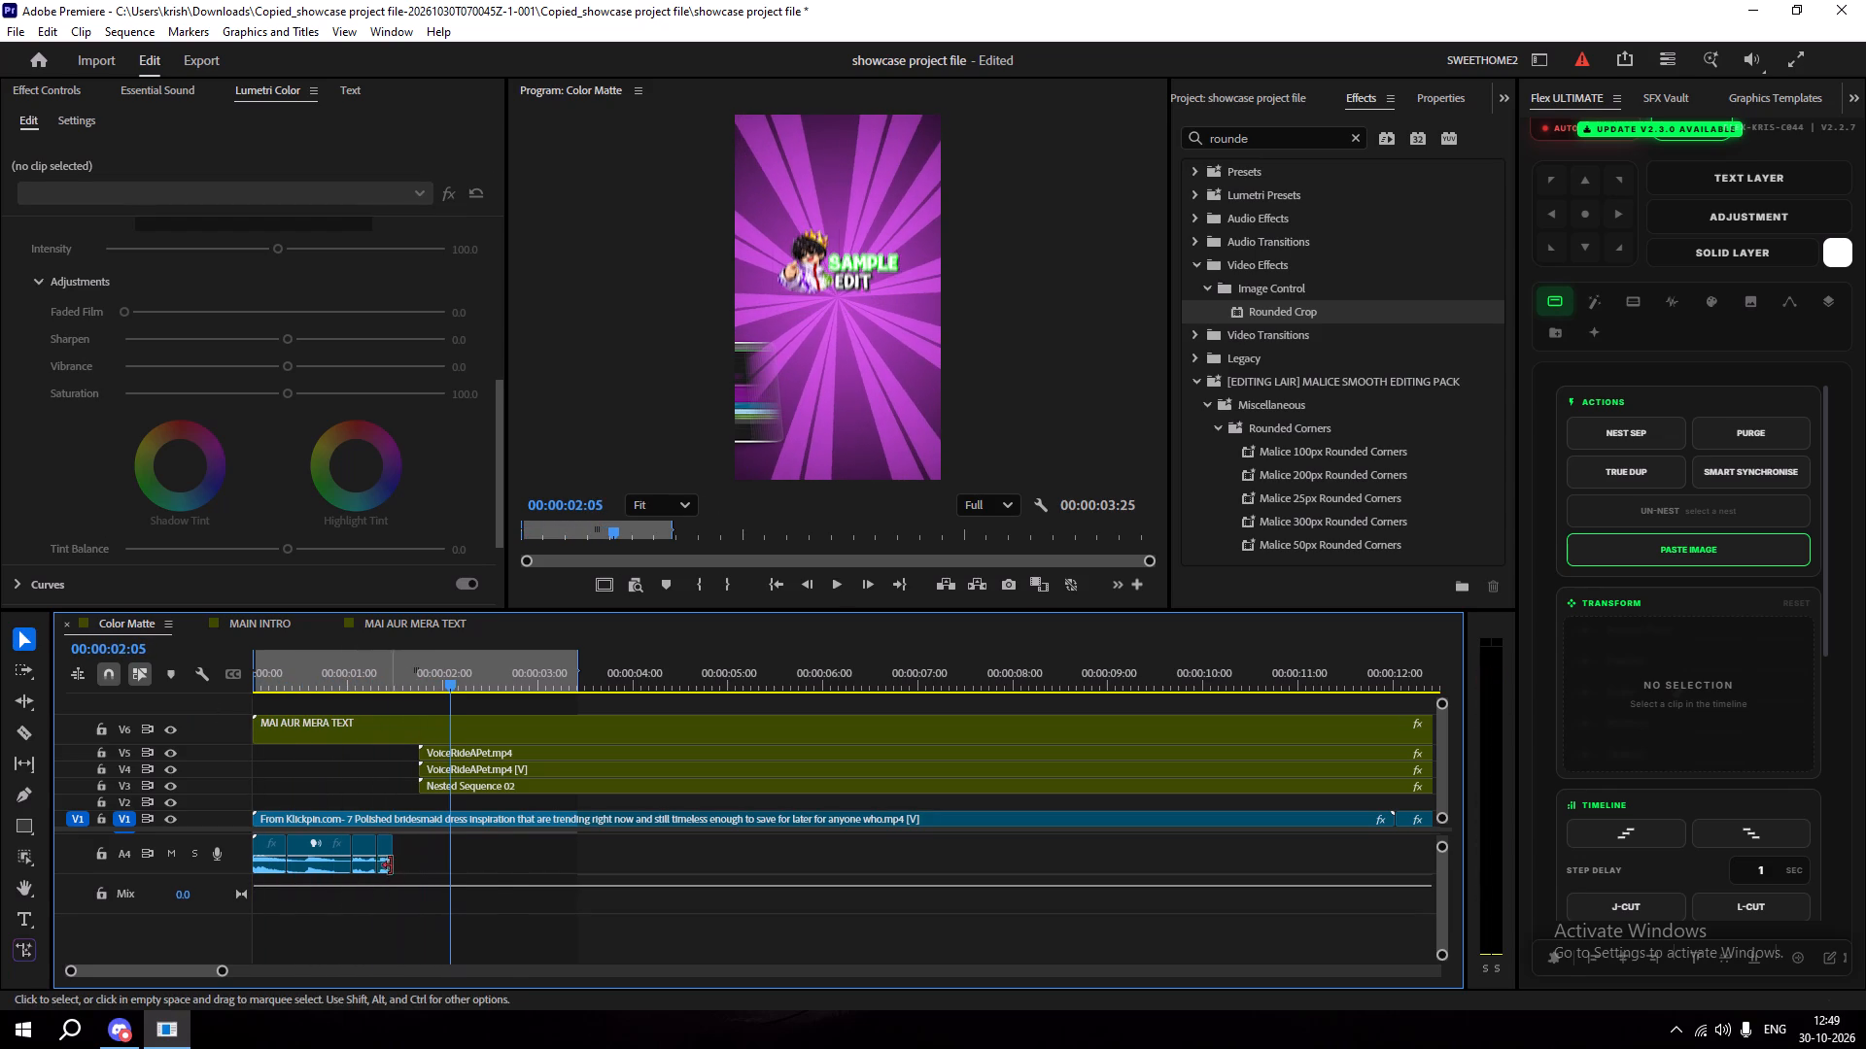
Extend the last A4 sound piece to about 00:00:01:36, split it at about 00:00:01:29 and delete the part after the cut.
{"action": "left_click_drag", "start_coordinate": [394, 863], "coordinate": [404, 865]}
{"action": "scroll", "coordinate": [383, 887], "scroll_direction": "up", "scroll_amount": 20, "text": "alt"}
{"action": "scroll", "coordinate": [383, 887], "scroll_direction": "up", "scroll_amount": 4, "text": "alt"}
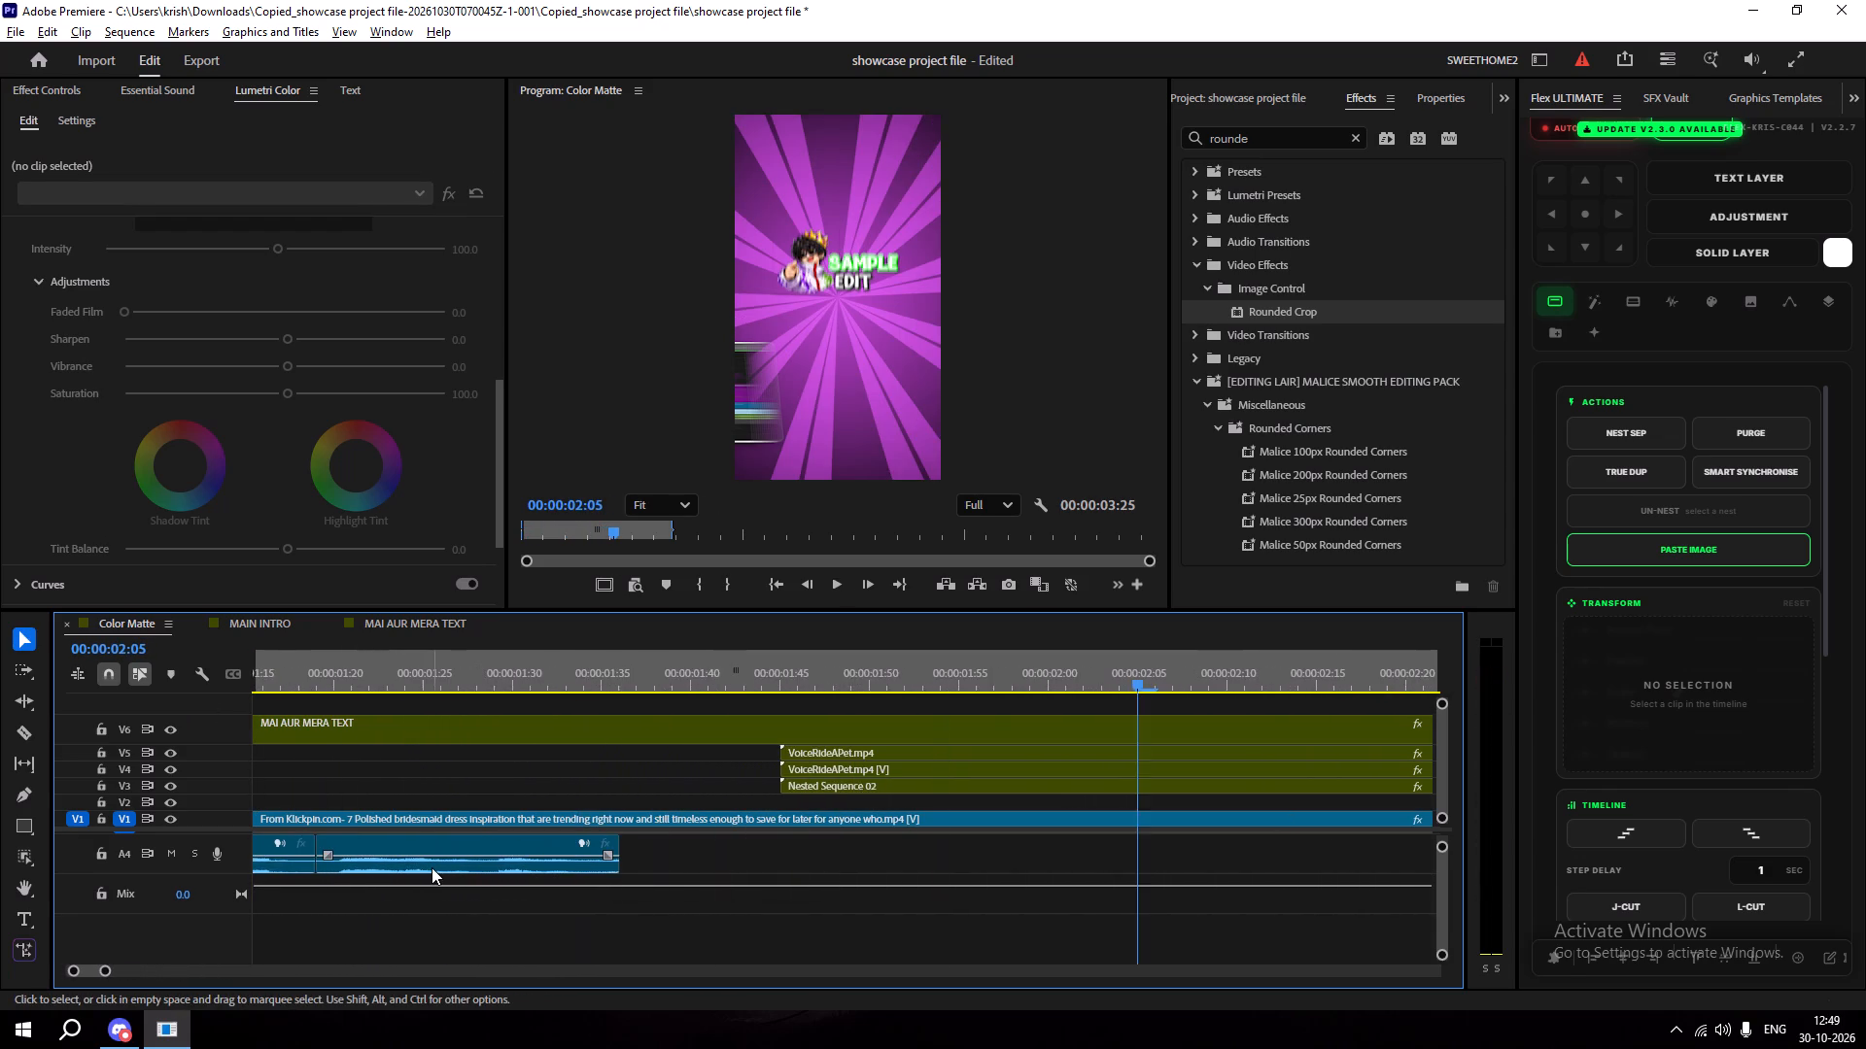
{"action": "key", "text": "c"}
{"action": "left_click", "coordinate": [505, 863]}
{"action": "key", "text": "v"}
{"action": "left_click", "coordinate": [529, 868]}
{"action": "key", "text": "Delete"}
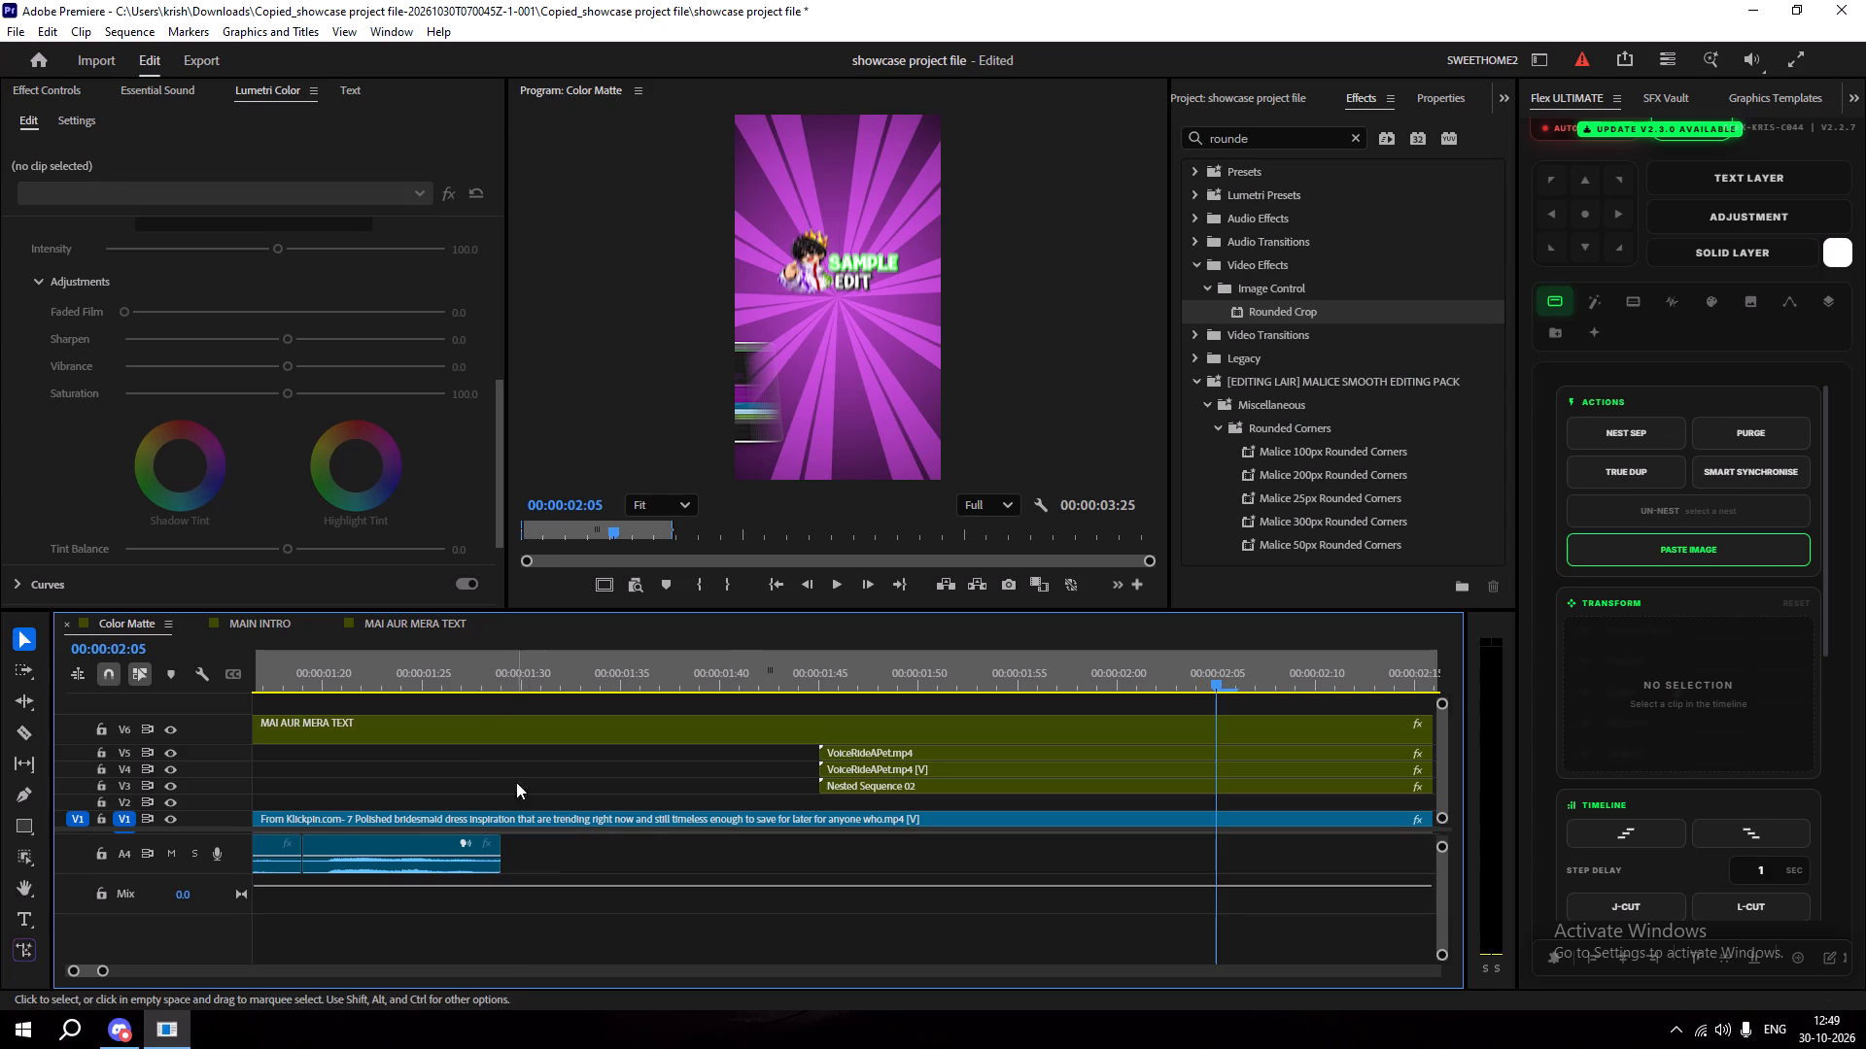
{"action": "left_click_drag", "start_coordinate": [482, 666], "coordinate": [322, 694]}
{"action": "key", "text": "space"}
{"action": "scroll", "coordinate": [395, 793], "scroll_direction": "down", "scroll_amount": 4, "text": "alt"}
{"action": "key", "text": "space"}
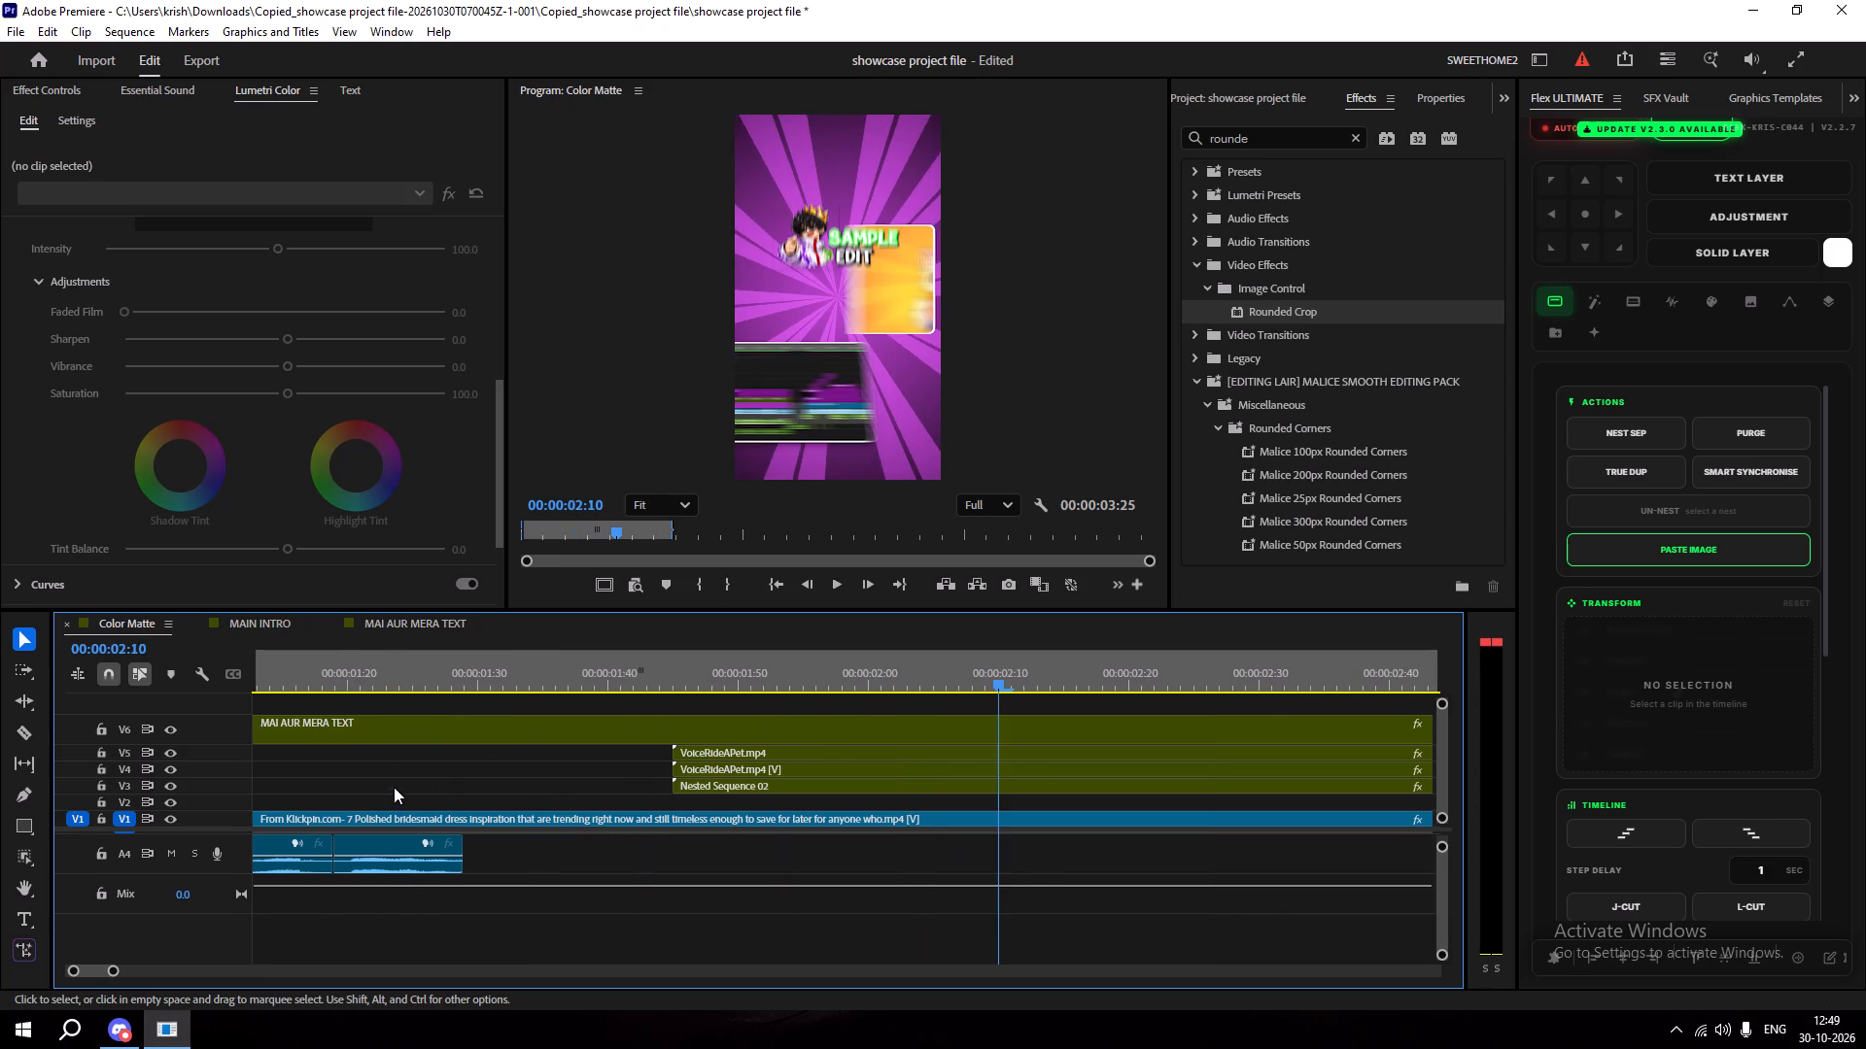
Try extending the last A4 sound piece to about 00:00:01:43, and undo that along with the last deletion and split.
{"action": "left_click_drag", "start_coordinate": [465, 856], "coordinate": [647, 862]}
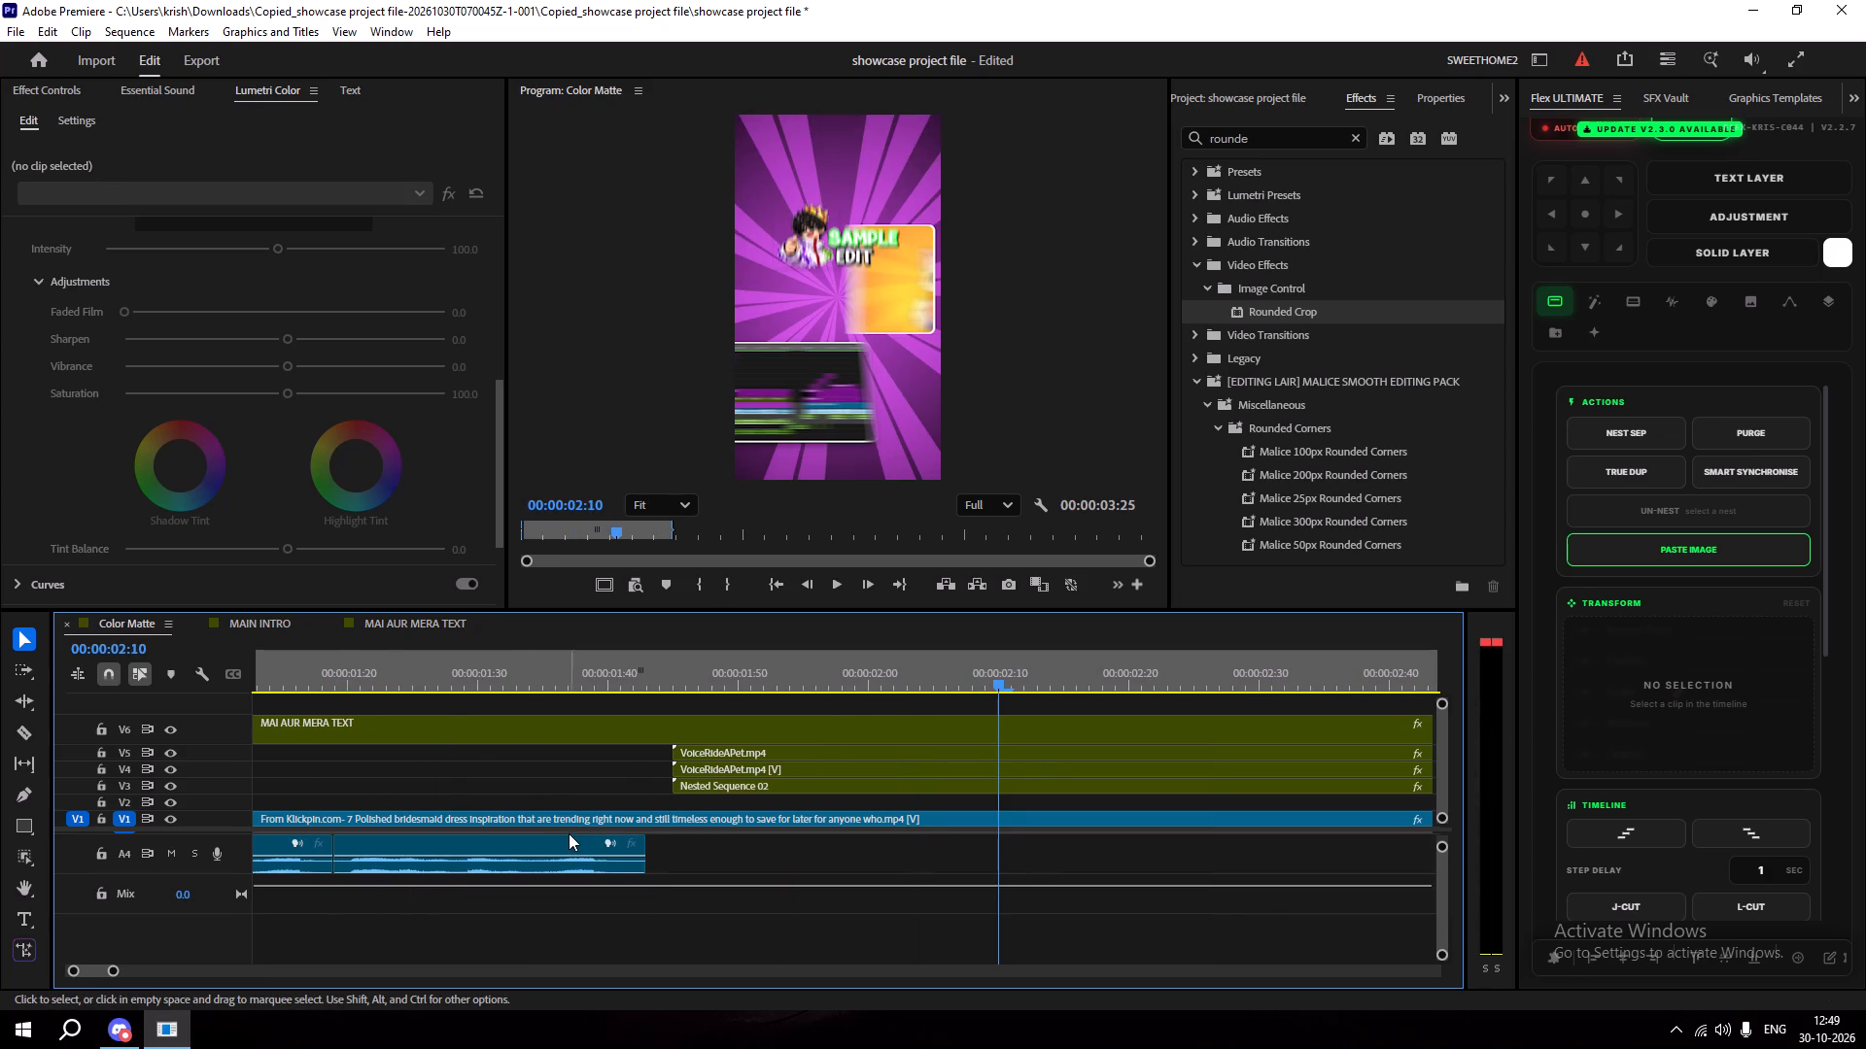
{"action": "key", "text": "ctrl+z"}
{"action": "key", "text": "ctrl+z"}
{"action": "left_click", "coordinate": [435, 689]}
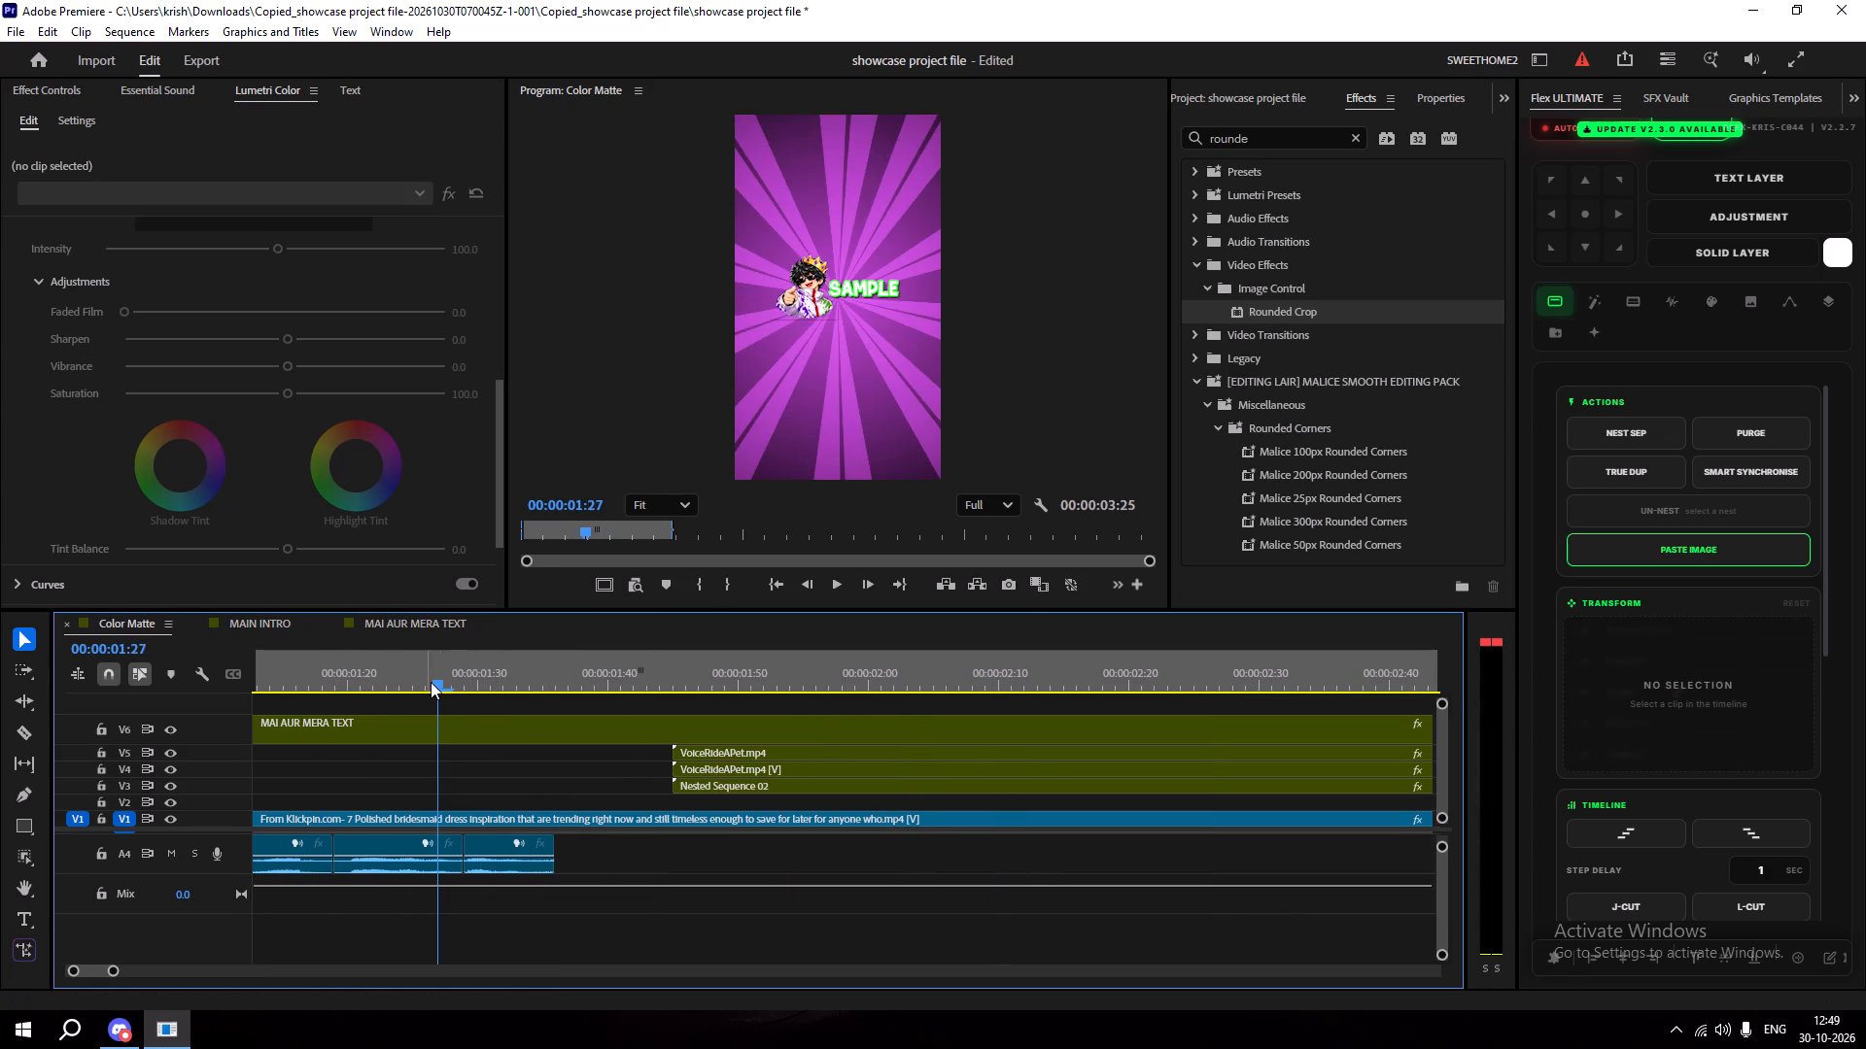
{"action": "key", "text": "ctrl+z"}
Play back the section between about 00:00:01:16 and 00:00:01:30 repeatedly to examine how the last A4 sound ends.
{"action": "left_click_drag", "start_coordinate": [428, 676], "coordinate": [374, 697]}
{"action": "key", "text": "space"}
{"action": "key", "text": "space"}
{"action": "left_click_drag", "start_coordinate": [468, 689], "coordinate": [297, 714]}
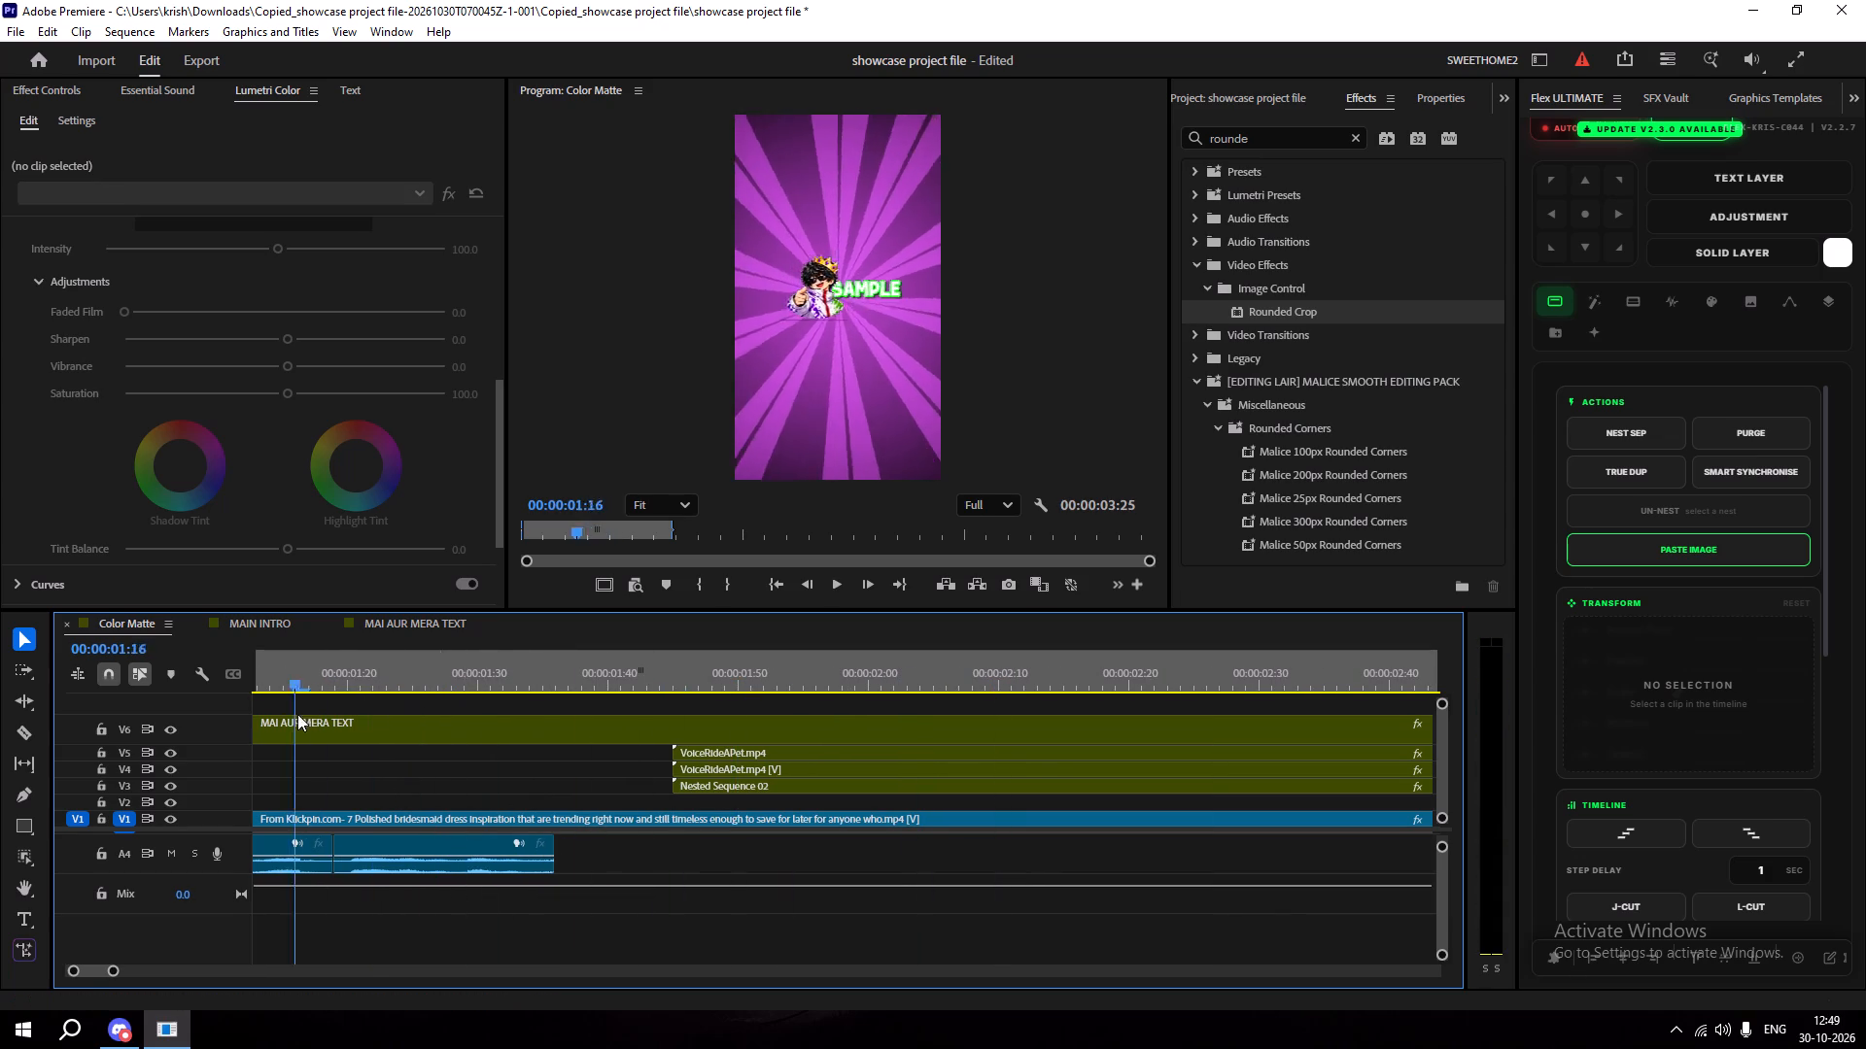
{"action": "left_click_drag", "start_coordinate": [297, 714], "coordinate": [291, 715]}
{"action": "key", "text": "space"}
{"action": "key", "text": "space"}
{"action": "left_click_drag", "start_coordinate": [478, 673], "coordinate": [466, 683]}
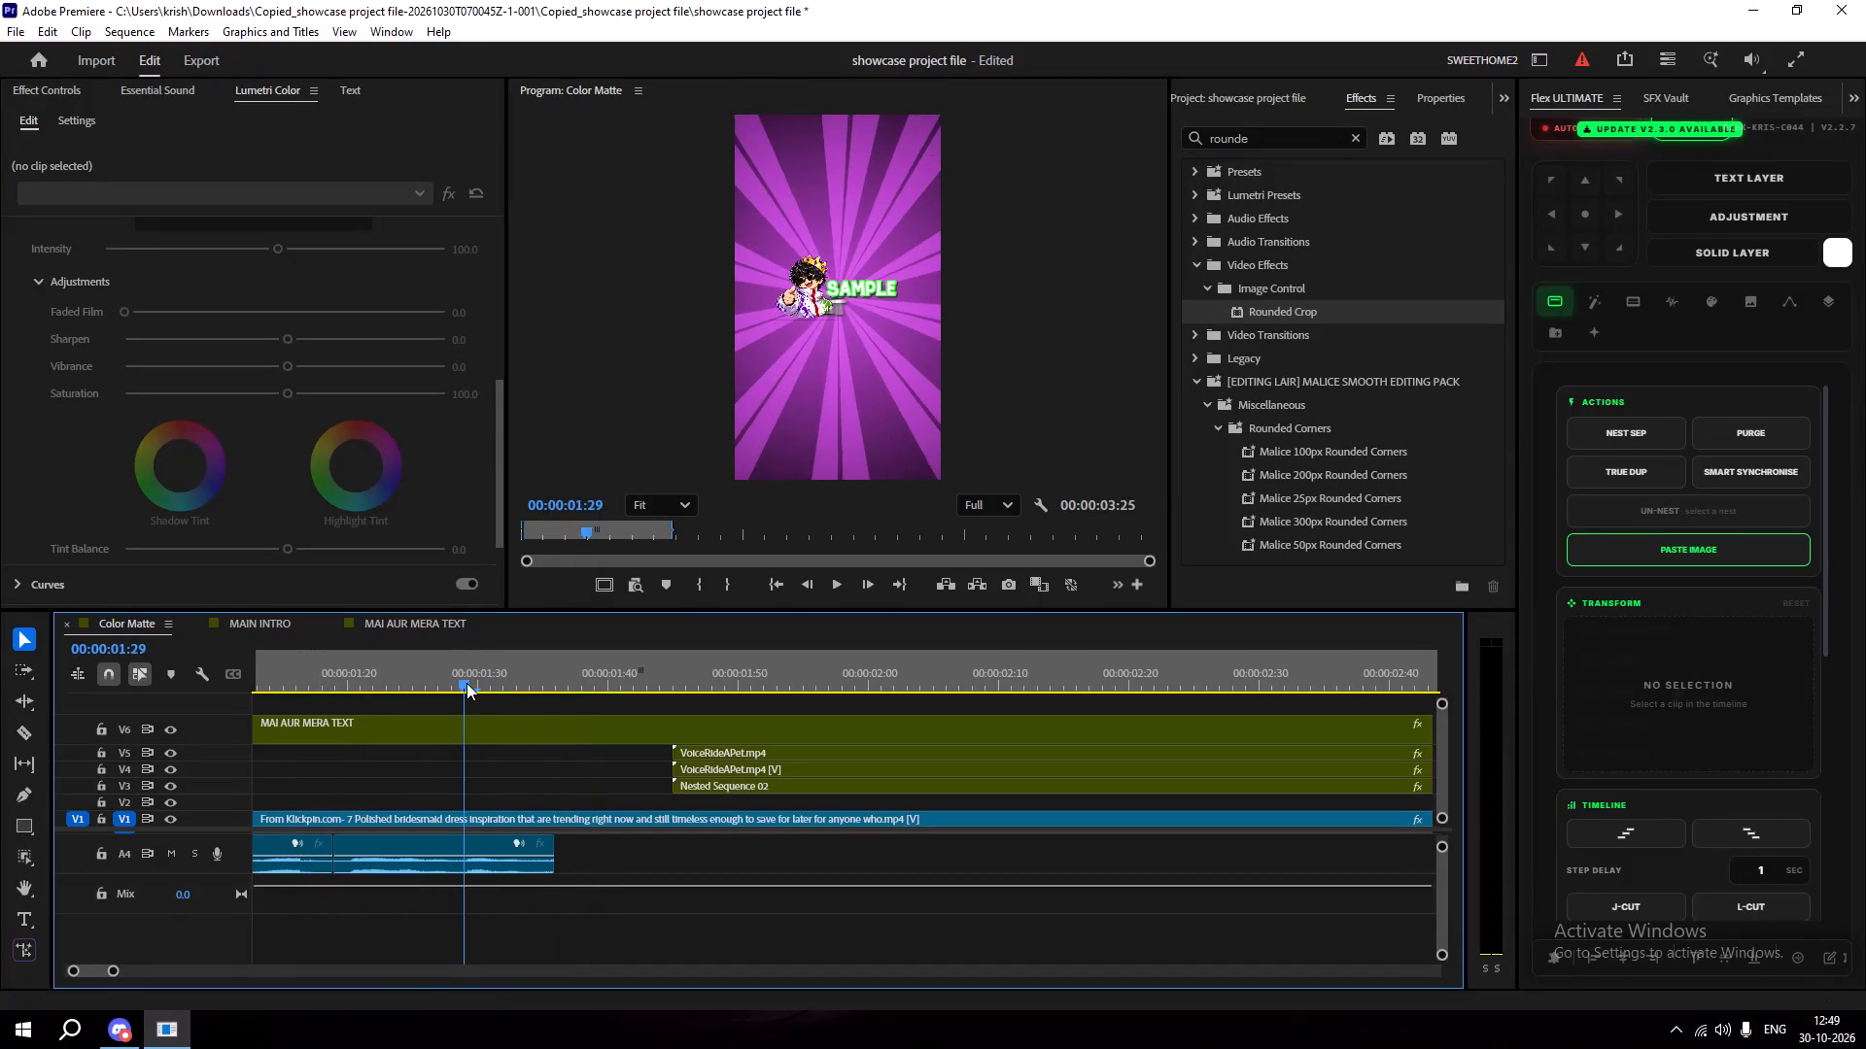
{"action": "left_click_drag", "start_coordinate": [466, 683], "coordinate": [466, 683]}
{"action": "key", "text": "space"}
{"action": "key", "text": "space"}
{"action": "left_click_drag", "start_coordinate": [496, 679], "coordinate": [474, 689]}
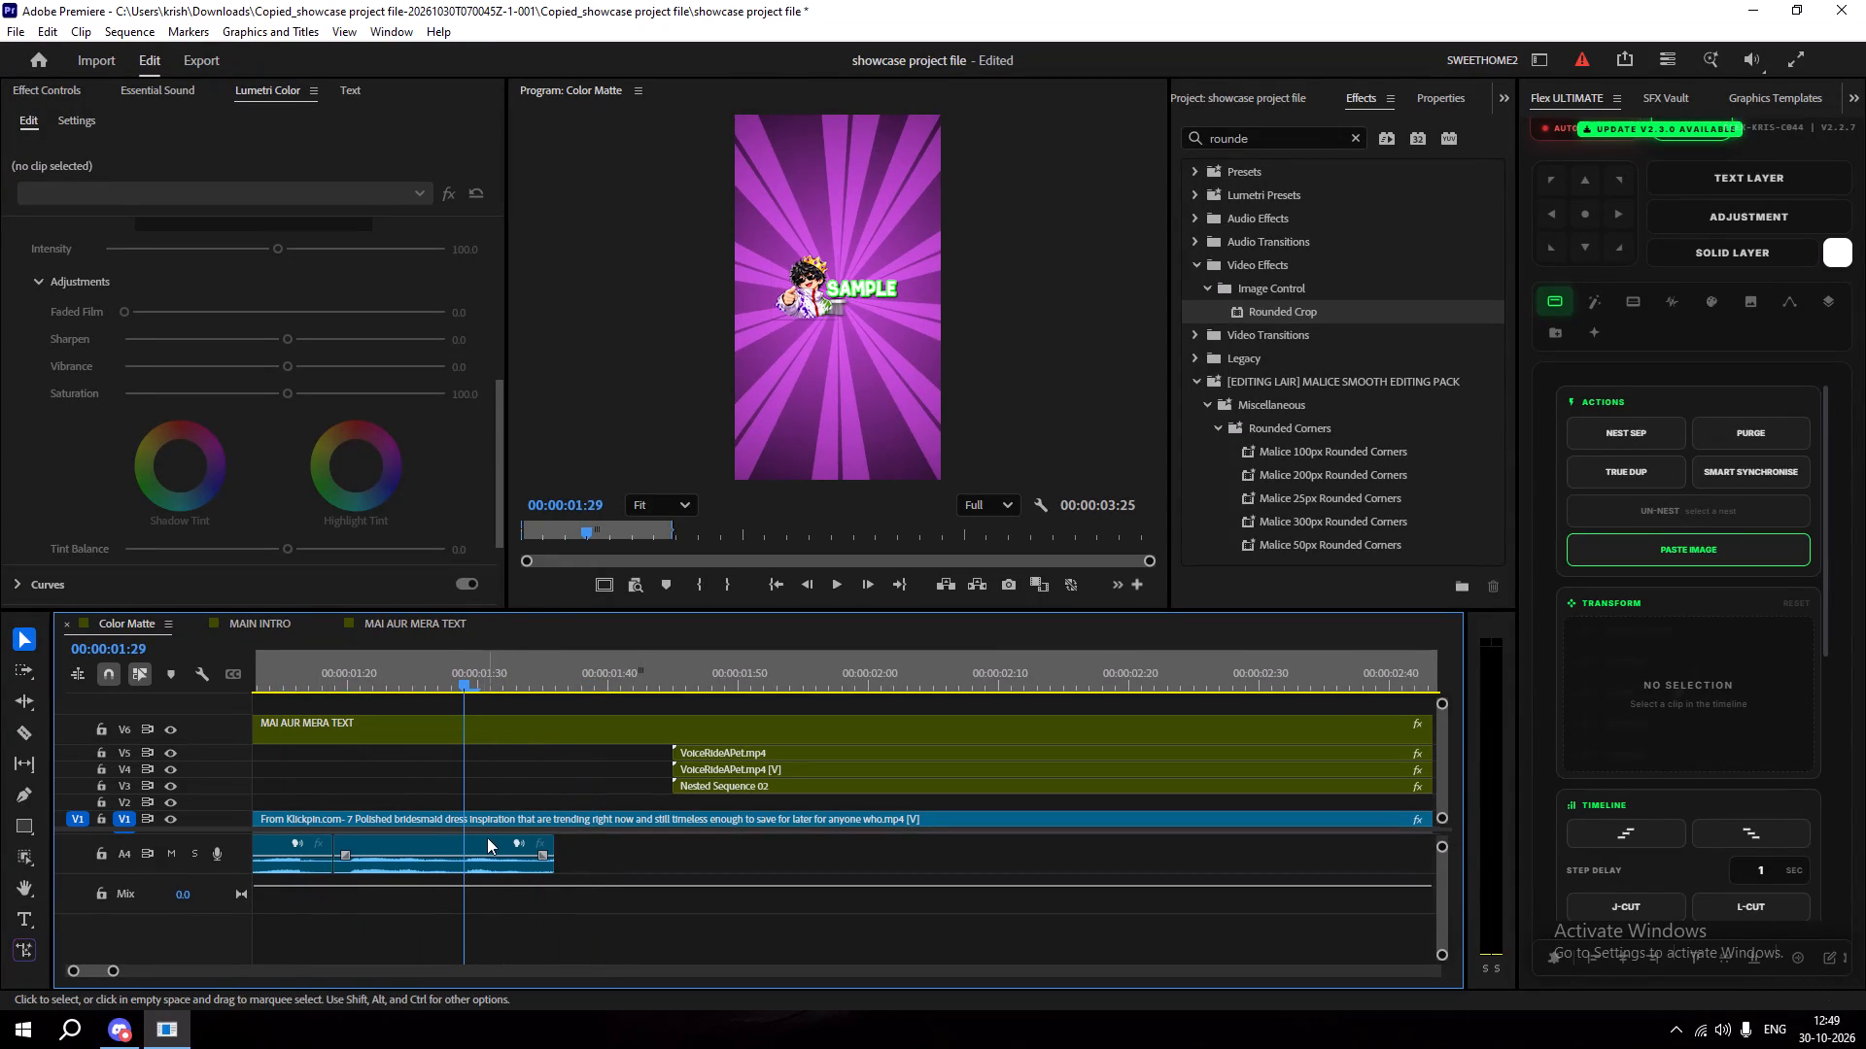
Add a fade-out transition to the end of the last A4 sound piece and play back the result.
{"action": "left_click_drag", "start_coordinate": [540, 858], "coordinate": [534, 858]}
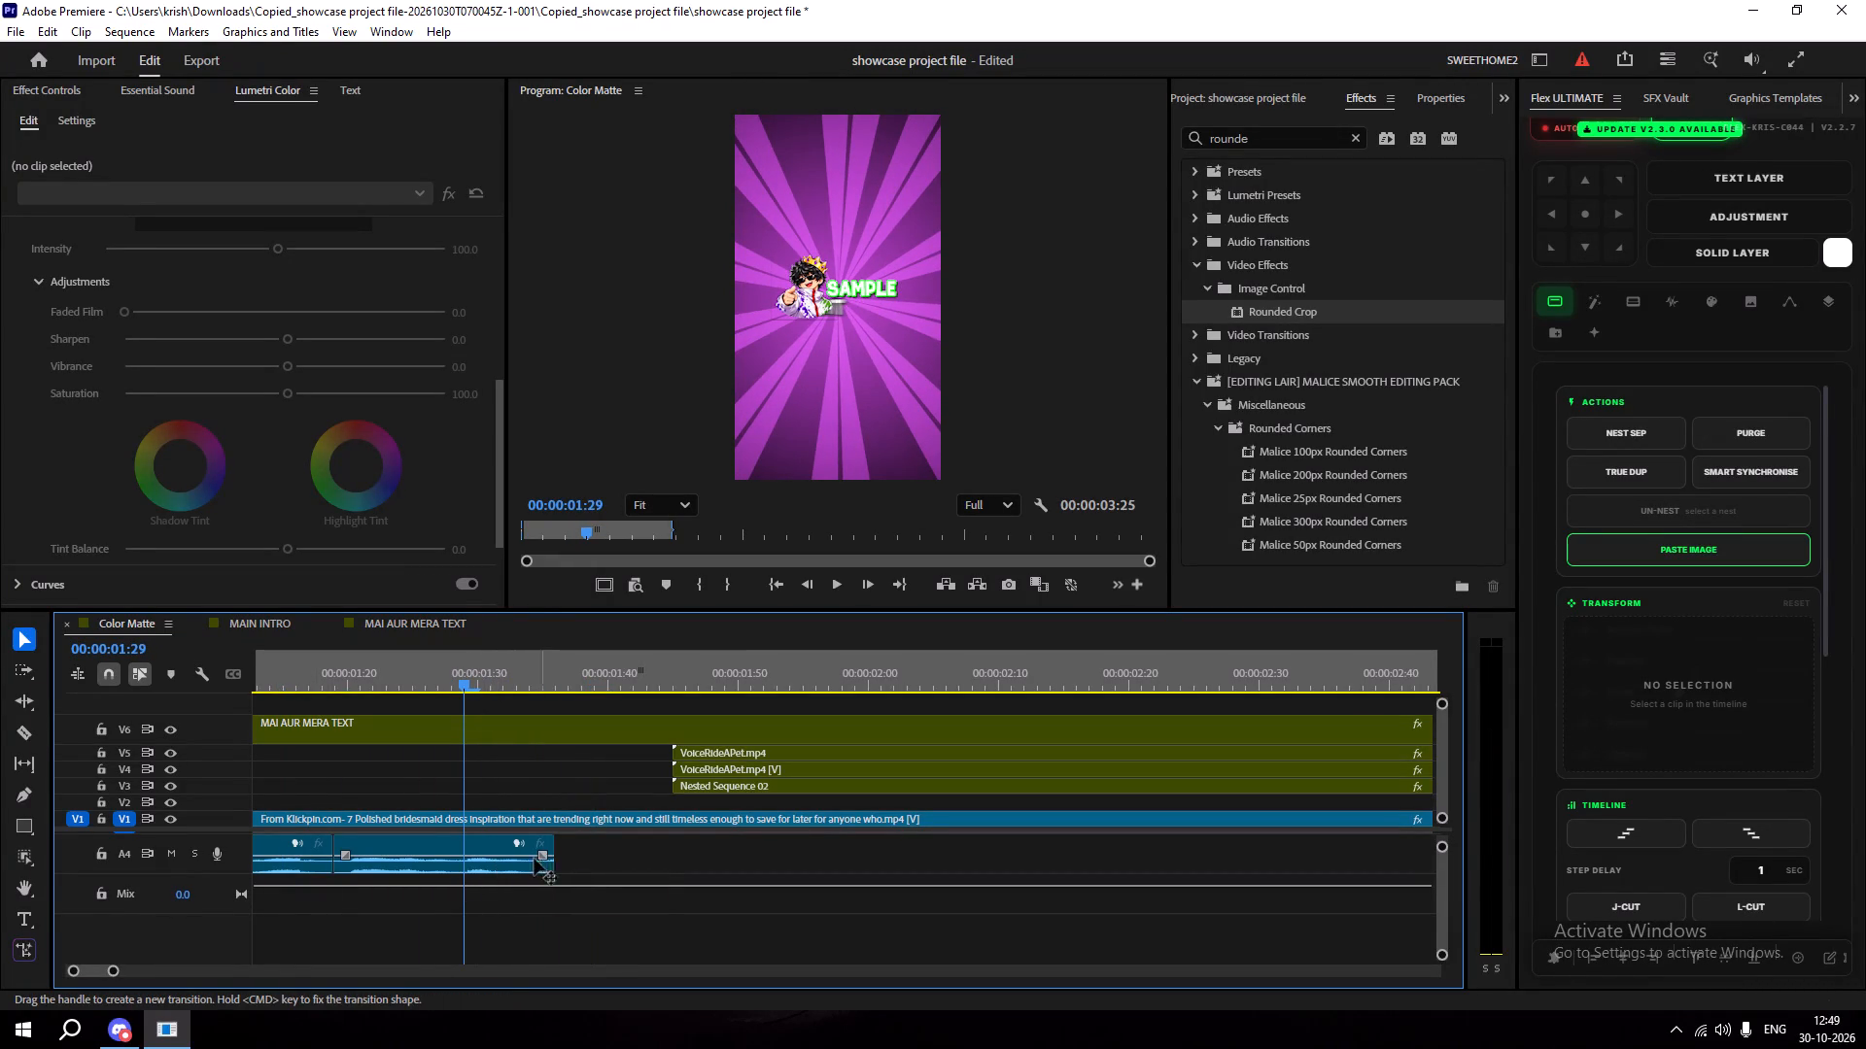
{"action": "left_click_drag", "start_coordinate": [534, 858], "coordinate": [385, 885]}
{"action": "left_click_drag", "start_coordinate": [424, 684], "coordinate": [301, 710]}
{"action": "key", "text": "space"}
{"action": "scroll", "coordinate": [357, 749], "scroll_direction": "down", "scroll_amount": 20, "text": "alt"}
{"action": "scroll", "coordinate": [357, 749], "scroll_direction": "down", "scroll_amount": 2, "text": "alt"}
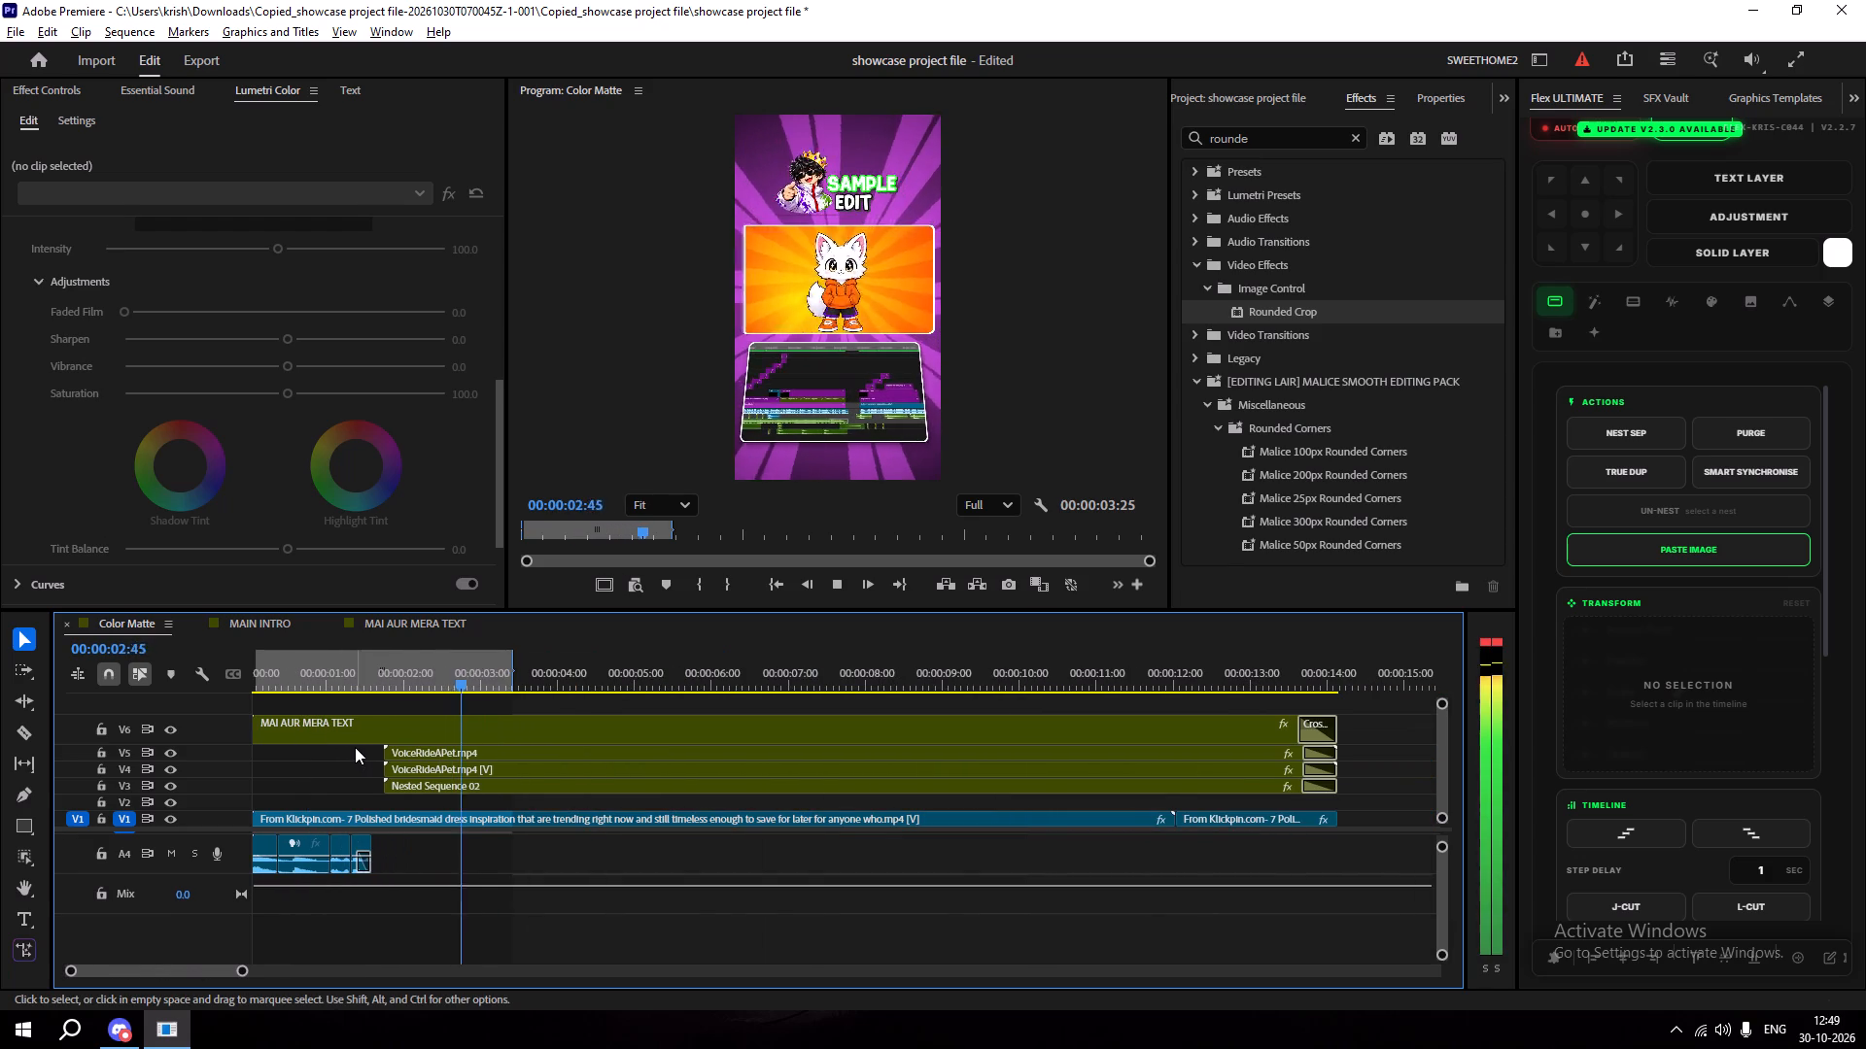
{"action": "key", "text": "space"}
Bring all audio tracks into view and play back the intro to examine the faded A4 sound against the title animation.
{"action": "left_click_drag", "start_coordinate": [391, 675], "coordinate": [144, 711]}
{"action": "left_click_drag", "start_coordinate": [1443, 862], "coordinate": [1440, 855]}
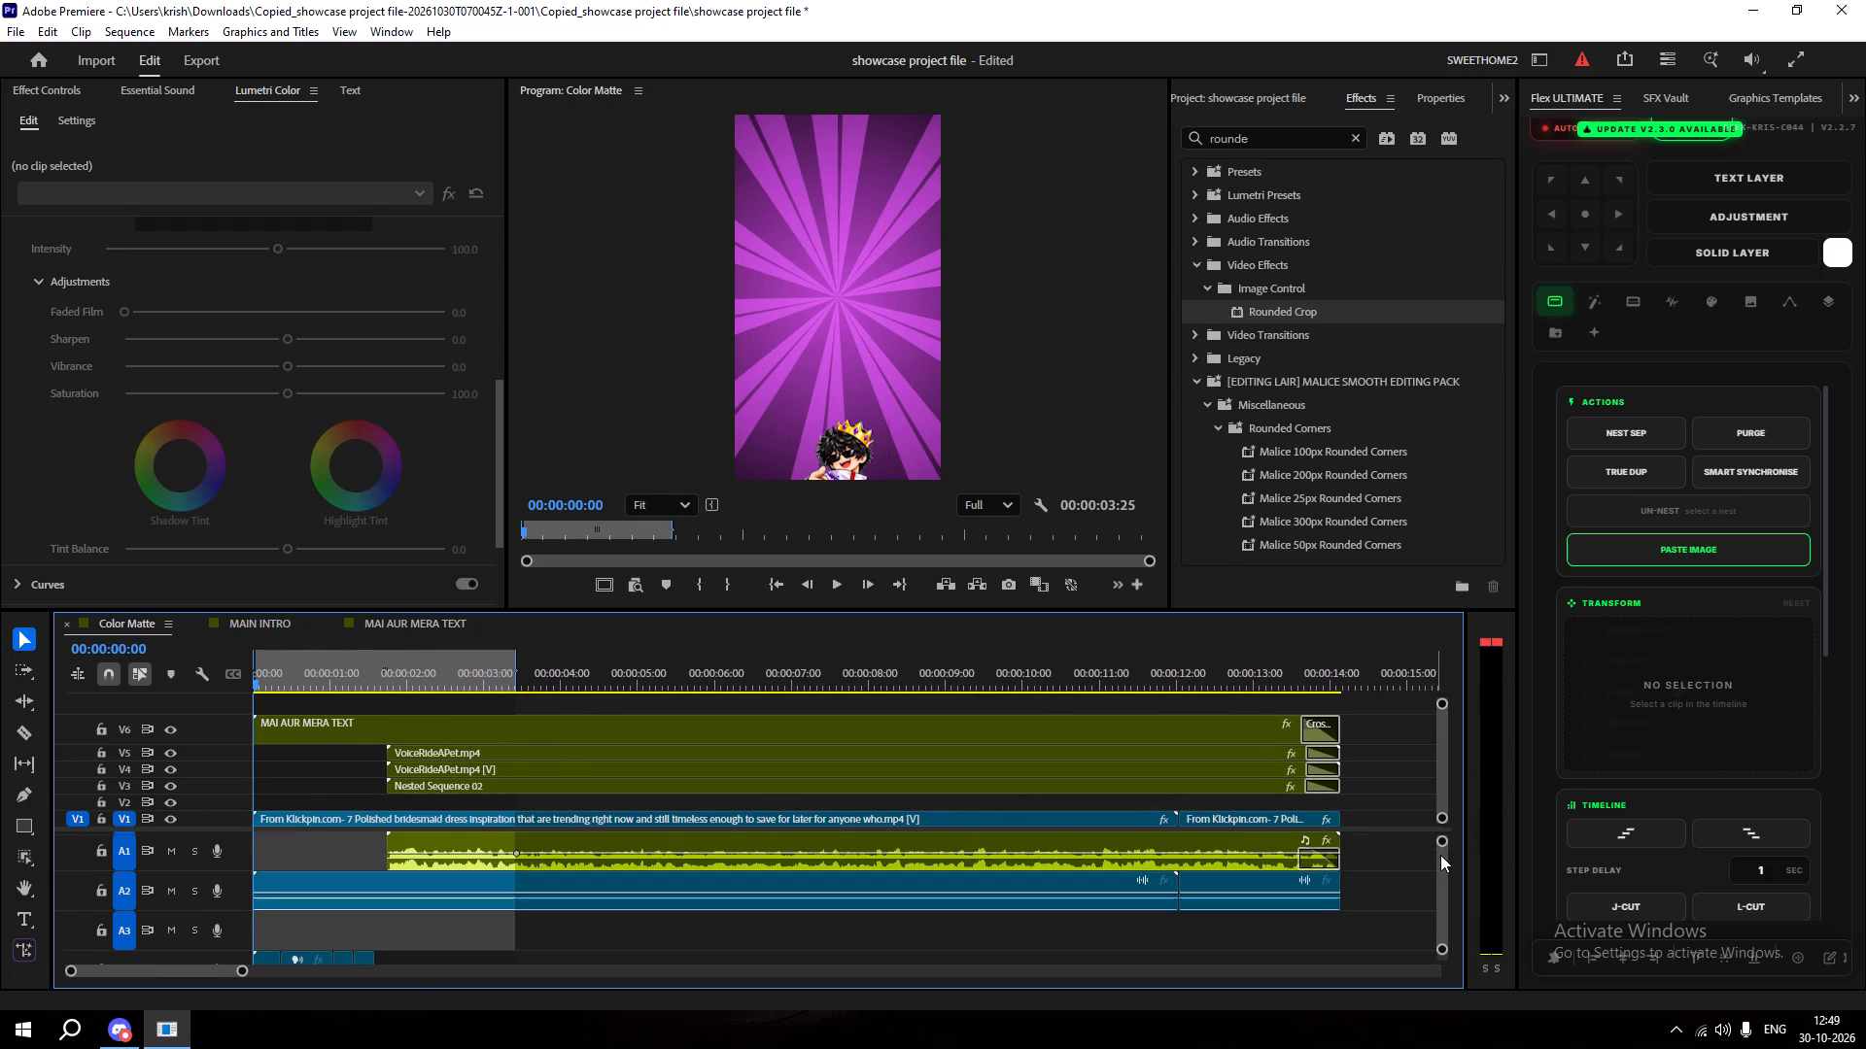
{"action": "left_click_drag", "start_coordinate": [1440, 855], "coordinate": [1440, 853]}
{"action": "key", "text": "space"}
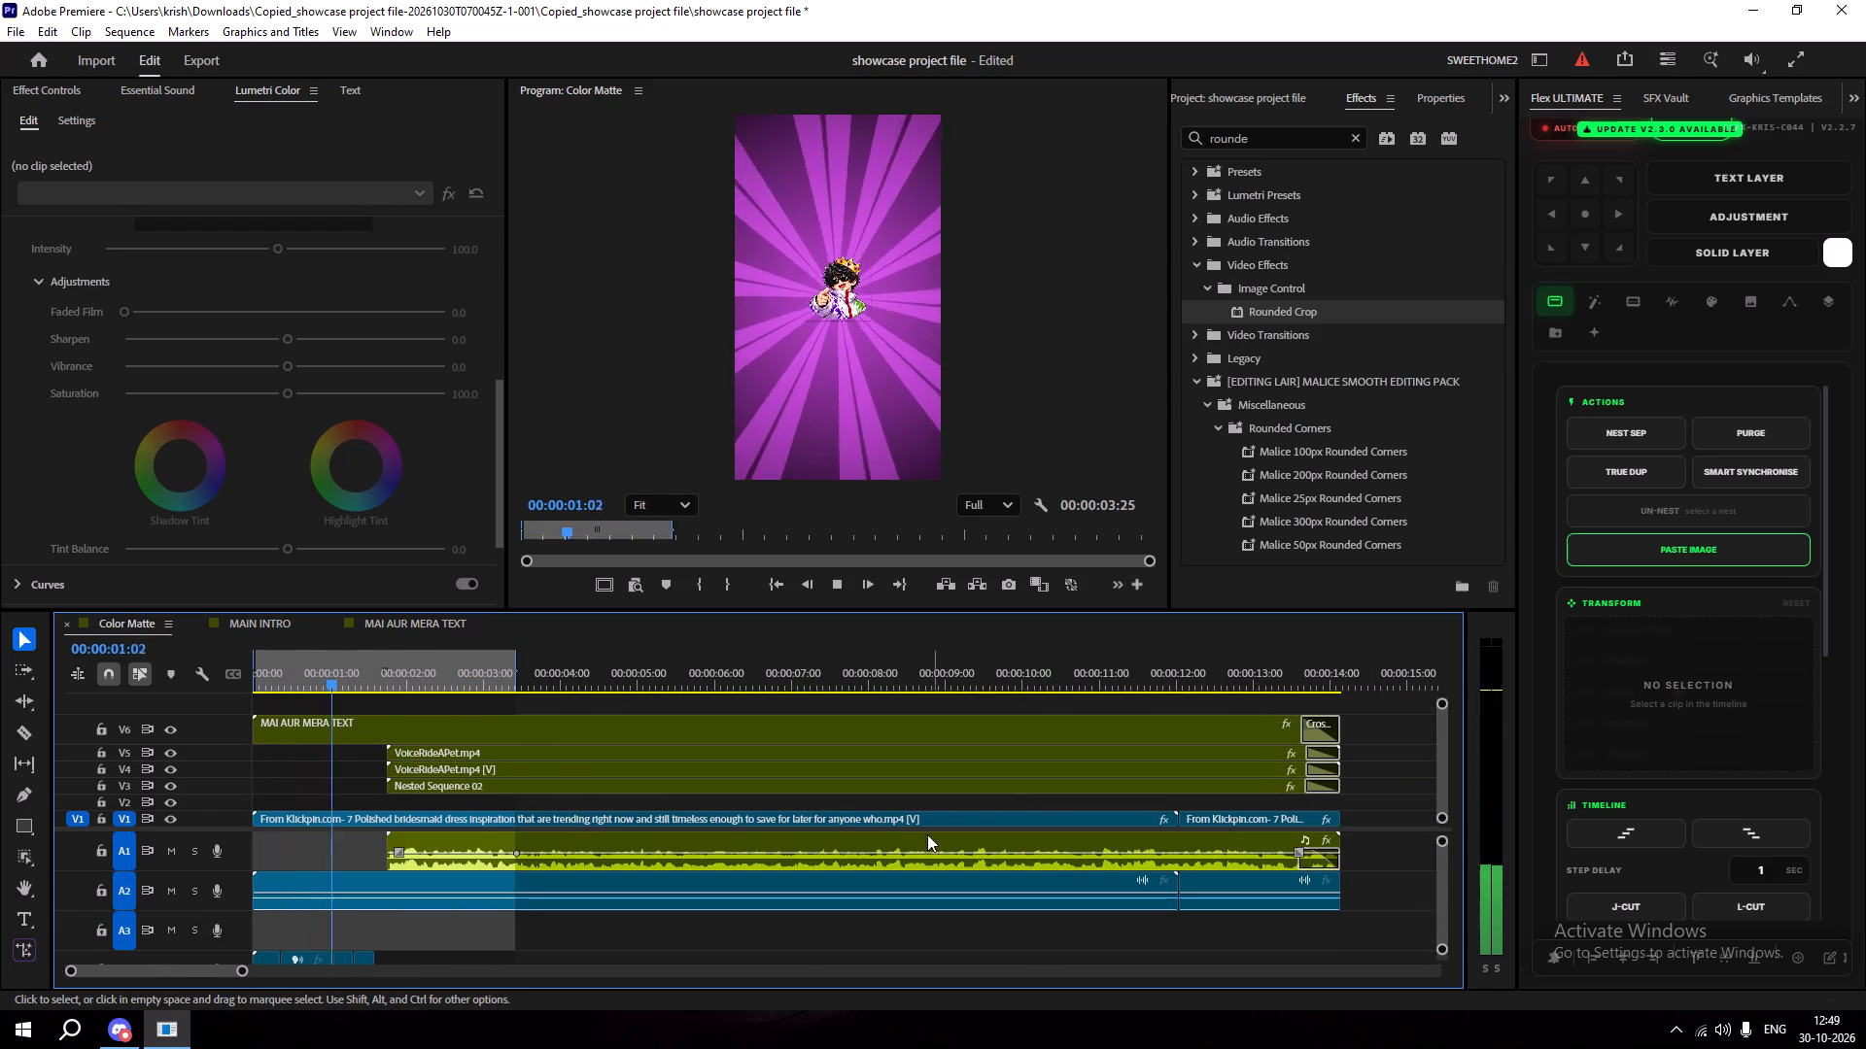
{"action": "key", "text": "space"}
{"action": "scroll", "coordinate": [563, 915], "scroll_direction": "down", "scroll_amount": 6, "text": "alt"}
{"action": "scroll", "coordinate": [660, 890], "scroll_direction": "up", "scroll_amount": 7, "text": "alt"}
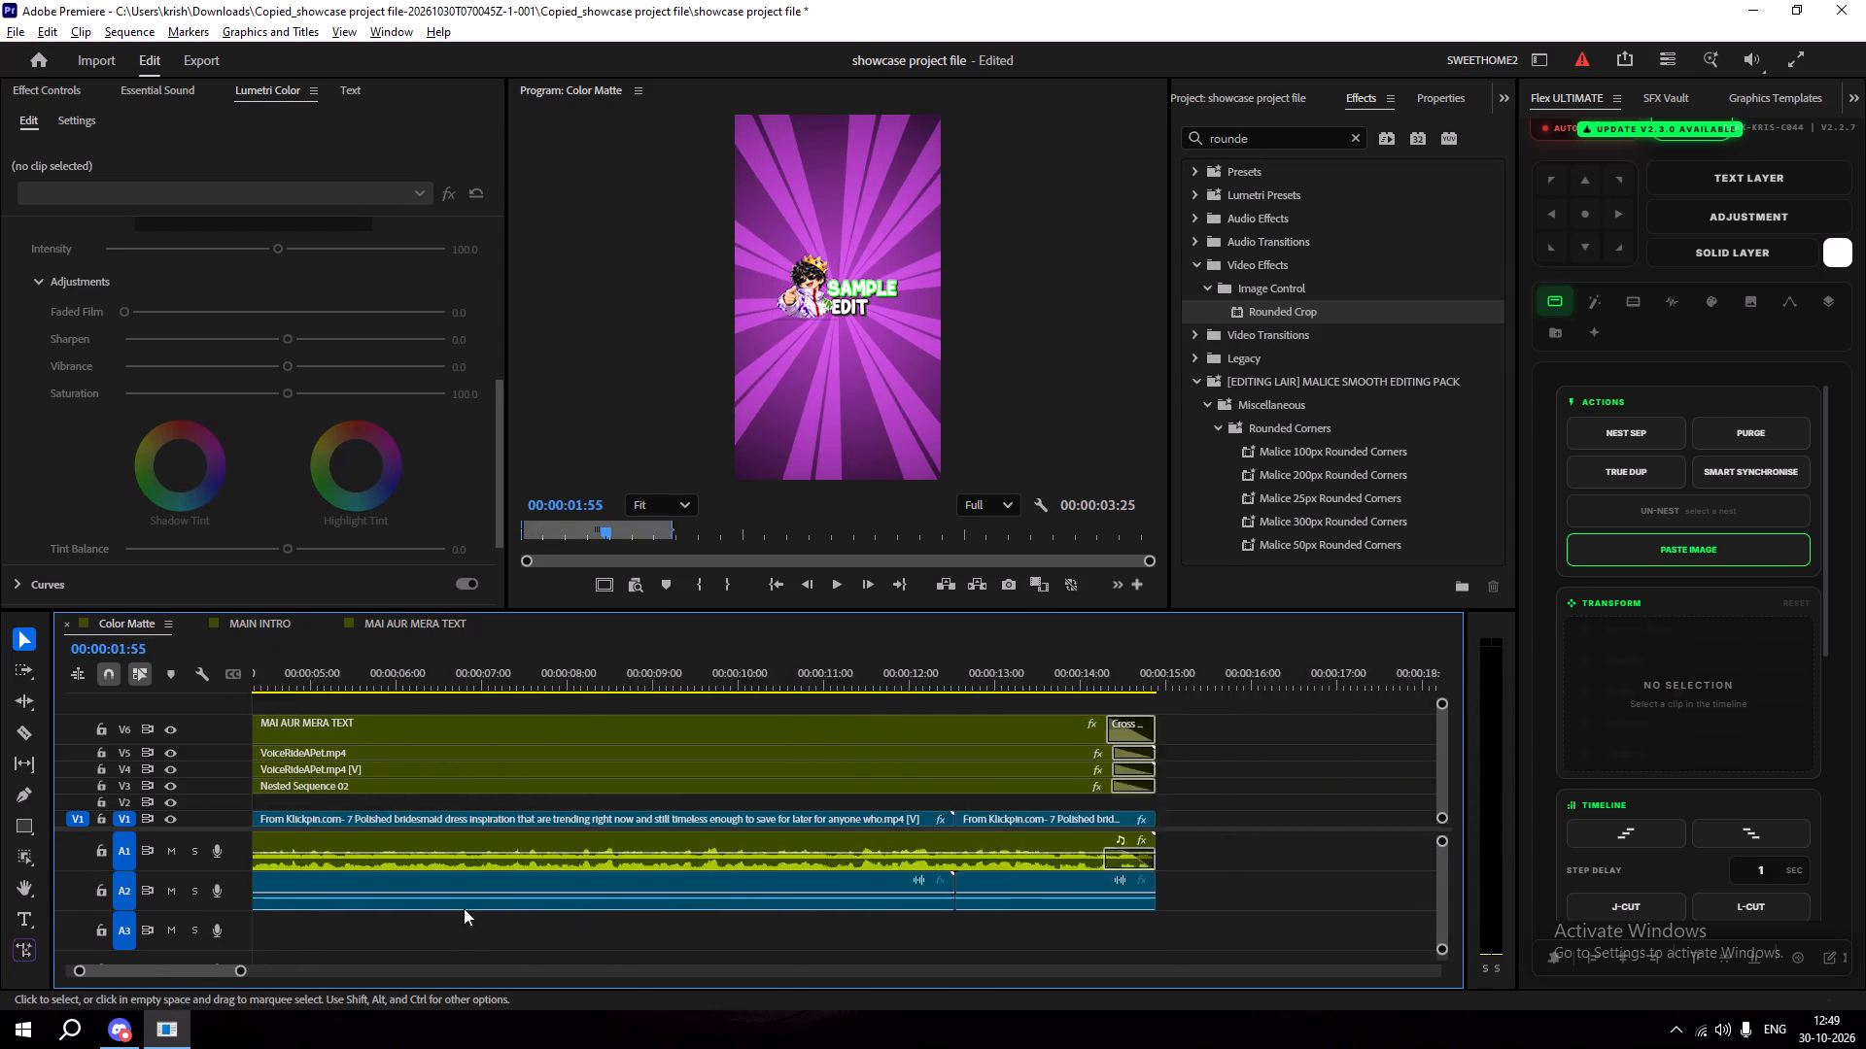
{"action": "scroll", "coordinate": [464, 908], "scroll_direction": "up", "scroll_amount": 6, "text": "alt"}
{"action": "left_click_drag", "start_coordinate": [160, 971], "coordinate": [63, 970]}
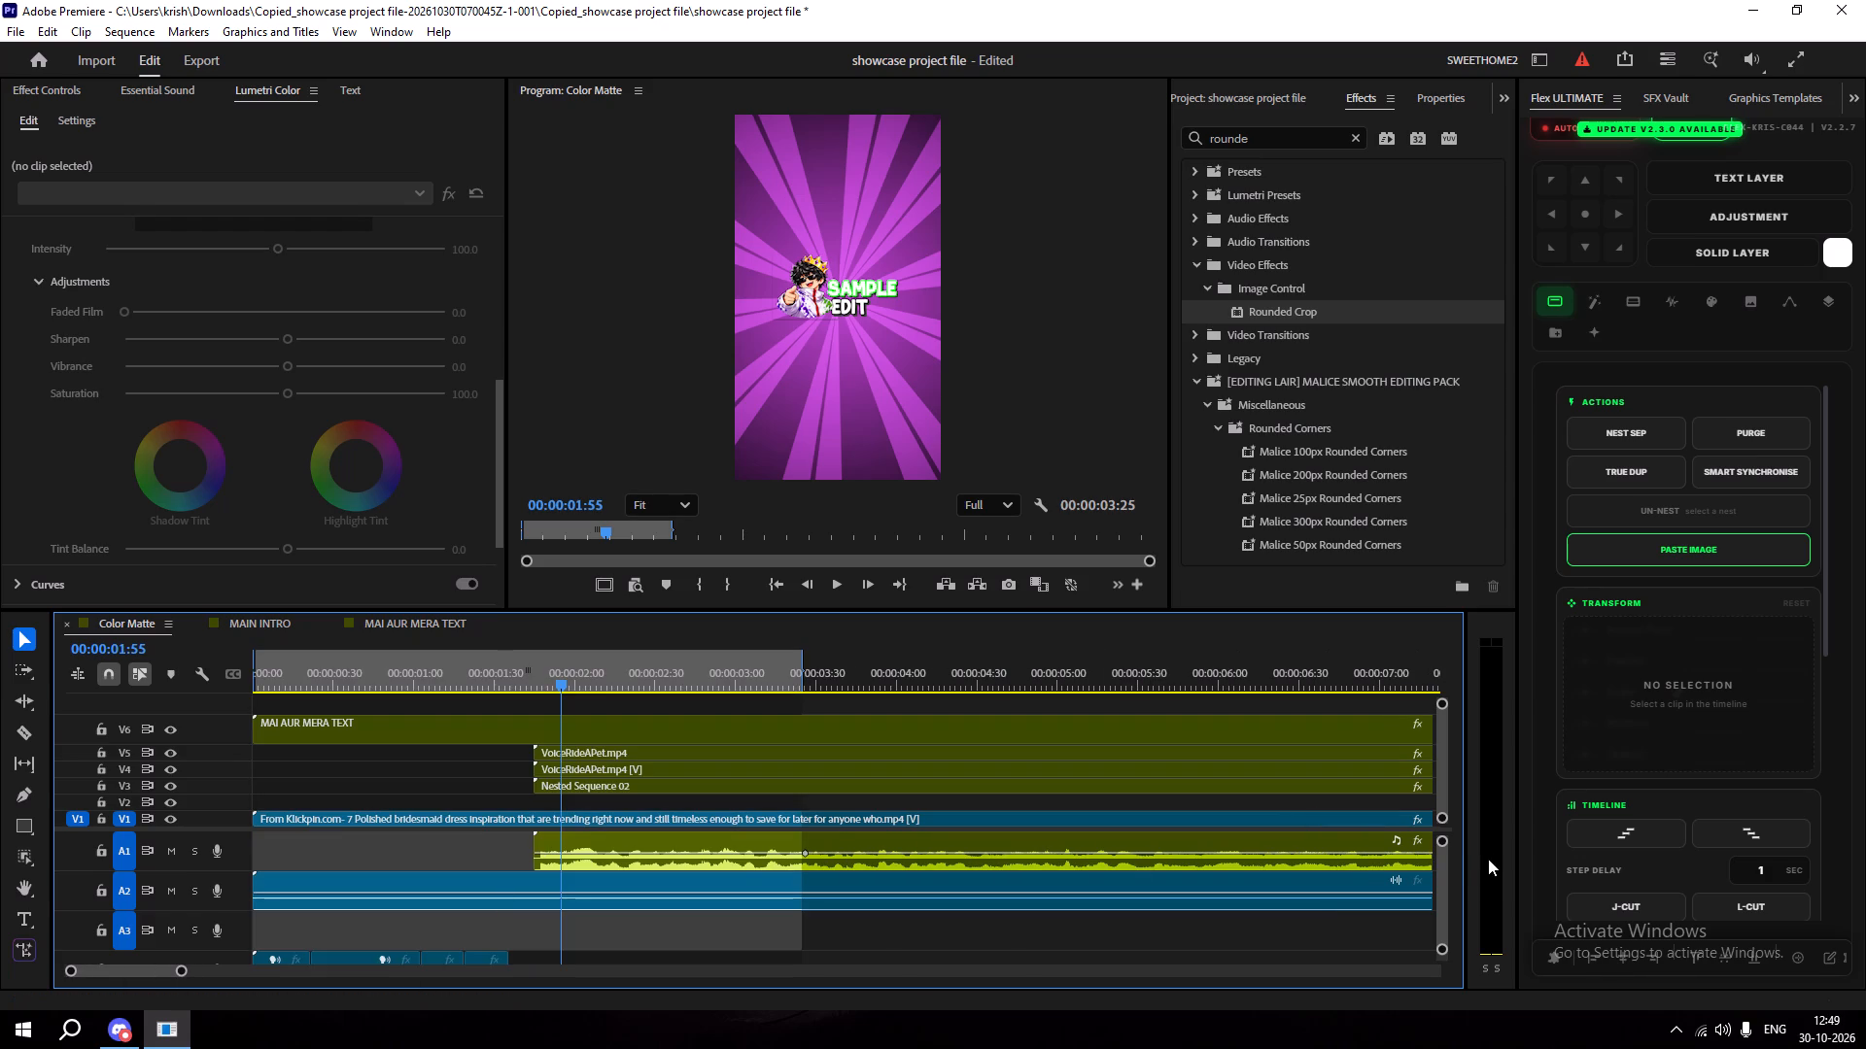
{"action": "left_click_drag", "start_coordinate": [1439, 877], "coordinate": [1443, 892]}
{"action": "left_click_drag", "start_coordinate": [402, 680], "coordinate": [363, 684]}
{"action": "key", "text": "space"}
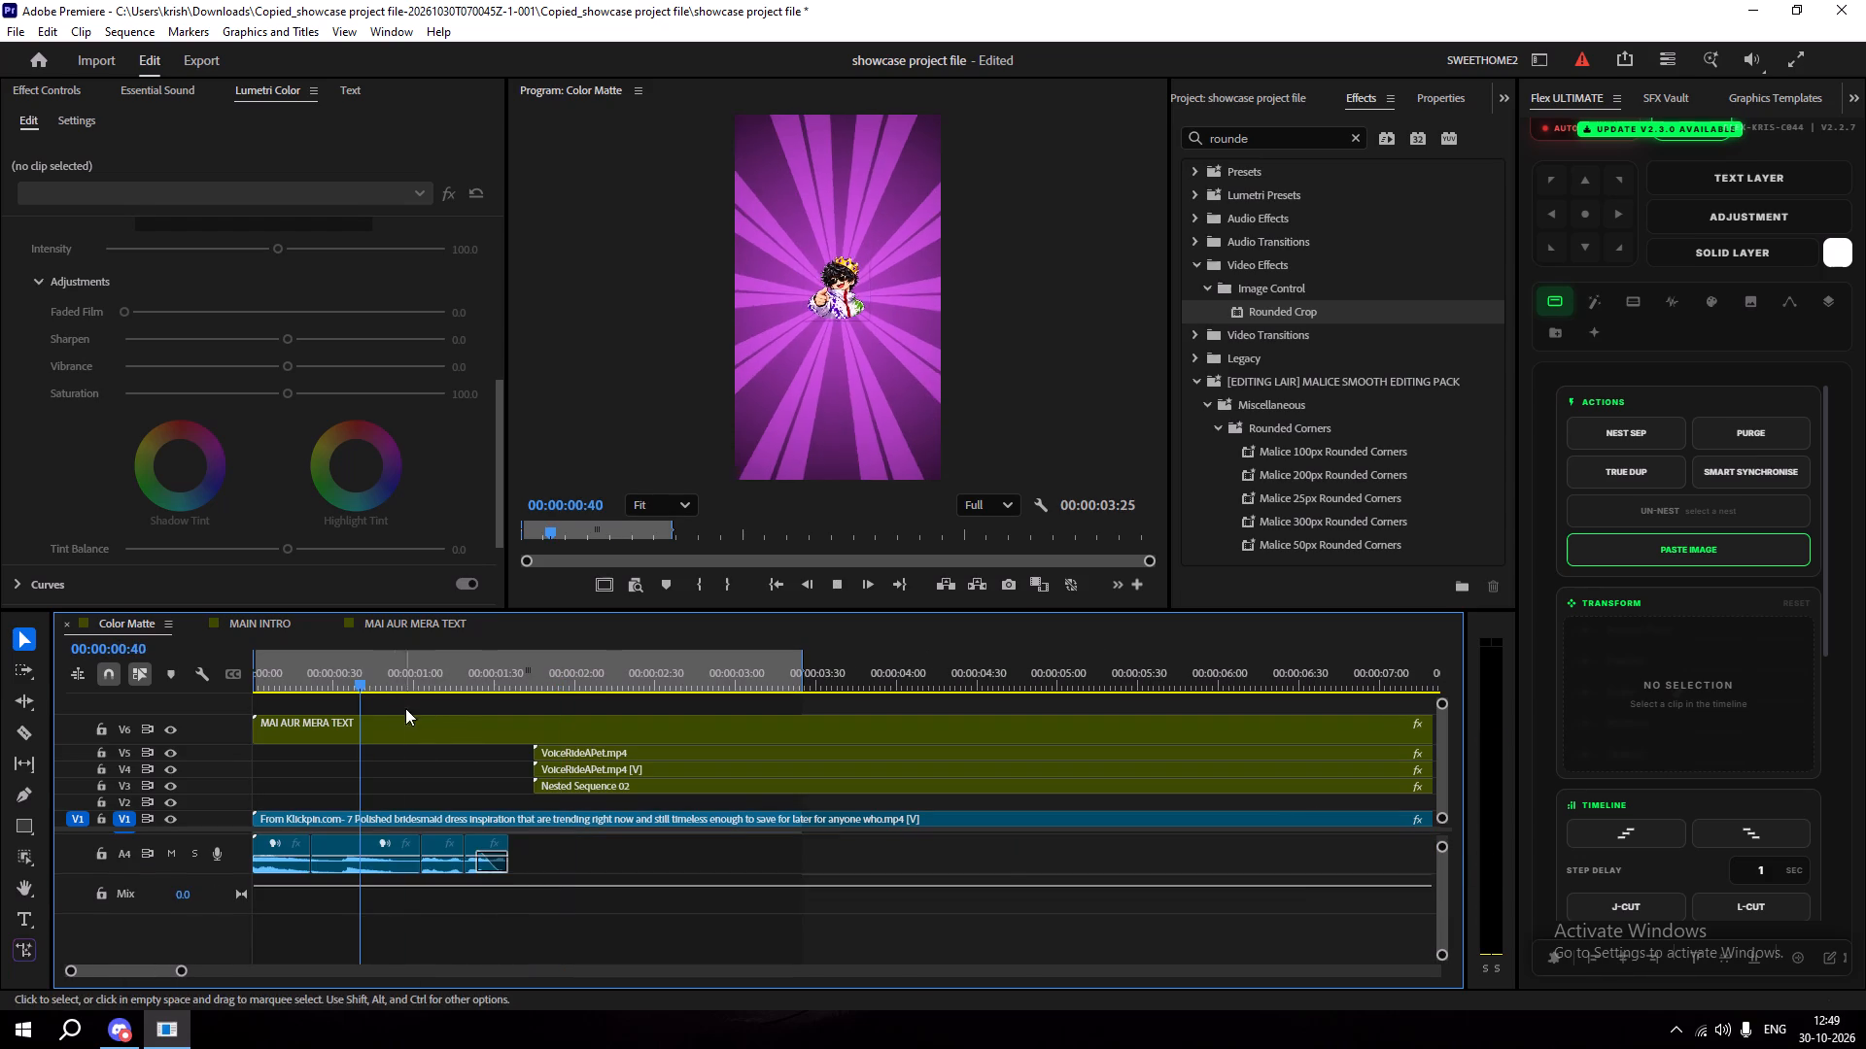
{"action": "key", "text": "space"}
{"action": "left_click_drag", "start_coordinate": [491, 656], "coordinate": [409, 673]}
{"action": "key", "text": "space"}
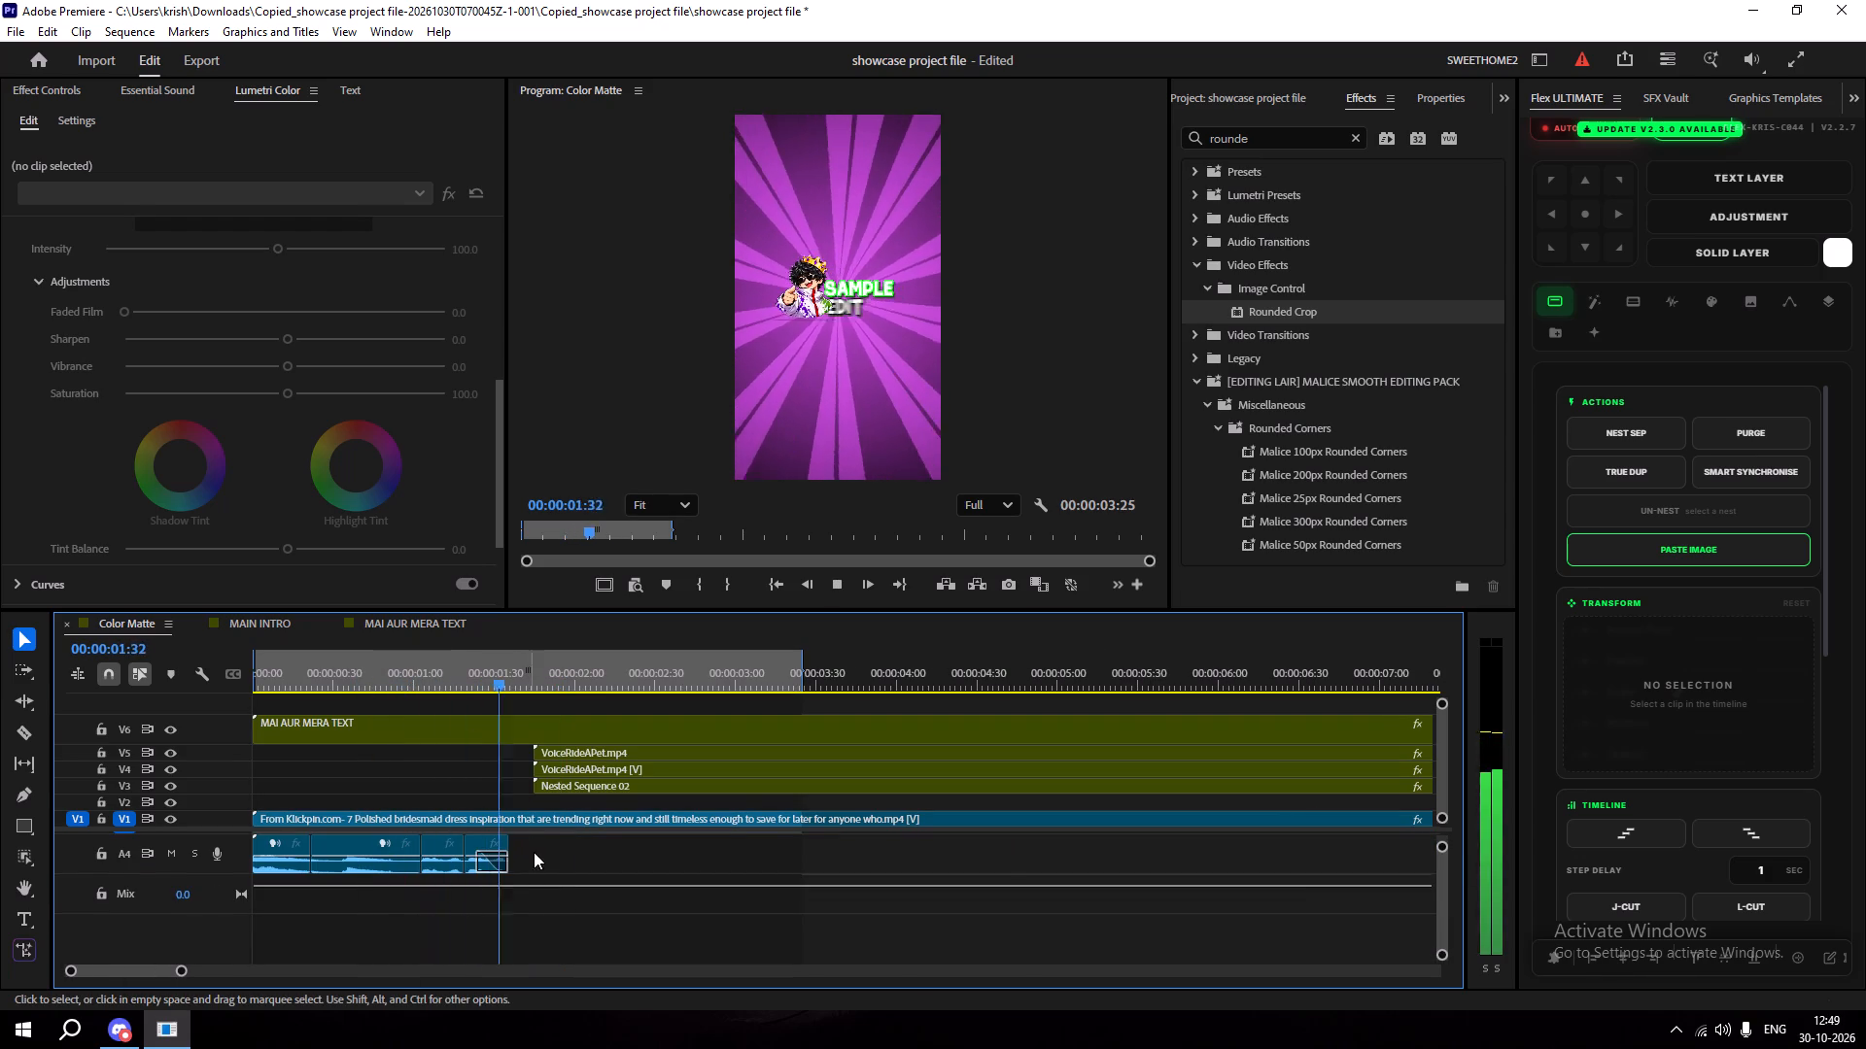
{"action": "key", "text": "space"}
Replace the faded last sound piece on track A4 with a copy of the short piece directly before it.
{"action": "left_click_drag", "start_coordinate": [538, 850], "coordinate": [484, 857]}
{"action": "key", "text": "Delete"}
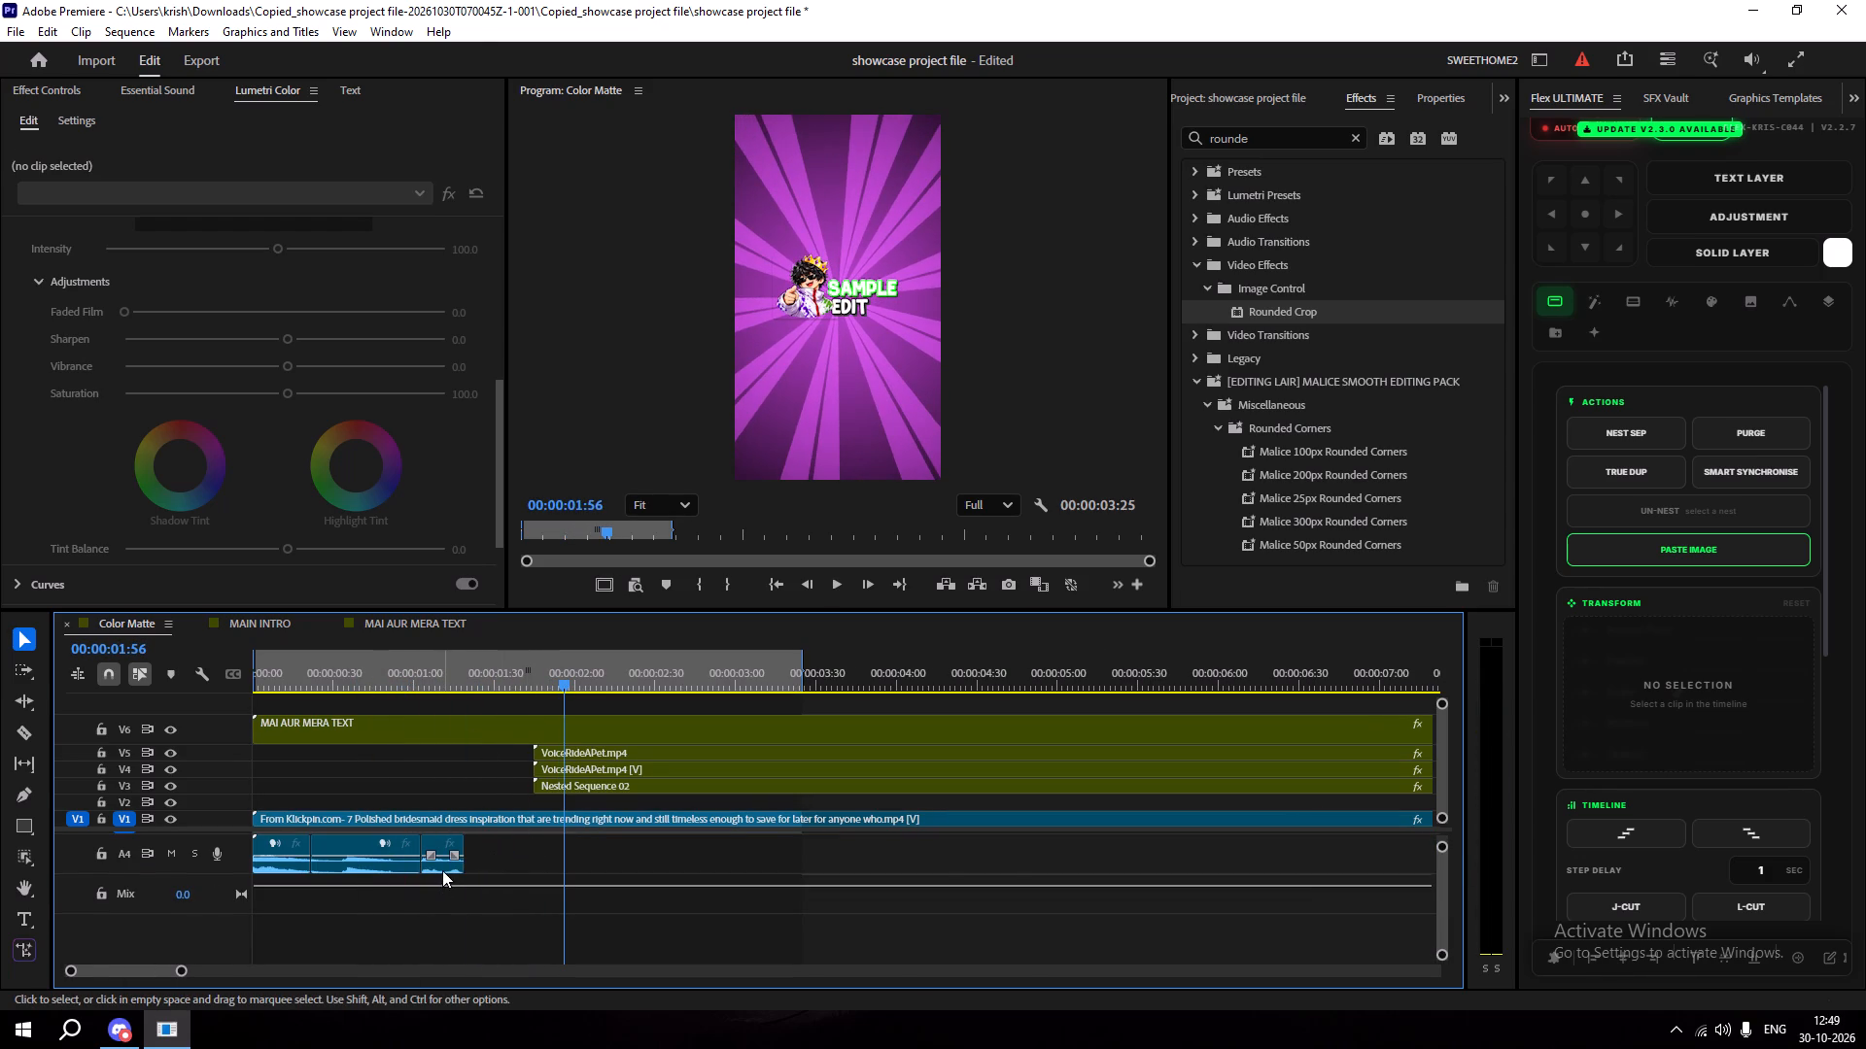
{"action": "left_click", "coordinate": [442, 870], "text": "alt"}
{"action": "left_click_drag", "start_coordinate": [442, 870], "coordinate": [478, 868], "text": "alt"}
{"action": "left_click_drag", "start_coordinate": [440, 867], "coordinate": [485, 867], "text": "alt"}
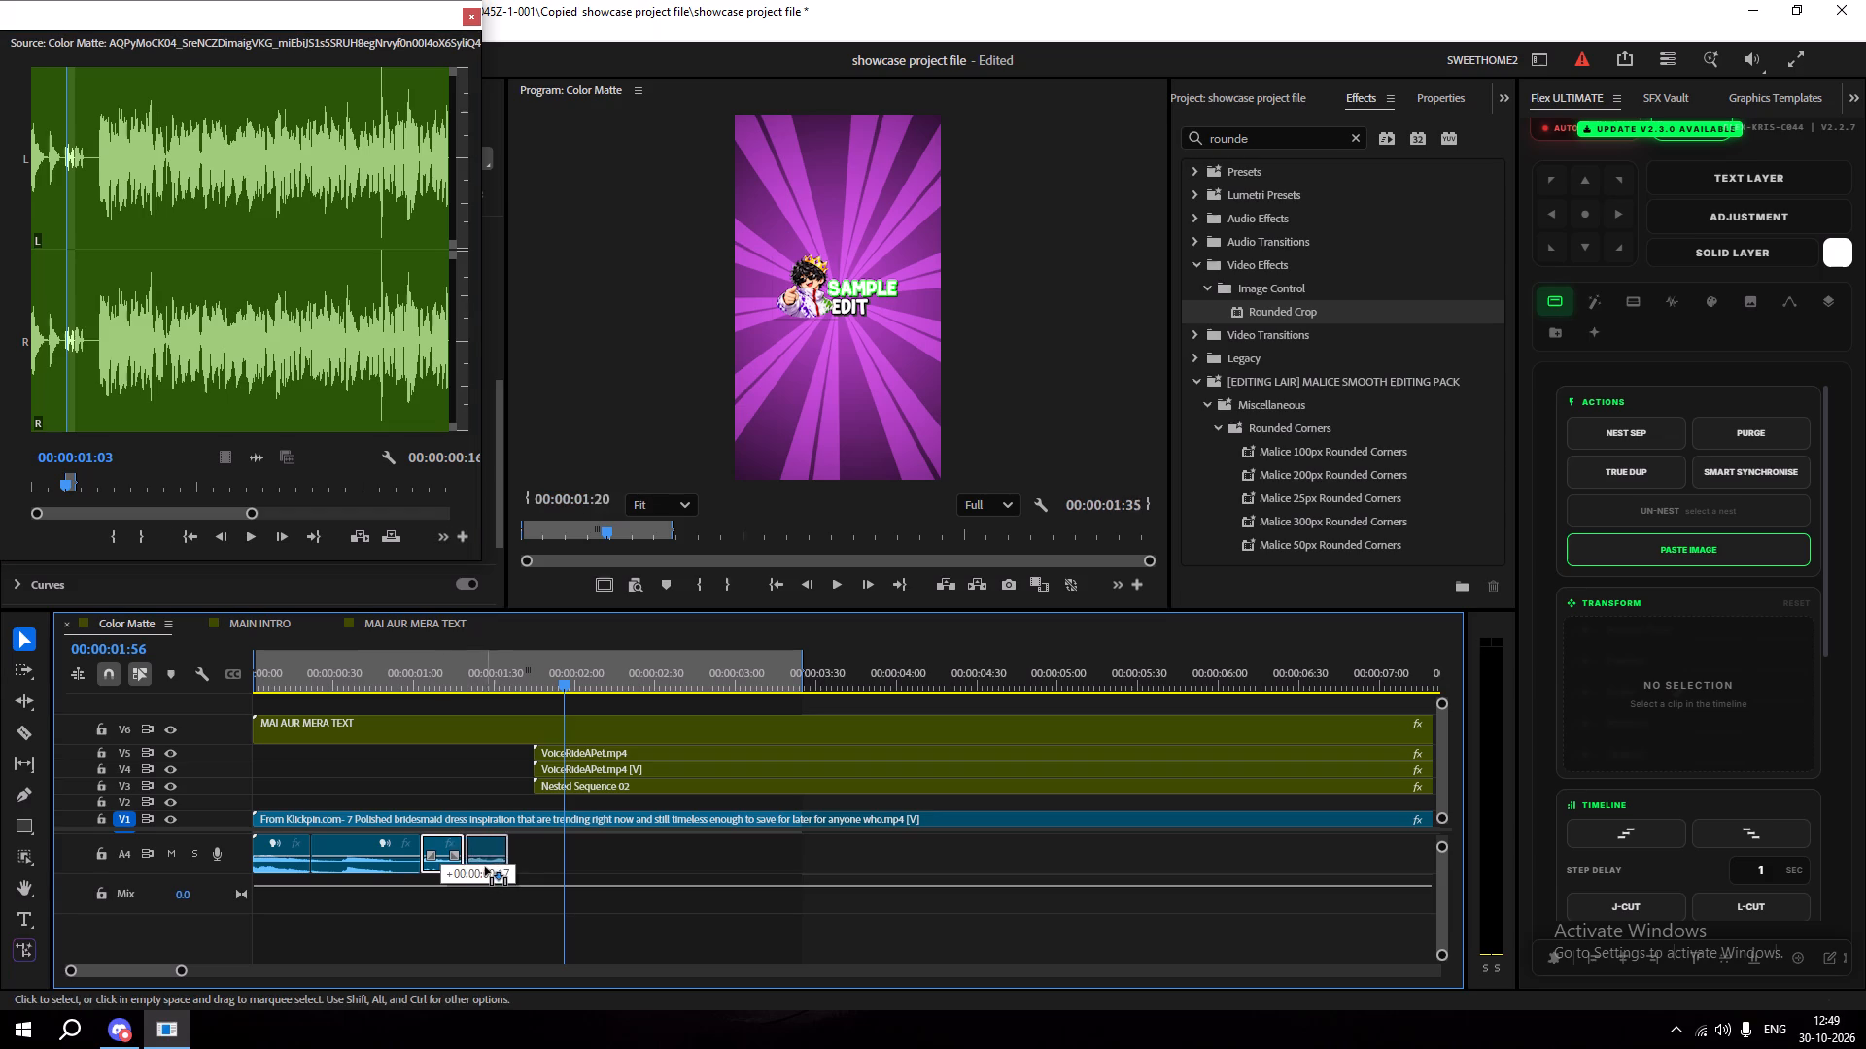
{"action": "left_click_drag", "start_coordinate": [485, 867], "coordinate": [486, 867], "text": "alt"}
{"action": "left_click", "coordinate": [485, 866]}
Play back the intro to check the duplicated A4 sound against the "Sample Edit" title.
{"action": "left_click_drag", "start_coordinate": [467, 688], "coordinate": [428, 696]}
{"action": "key", "text": "space"}
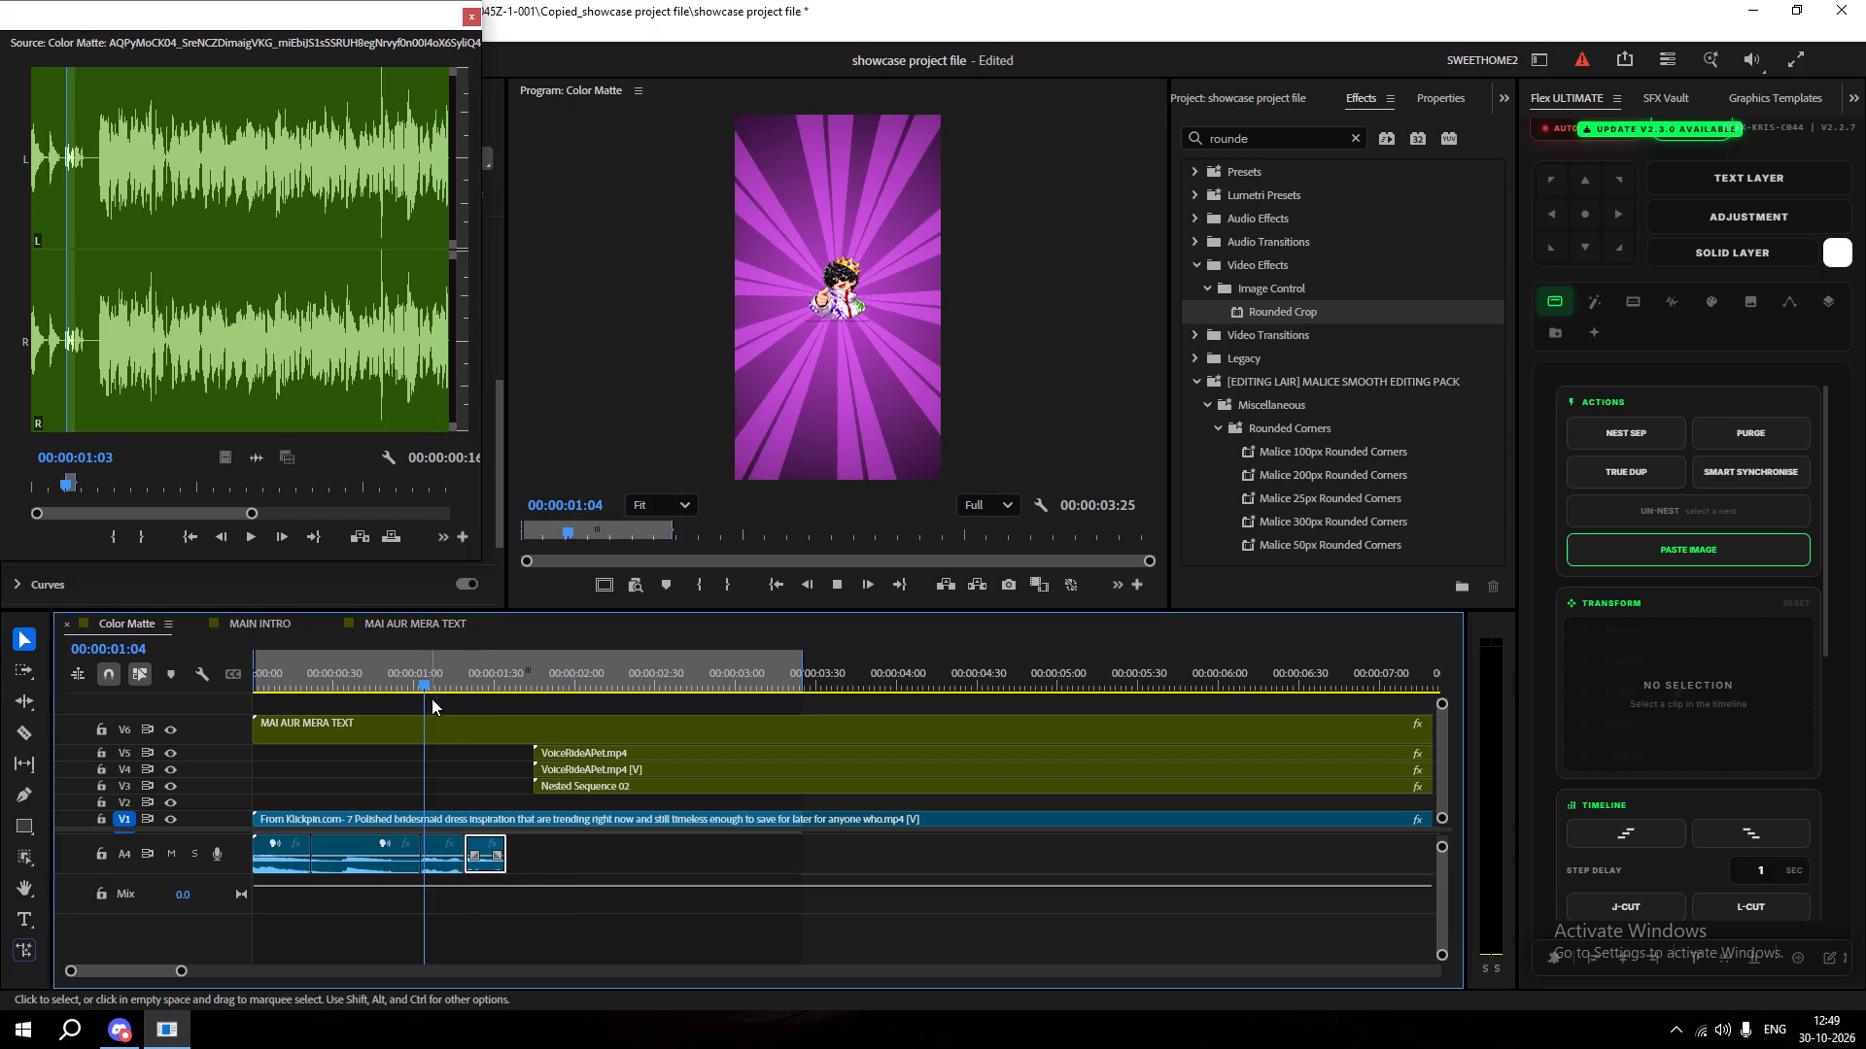
{"action": "scroll", "coordinate": [461, 741], "scroll_direction": "down", "scroll_amount": 10, "text": "alt"}
{"action": "key", "text": "space"}
{"action": "left_click_drag", "start_coordinate": [381, 675], "coordinate": [316, 681]}
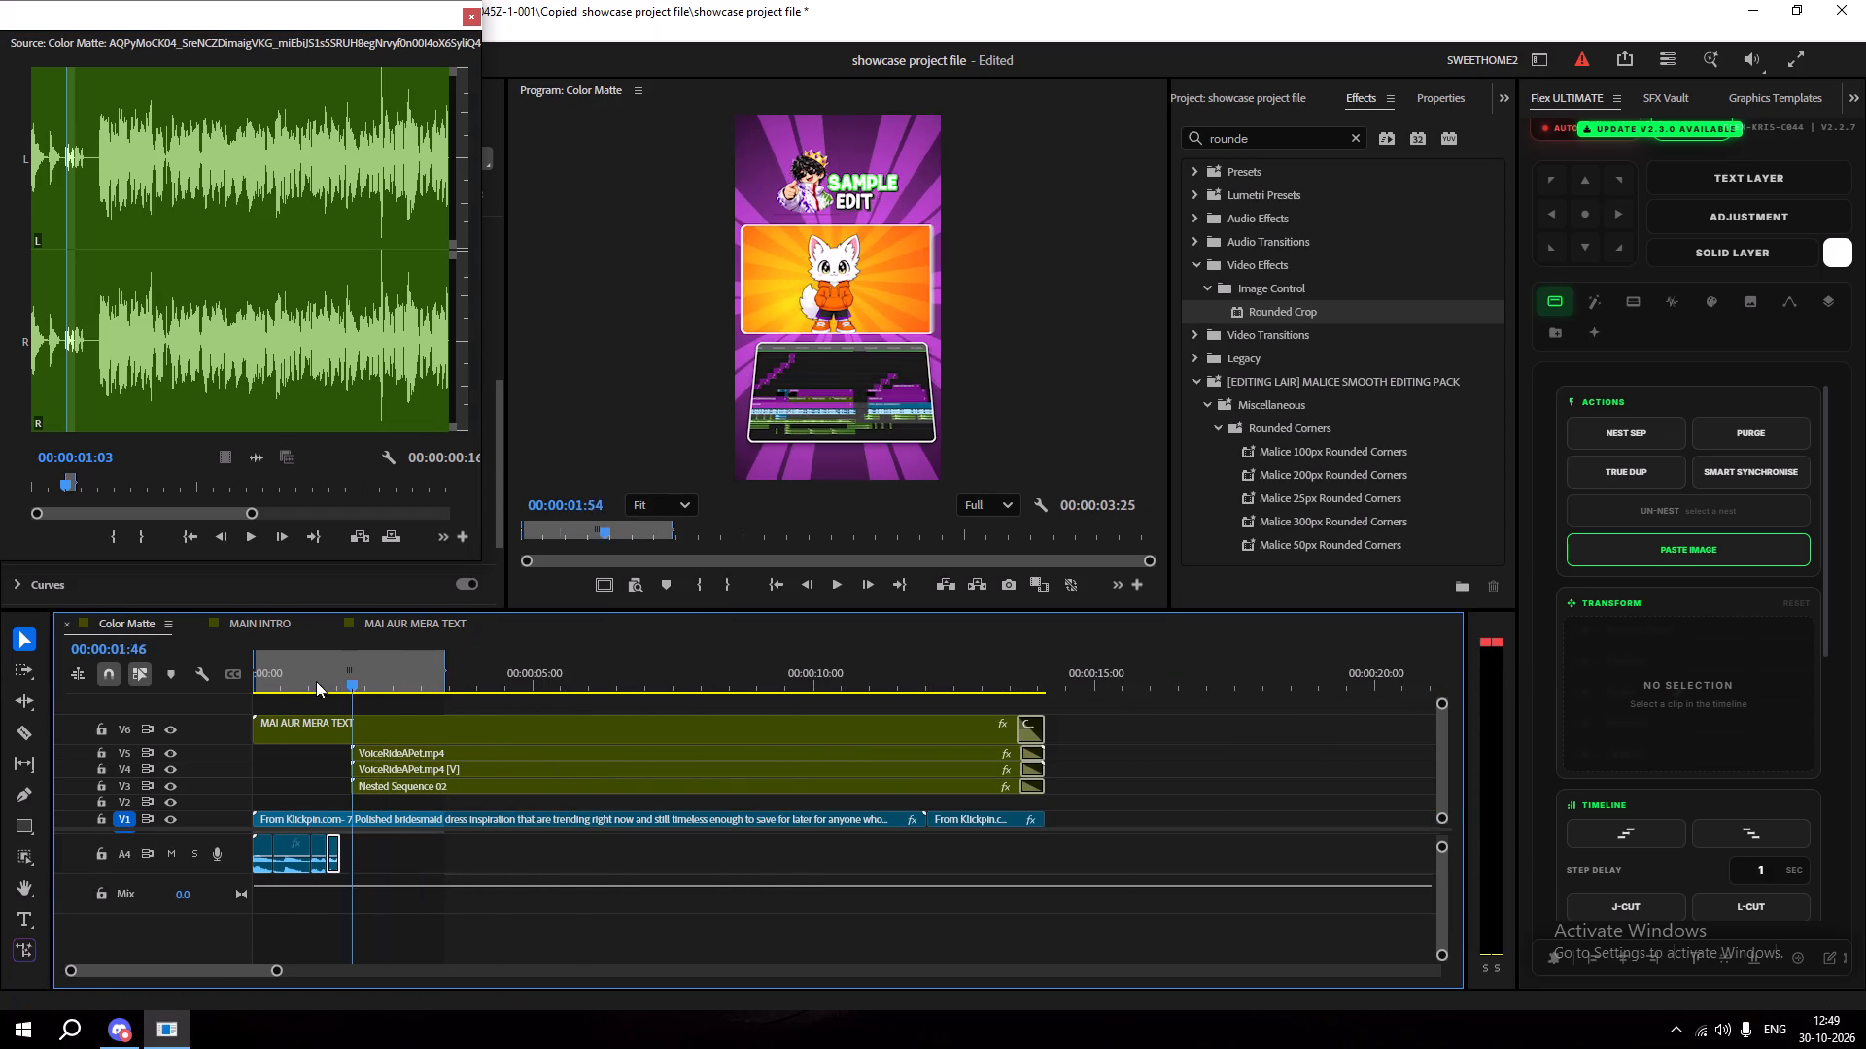
{"action": "left_click_drag", "start_coordinate": [316, 681], "coordinate": [157, 707]}
{"action": "key", "text": "space"}
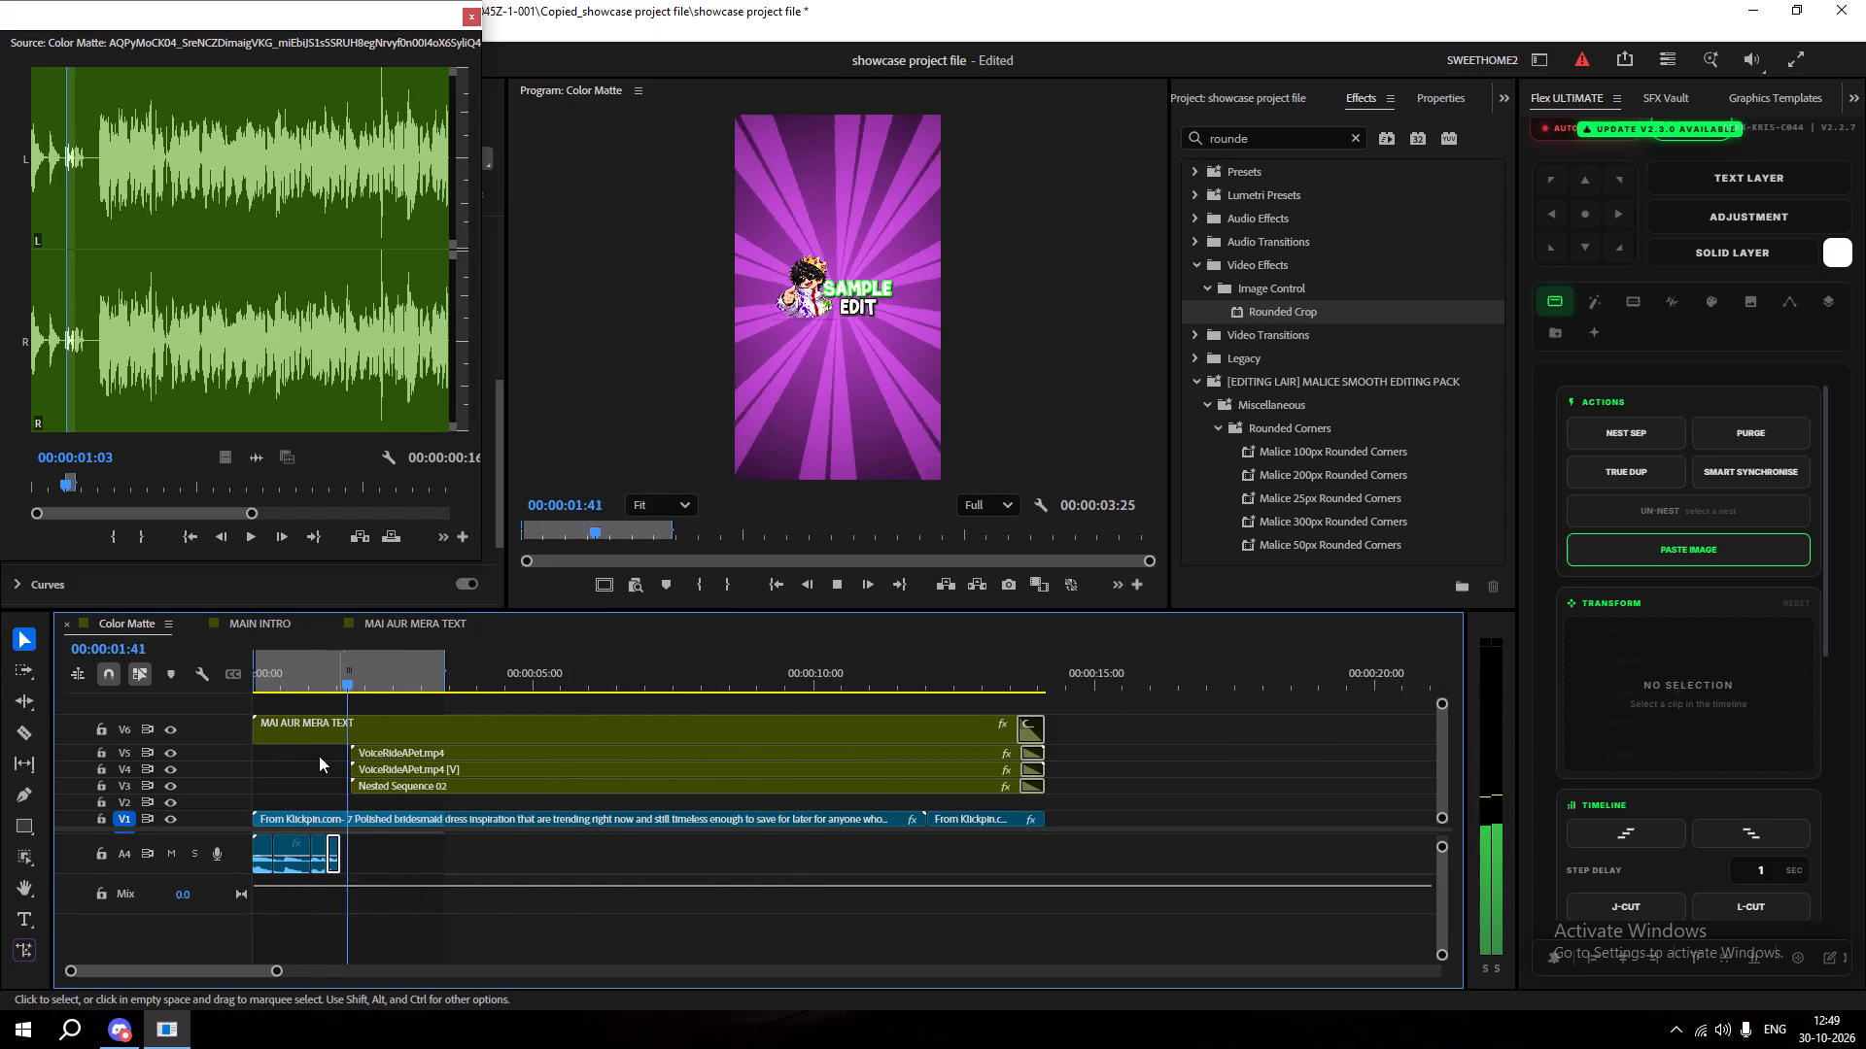
Close the floating source monitor and save the project.
{"action": "left_click", "coordinate": [476, 25]}
{"action": "key", "text": "ctrl+s"}
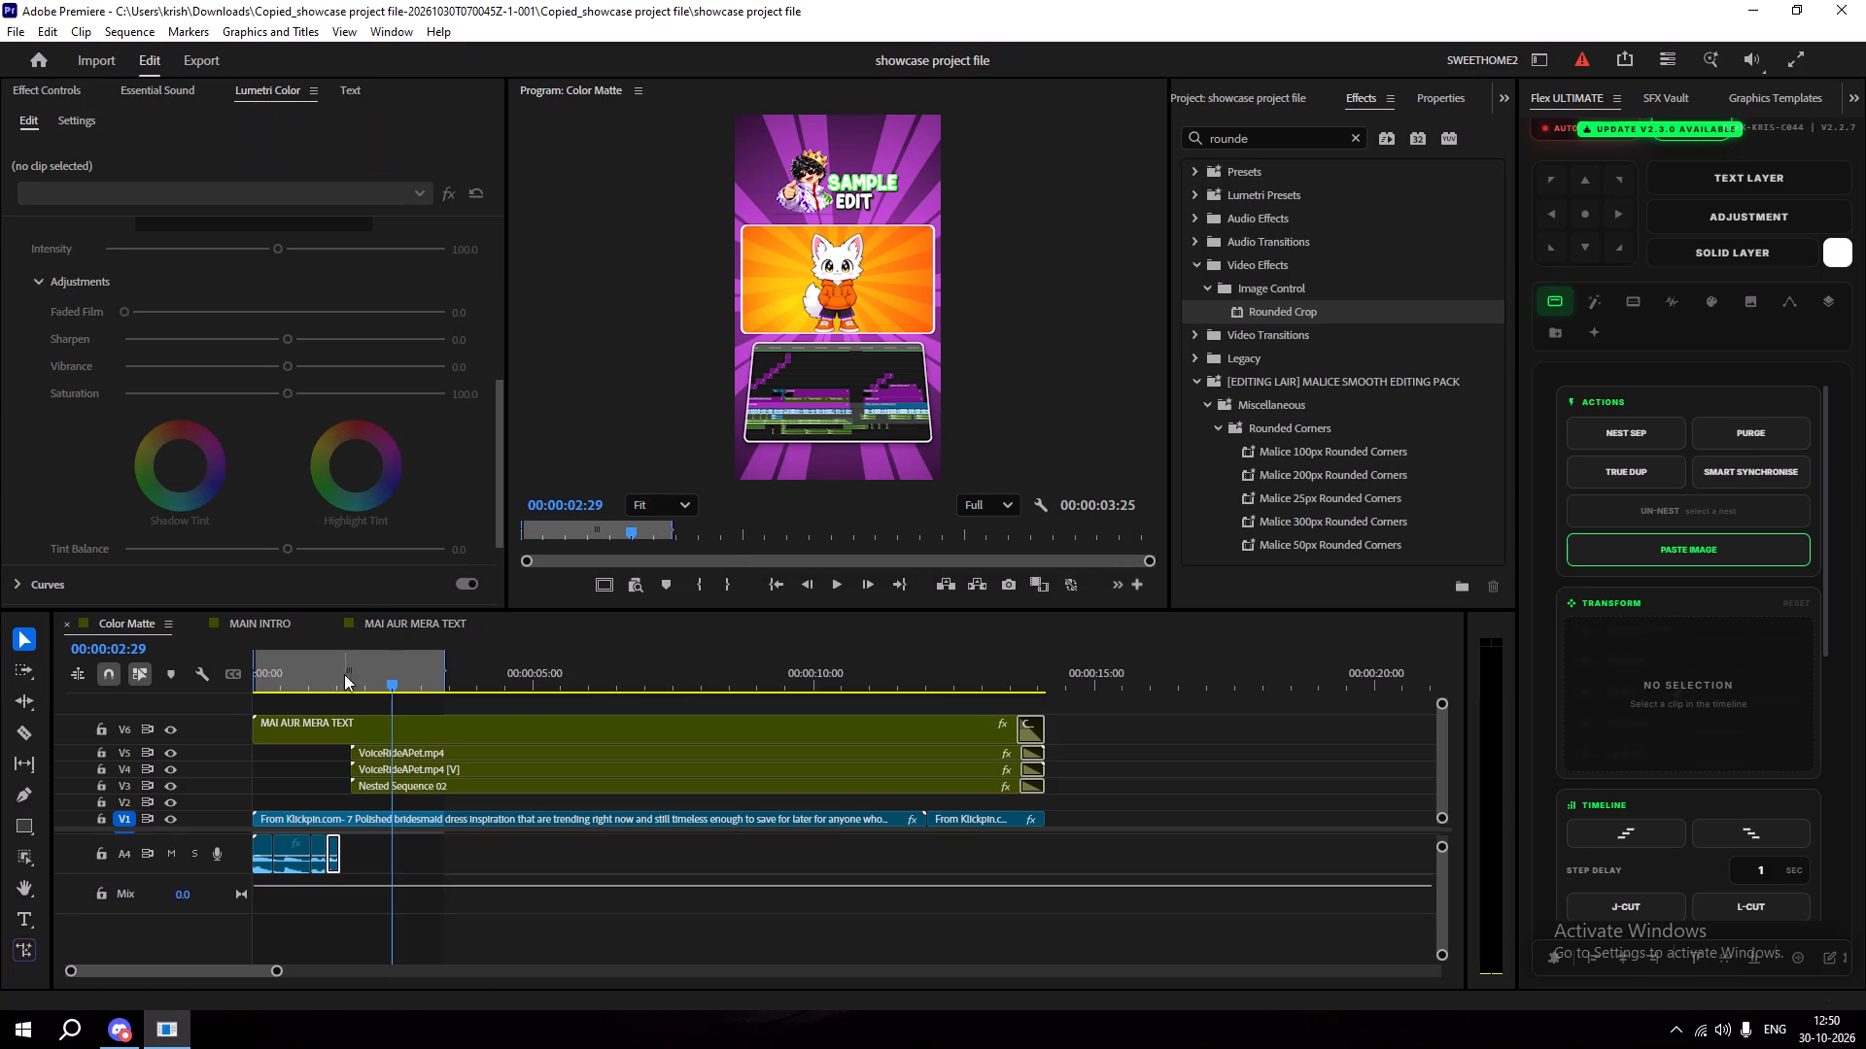
Play the Color Matte sequence from start to end and scrub back through it to review the finished edit.
{"action": "left_click_drag", "start_coordinate": [361, 673], "coordinate": [150, 696]}
{"action": "key", "text": "space"}
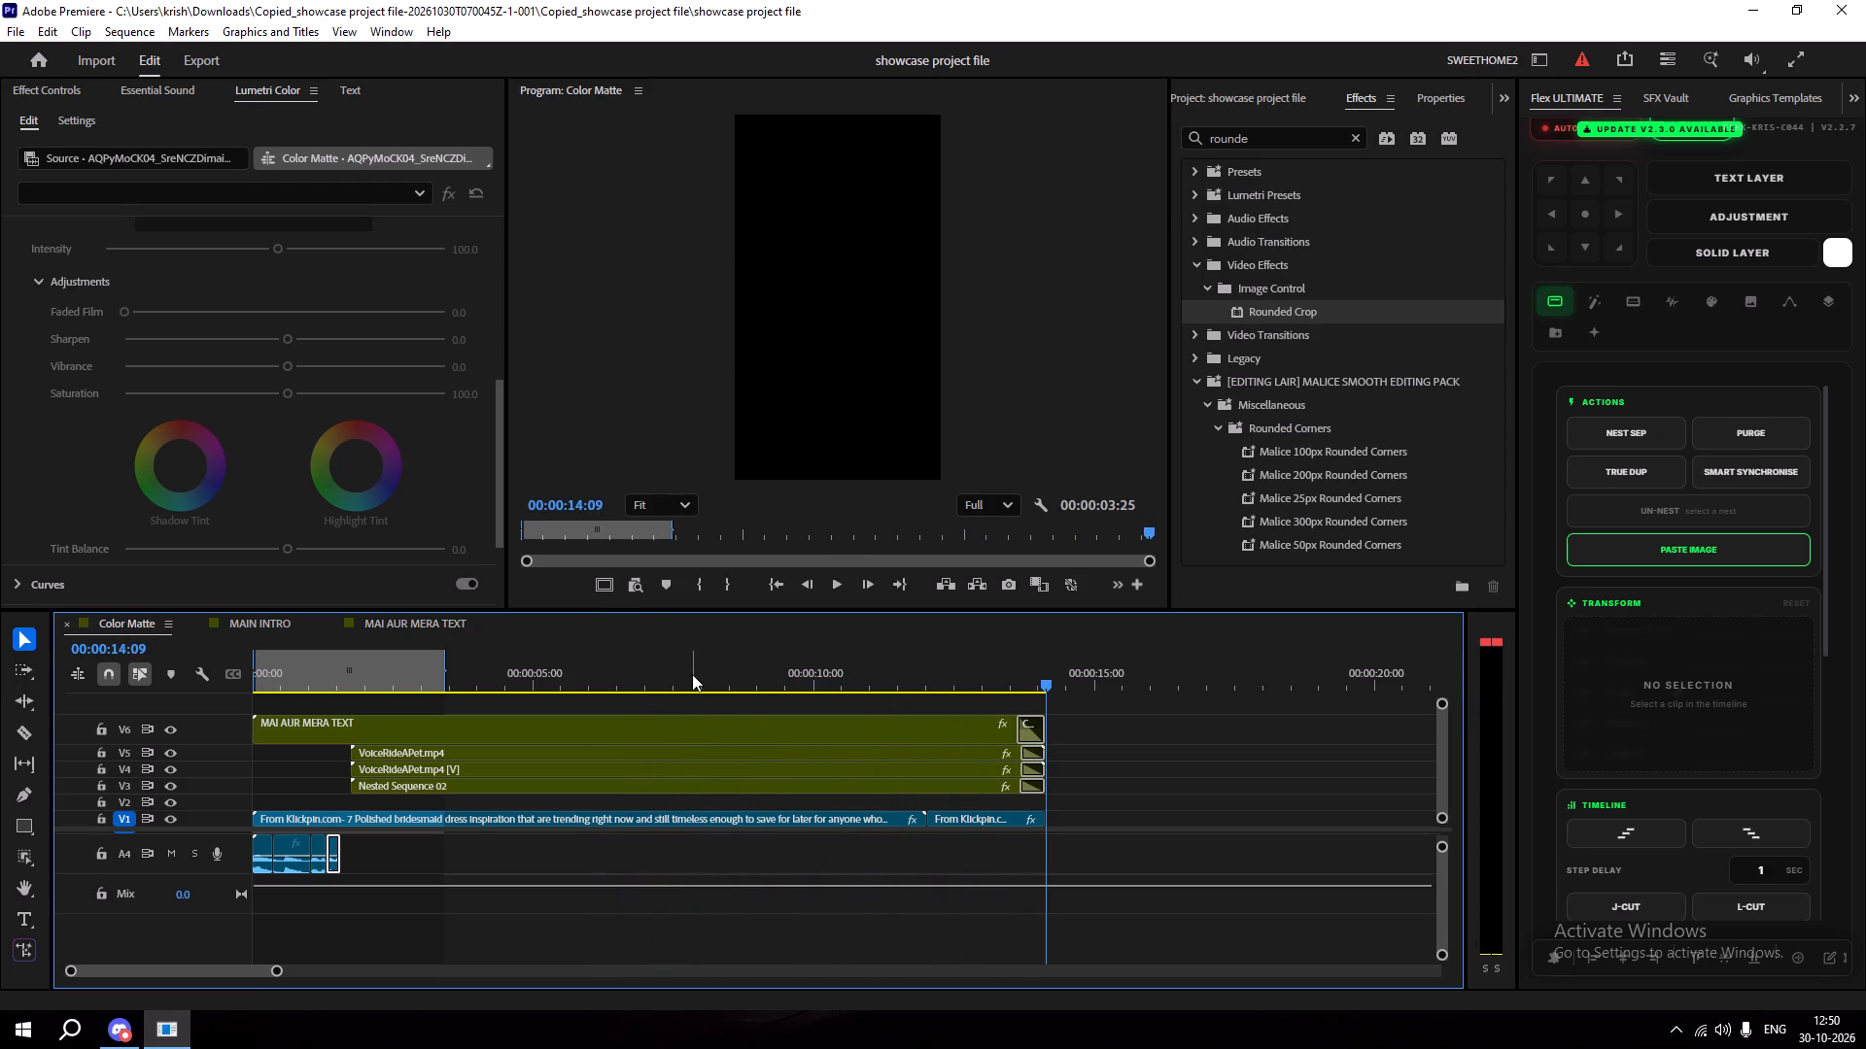
{"action": "left_click_drag", "start_coordinate": [741, 681], "coordinate": [601, 700]}
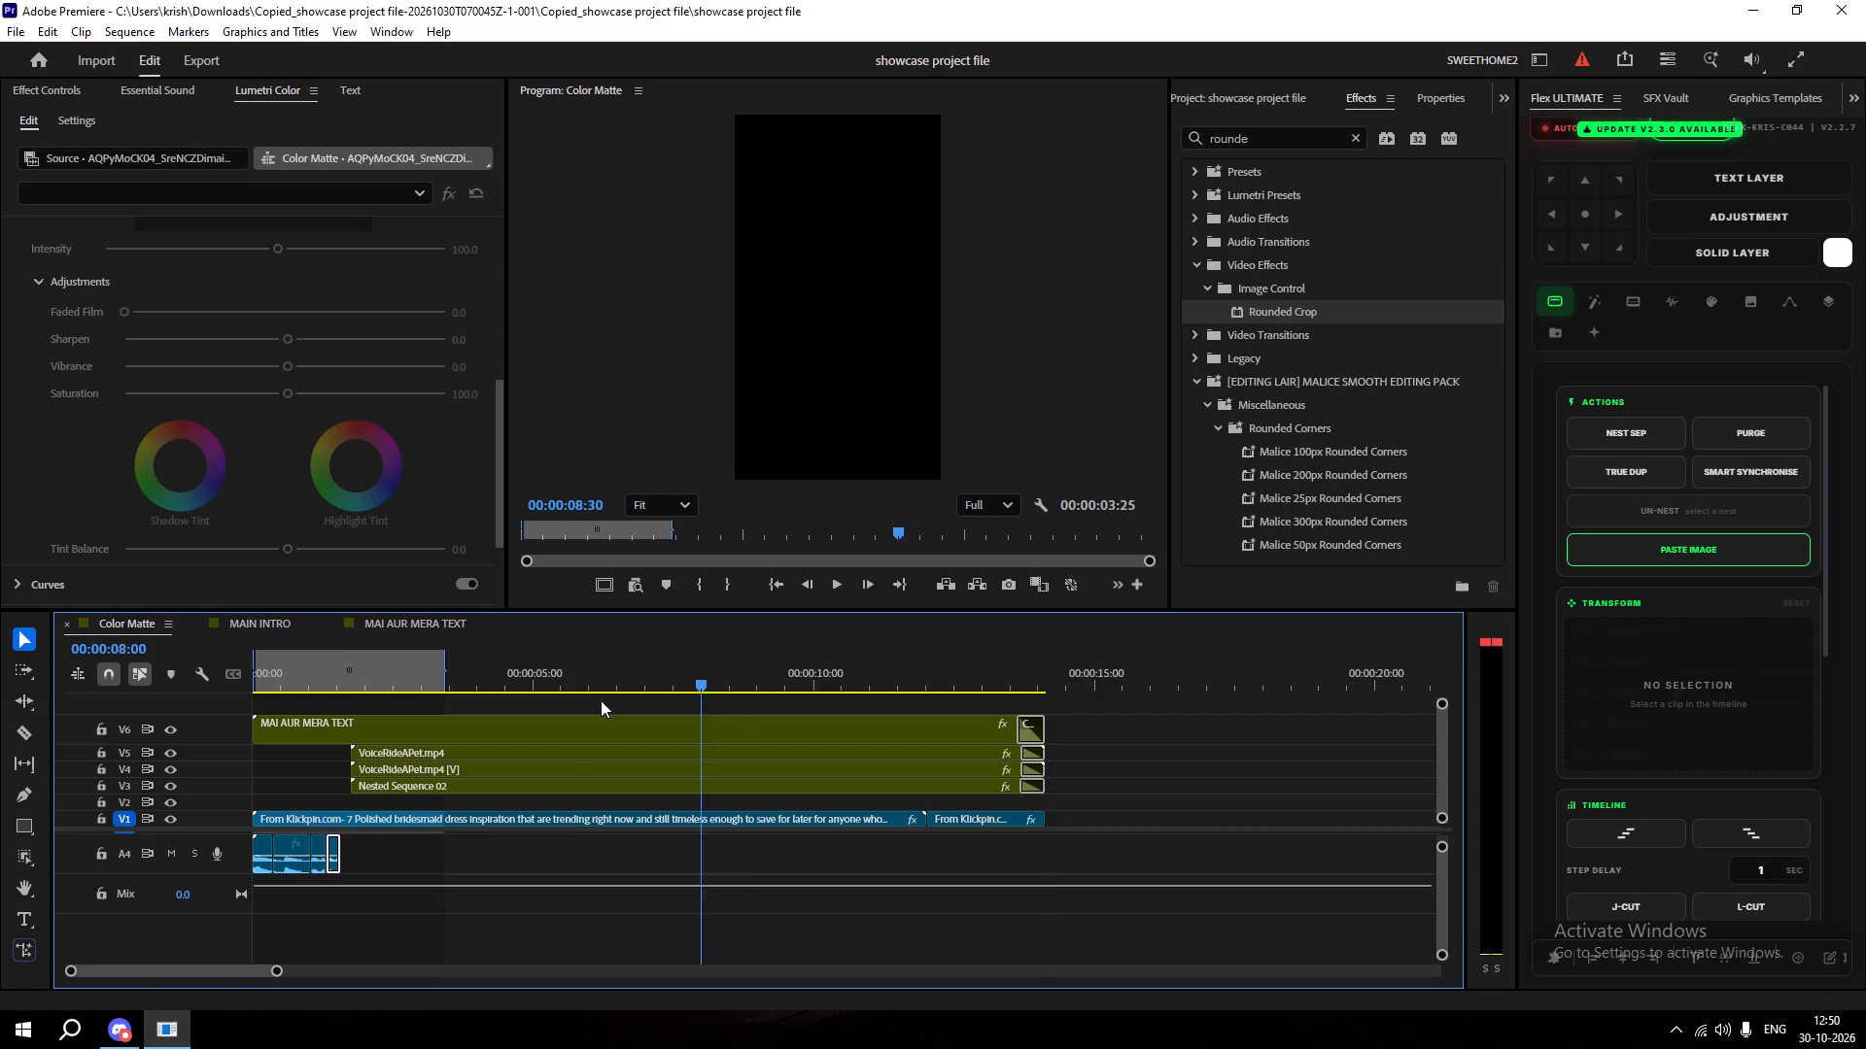
{"action": "left_click_drag", "start_coordinate": [601, 700], "coordinate": [304, 712]}
{"action": "left_click_drag", "start_coordinate": [286, 712], "coordinate": [0, 767]}
{"action": "left_click", "coordinate": [524, 699]}
{"action": "left_click_drag", "start_coordinate": [506, 686], "coordinate": [482, 689]}
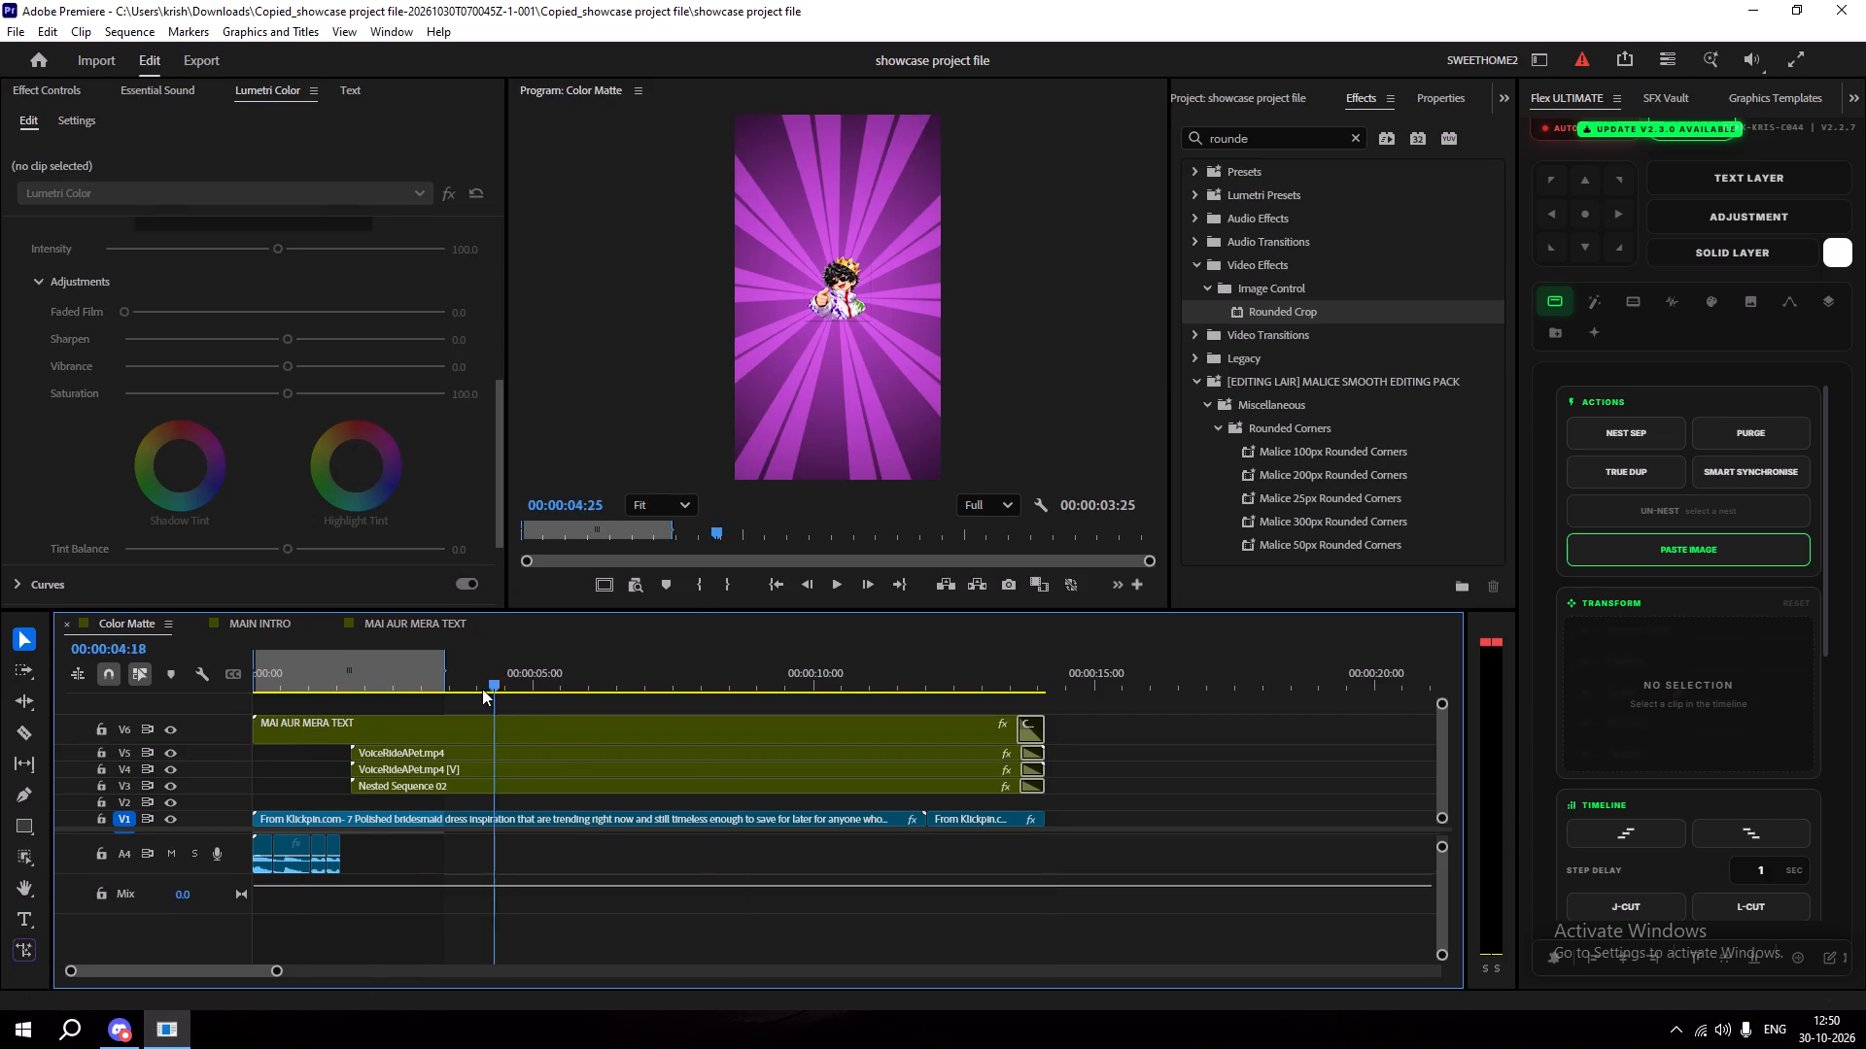
Play the Color Matte sequence again from its start to review the edit through to the end.
{"action": "left_click_drag", "start_coordinate": [482, 689], "coordinate": [35, 734]}
{"action": "left_click", "coordinate": [827, 589]}
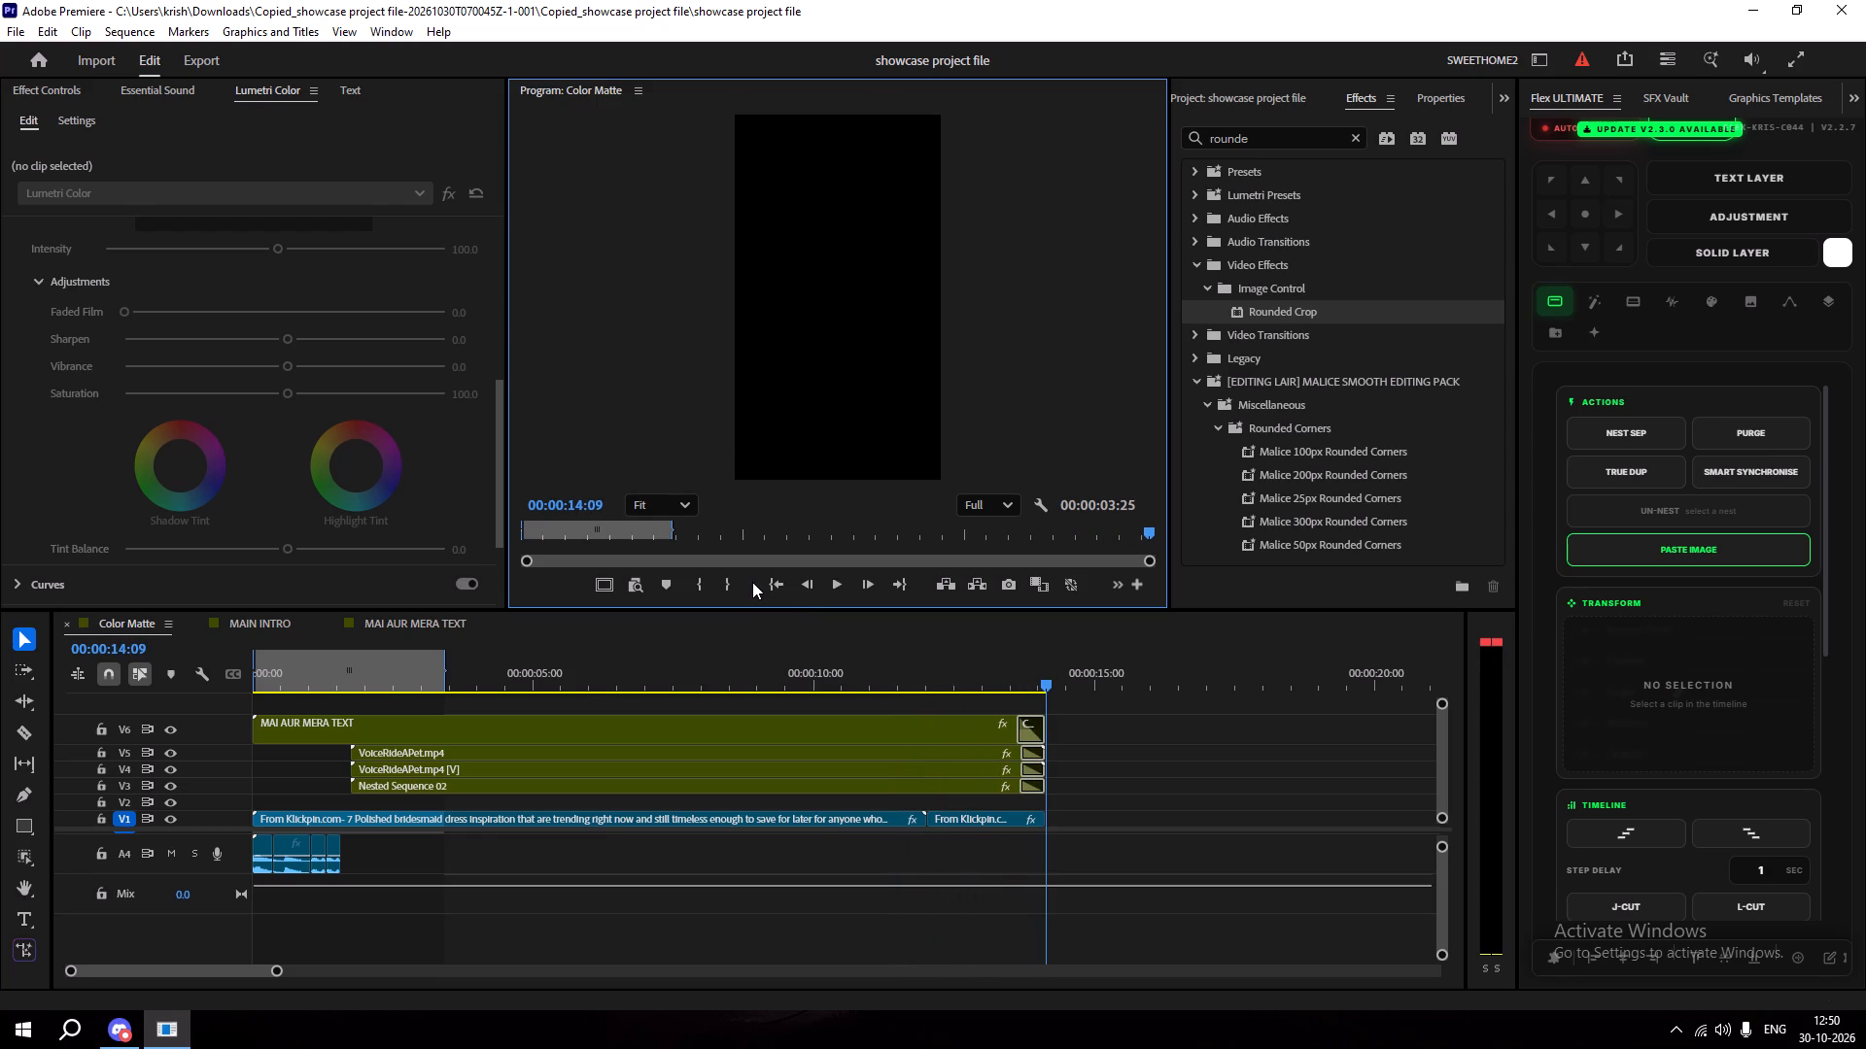
{"action": "left_click", "coordinate": [976, 694]}
{"action": "key", "text": "space"}
{"action": "left_click", "coordinate": [961, 695]}
{"action": "left_click_drag", "start_coordinate": [956, 698], "coordinate": [975, 672]}
{"action": "left_click", "coordinate": [979, 668]}
{"action": "key", "text": "space"}
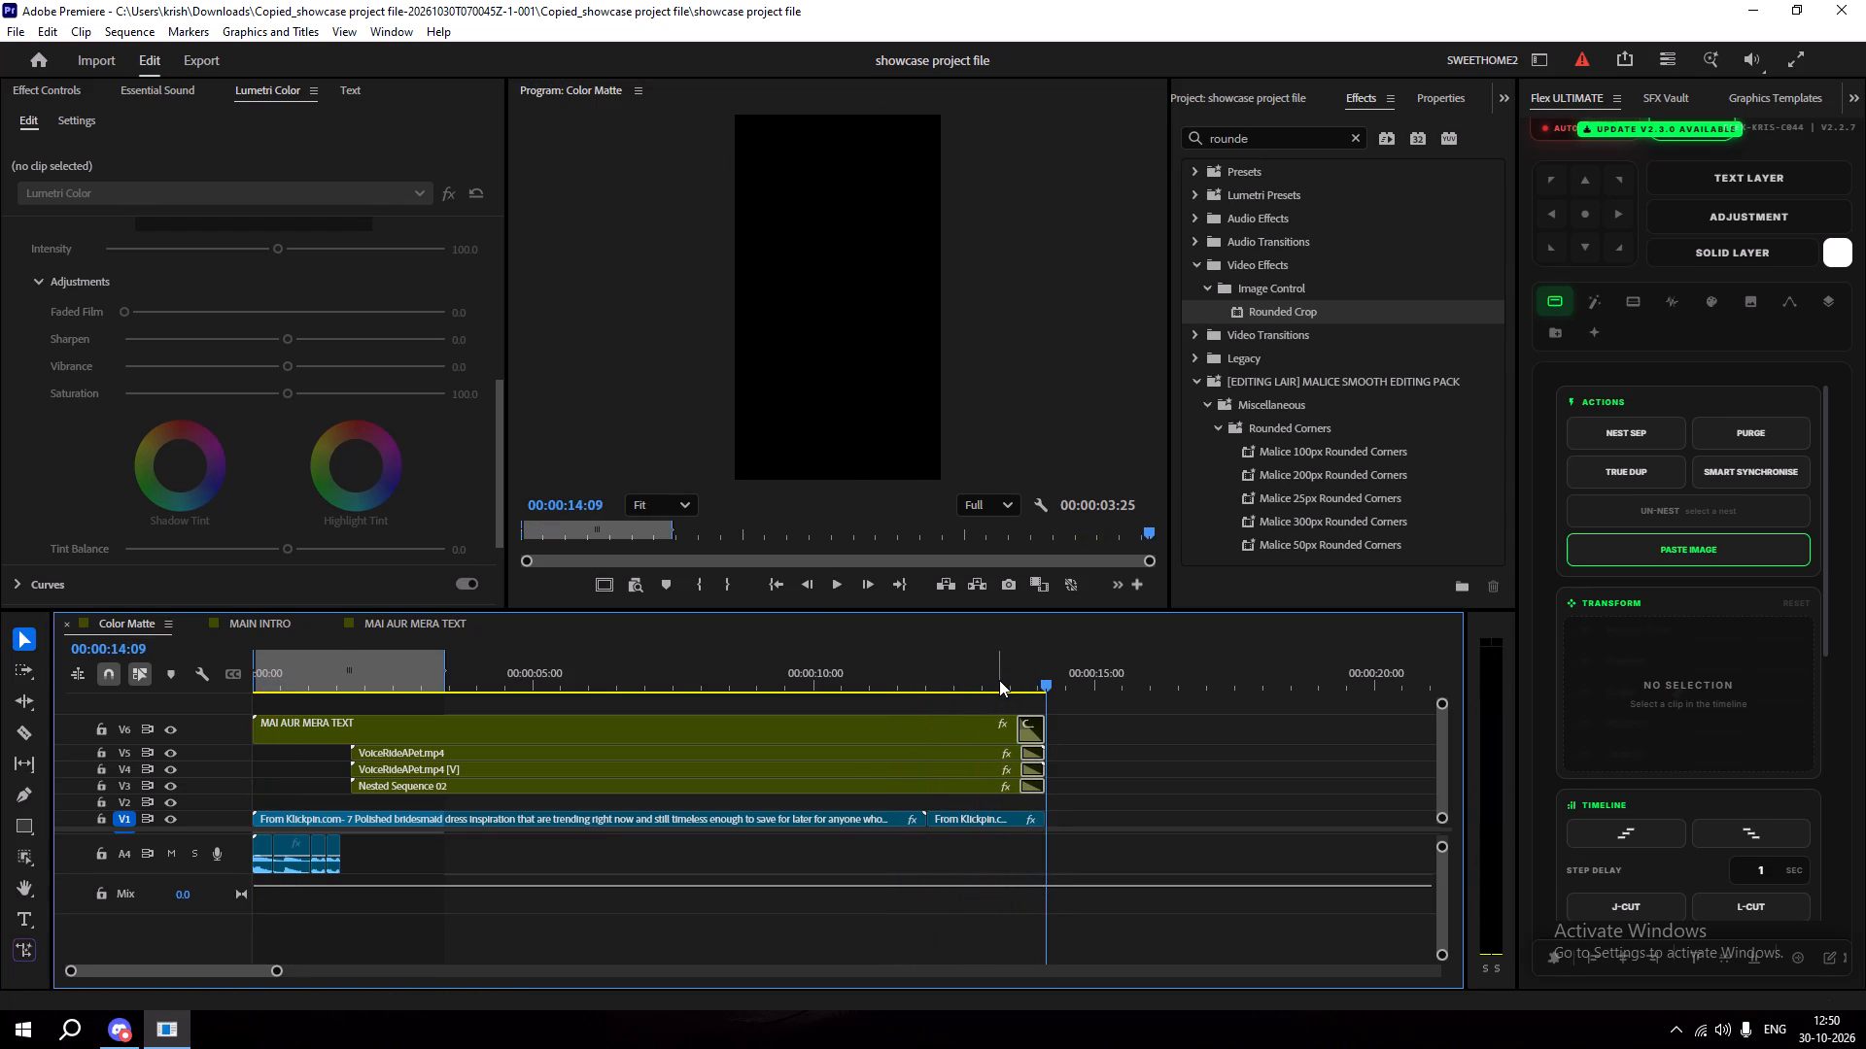
{"action": "left_click_drag", "start_coordinate": [945, 669], "coordinate": [0, 819]}
{"action": "key", "text": "space"}
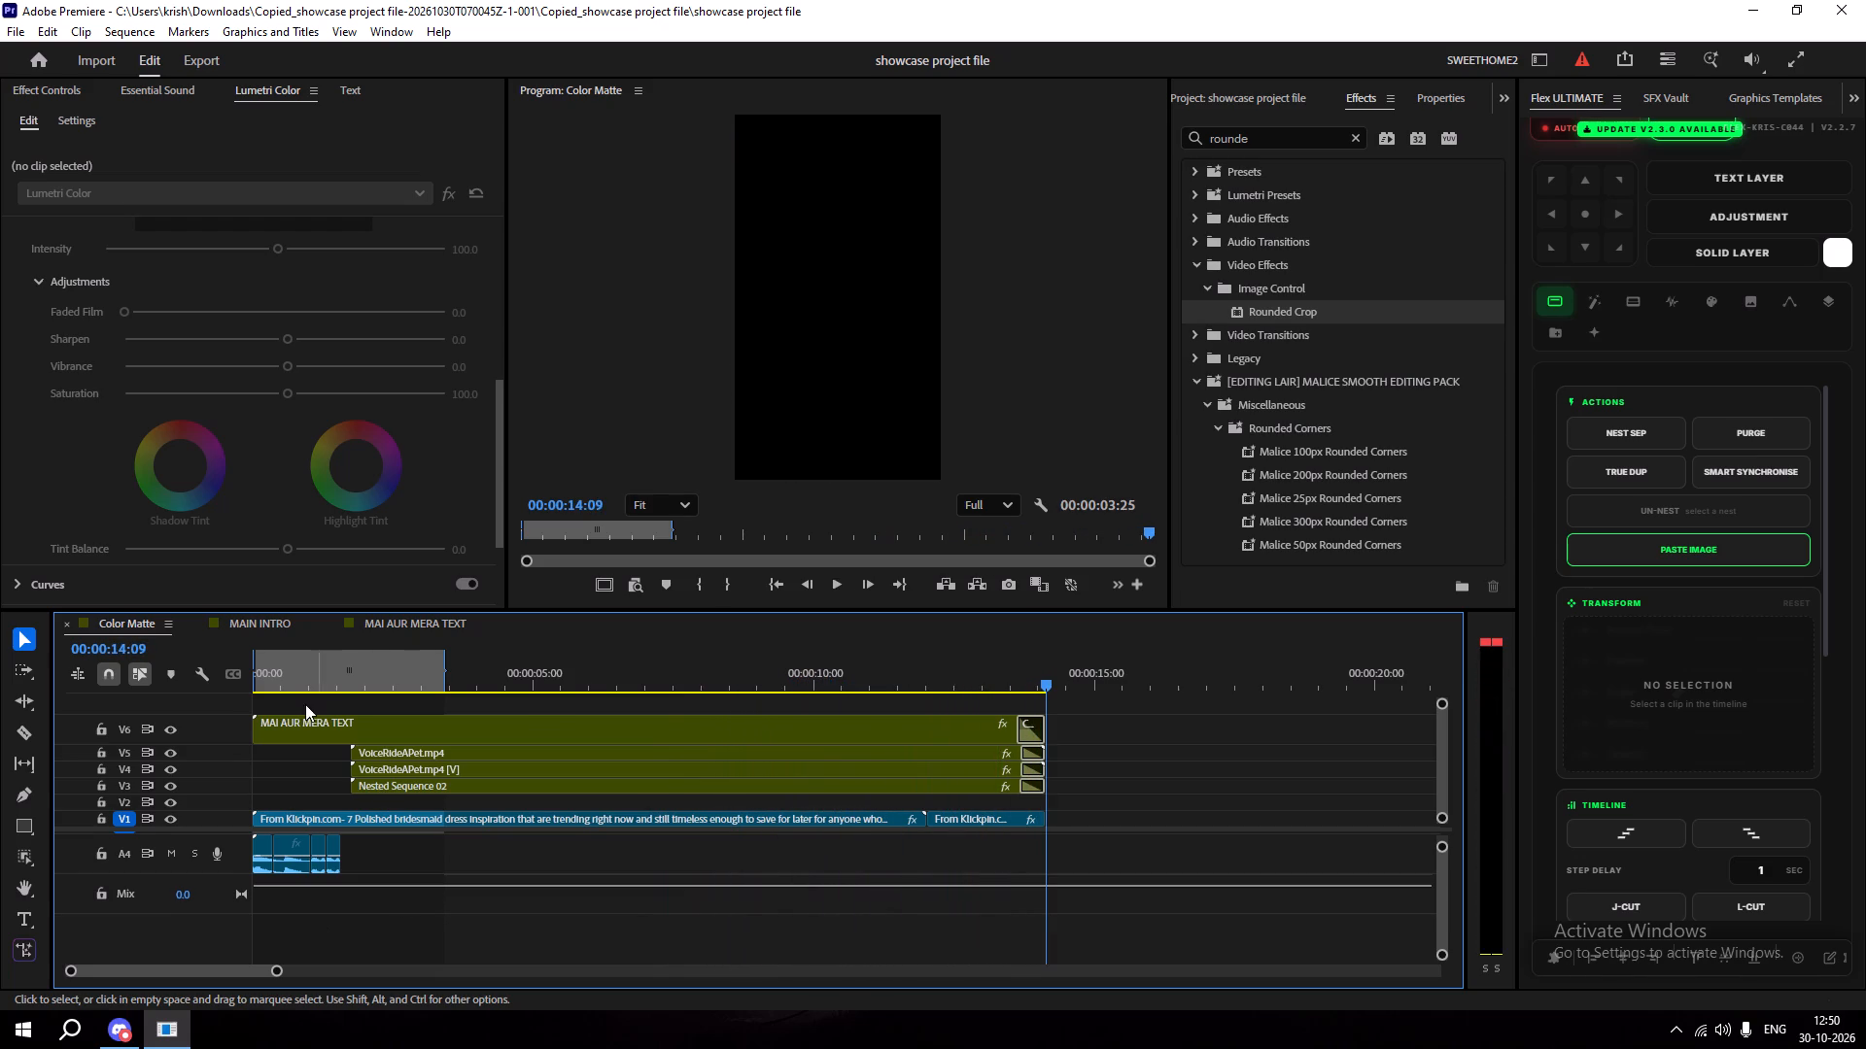
{"action": "left_click_drag", "start_coordinate": [272, 664], "coordinate": [205, 680]}
{"action": "key", "text": "space"}
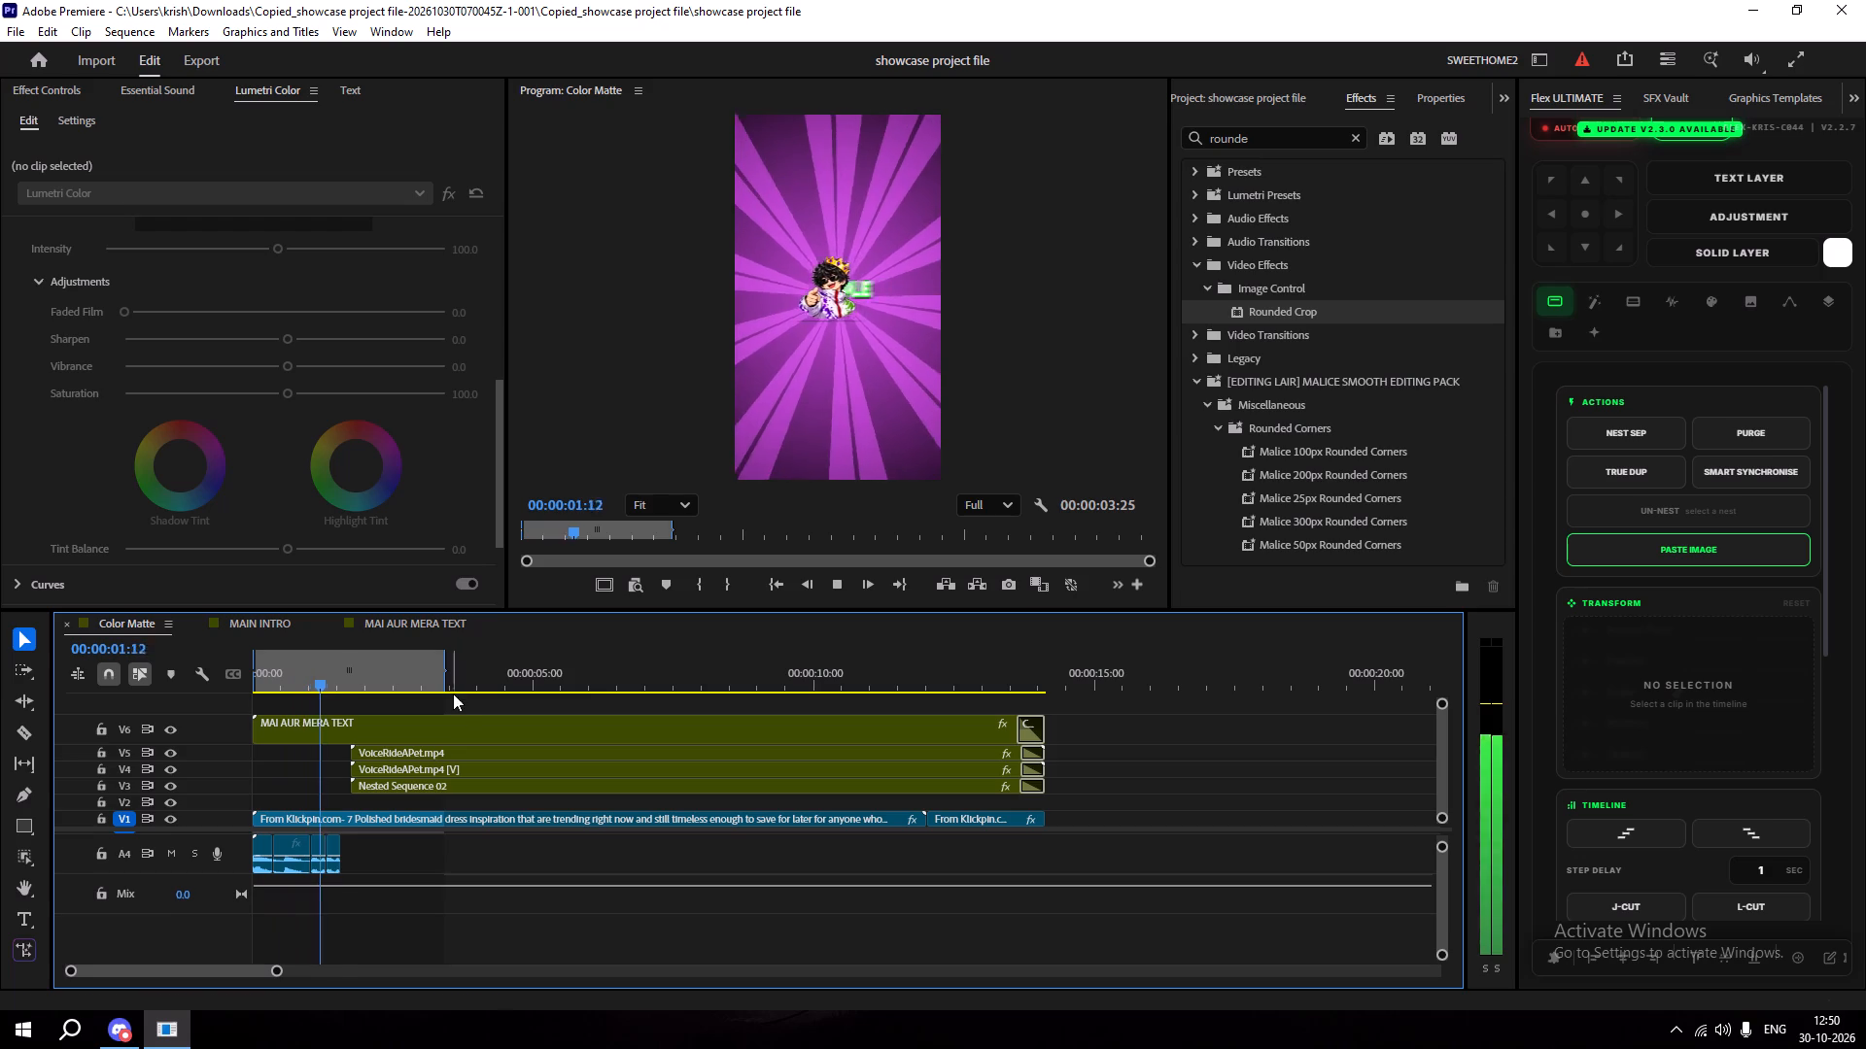
{"action": "key", "text": "space"}
Open the nested MAI AUR MERA TEXT sequence at its first frame and clear the effects search.
{"action": "double_click", "coordinate": [447, 732]}
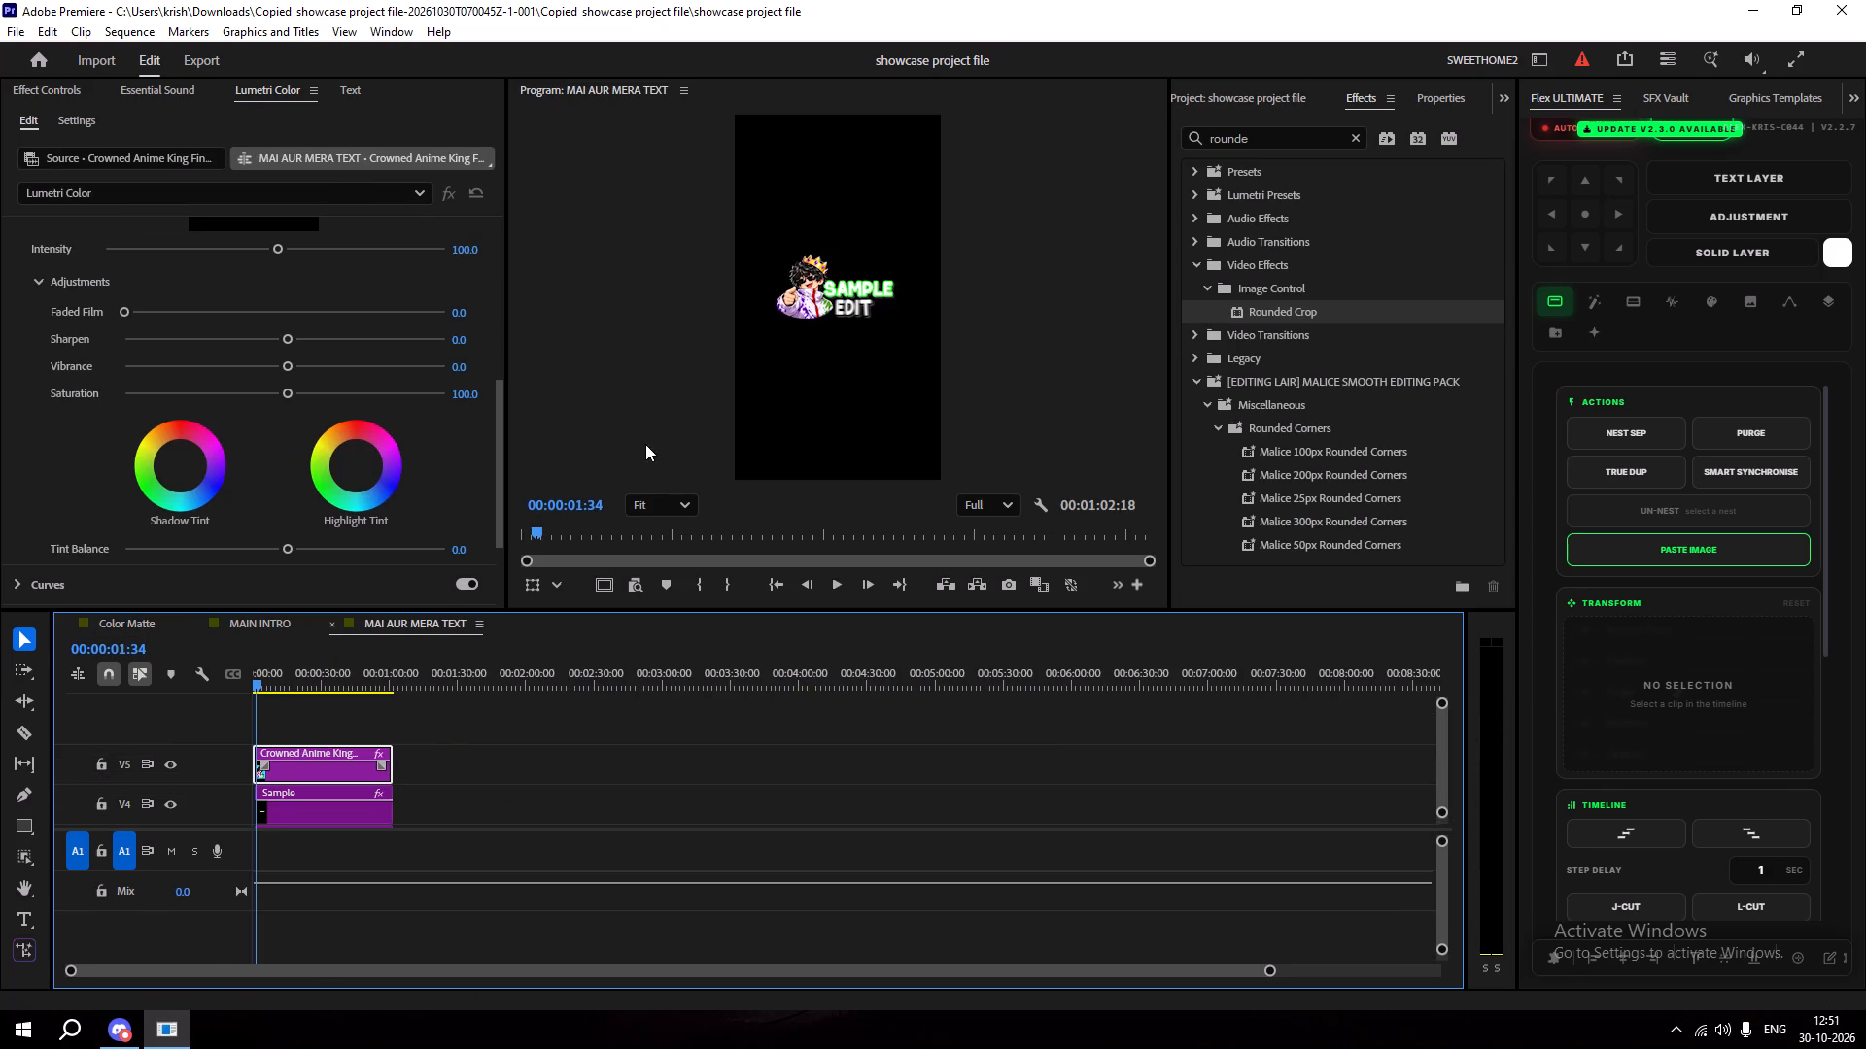
{"action": "left_click_drag", "start_coordinate": [281, 684], "coordinate": [136, 696]}
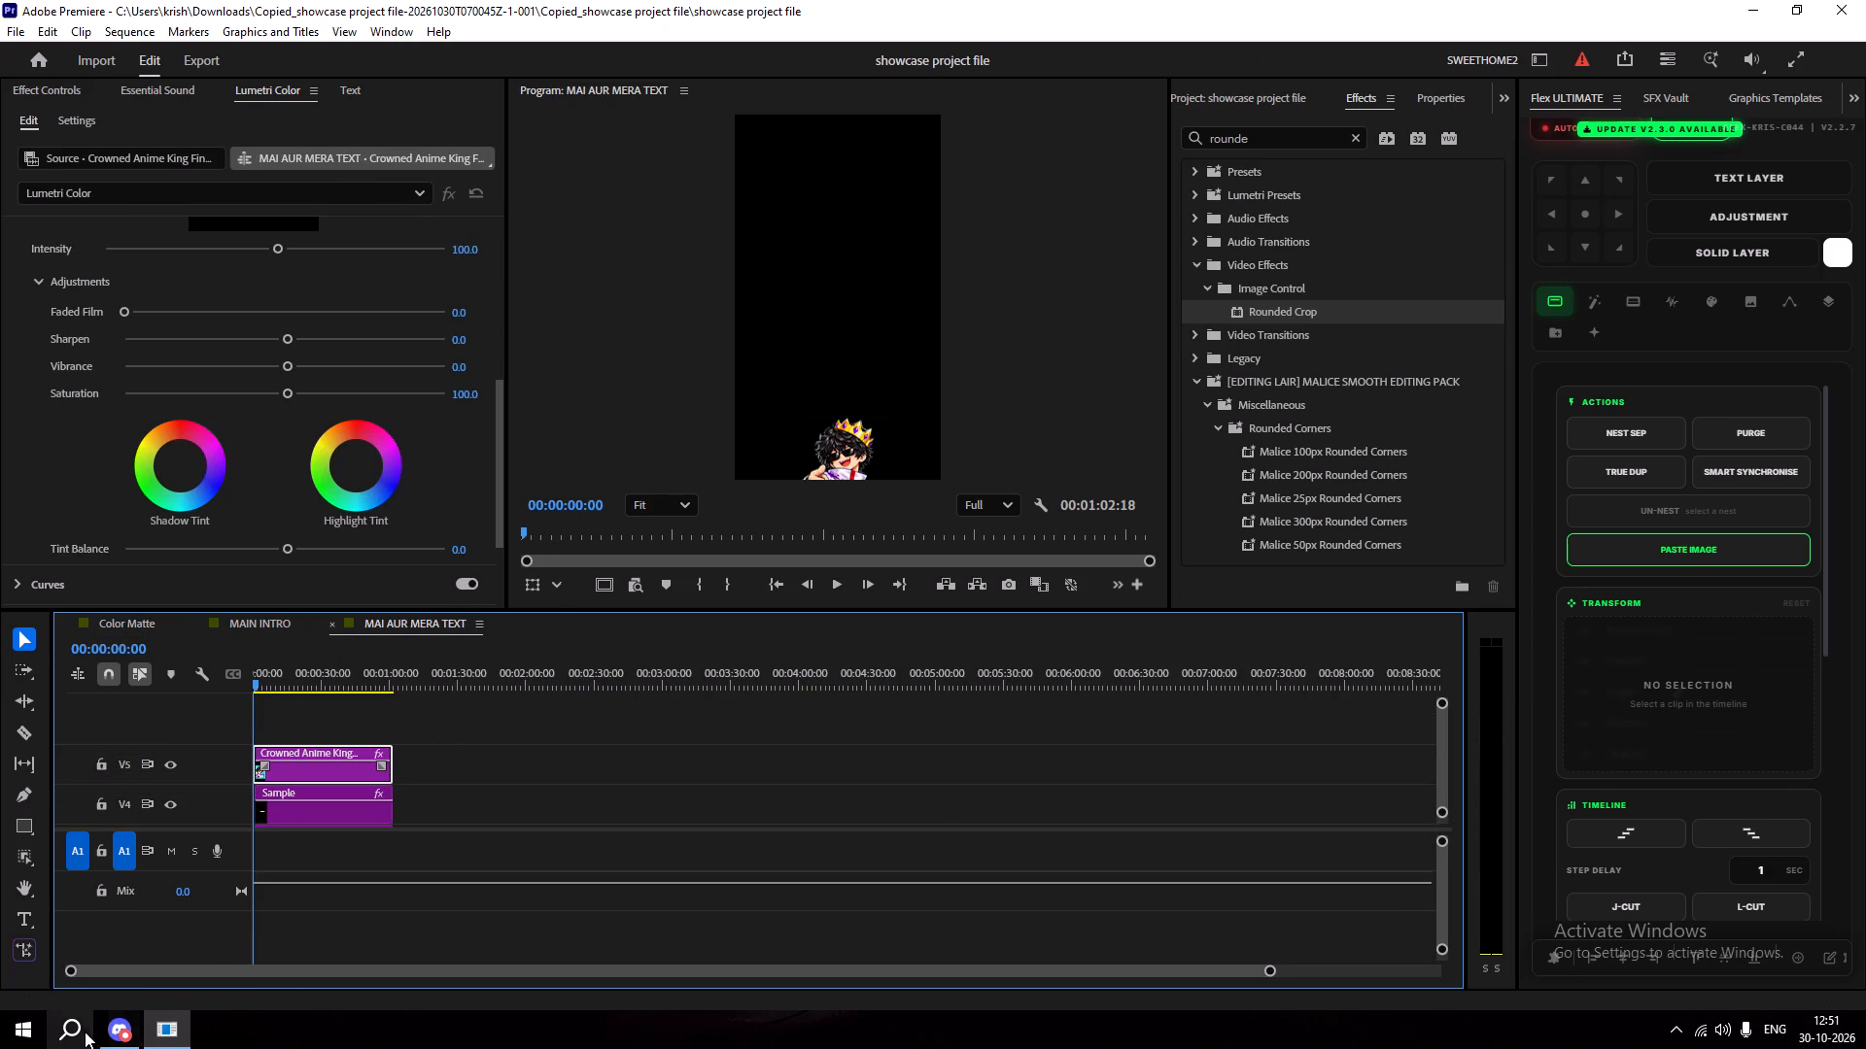
{"action": "left_click", "coordinate": [1354, 127]}
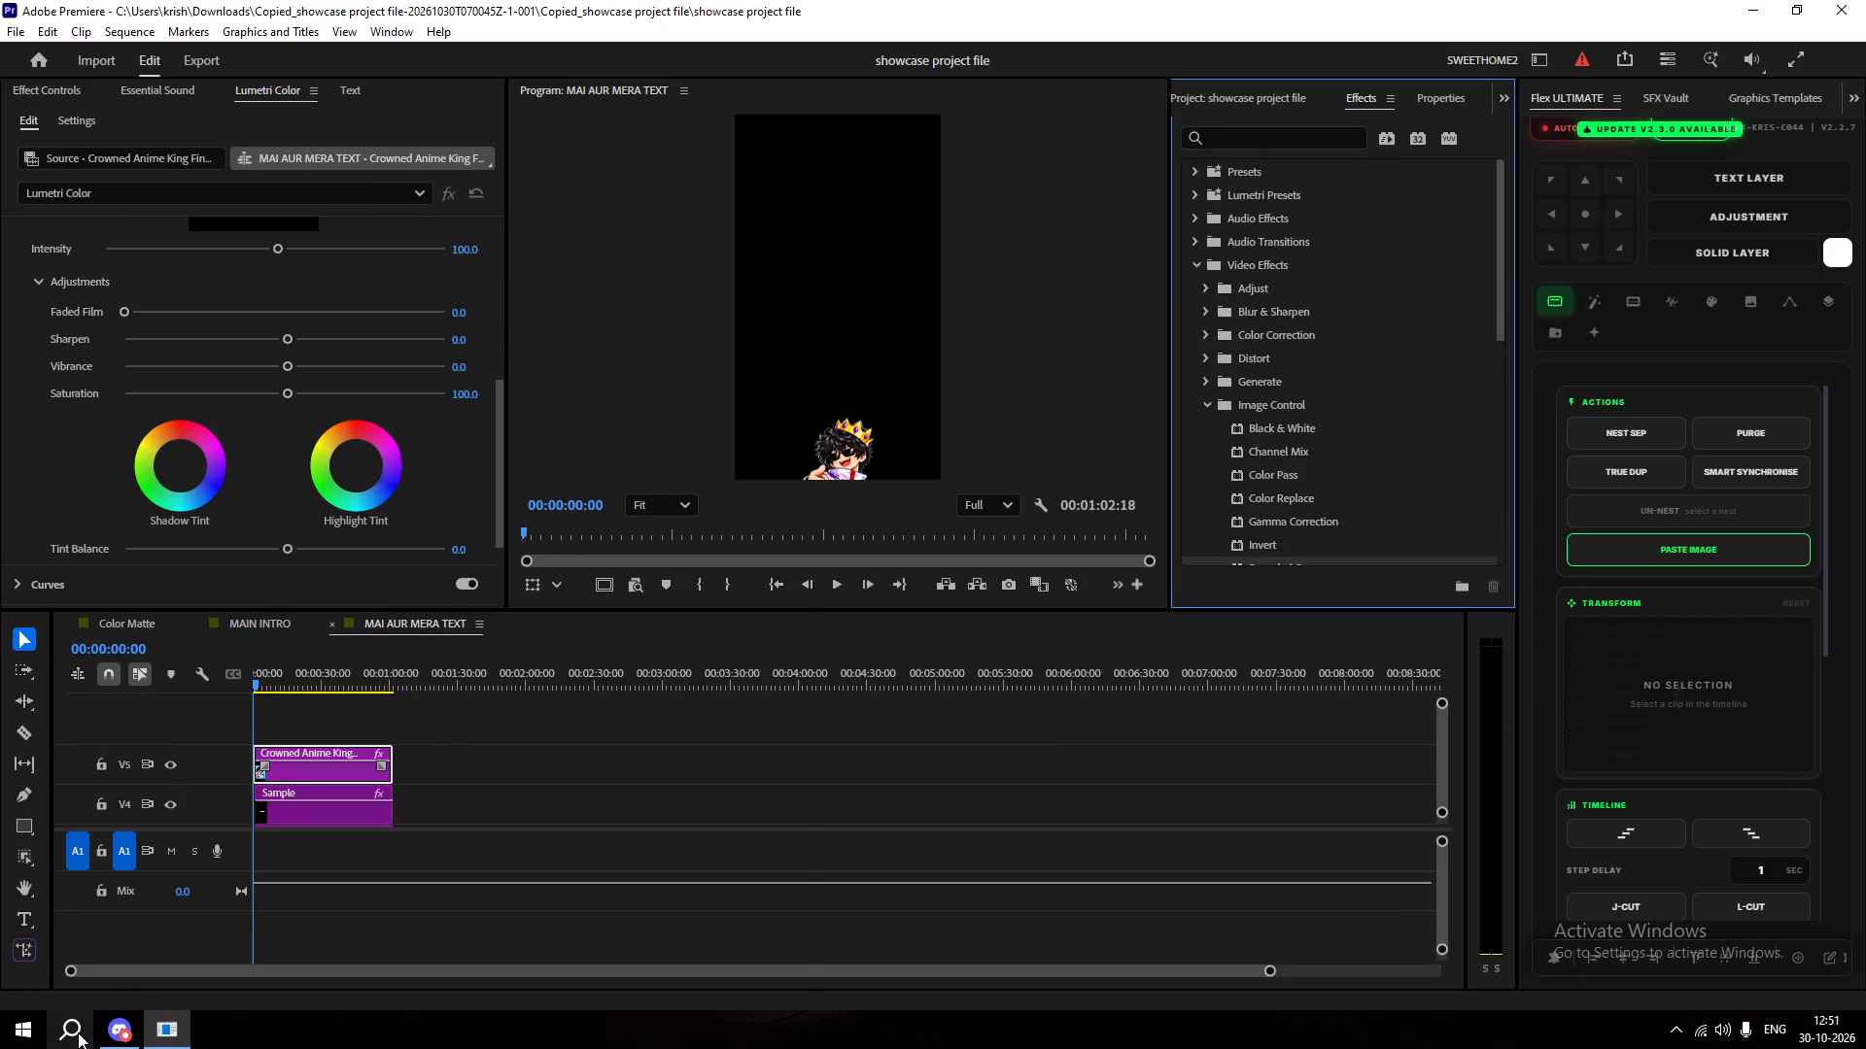
Switch to Chrome with the StadimiX profile and search Google for "bgremover".
{"action": "left_click", "coordinate": [78, 1032]}
{"action": "left_click", "coordinate": [283, 553]}
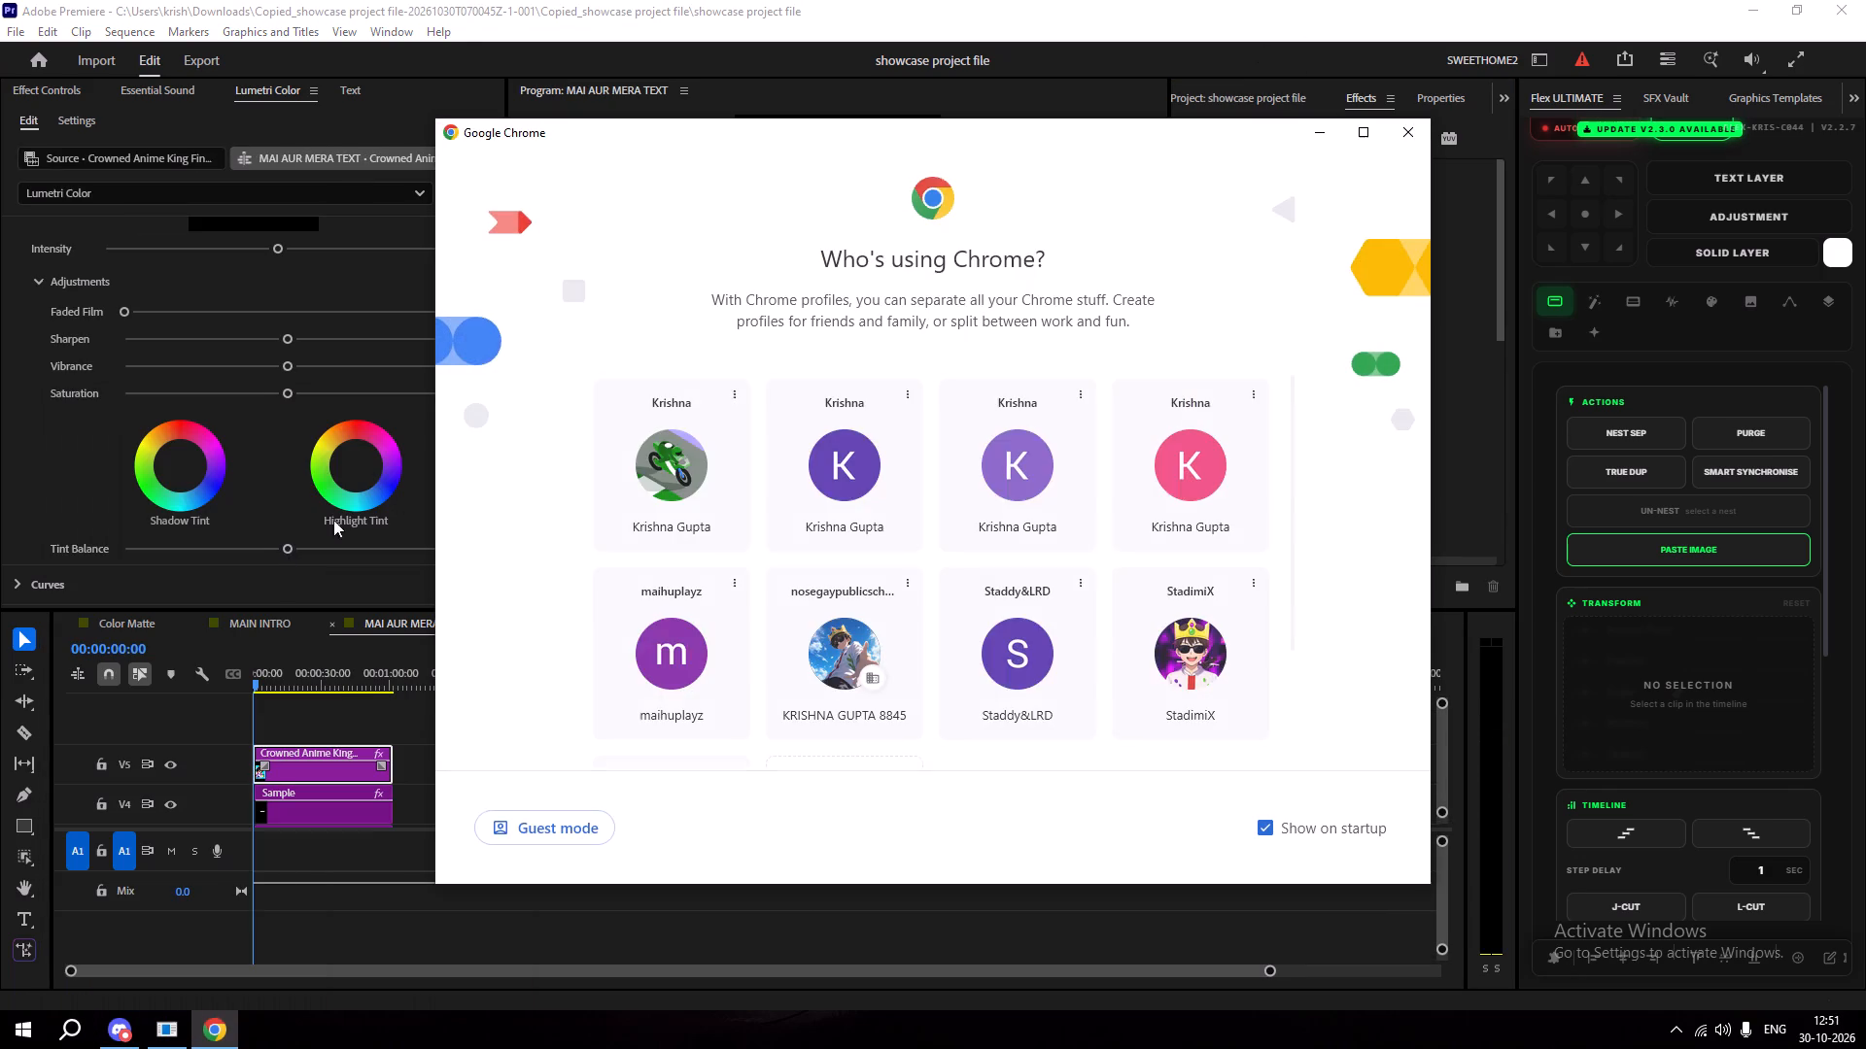
{"action": "left_click", "coordinate": [1240, 670]}
{"action": "left_click", "coordinate": [852, 72]}
{"action": "key", "text": "space"}
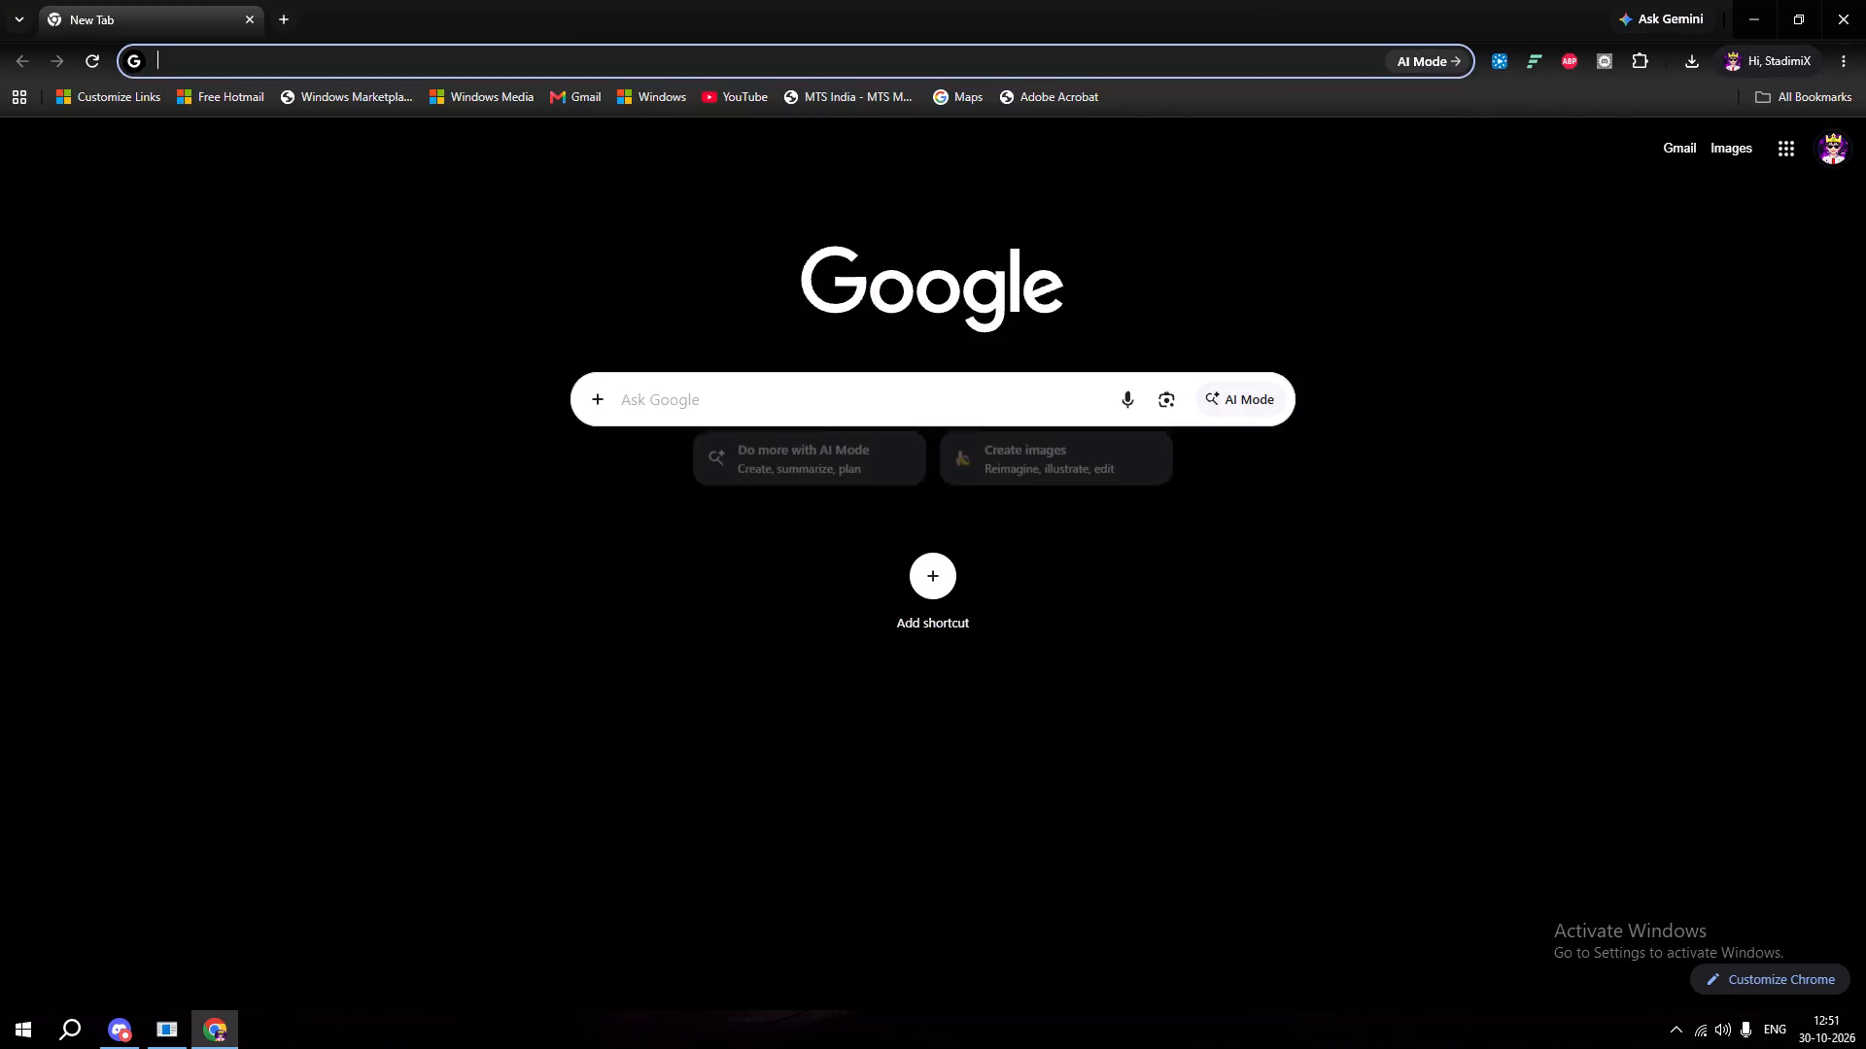
{"action": "type", "text": "b"}
{"action": "key", "text": "BackSpace"}
{"action": "key", "text": "BackSpace"}
{"action": "type", "text": "bgremover"}
{"action": "key", "text": "Return"}
Open Photoroom's Instant Background Remover from the search results, passing over remove.bg.
{"action": "left_click", "coordinate": [723, 353]}
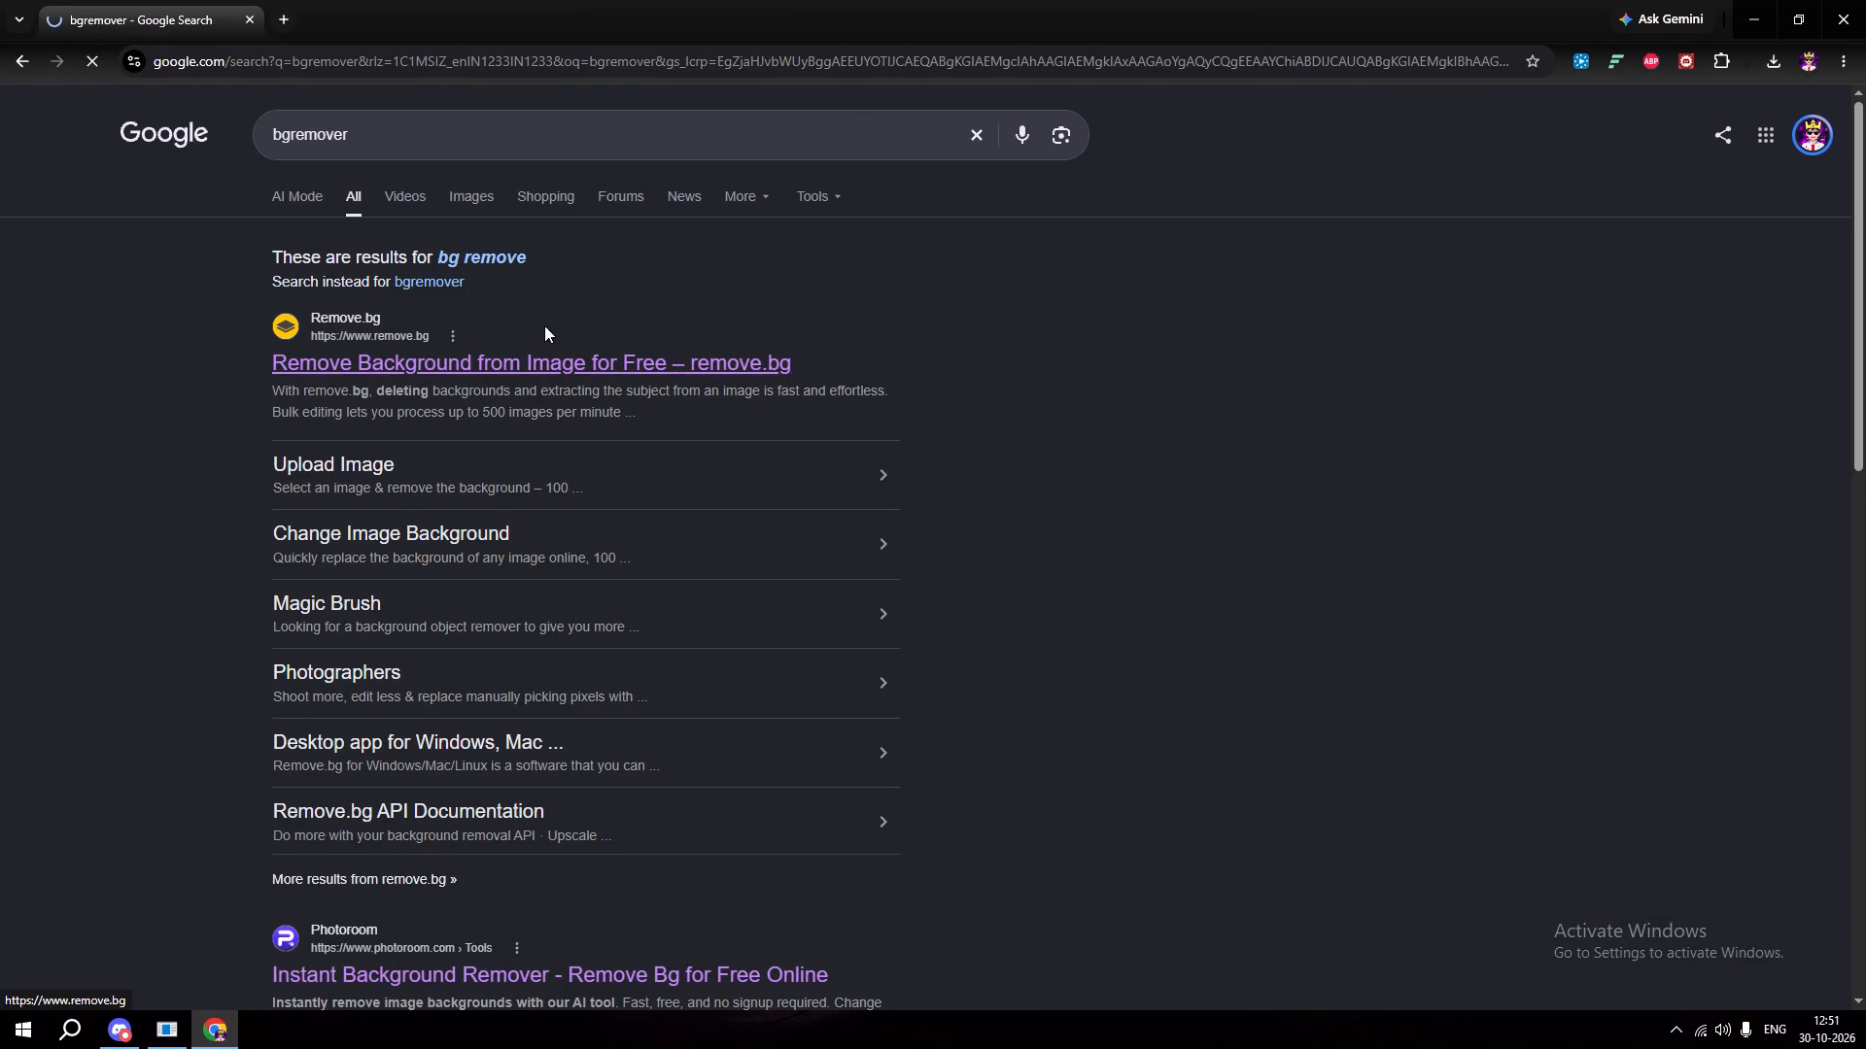
{"action": "left_click", "coordinate": [25, 70]}
{"action": "scroll", "coordinate": [207, 515], "scroll_direction": "down", "scroll_amount": 5}
{"action": "left_click", "coordinate": [306, 469]}
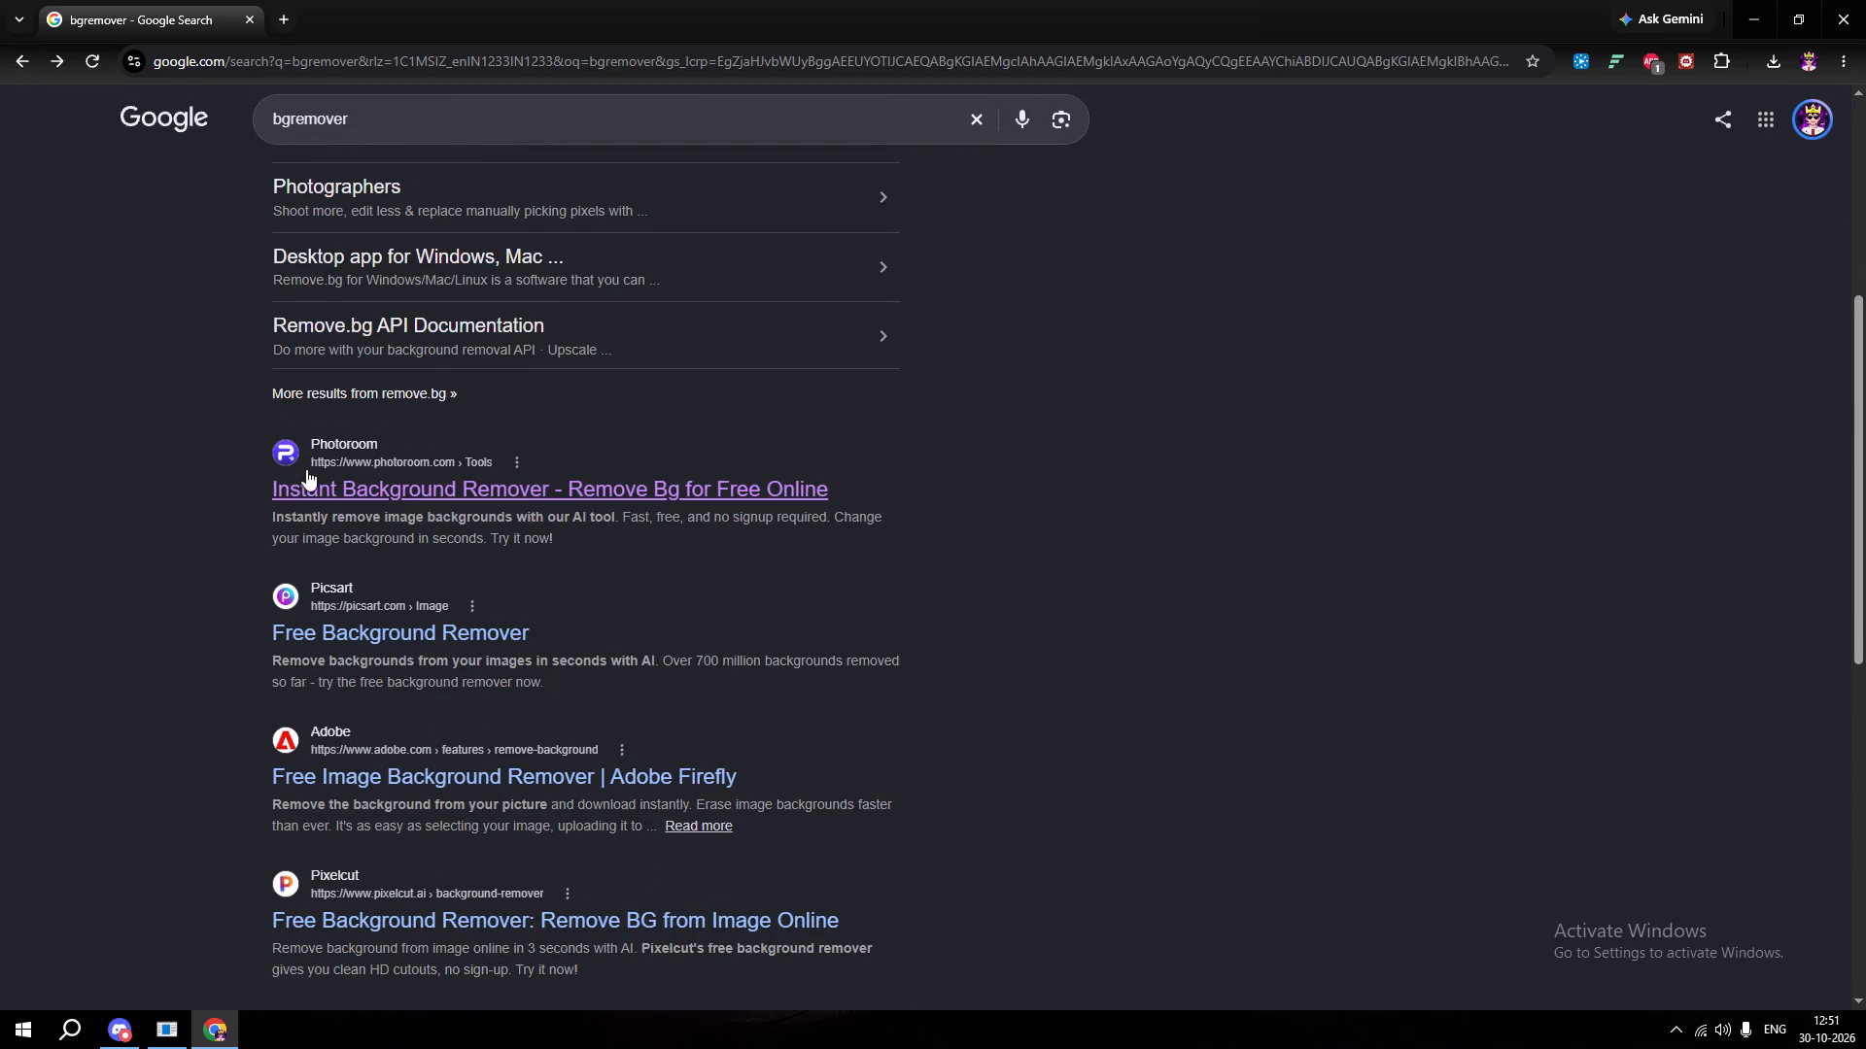
Upload the Crowned Anime King Finger Guns image from Downloads for background removal.
{"action": "left_click", "coordinate": [946, 701]}
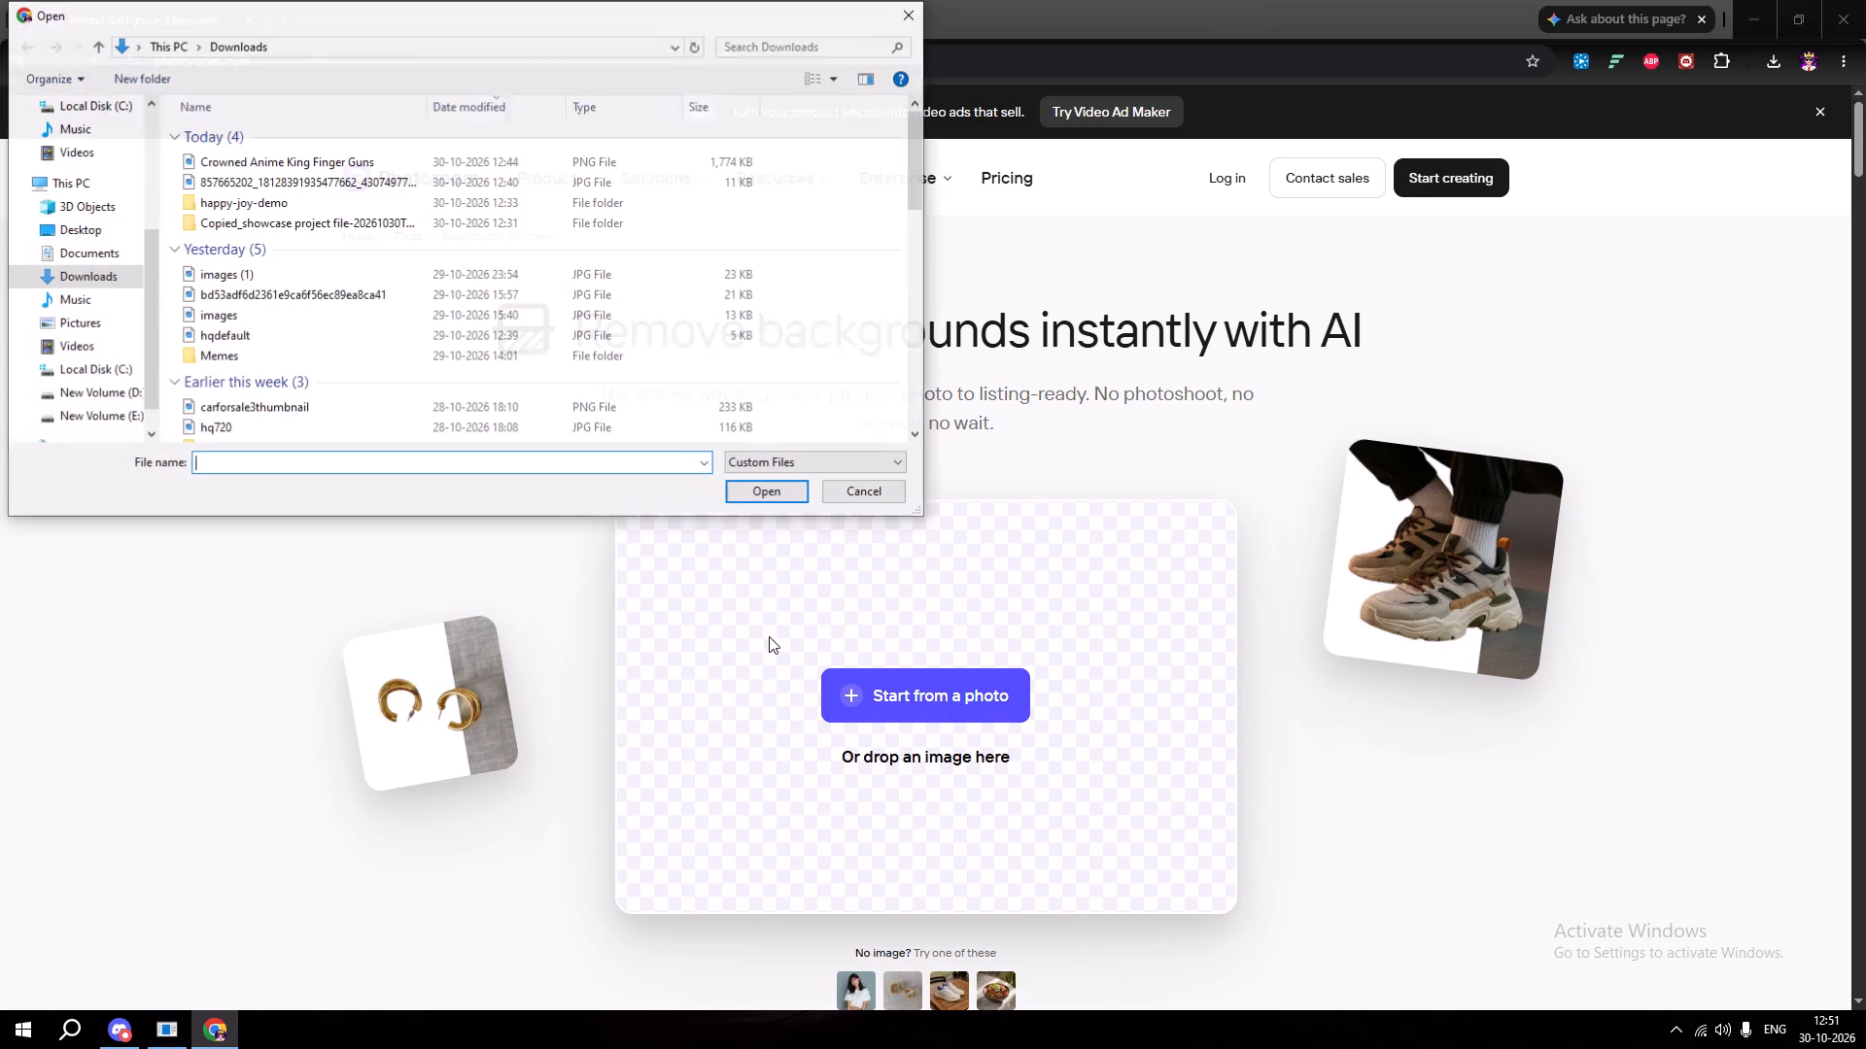
{"action": "double_click", "coordinate": [425, 164]}
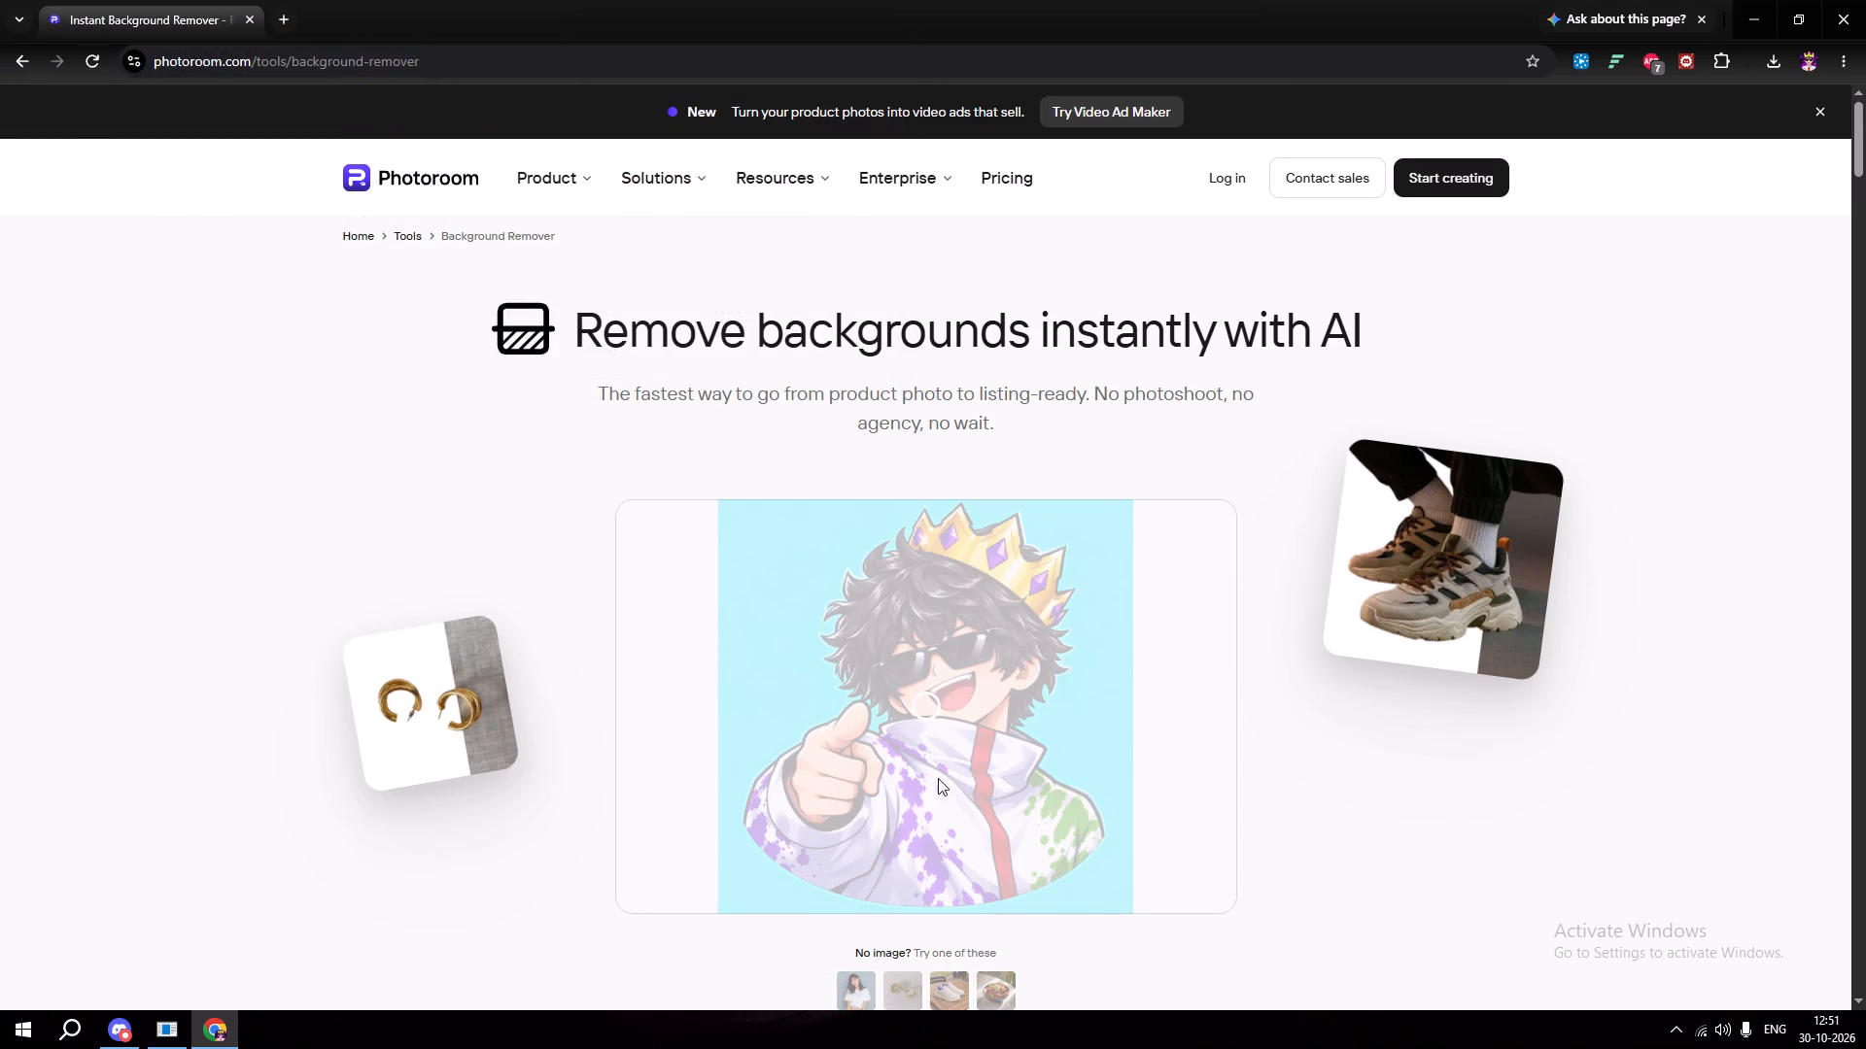
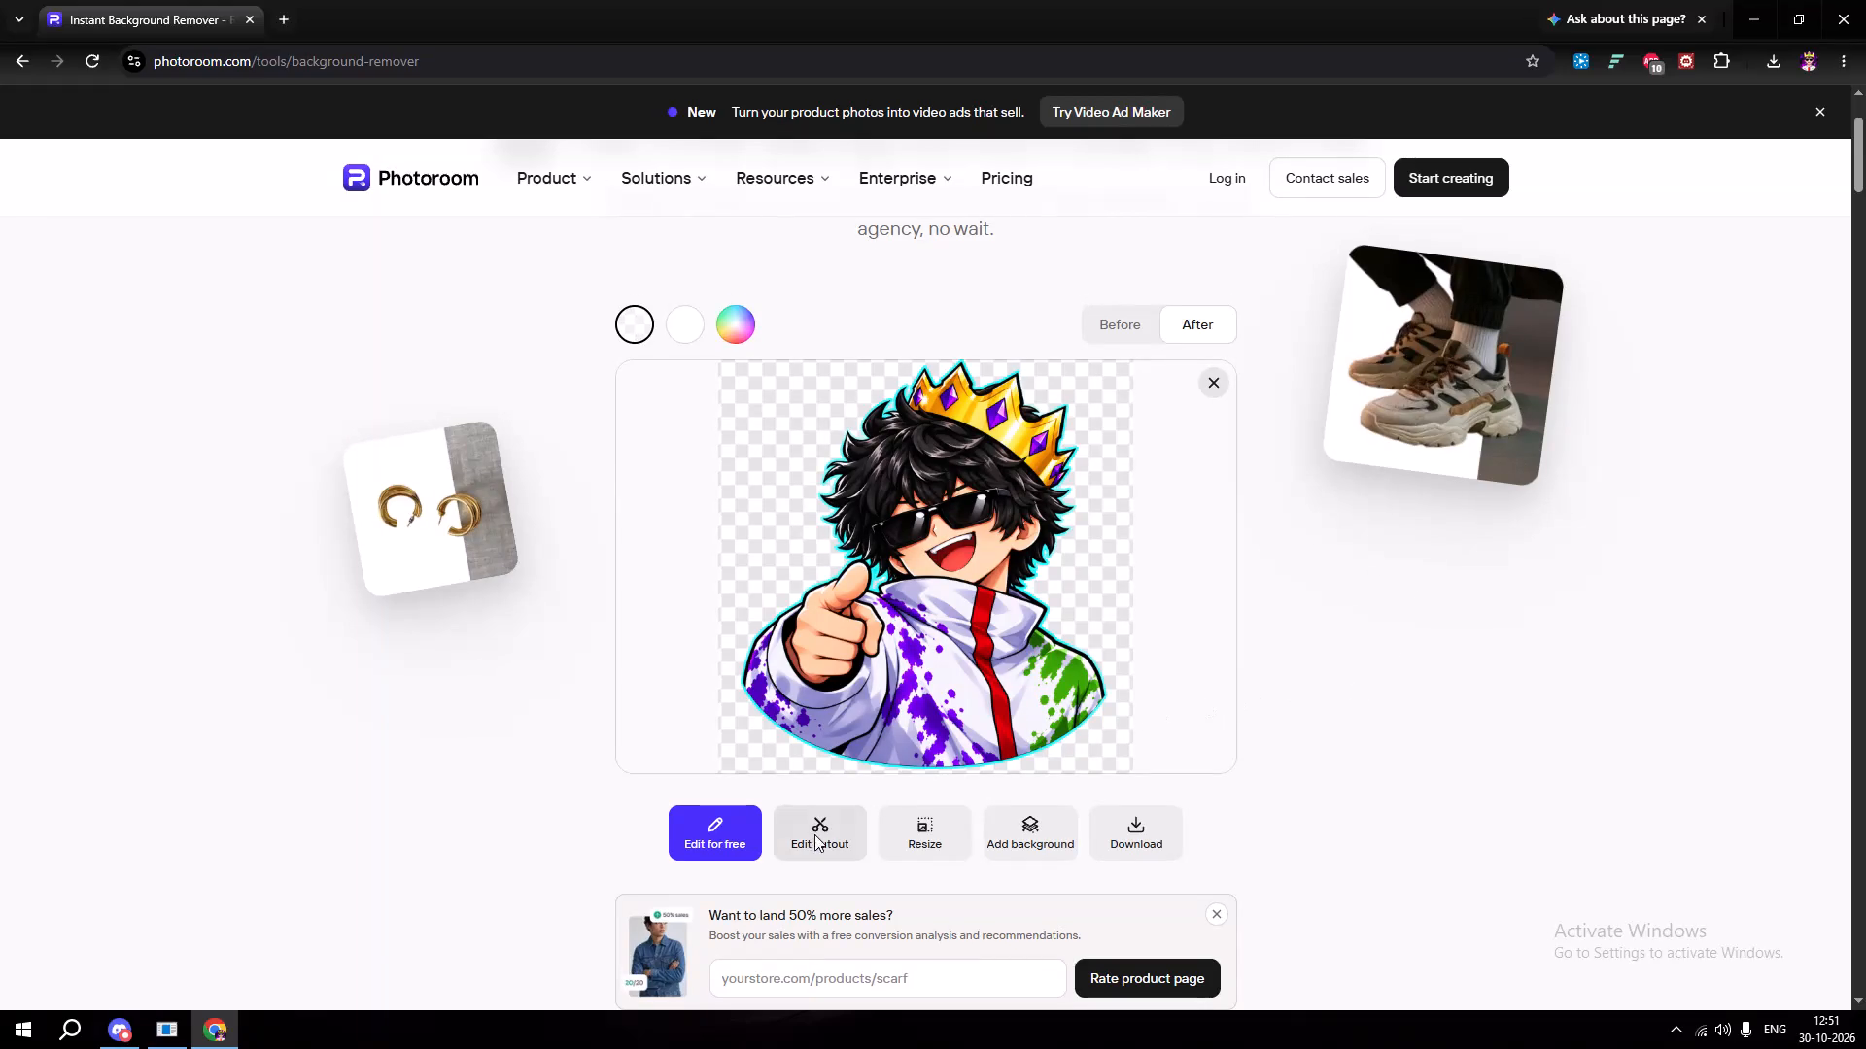
Preview the character cutout on white and transparent backgrounds and compare the before and after versions.
{"action": "left_click", "coordinate": [699, 323]}
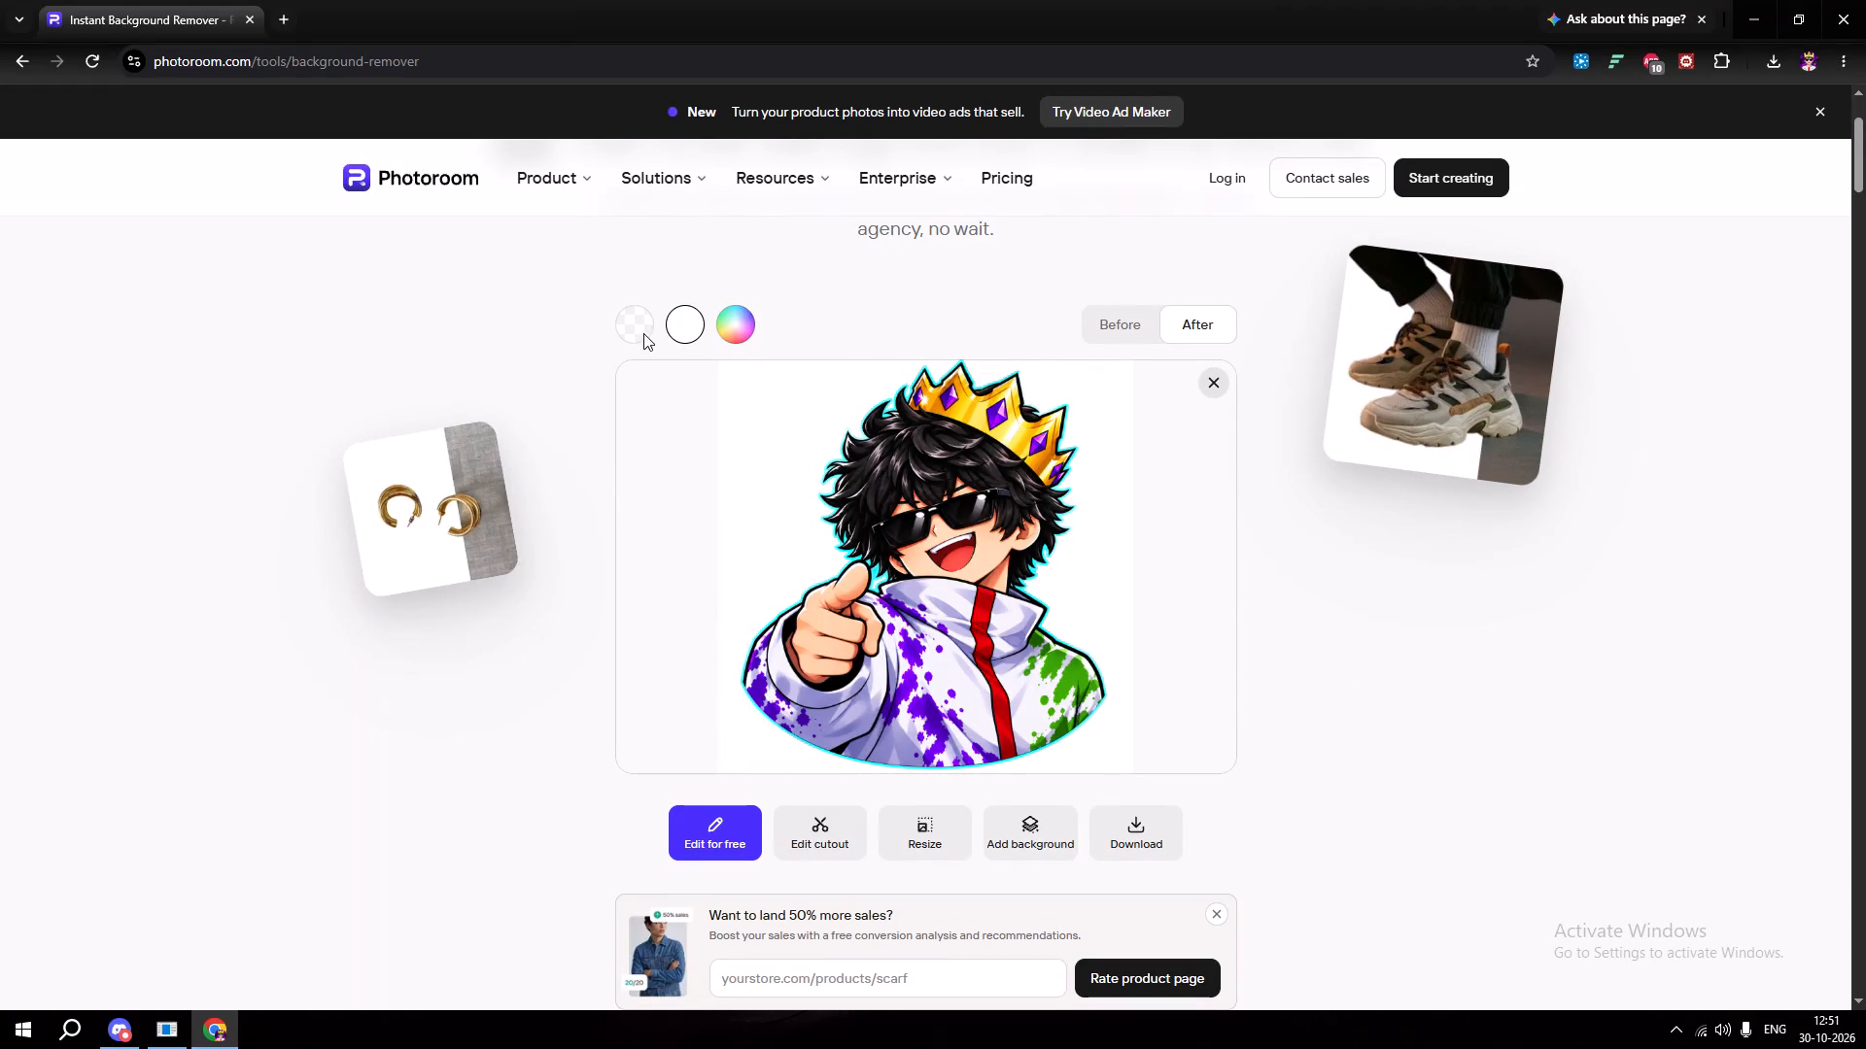
{"action": "left_click", "coordinate": [635, 330]}
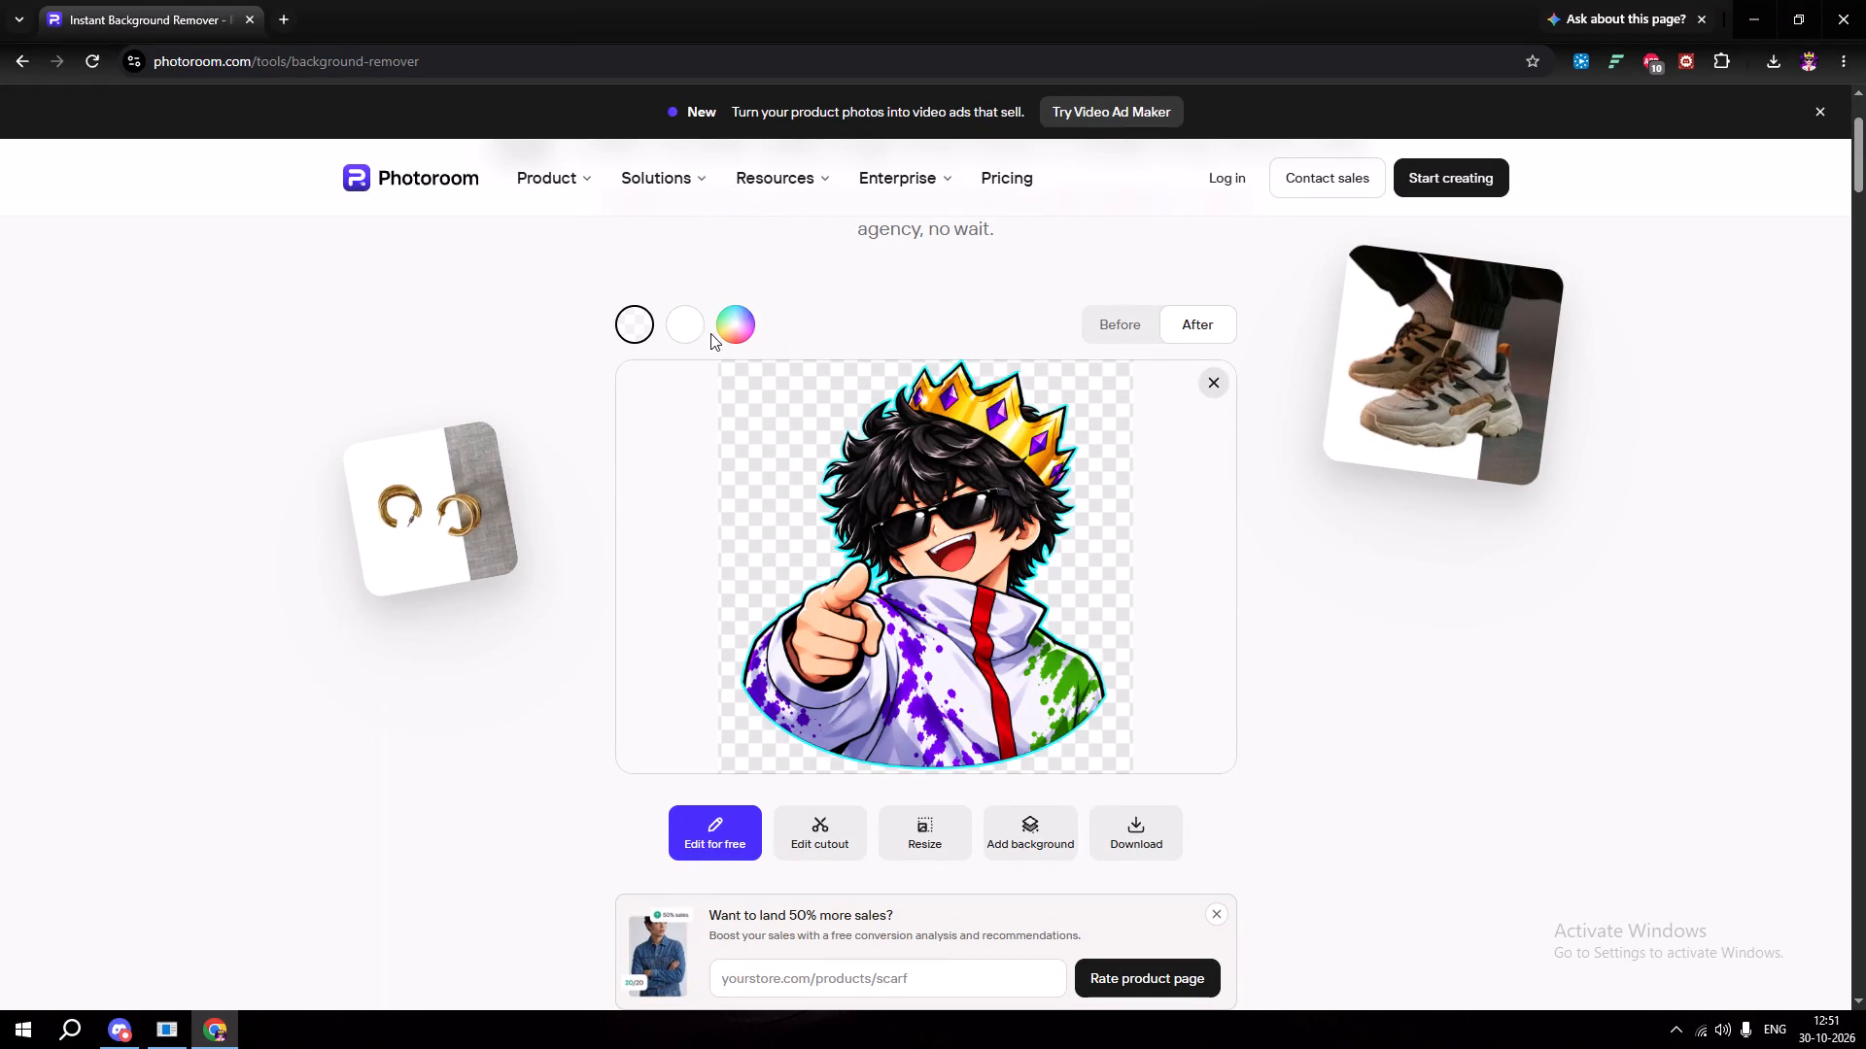
{"action": "left_click", "coordinate": [1130, 327]}
{"action": "left_click", "coordinate": [1187, 328]}
Dismiss the product page rating offer and open the character image in Photoroom's cutout editor.
{"action": "scroll", "coordinate": [789, 530], "scroll_direction": "down", "scroll_amount": 1}
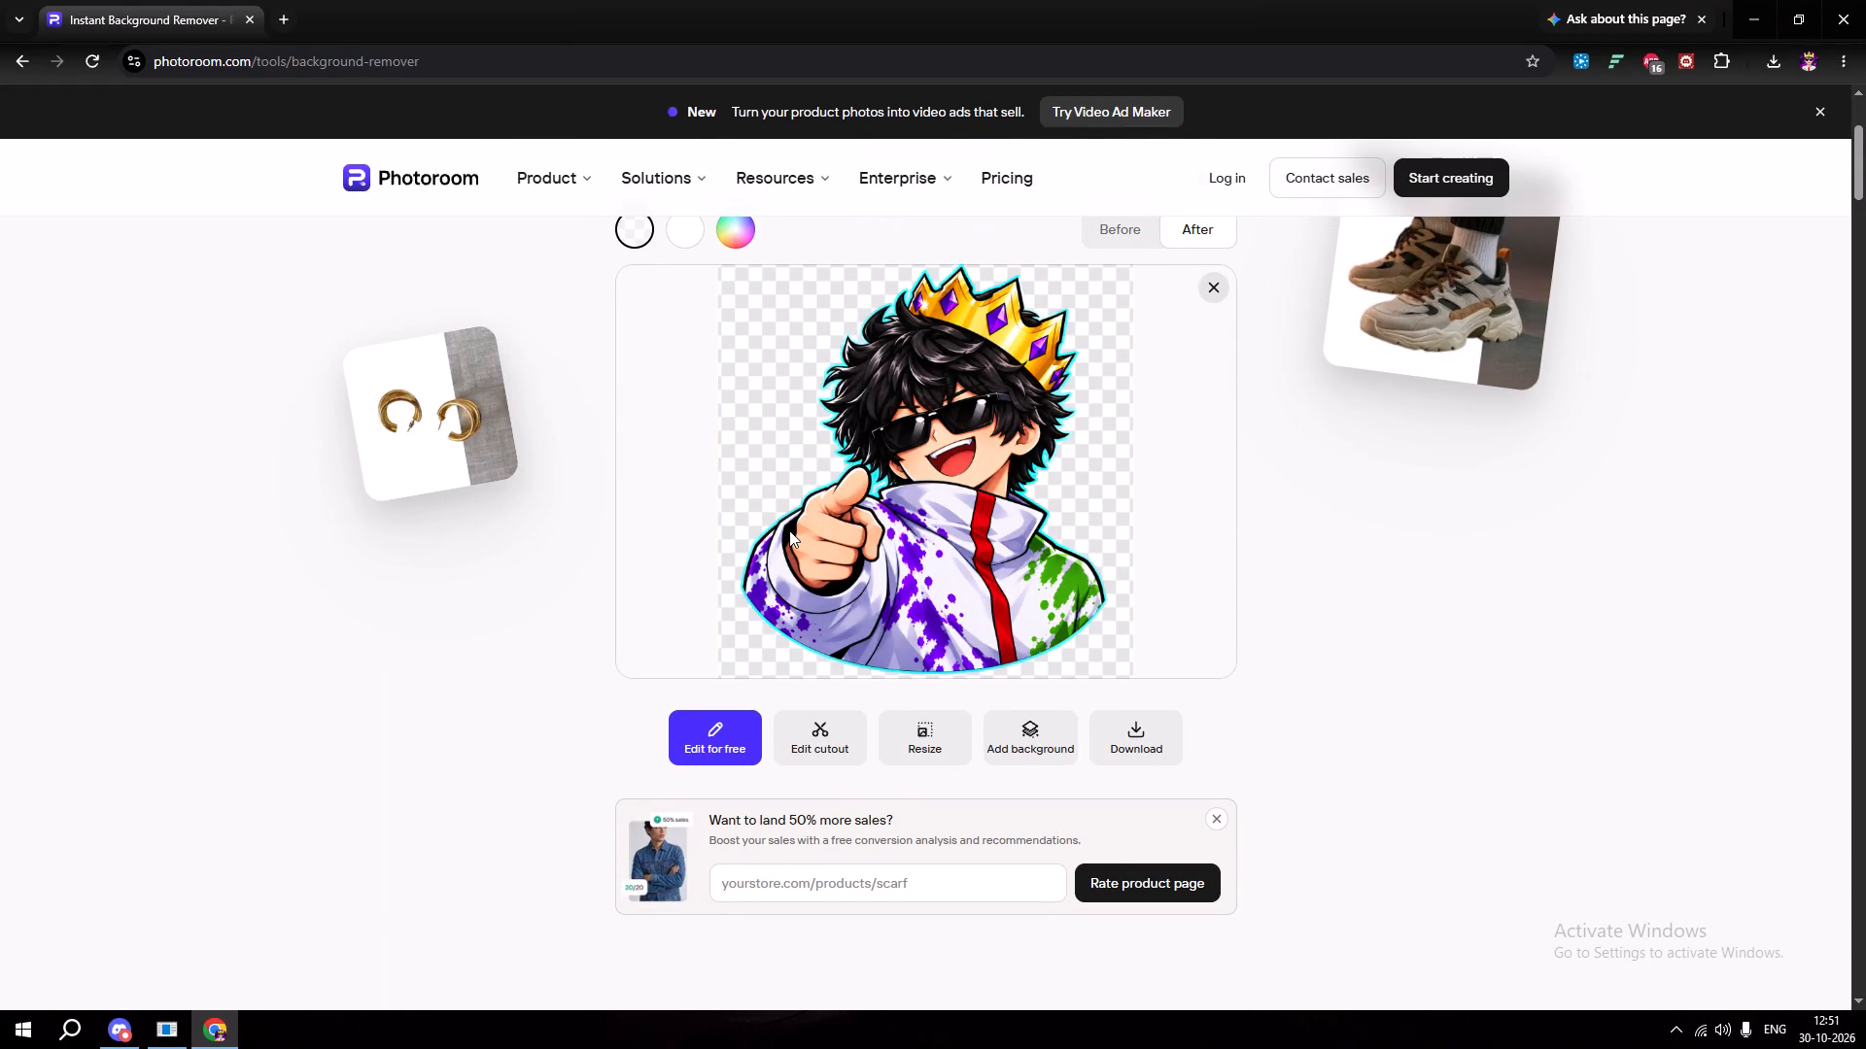
{"action": "left_click", "coordinate": [1214, 817]}
{"action": "scroll", "coordinate": [970, 740], "scroll_direction": "up", "scroll_amount": 14}
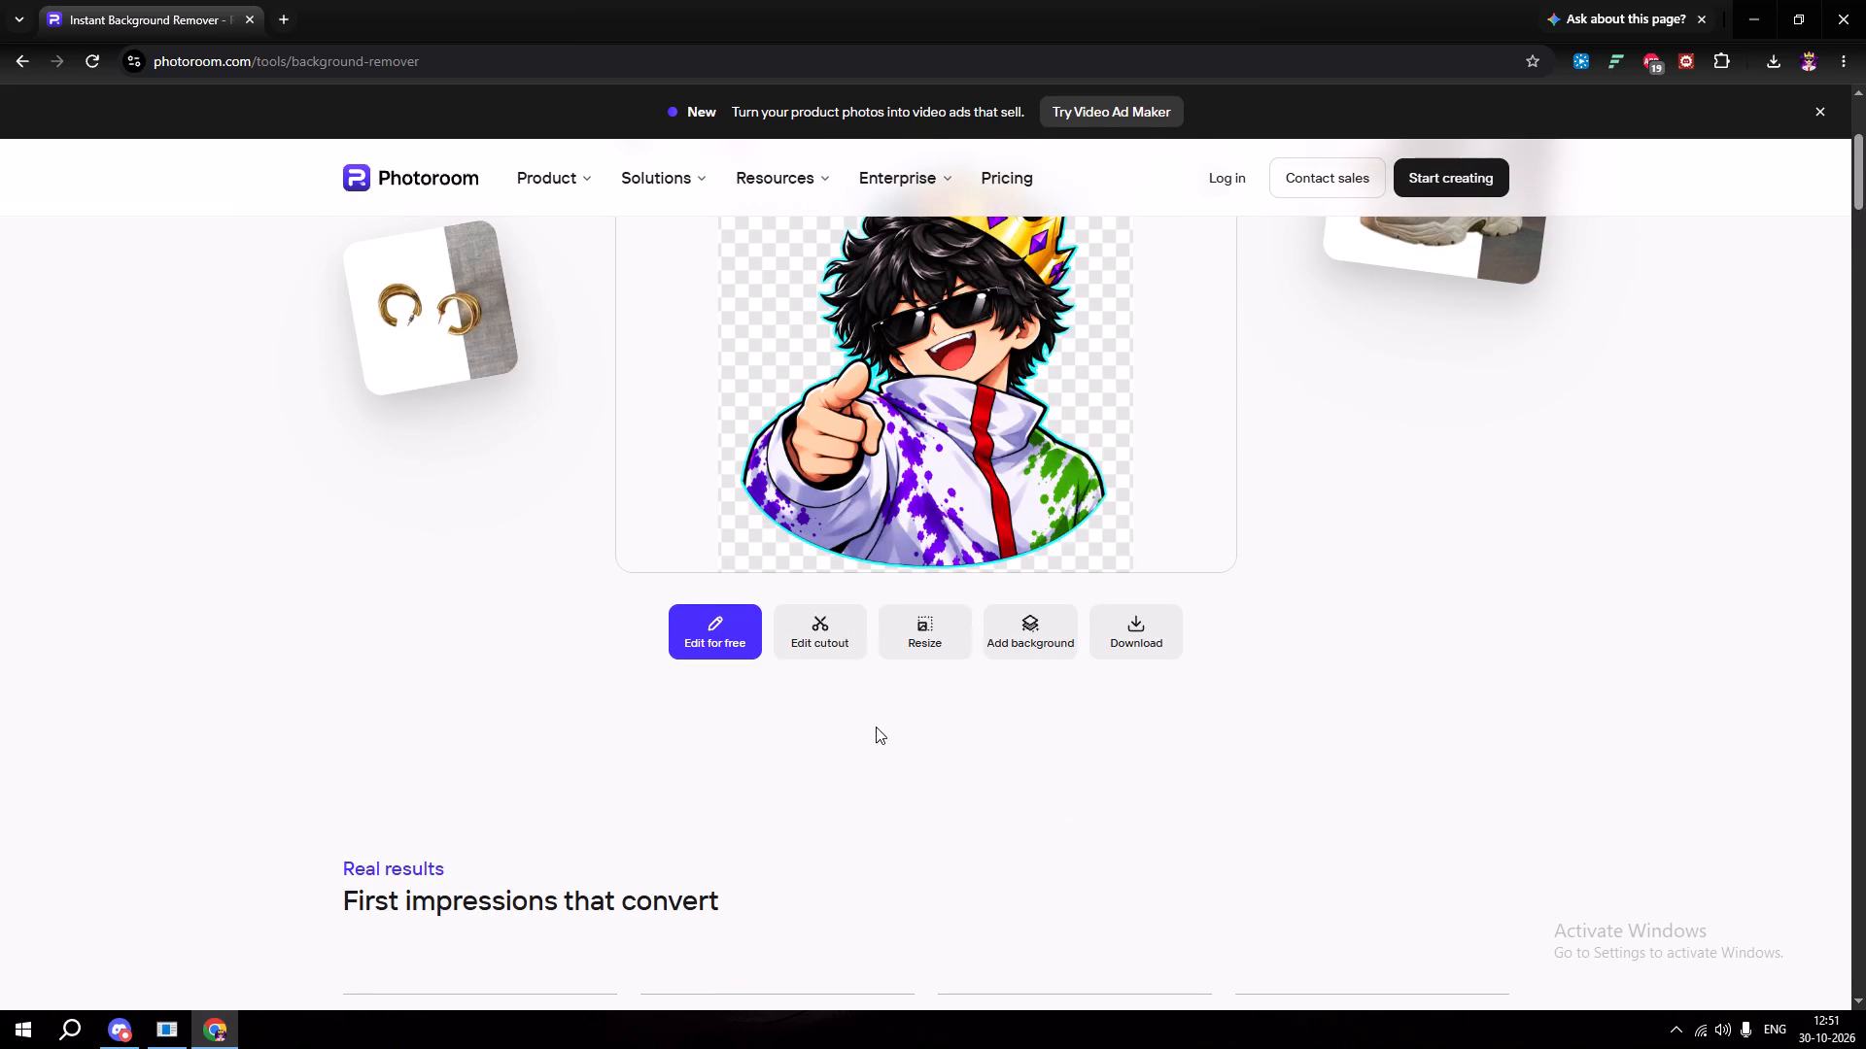
{"action": "scroll", "coordinate": [803, 685], "scroll_direction": "up", "scroll_amount": 1}
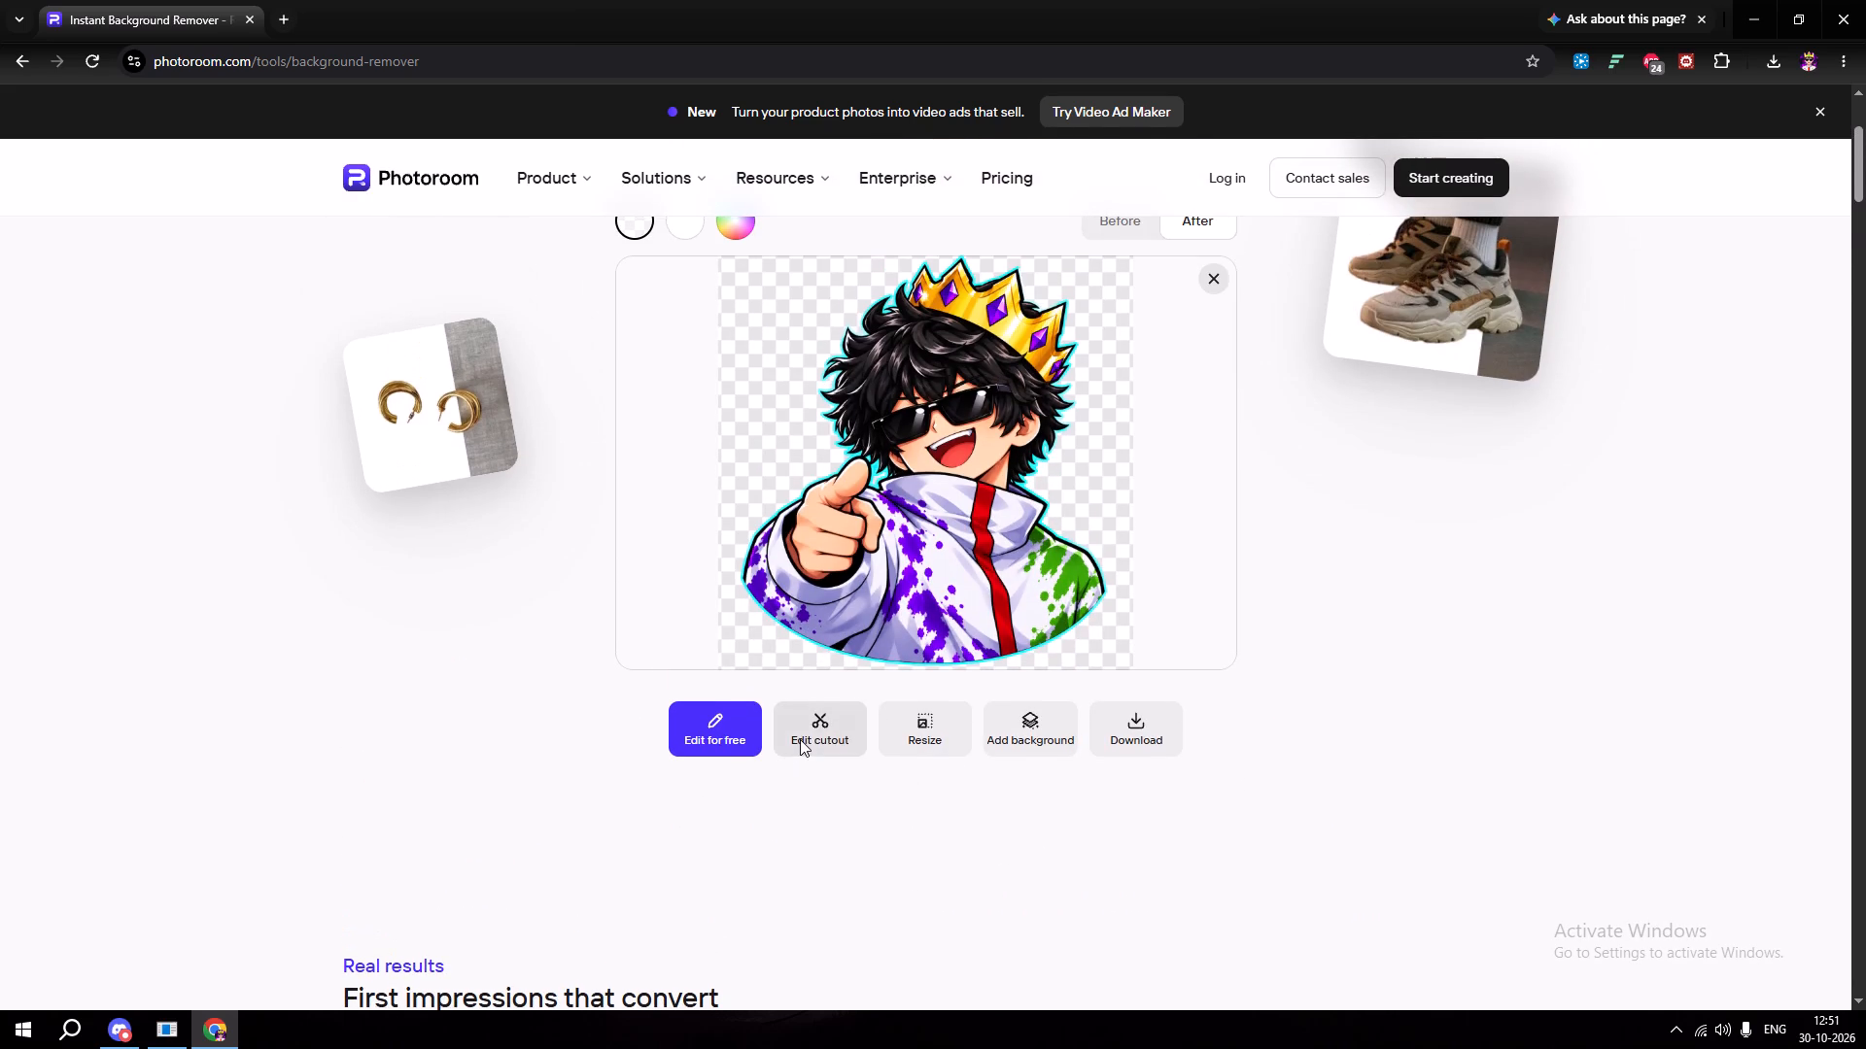
{"action": "left_click", "coordinate": [806, 735]}
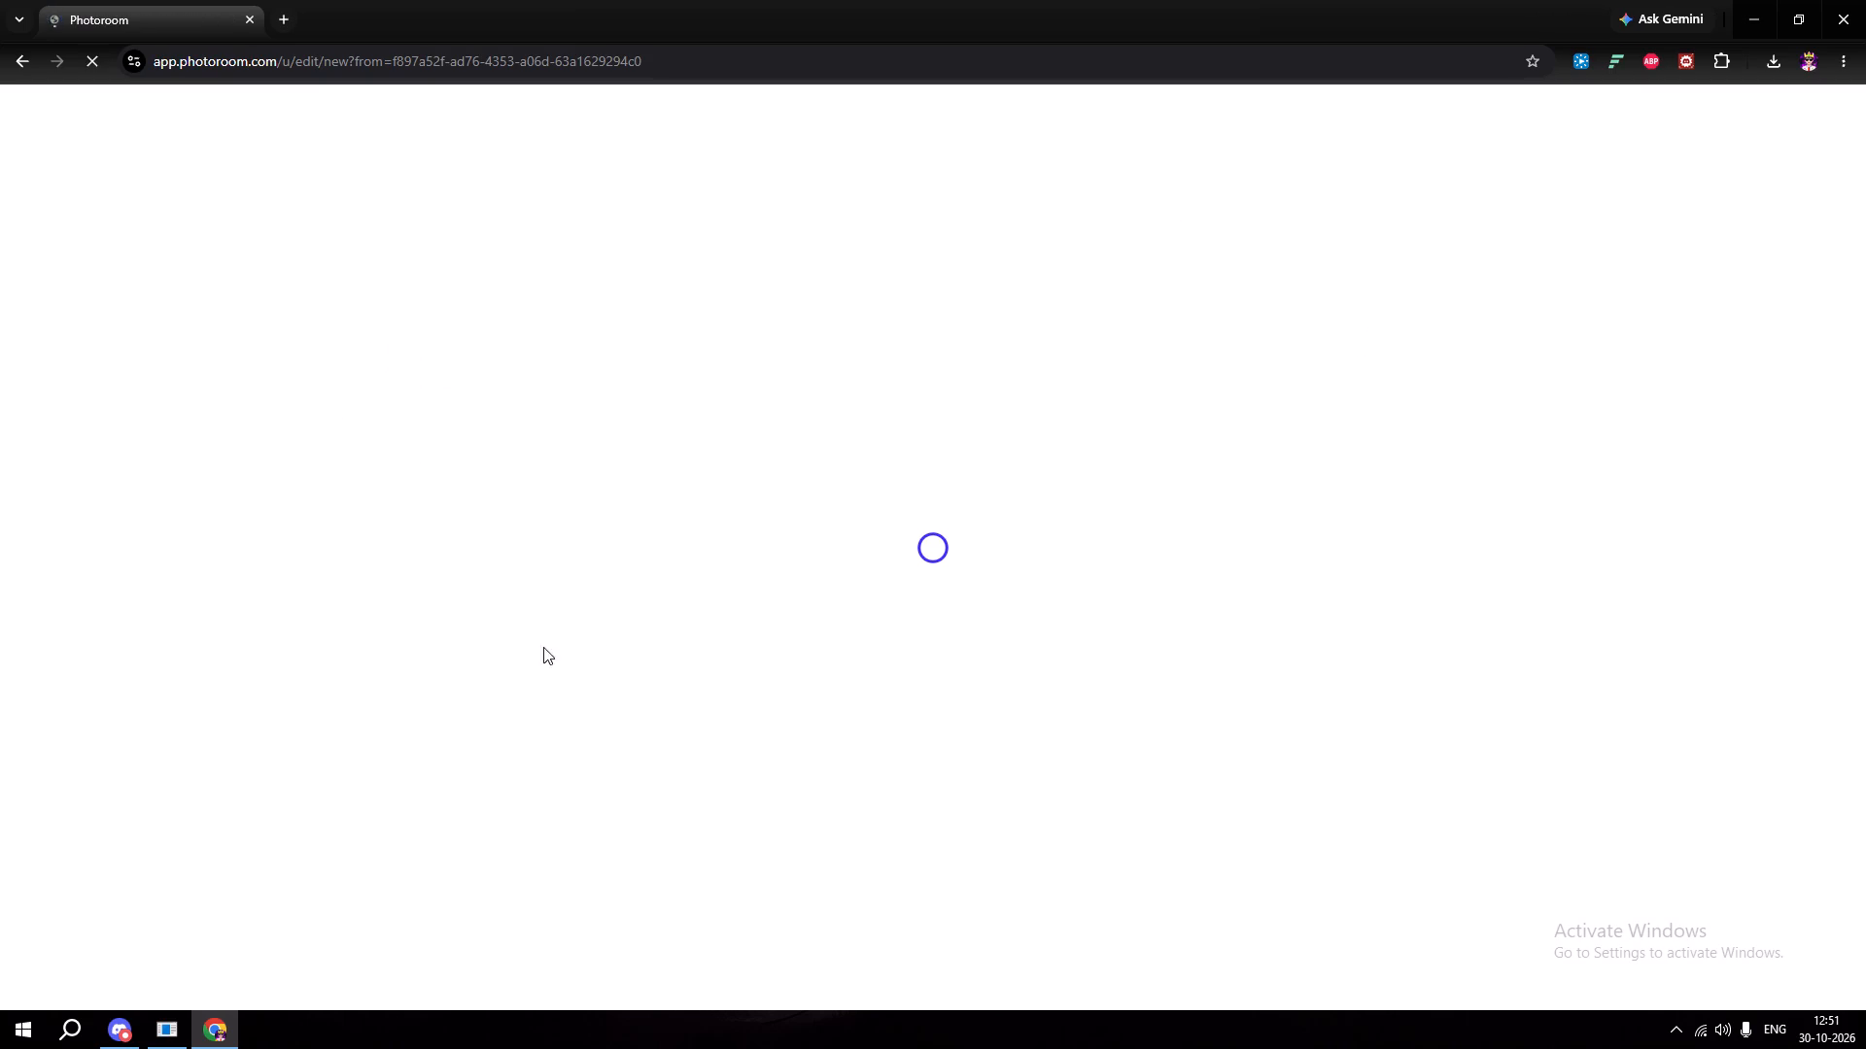
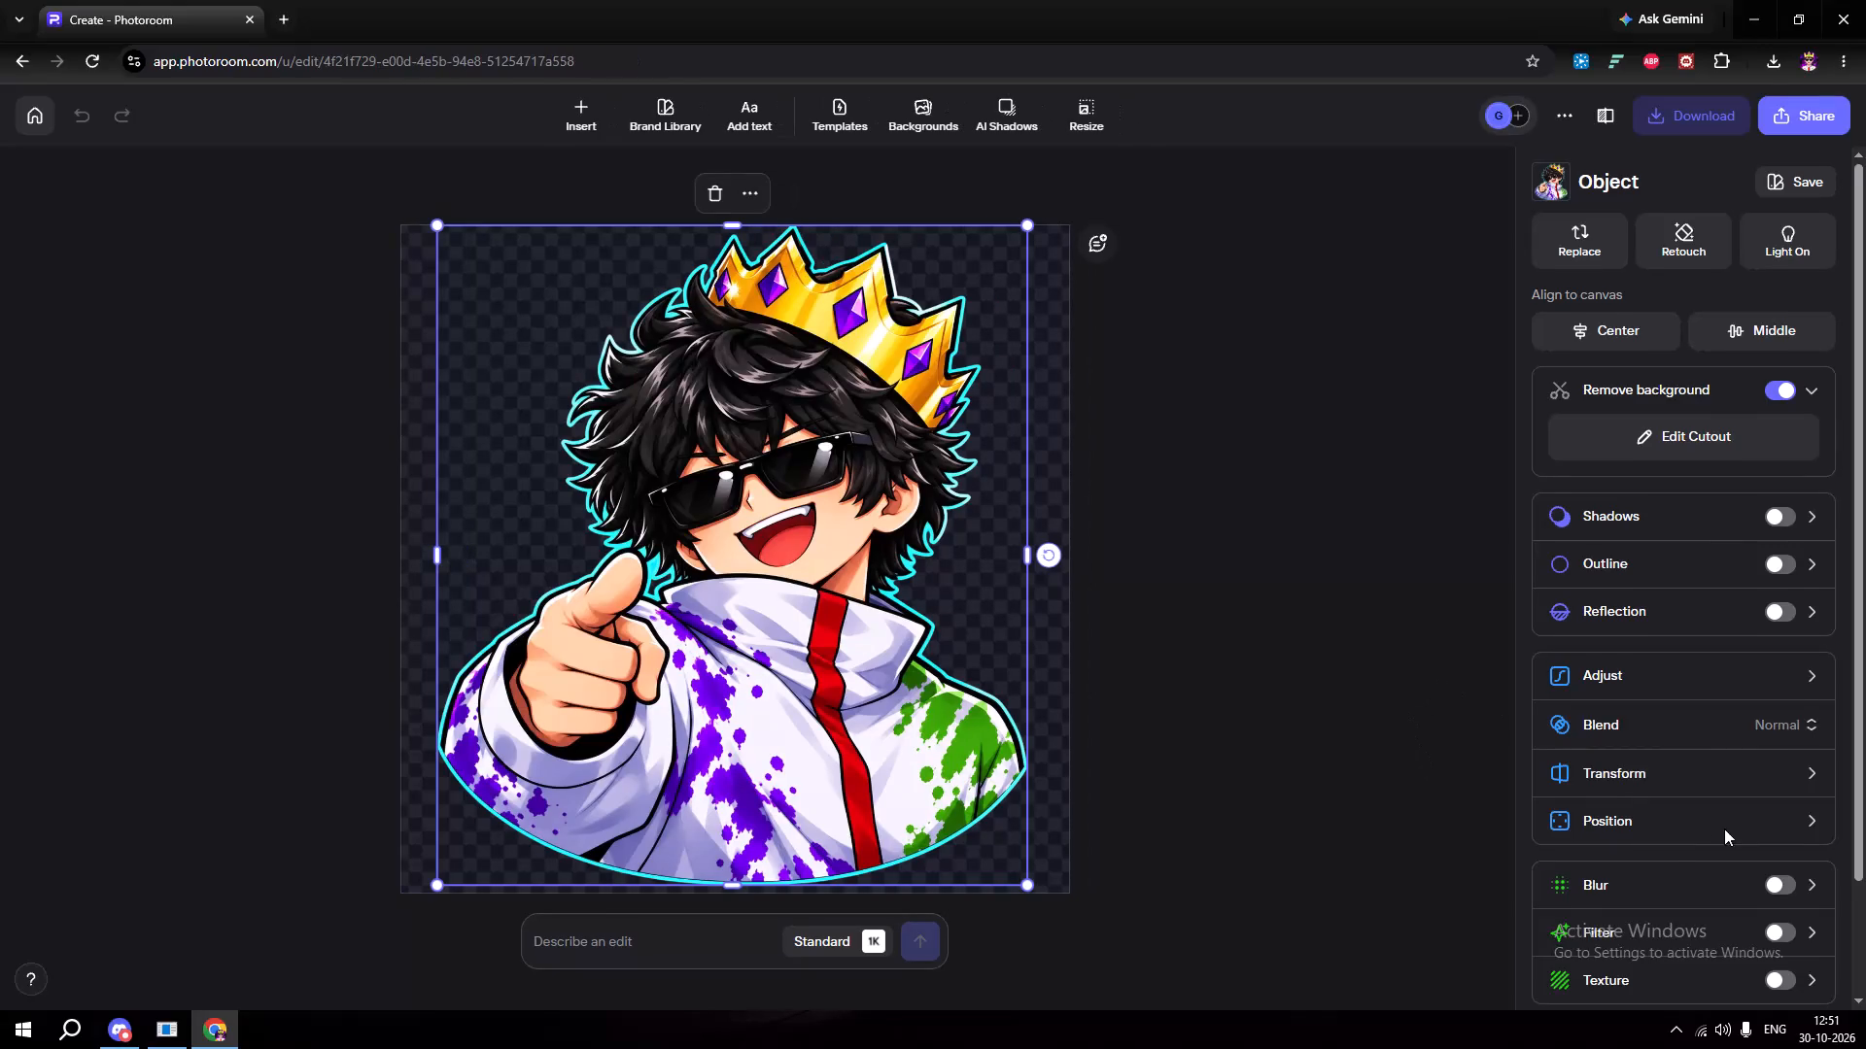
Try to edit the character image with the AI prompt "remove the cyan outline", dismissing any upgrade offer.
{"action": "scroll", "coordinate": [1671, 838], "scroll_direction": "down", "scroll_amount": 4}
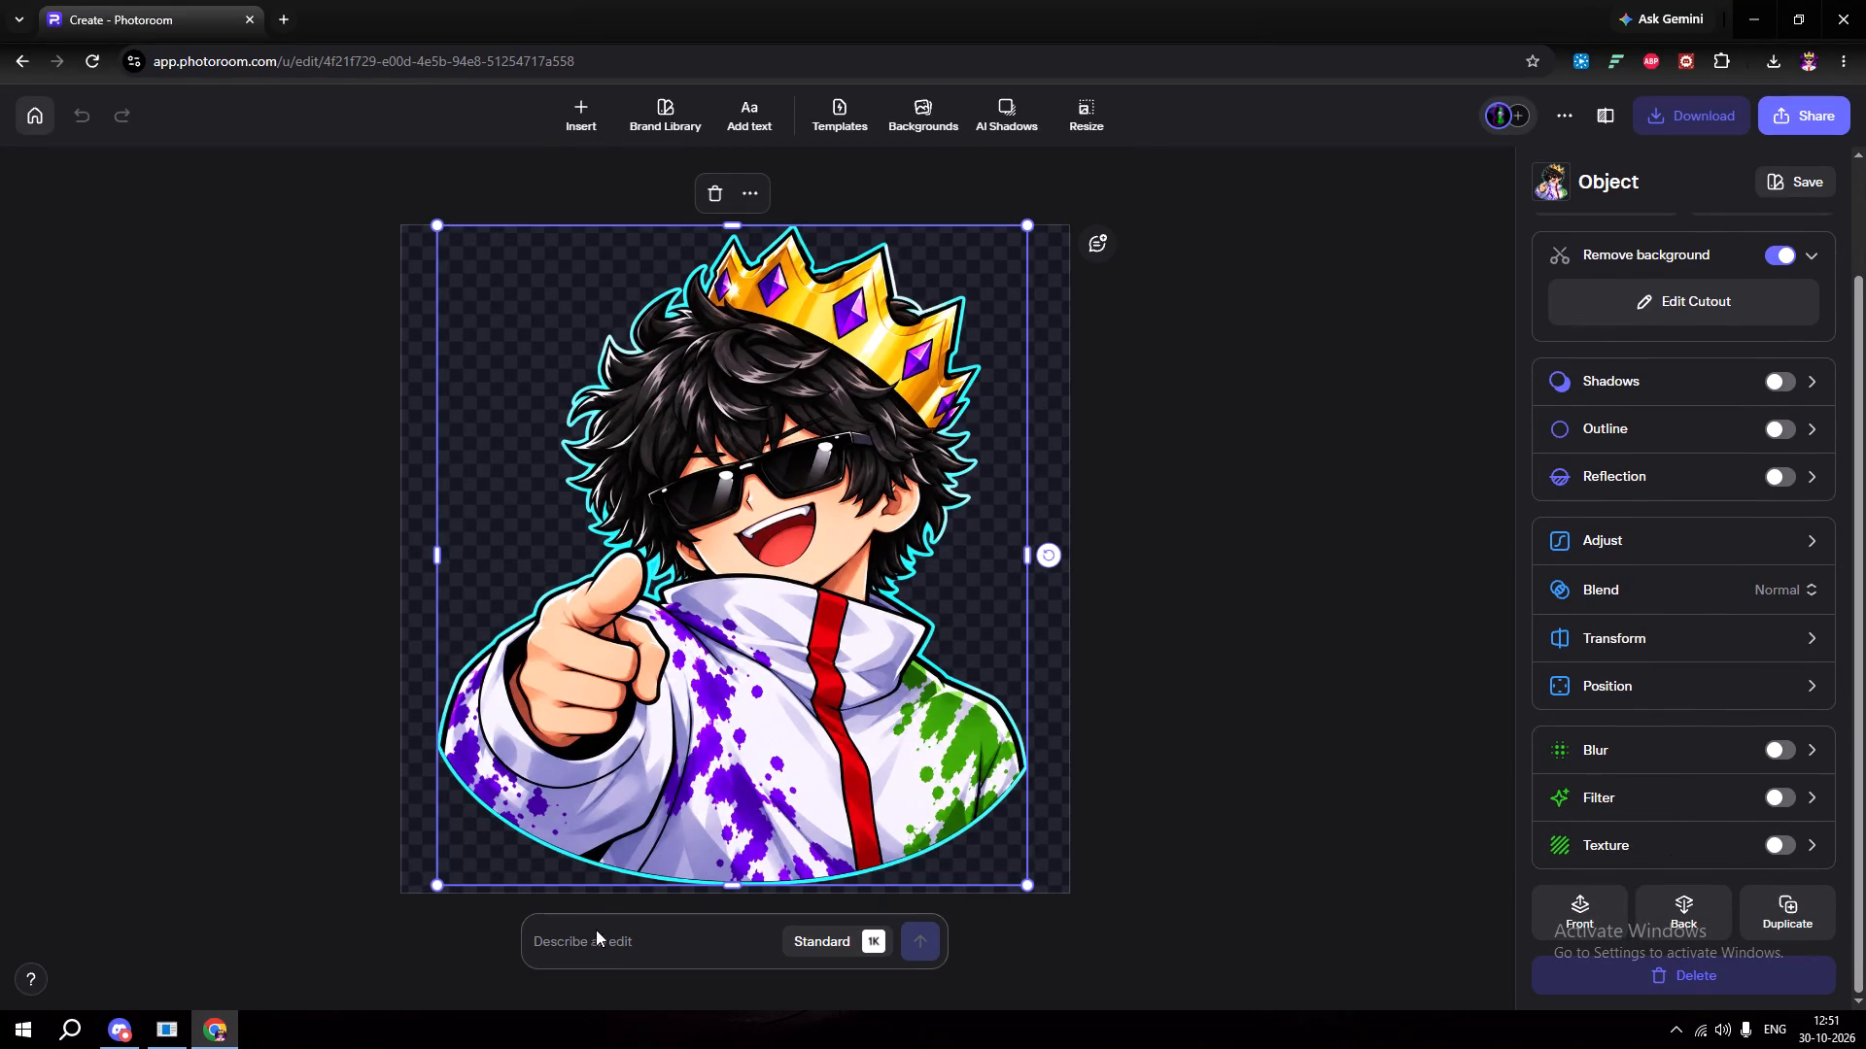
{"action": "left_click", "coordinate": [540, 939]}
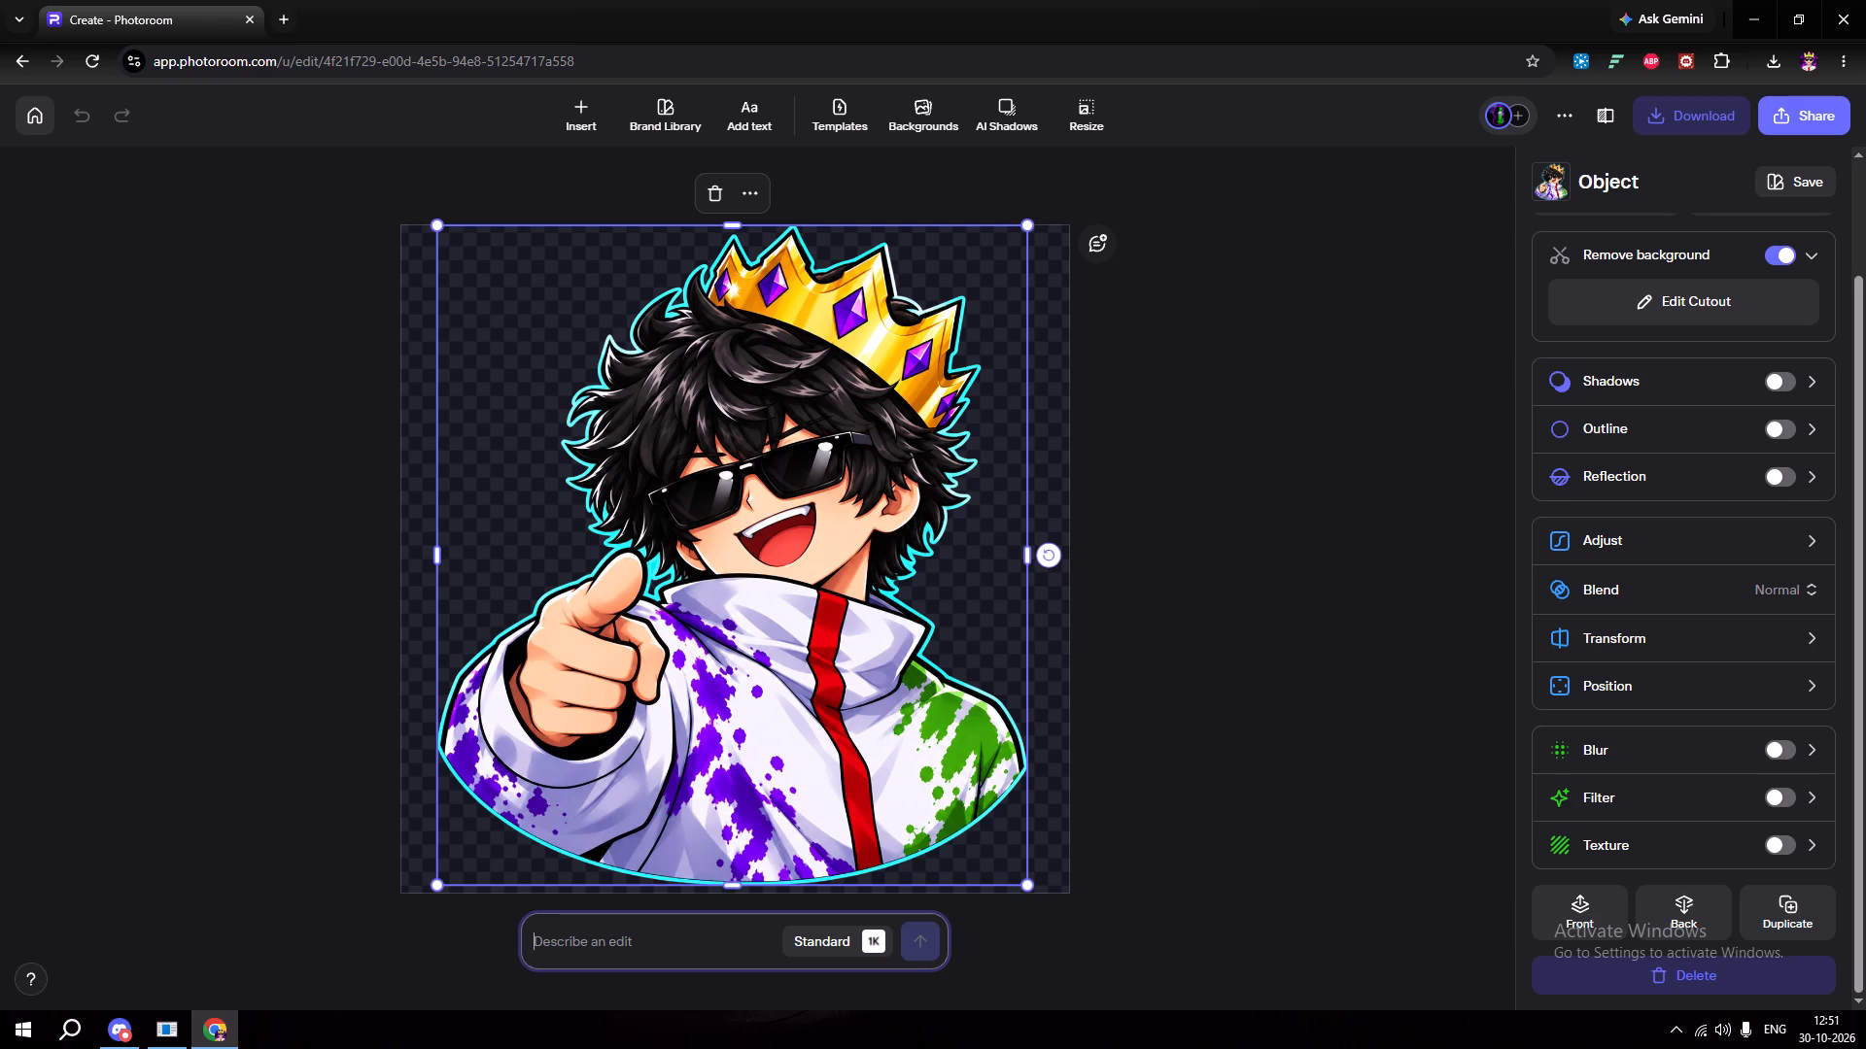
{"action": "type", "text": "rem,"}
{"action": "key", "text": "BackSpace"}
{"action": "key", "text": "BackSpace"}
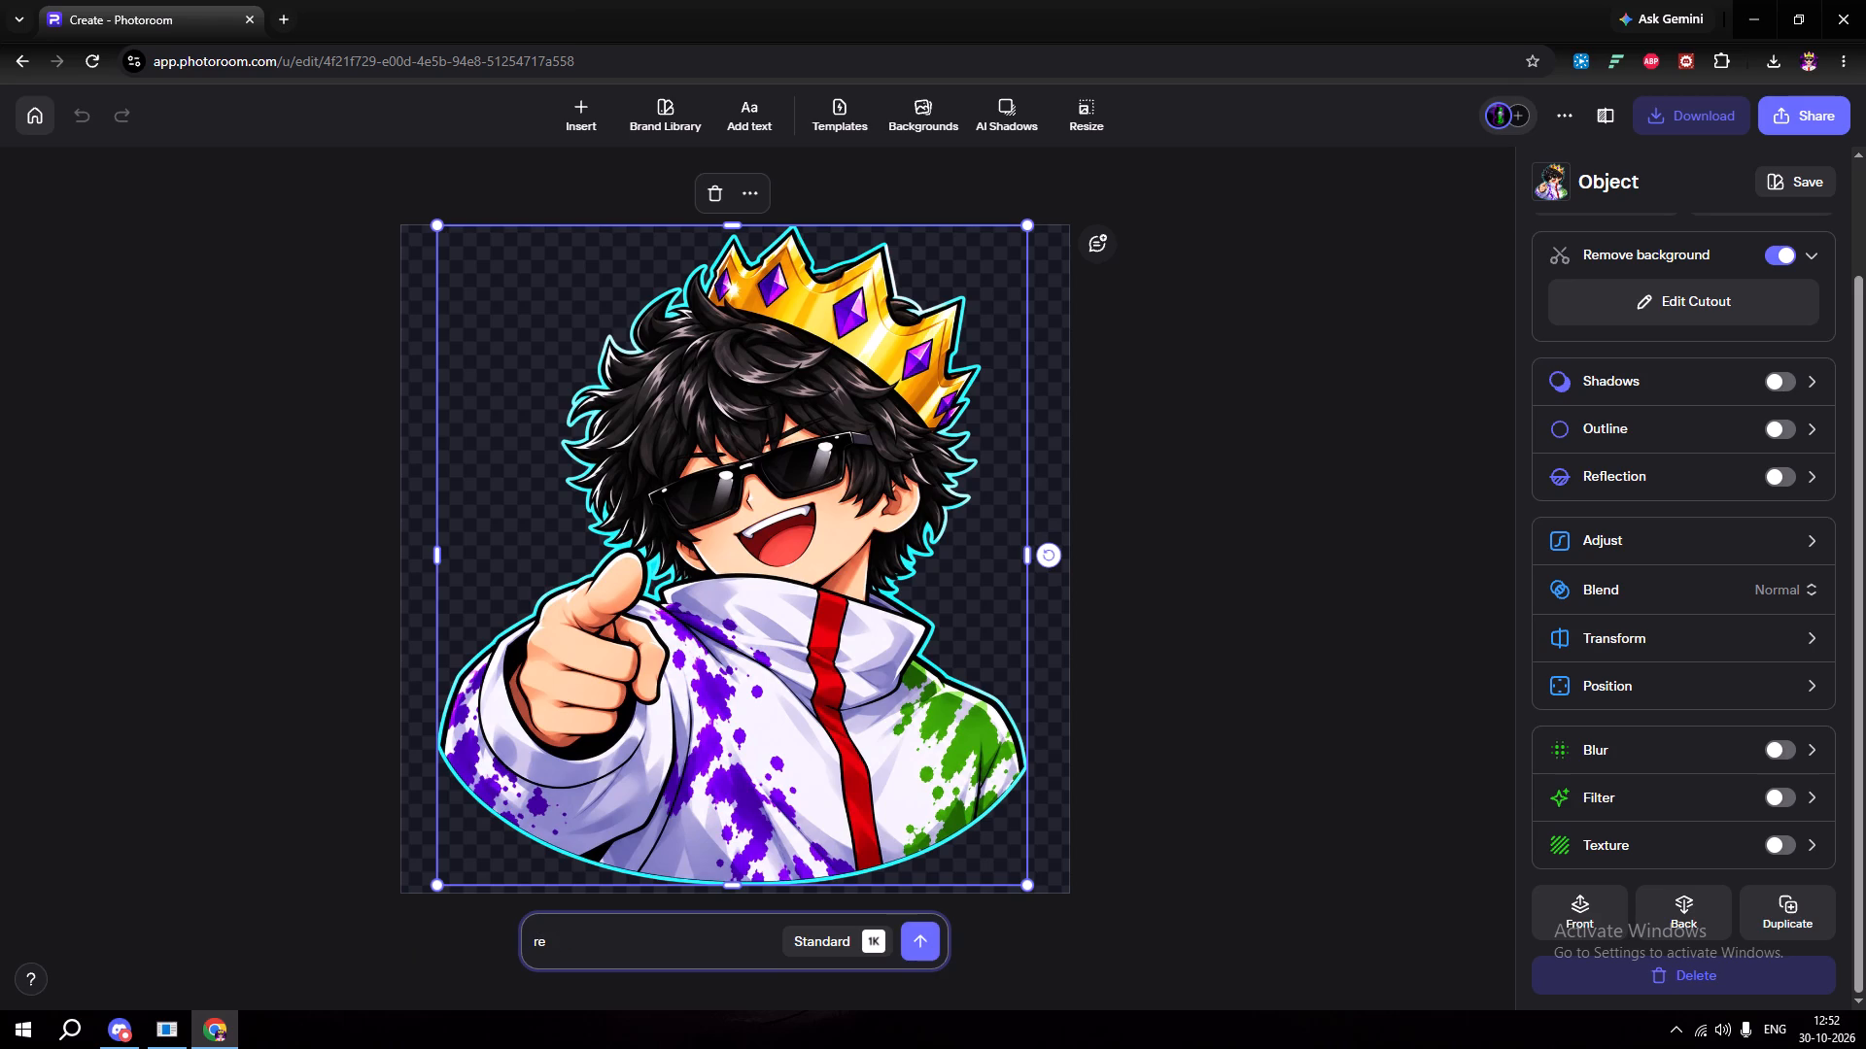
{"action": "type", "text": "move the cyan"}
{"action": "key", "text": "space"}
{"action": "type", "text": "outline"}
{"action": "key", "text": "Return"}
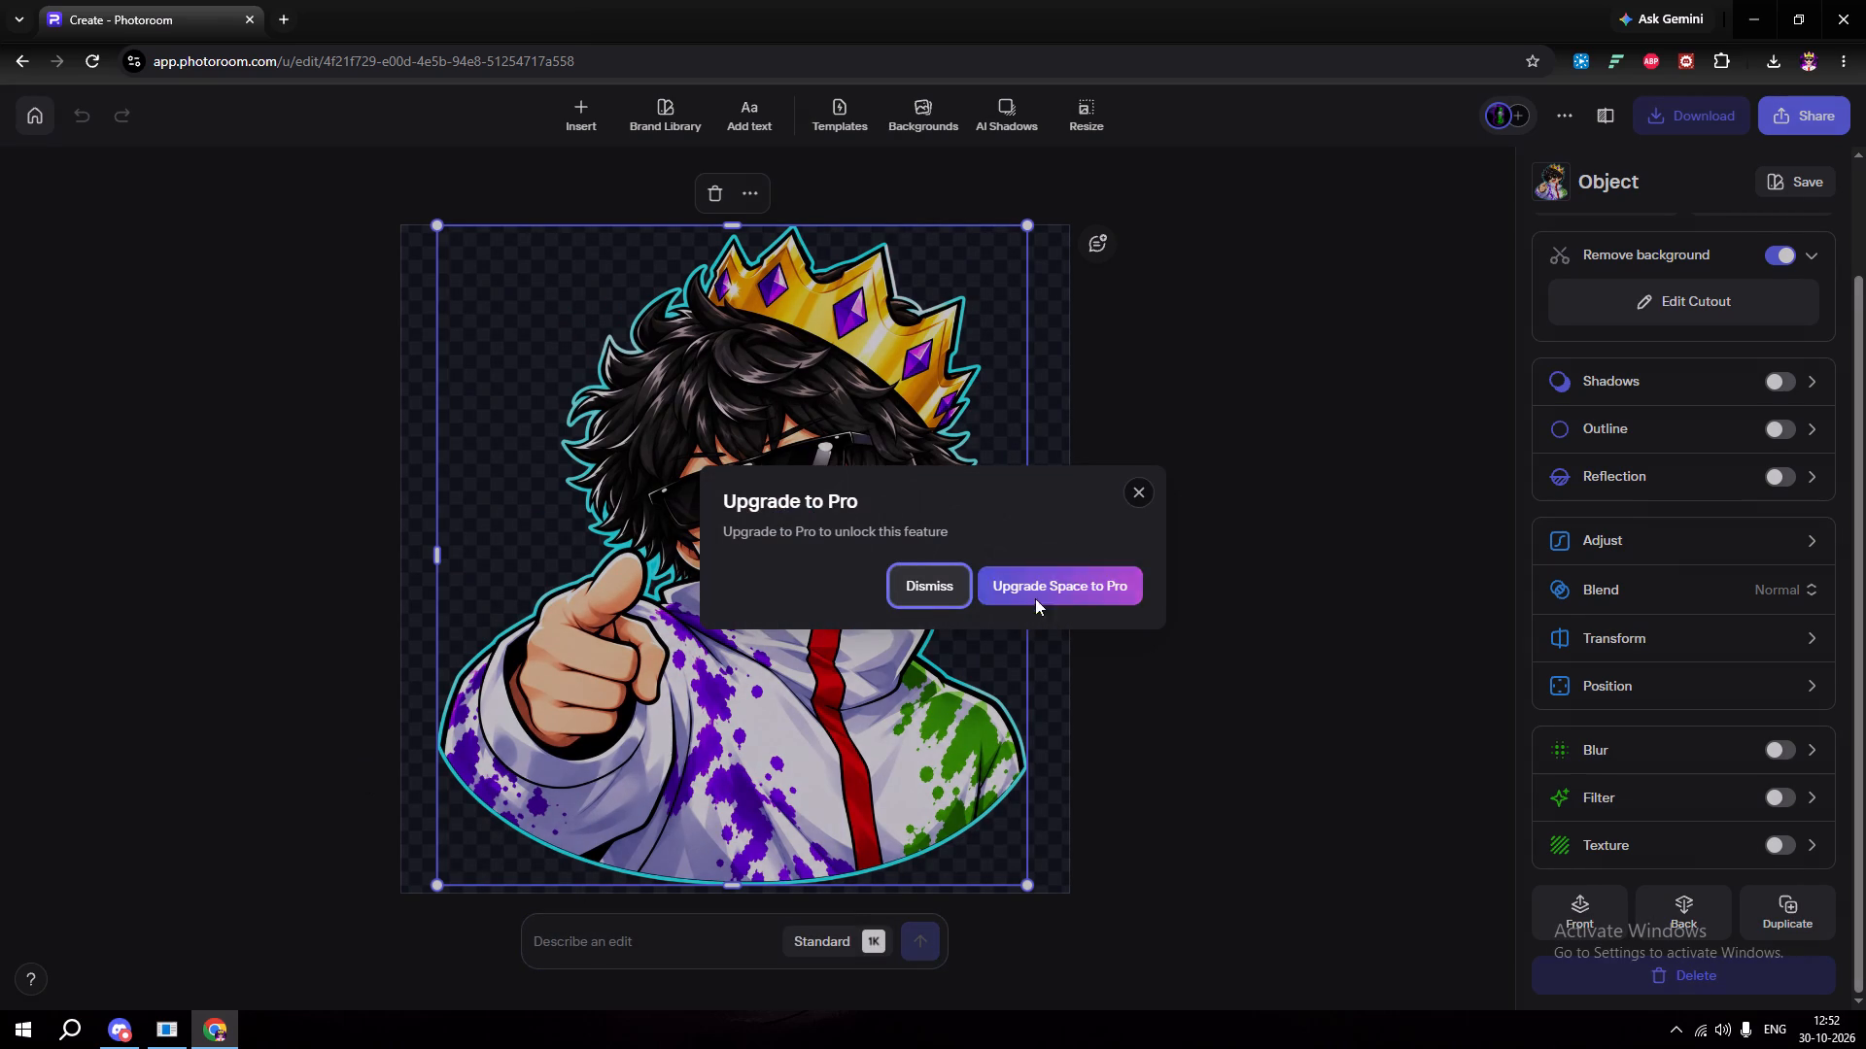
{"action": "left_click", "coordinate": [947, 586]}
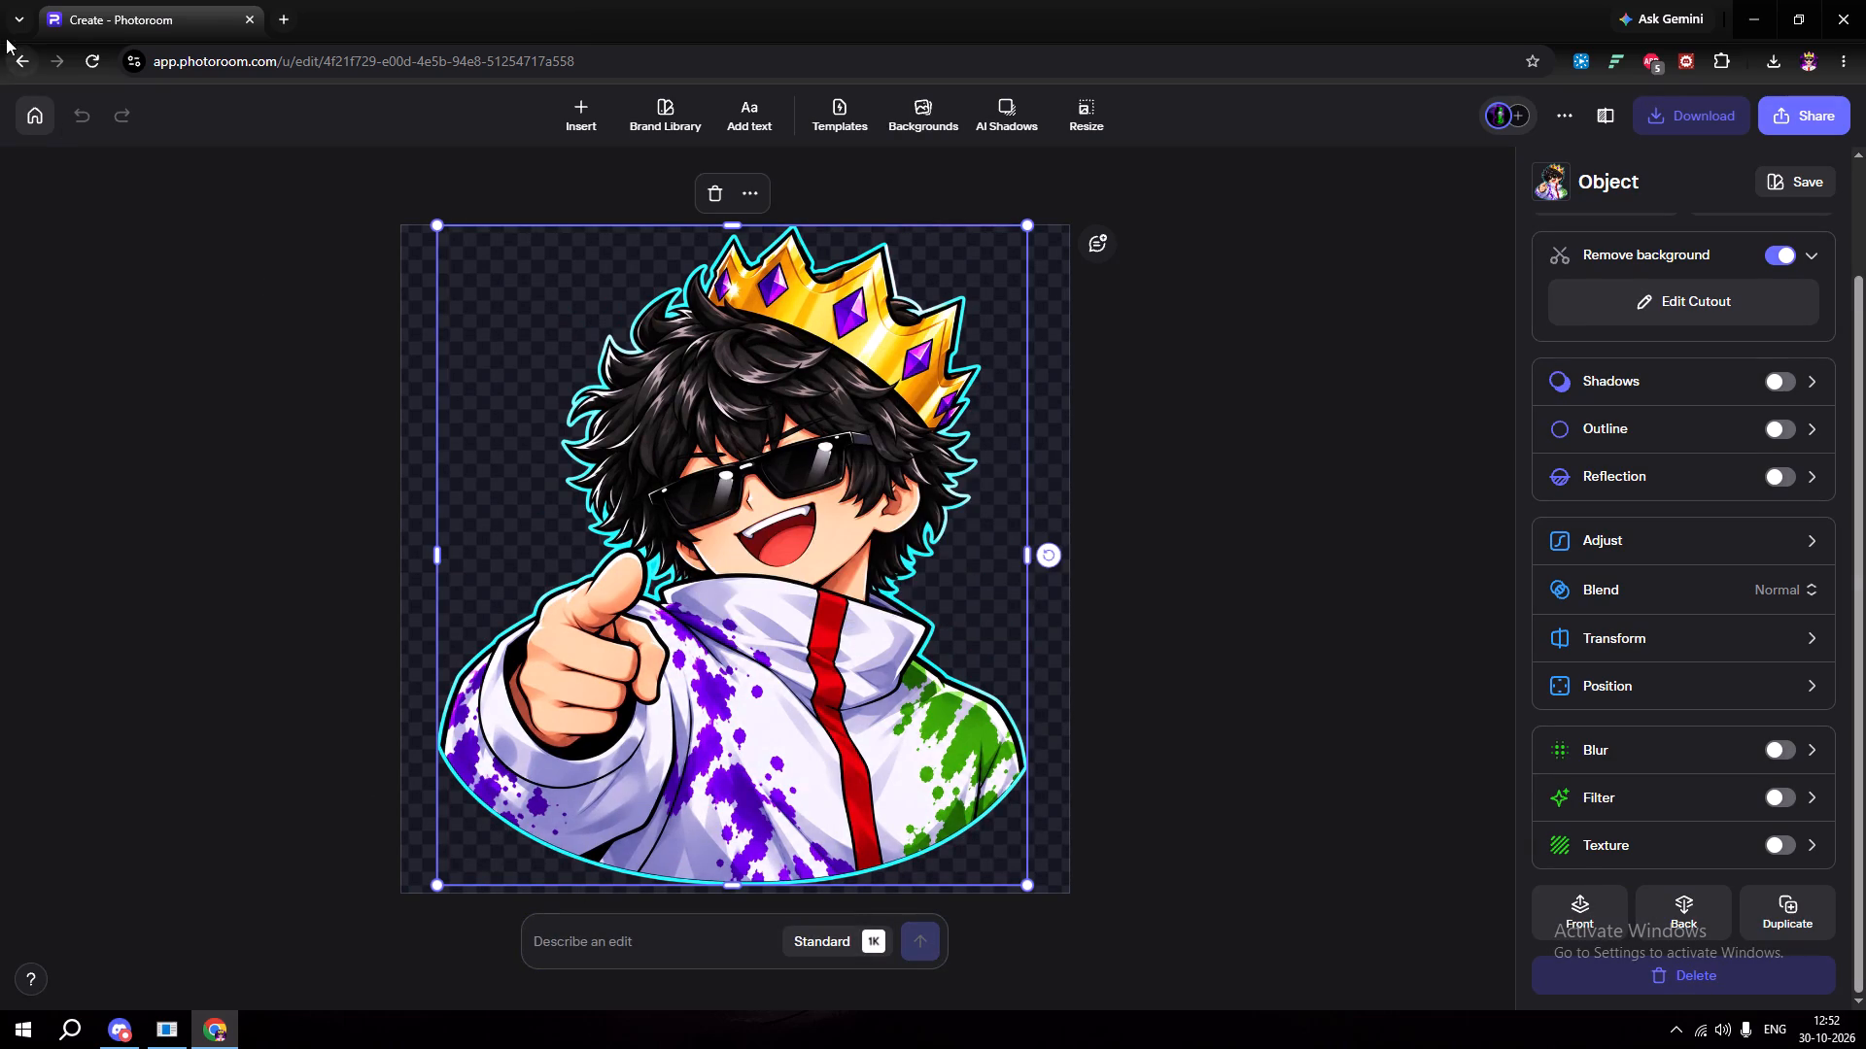
Return to the "bgremover" search results and open Picsart's Free Background Remover page.
{"action": "left_click", "coordinate": [8, 52]}
{"action": "left_click", "coordinate": [16, 55]}
{"action": "scroll", "coordinate": [192, 635], "scroll_direction": "down", "scroll_amount": 3}
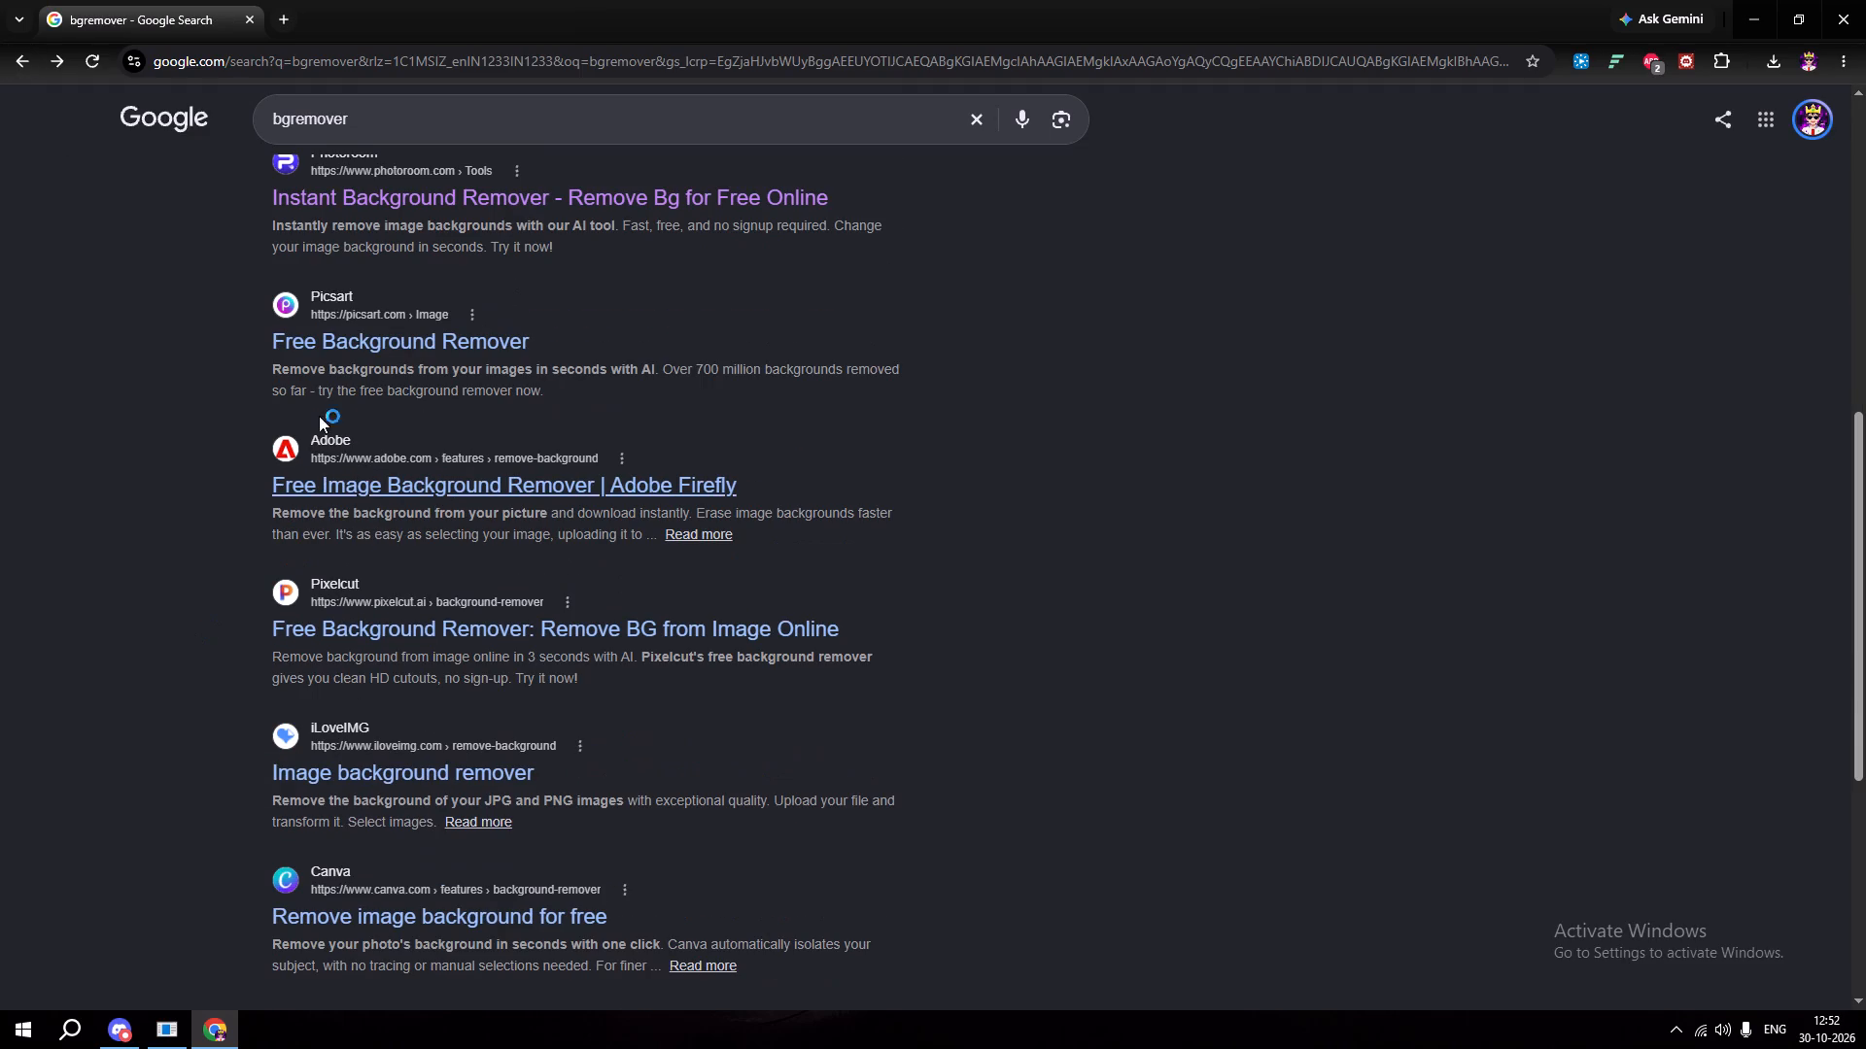
{"action": "left_click", "coordinate": [346, 348]}
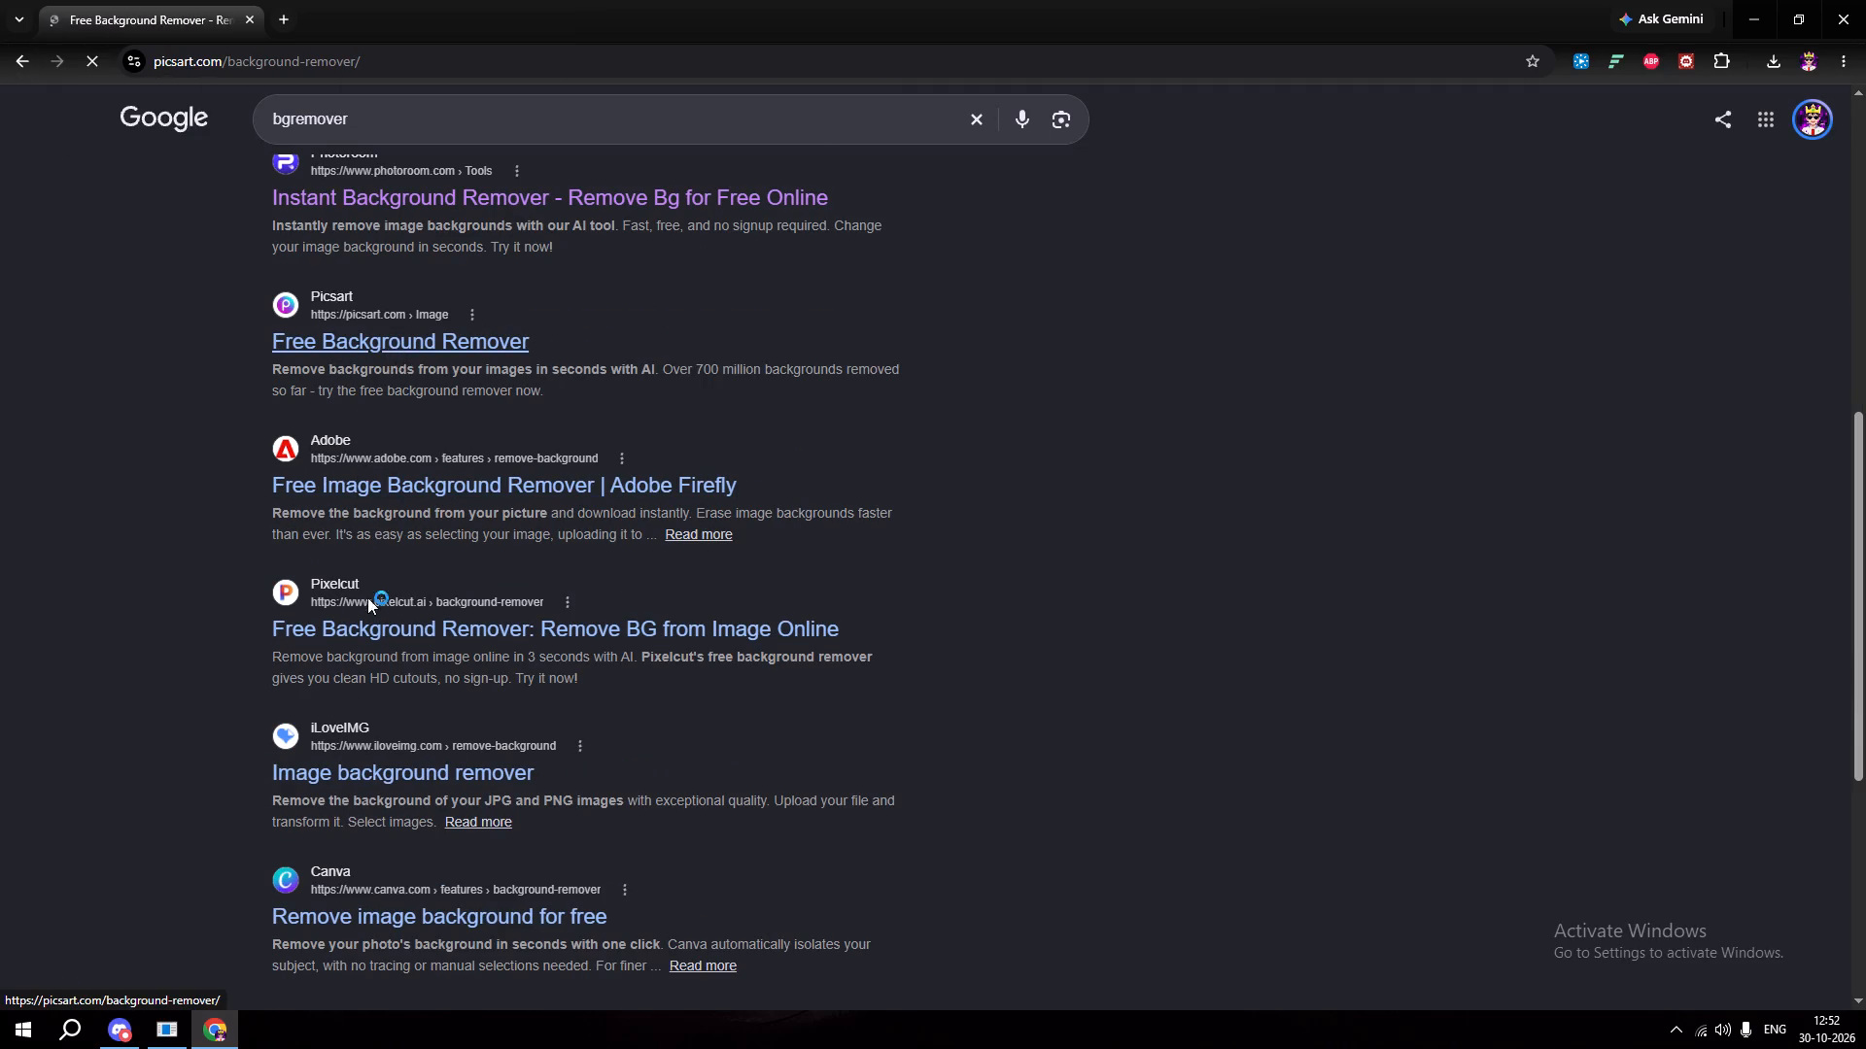
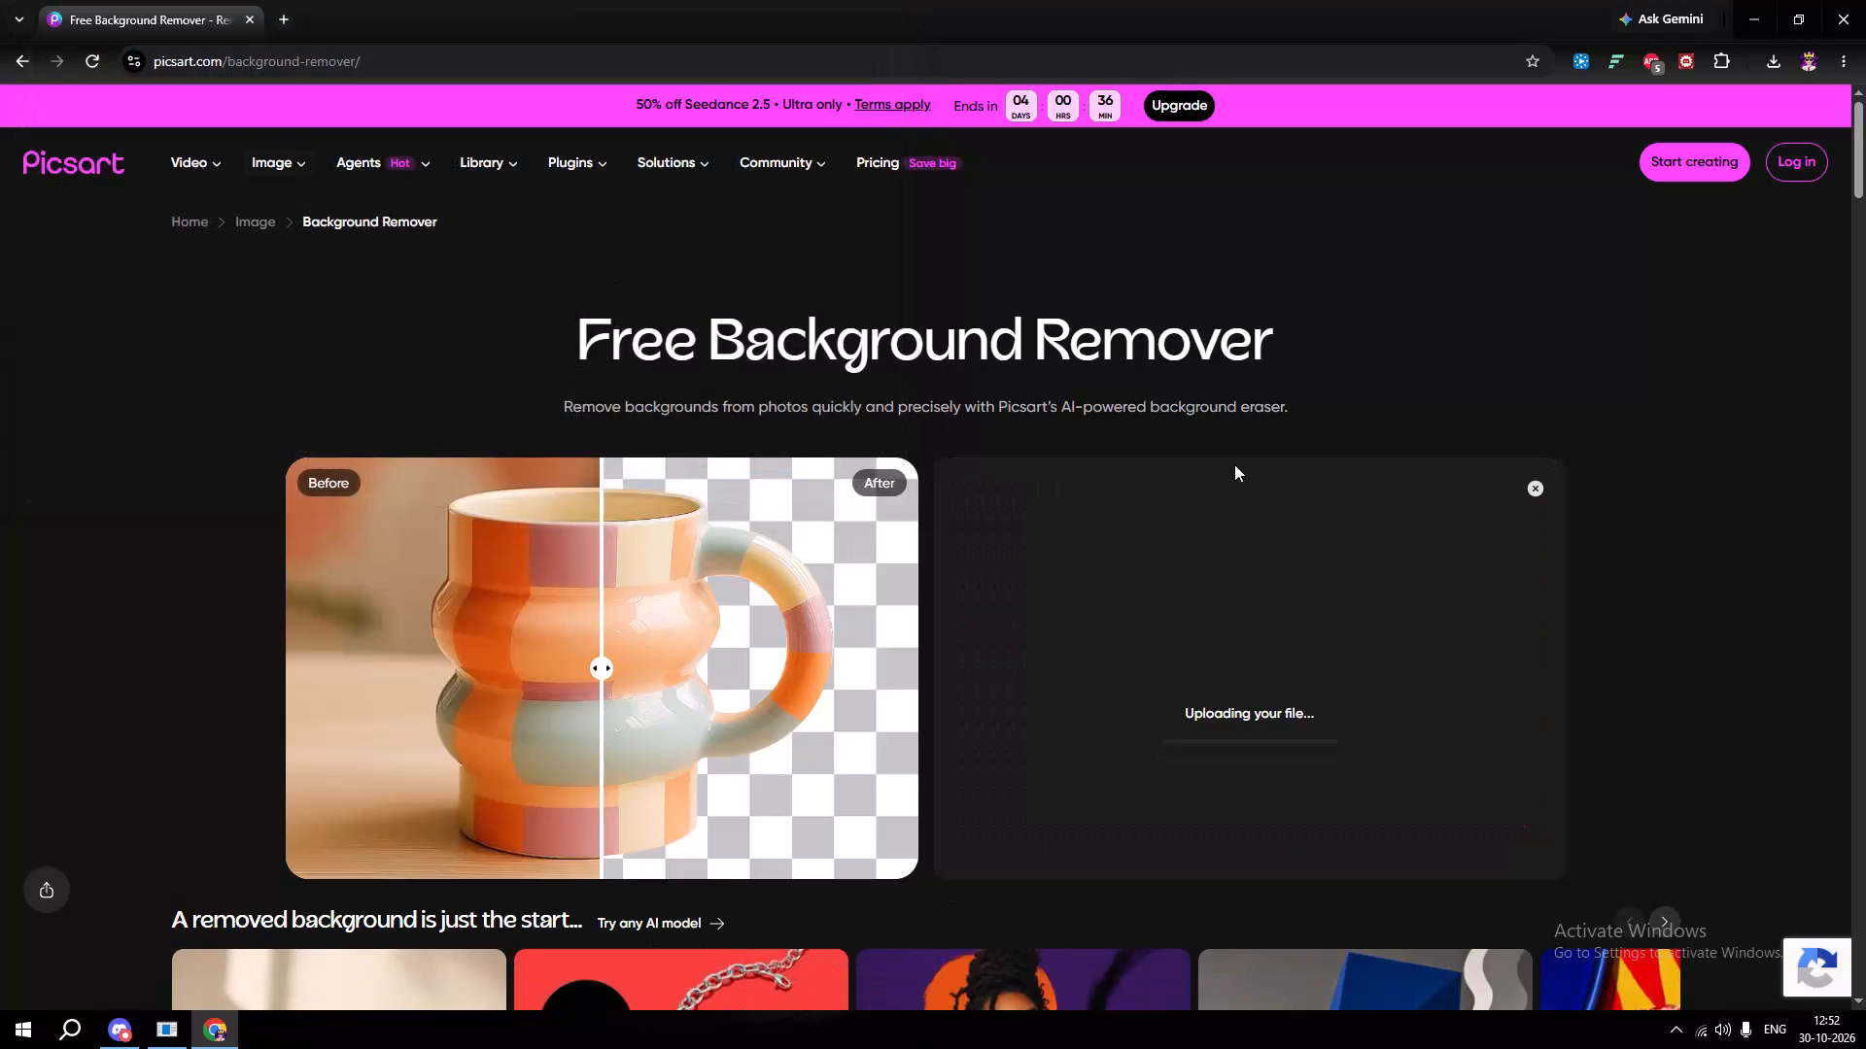
Wait for the crowned character's background removal to finish and download the cutout with its transparent background.
{"action": "left_click", "coordinate": [1643, 599]}
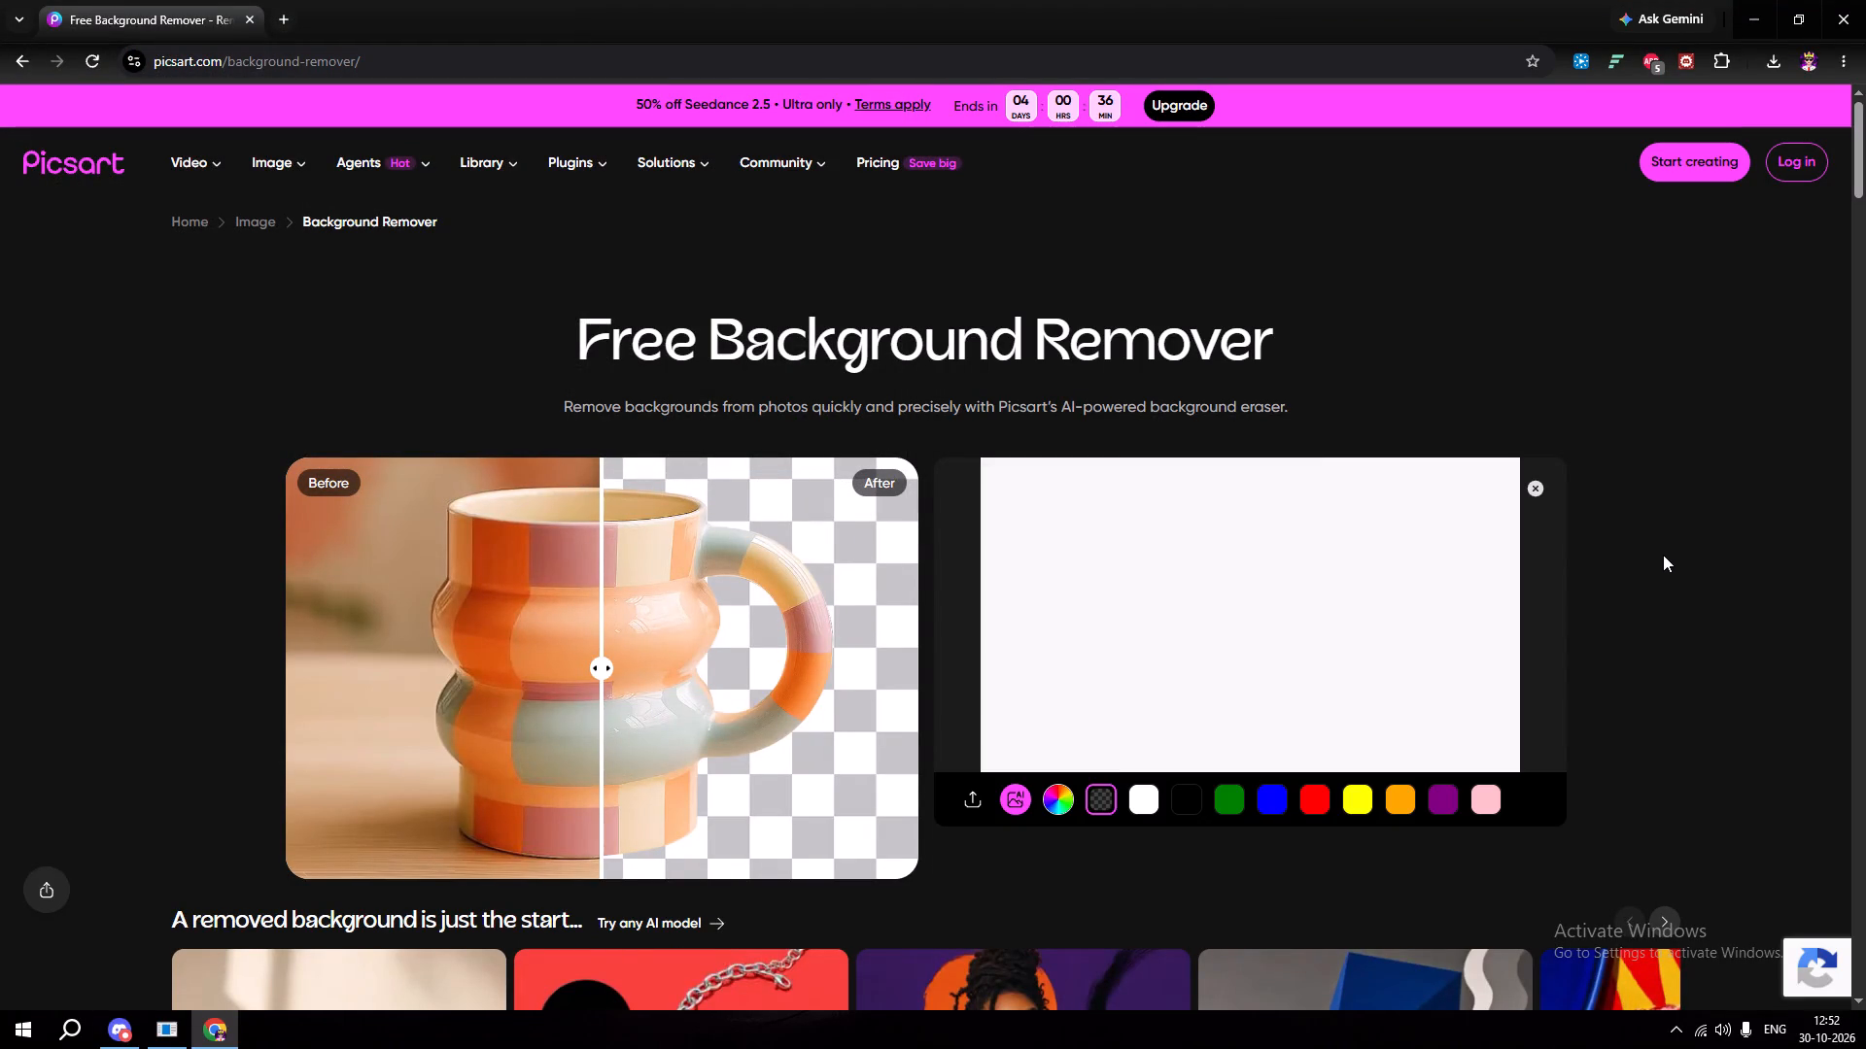
{"action": "scroll", "coordinate": [1288, 630], "scroll_direction": "up", "scroll_amount": 2}
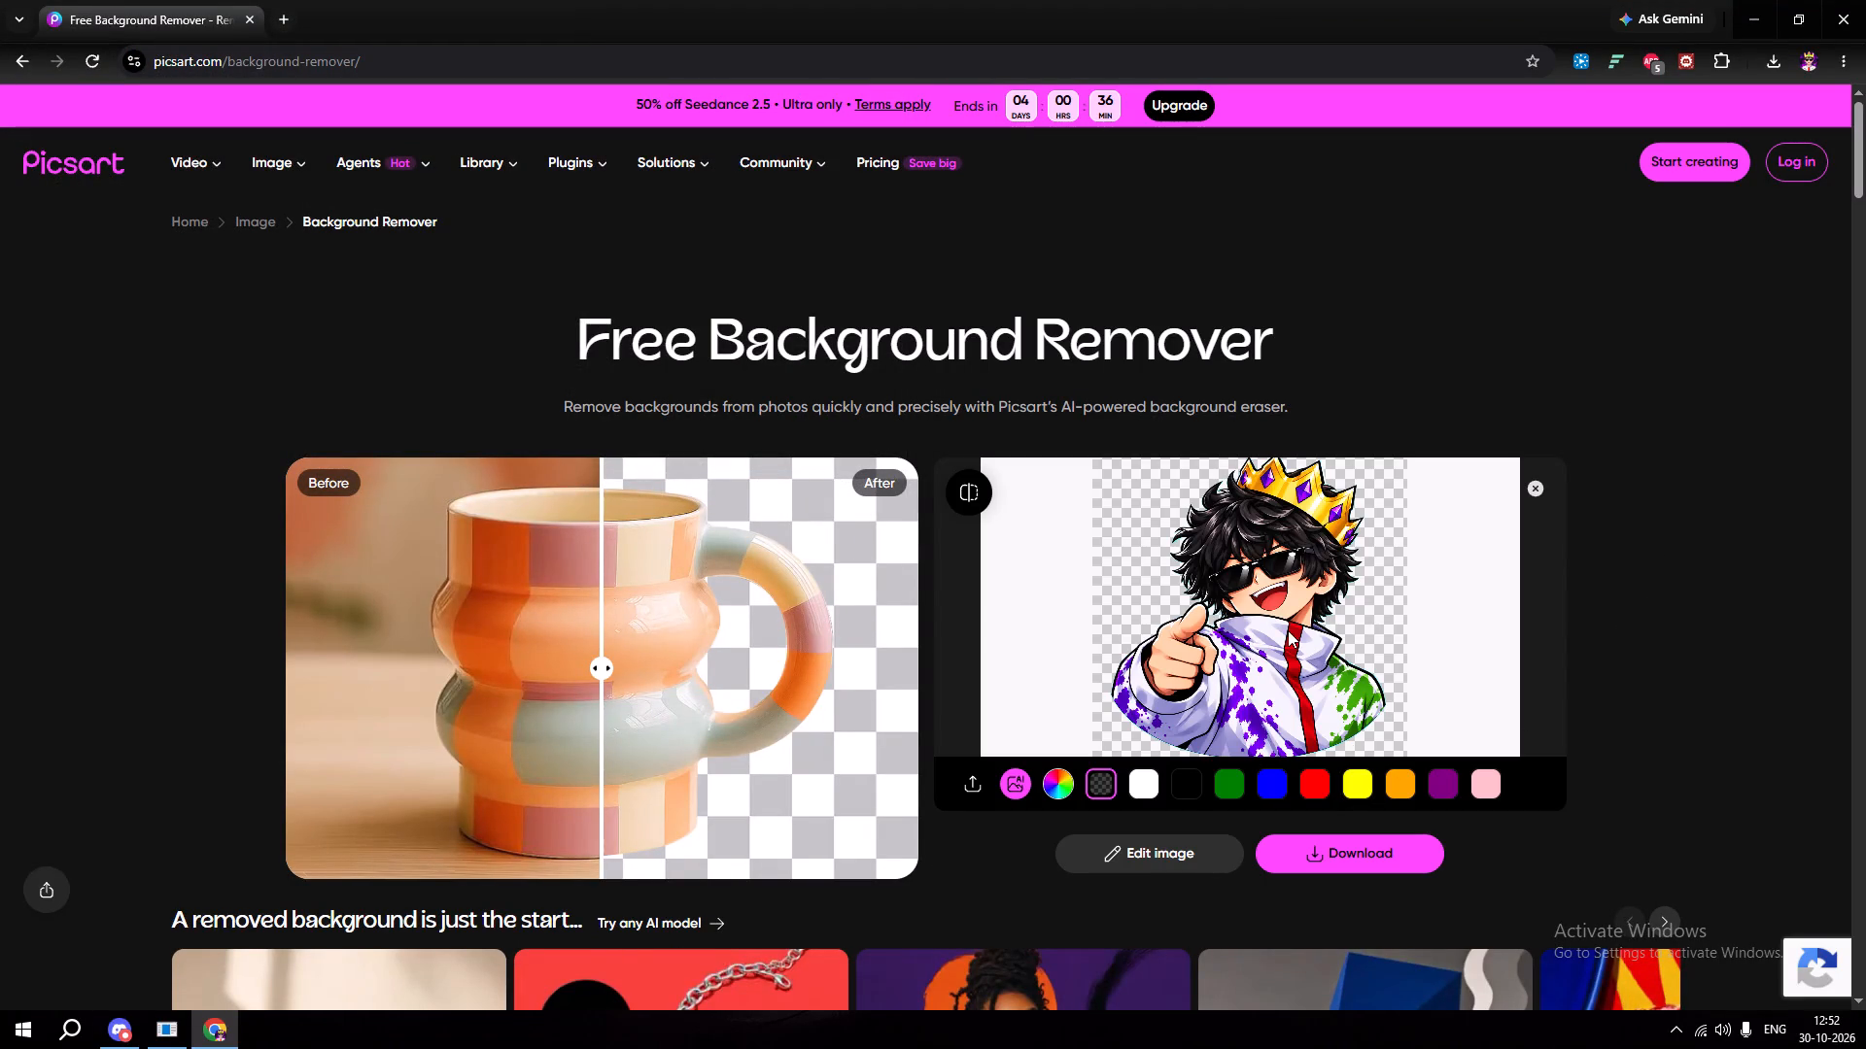
{"action": "scroll", "coordinate": [1288, 630], "scroll_direction": "up", "scroll_amount": 2}
{"action": "left_click", "coordinate": [1321, 858]}
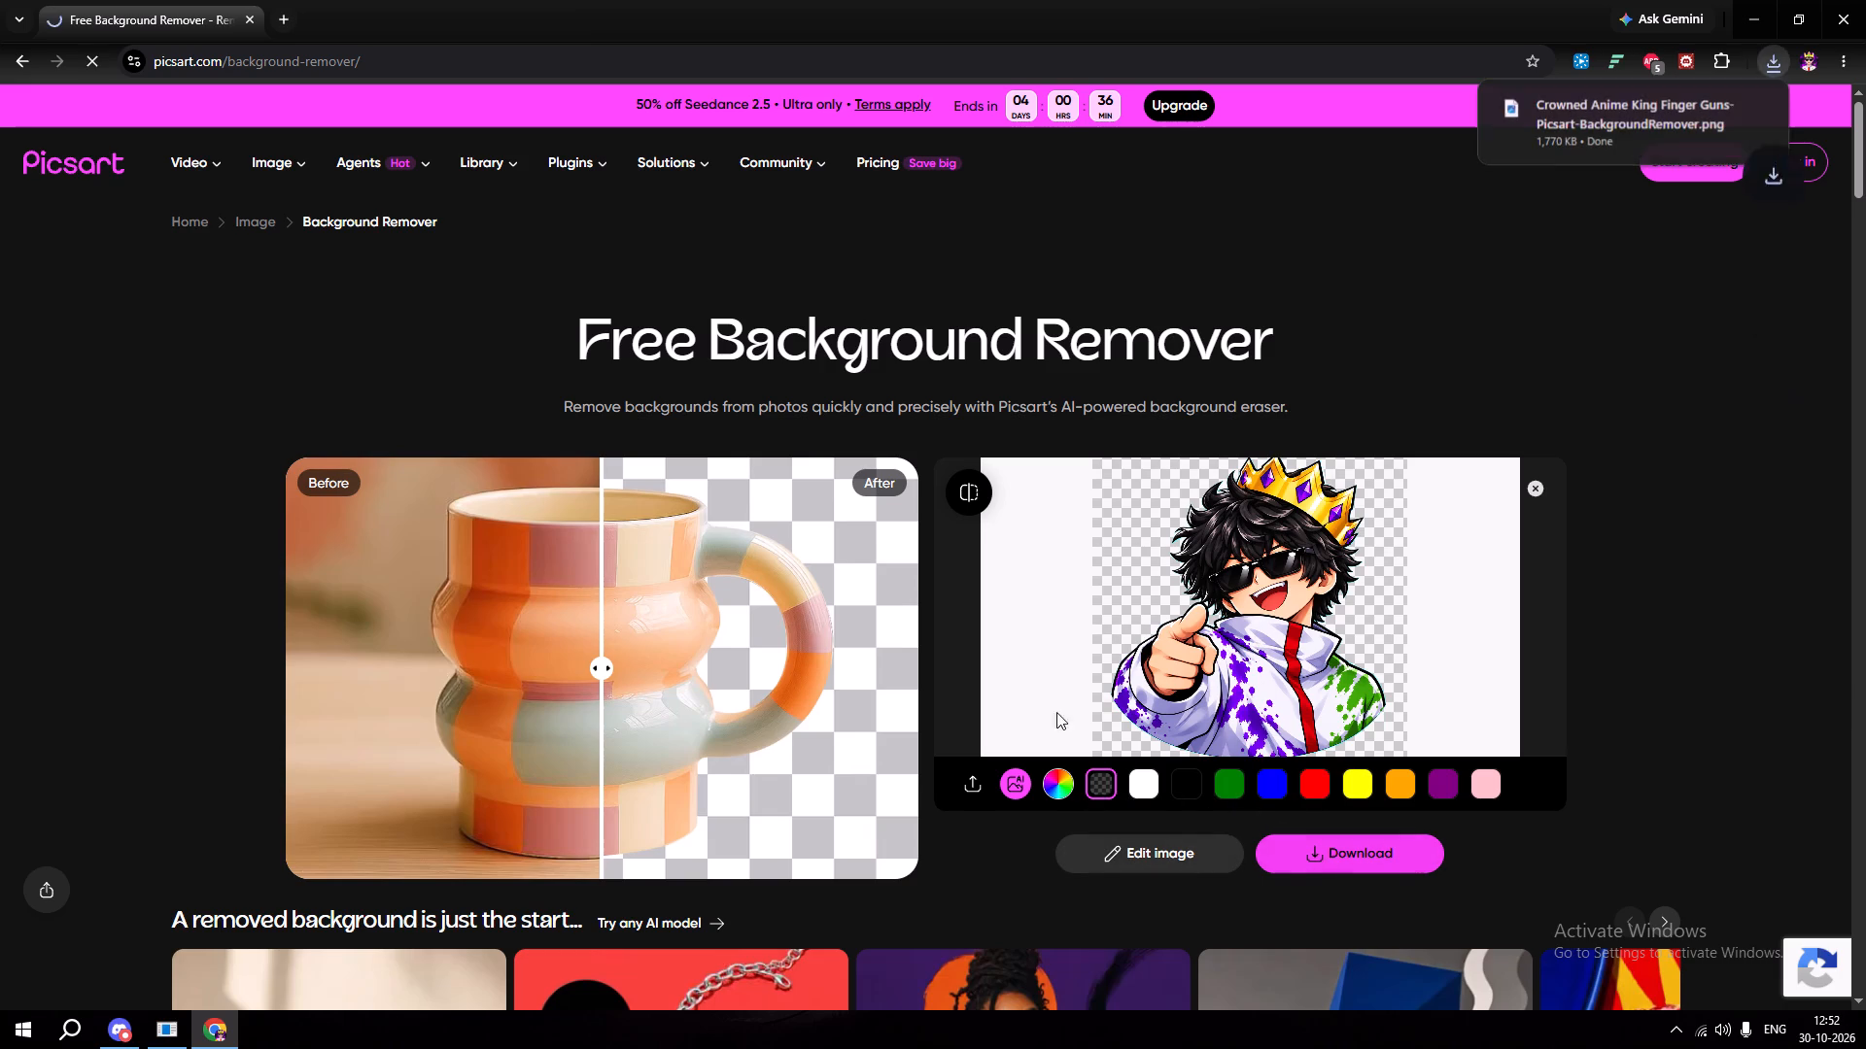
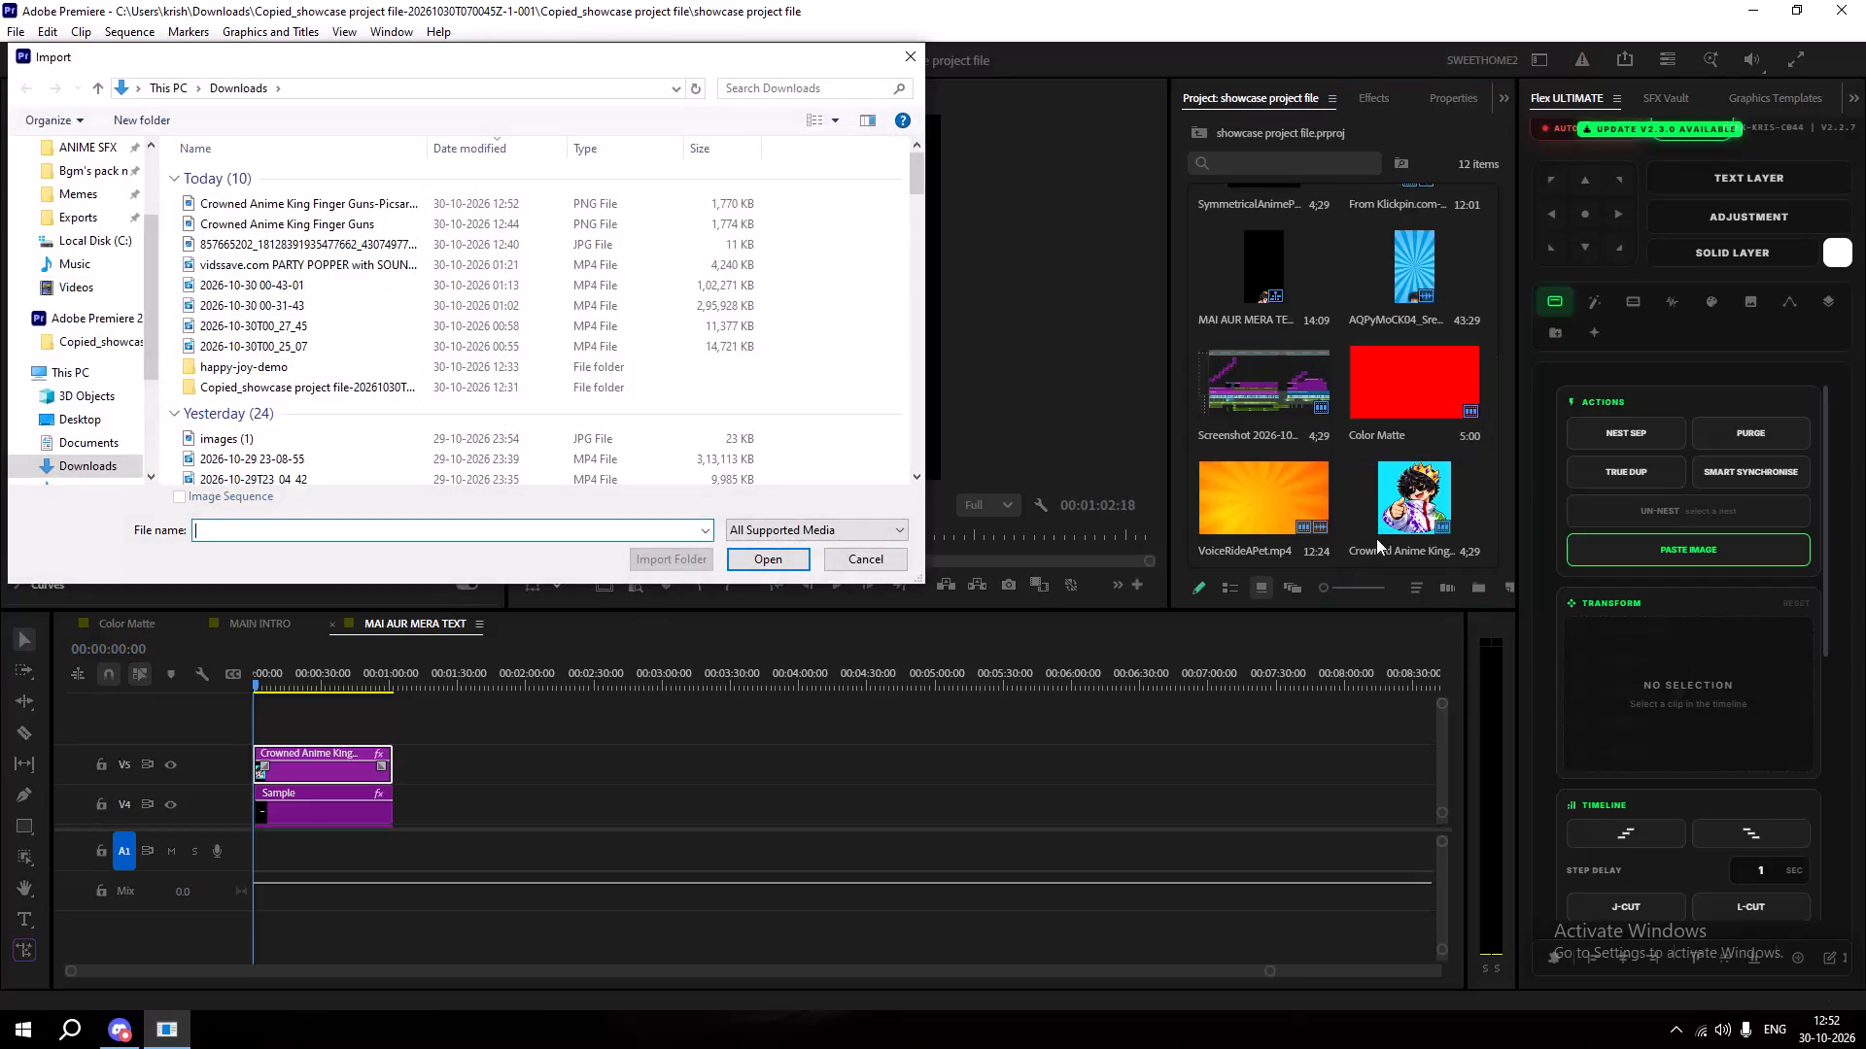
Import the Picsart PNG cutout of the crowned character and replace the crowned character clip on V5 with it.
{"action": "double_click", "coordinate": [279, 200]}
{"action": "right_click", "coordinate": [329, 772]}
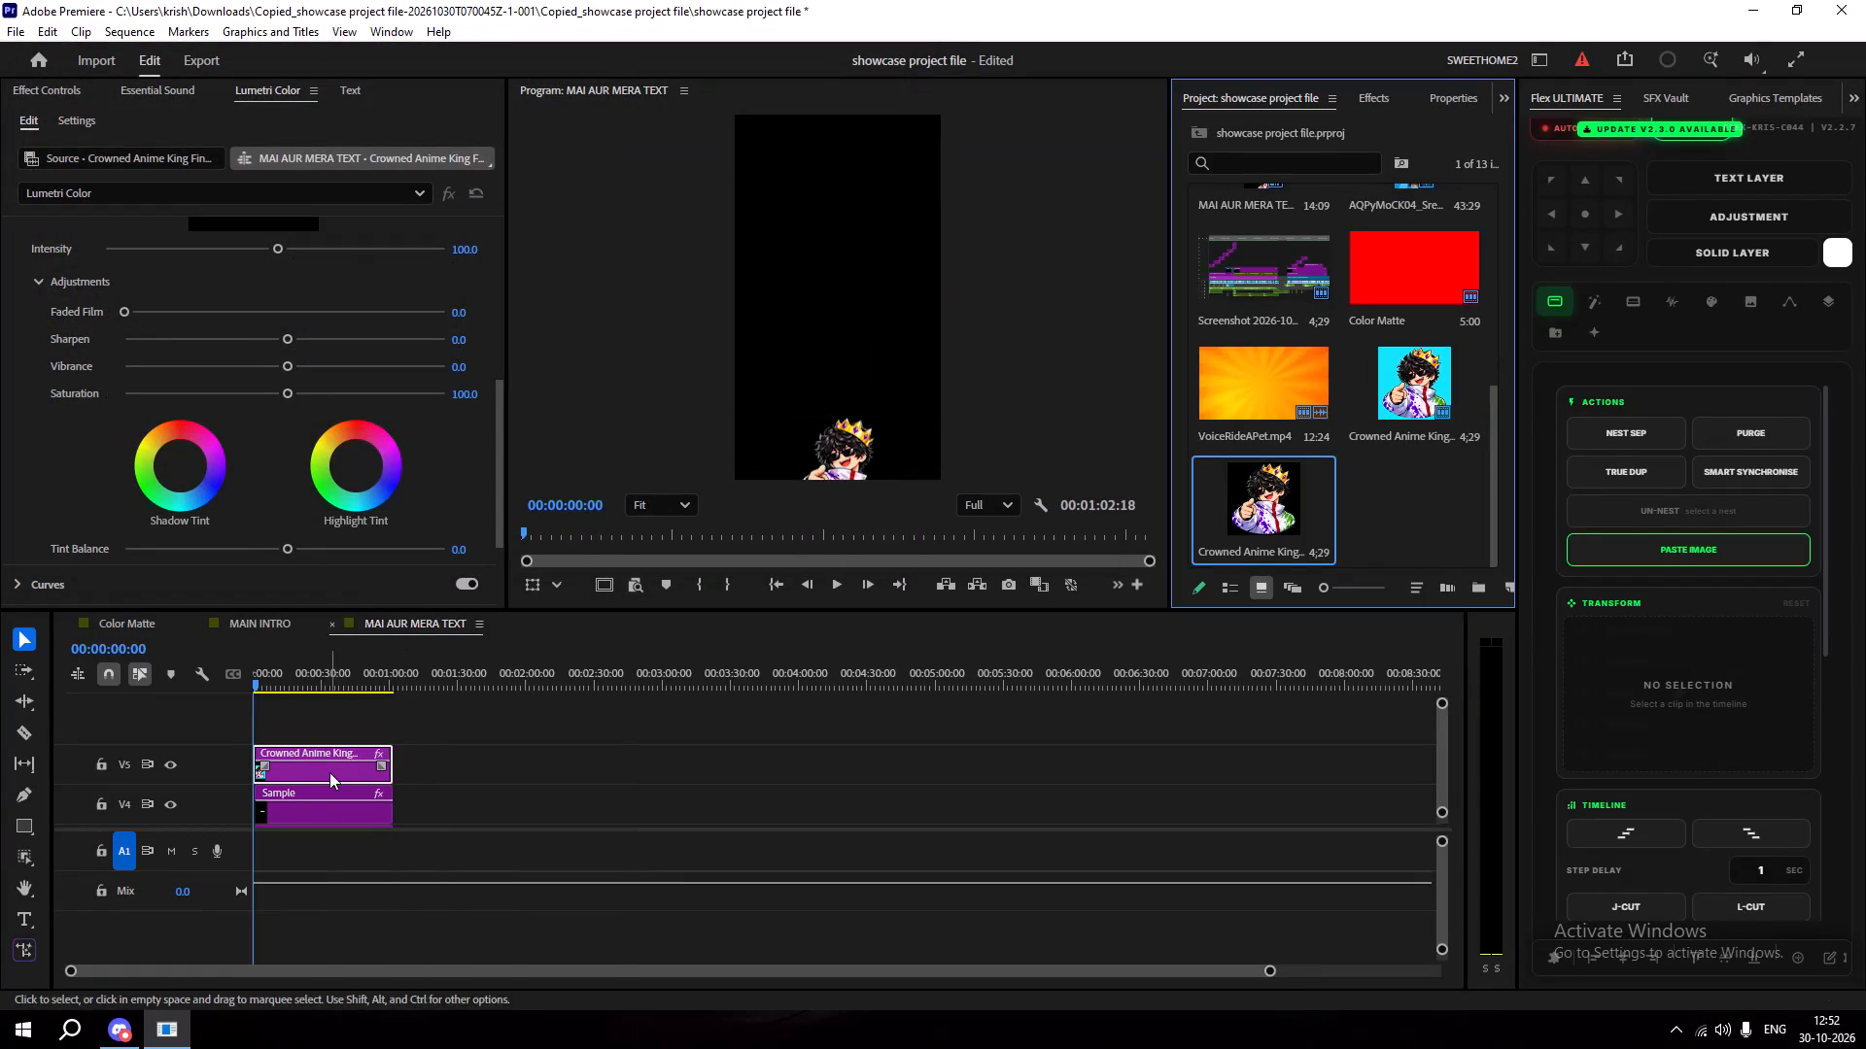
{"action": "left_click", "coordinate": [455, 288]}
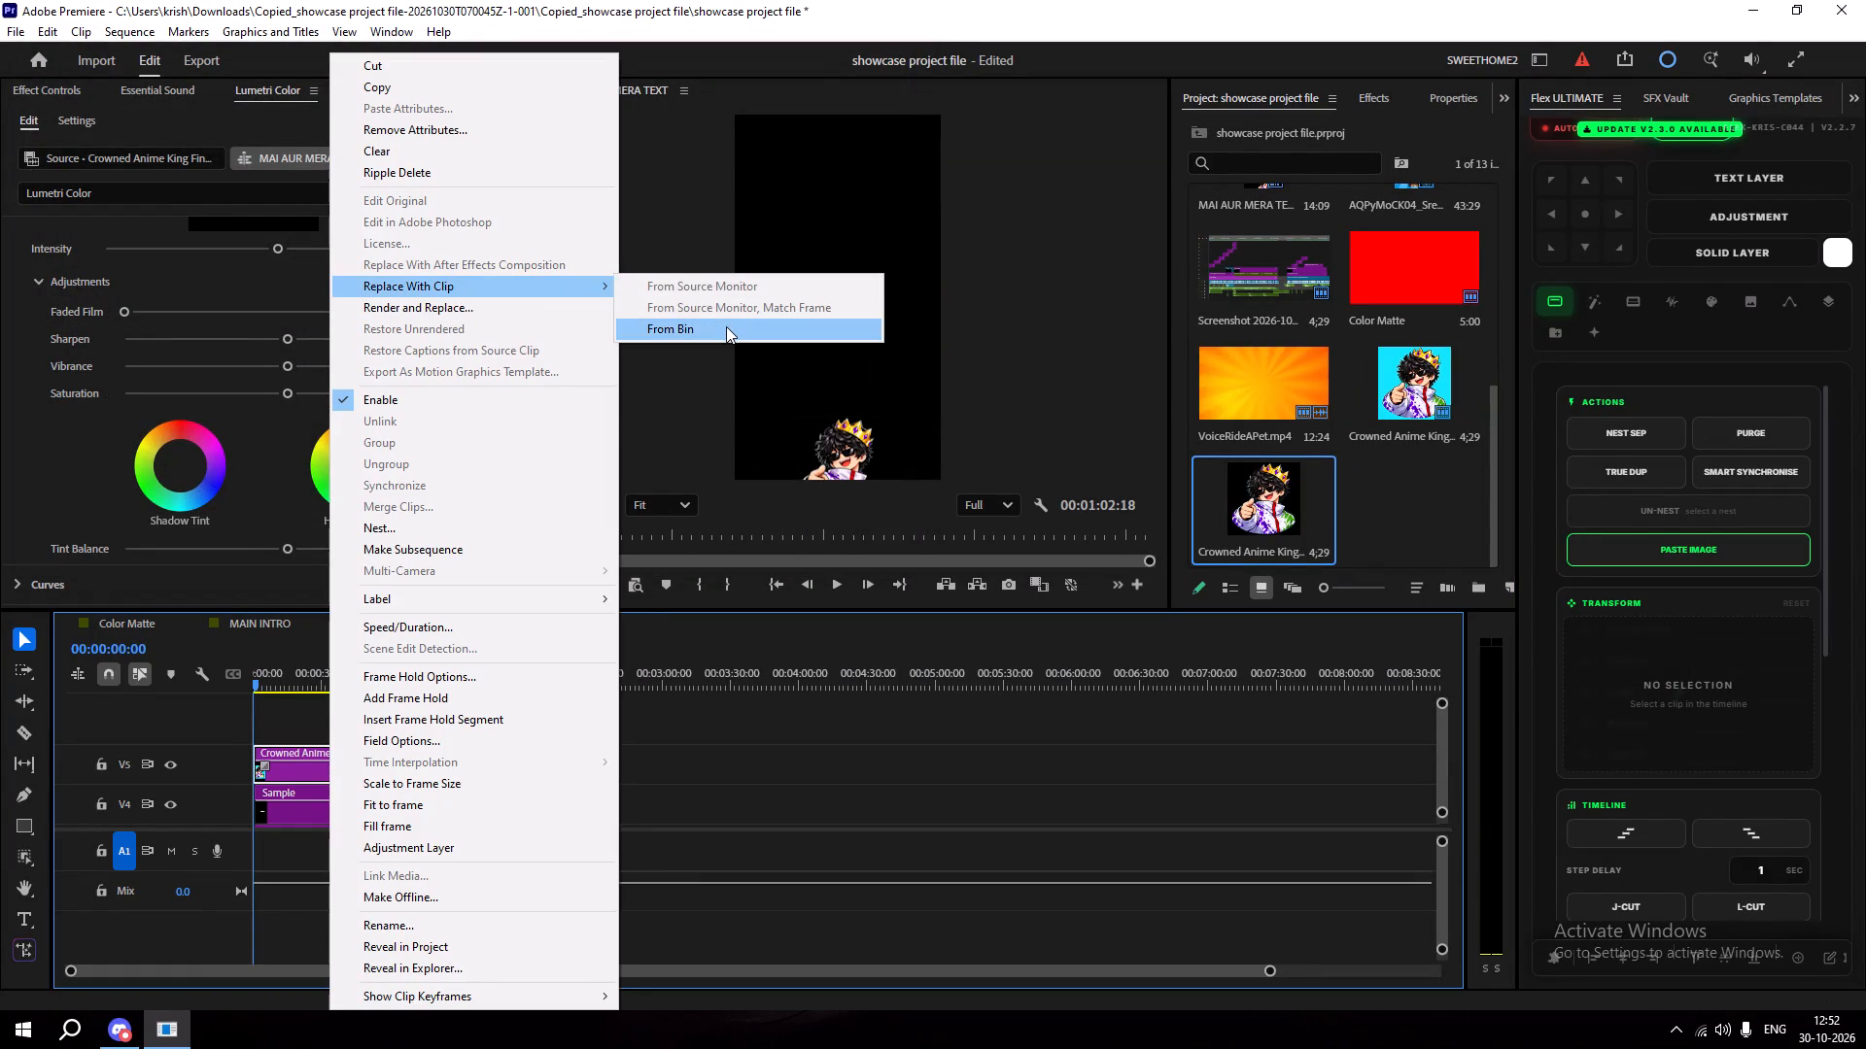
{"action": "left_click", "coordinate": [726, 326]}
Play back part of the MAI AUR MERA TEXT sequence to check the replaced character.
{"action": "left_click", "coordinate": [286, 681]}
{"action": "key", "text": "space"}
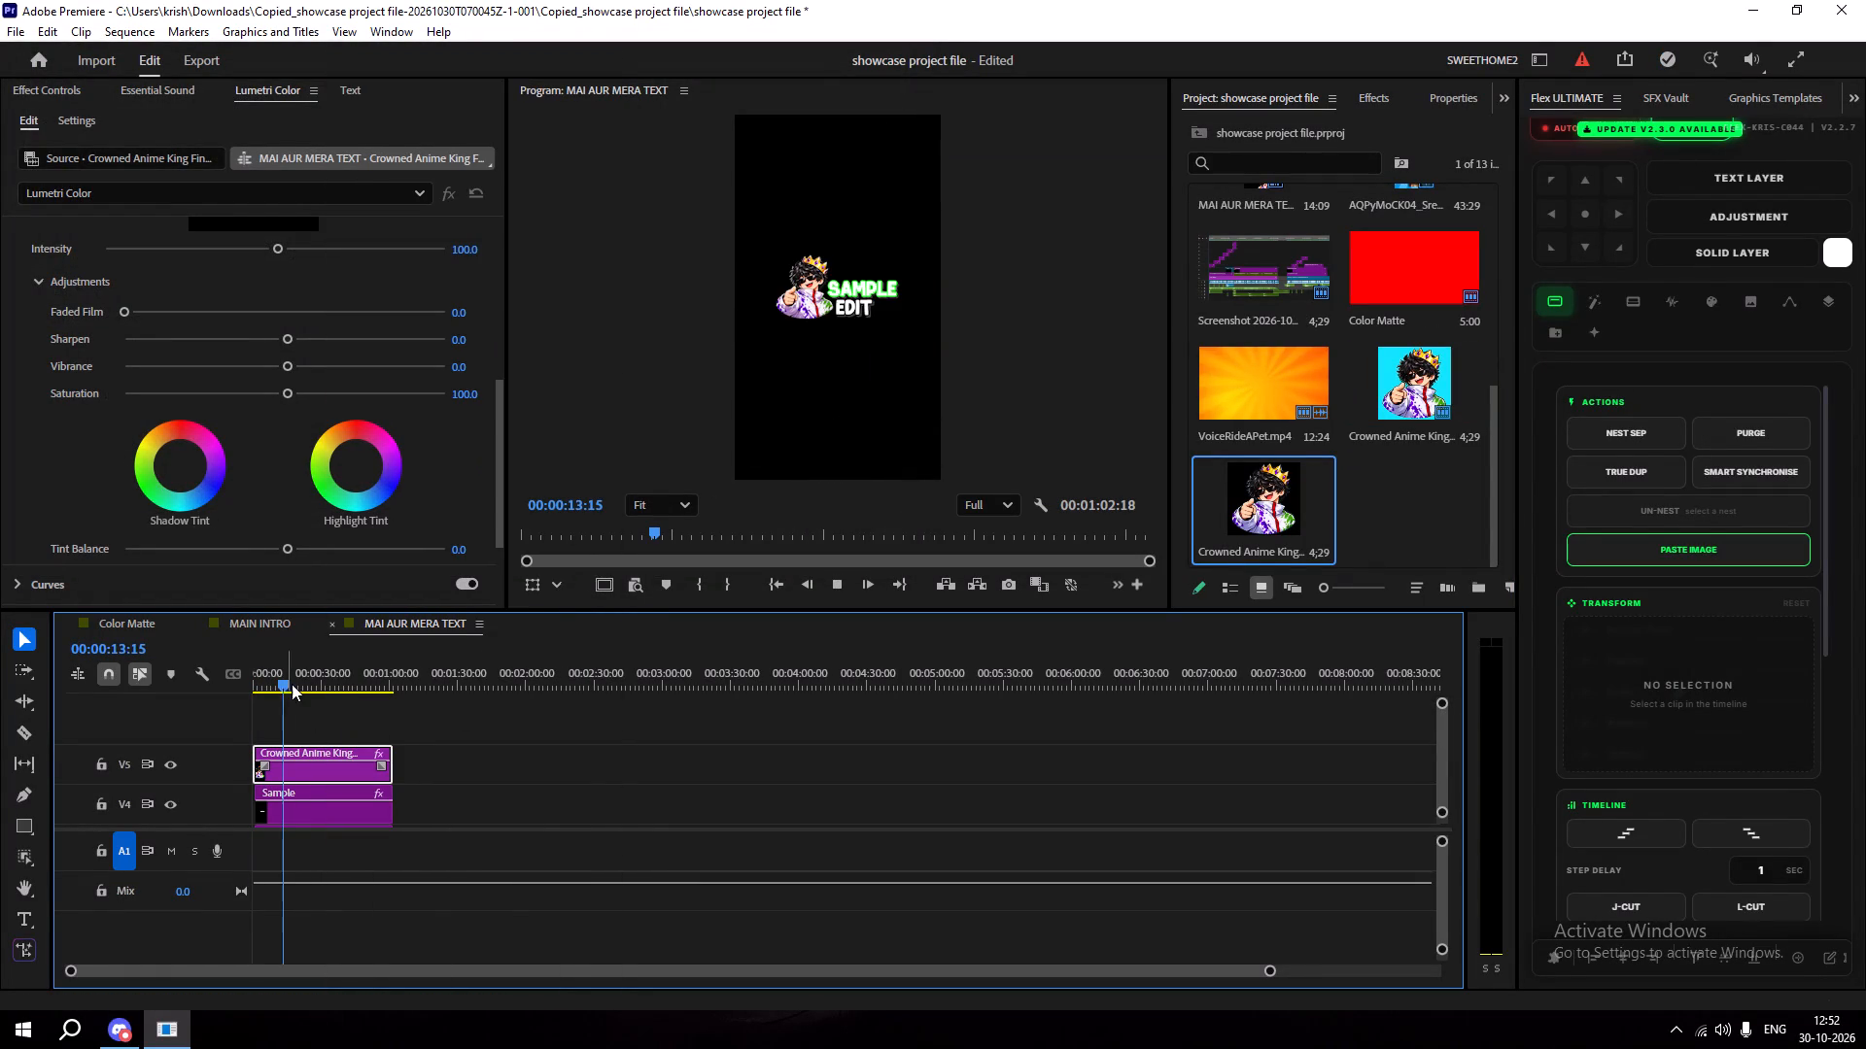
{"action": "left_click", "coordinate": [323, 700]}
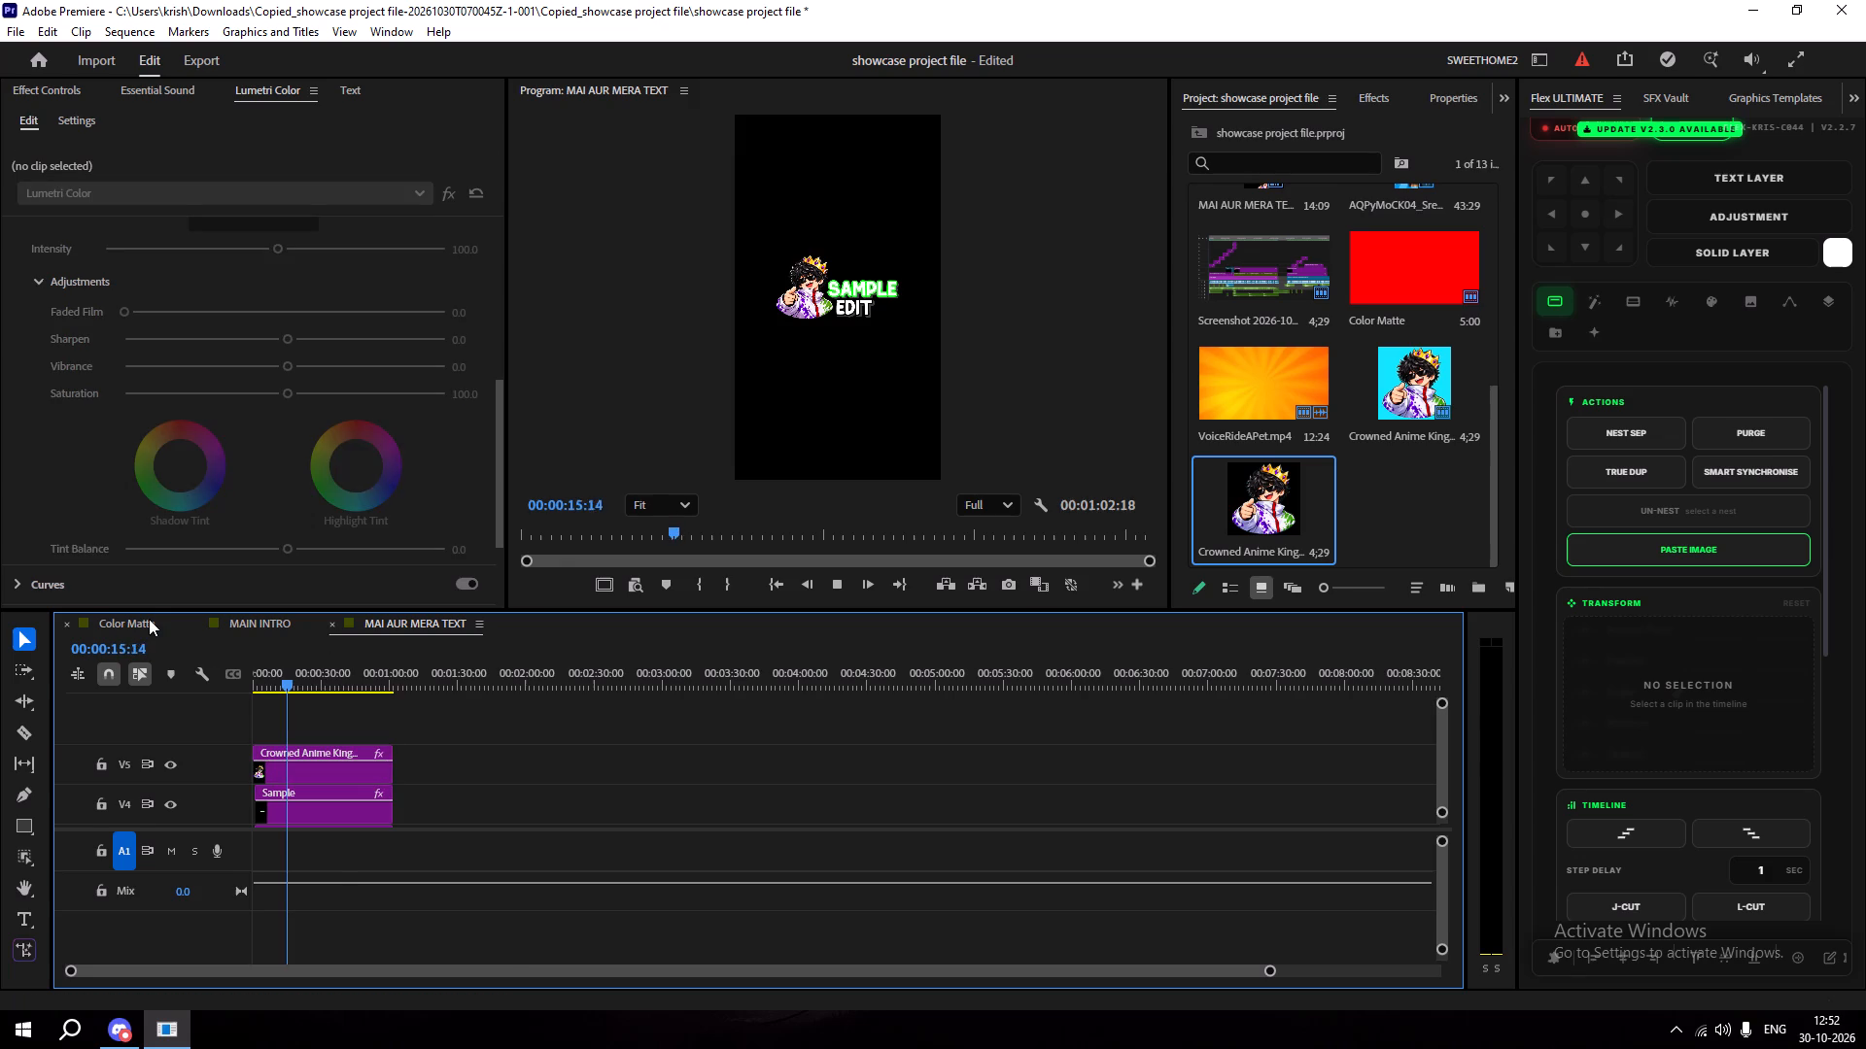
Play the Color Matte sequence from its start and inspect the character and title animation up close around 1.5 seconds.
{"action": "left_click", "coordinate": [145, 619]}
{"action": "left_click_drag", "start_coordinate": [325, 682], "coordinate": [253, 710]}
{"action": "left_click", "coordinate": [339, 702]}
{"action": "key", "text": "space"}
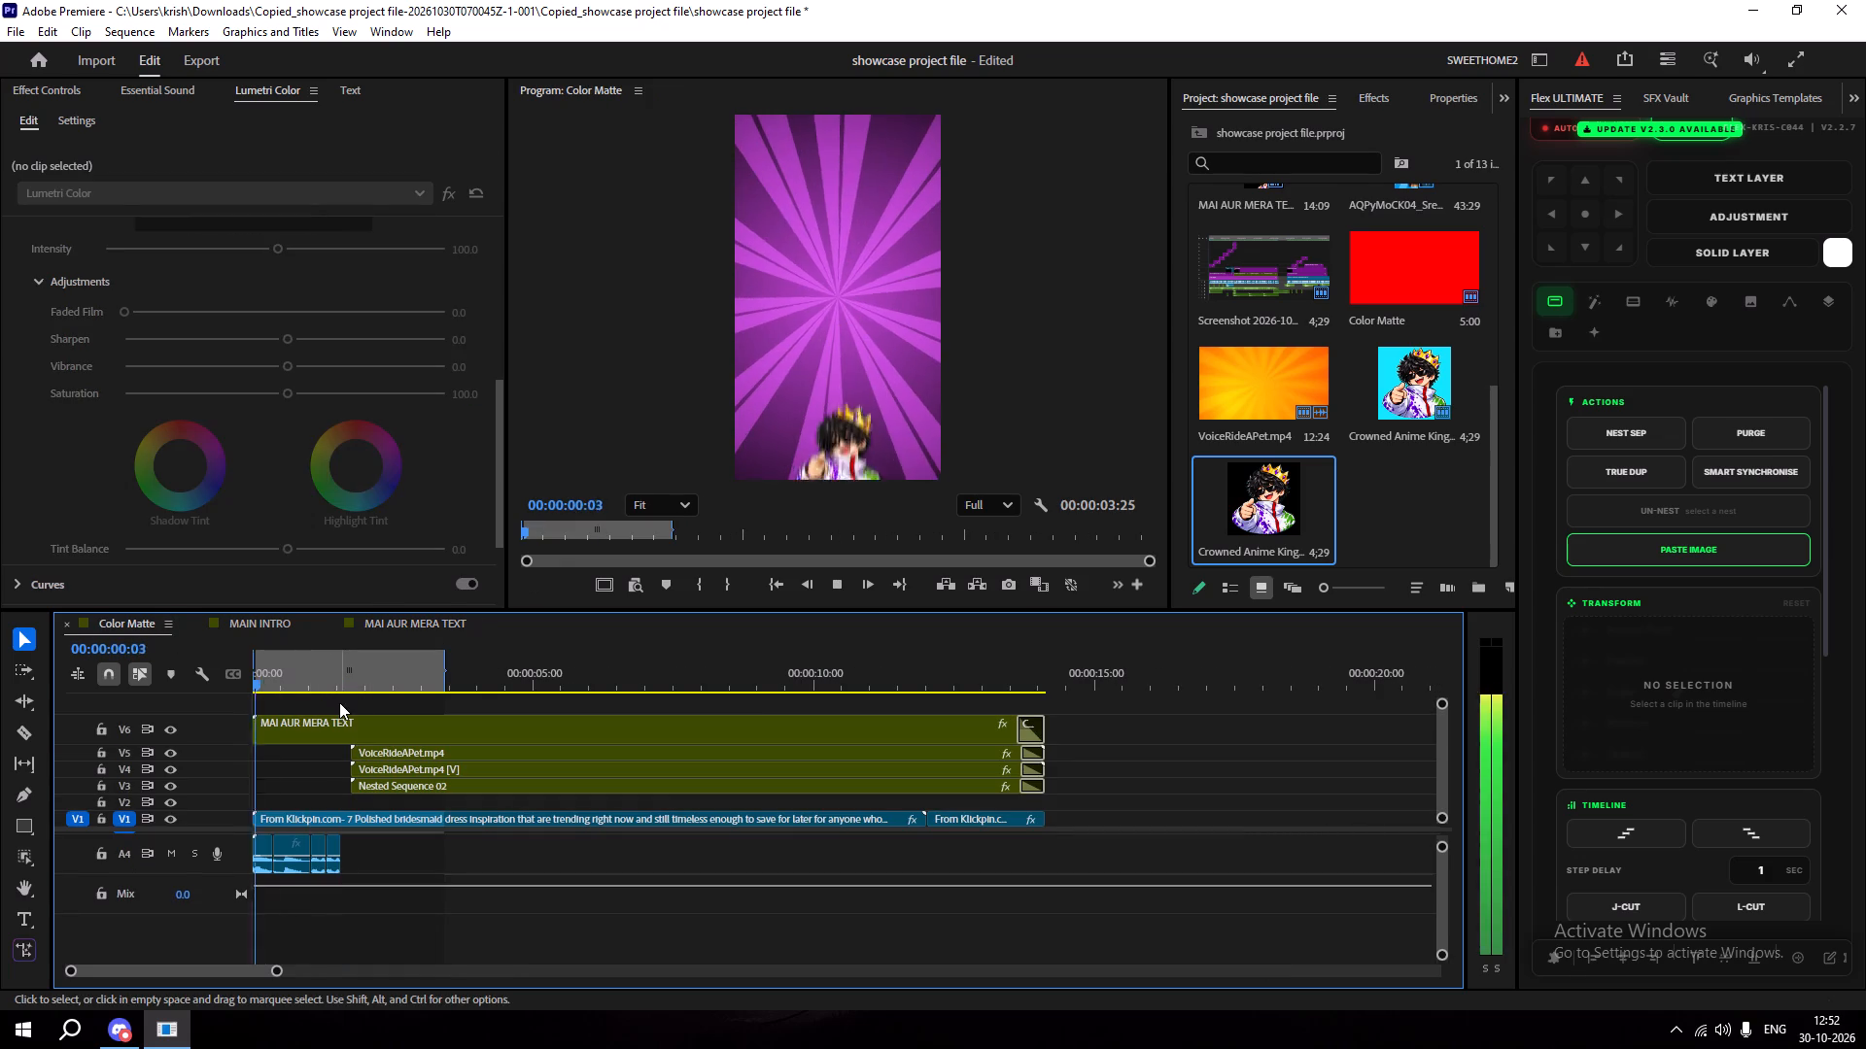
{"action": "scroll", "coordinate": [782, 321], "scroll_direction": "up", "scroll_amount": 14}
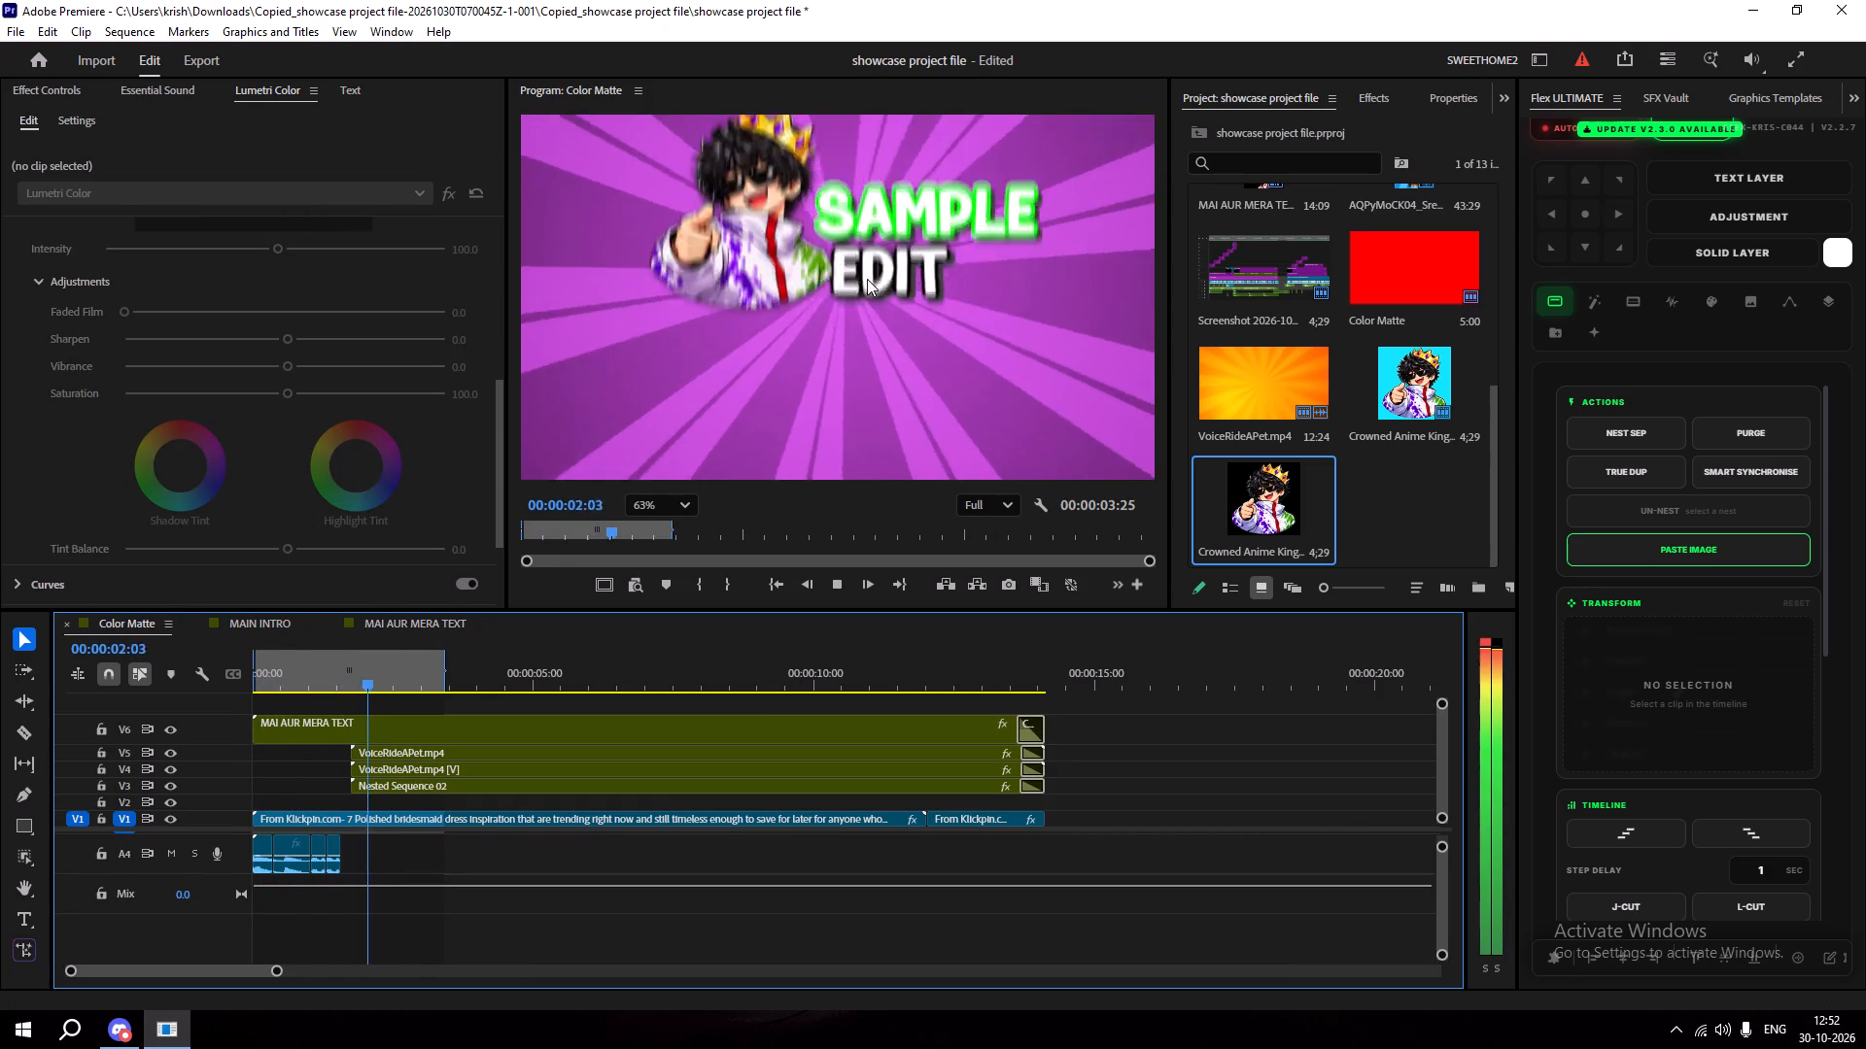
{"action": "key", "text": "space"}
{"action": "left_click_drag", "start_coordinate": [378, 661], "coordinate": [341, 673]}
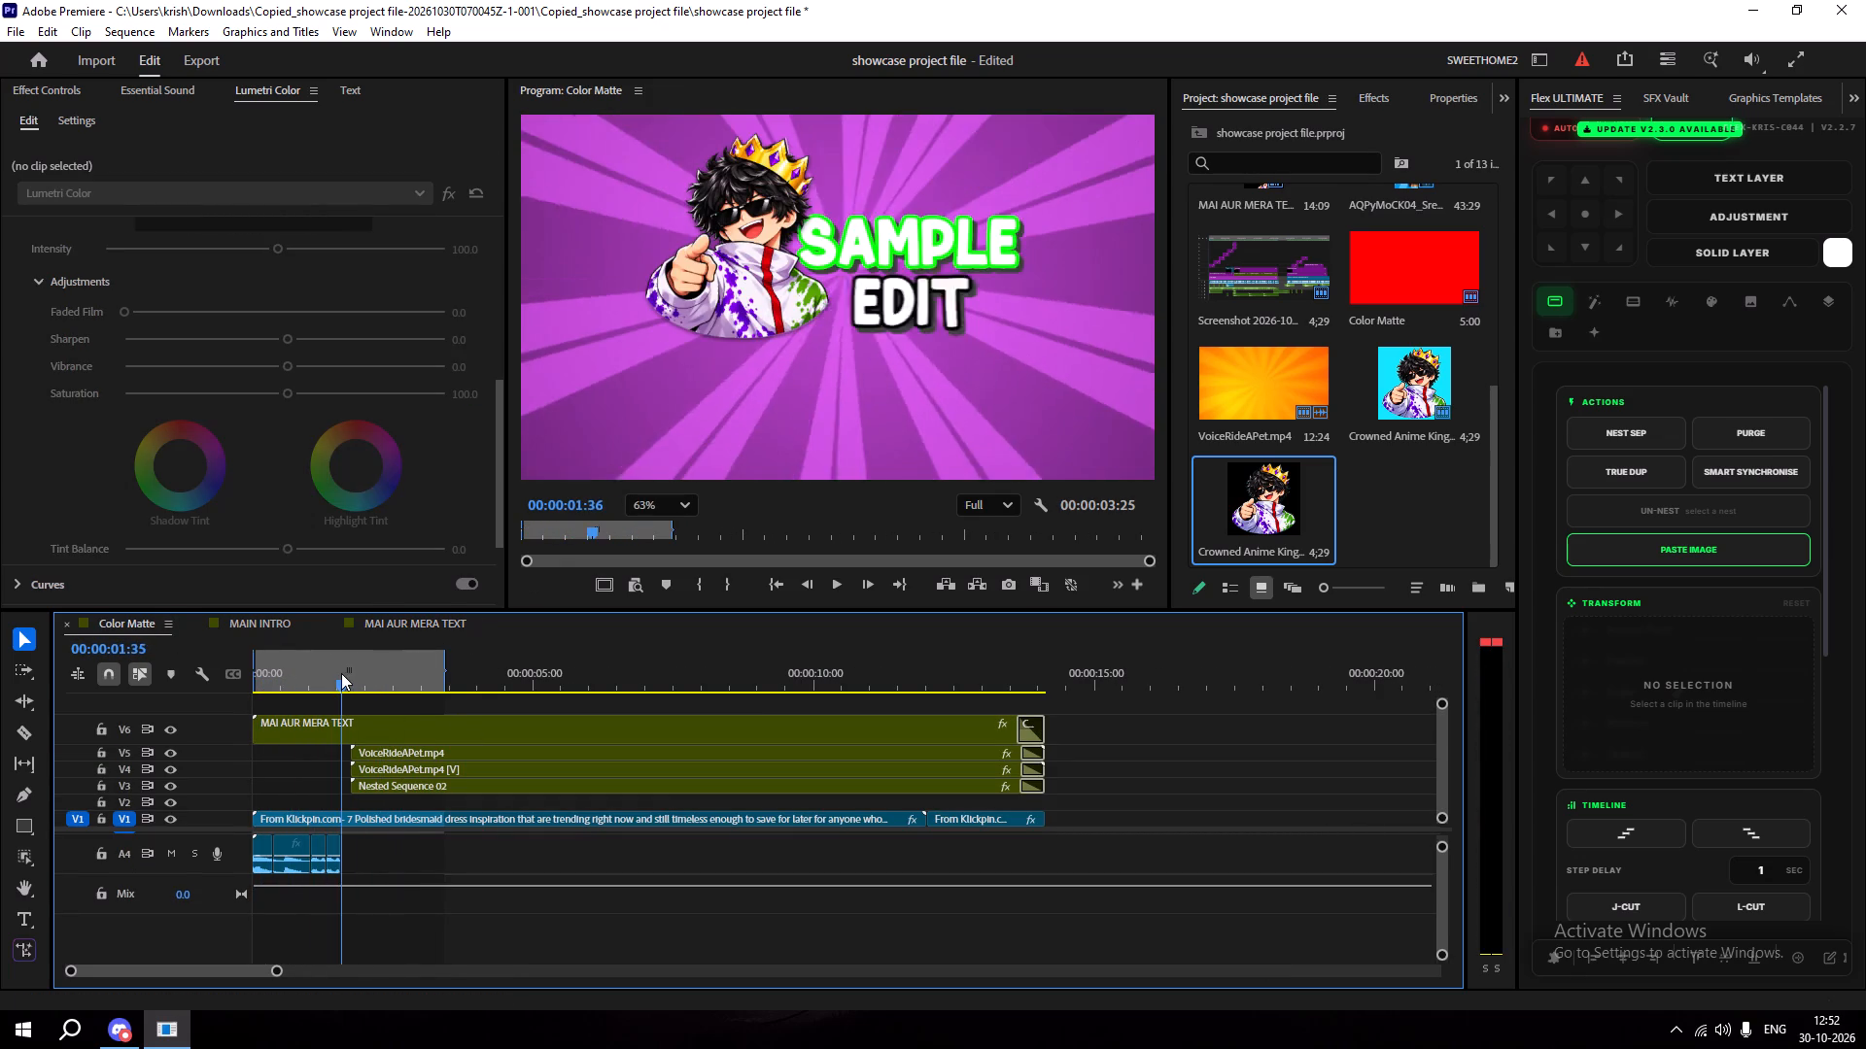
{"action": "left_click_drag", "start_coordinate": [341, 673], "coordinate": [340, 673]}
Save the showcase project.
{"action": "key", "text": "ctrl+s"}
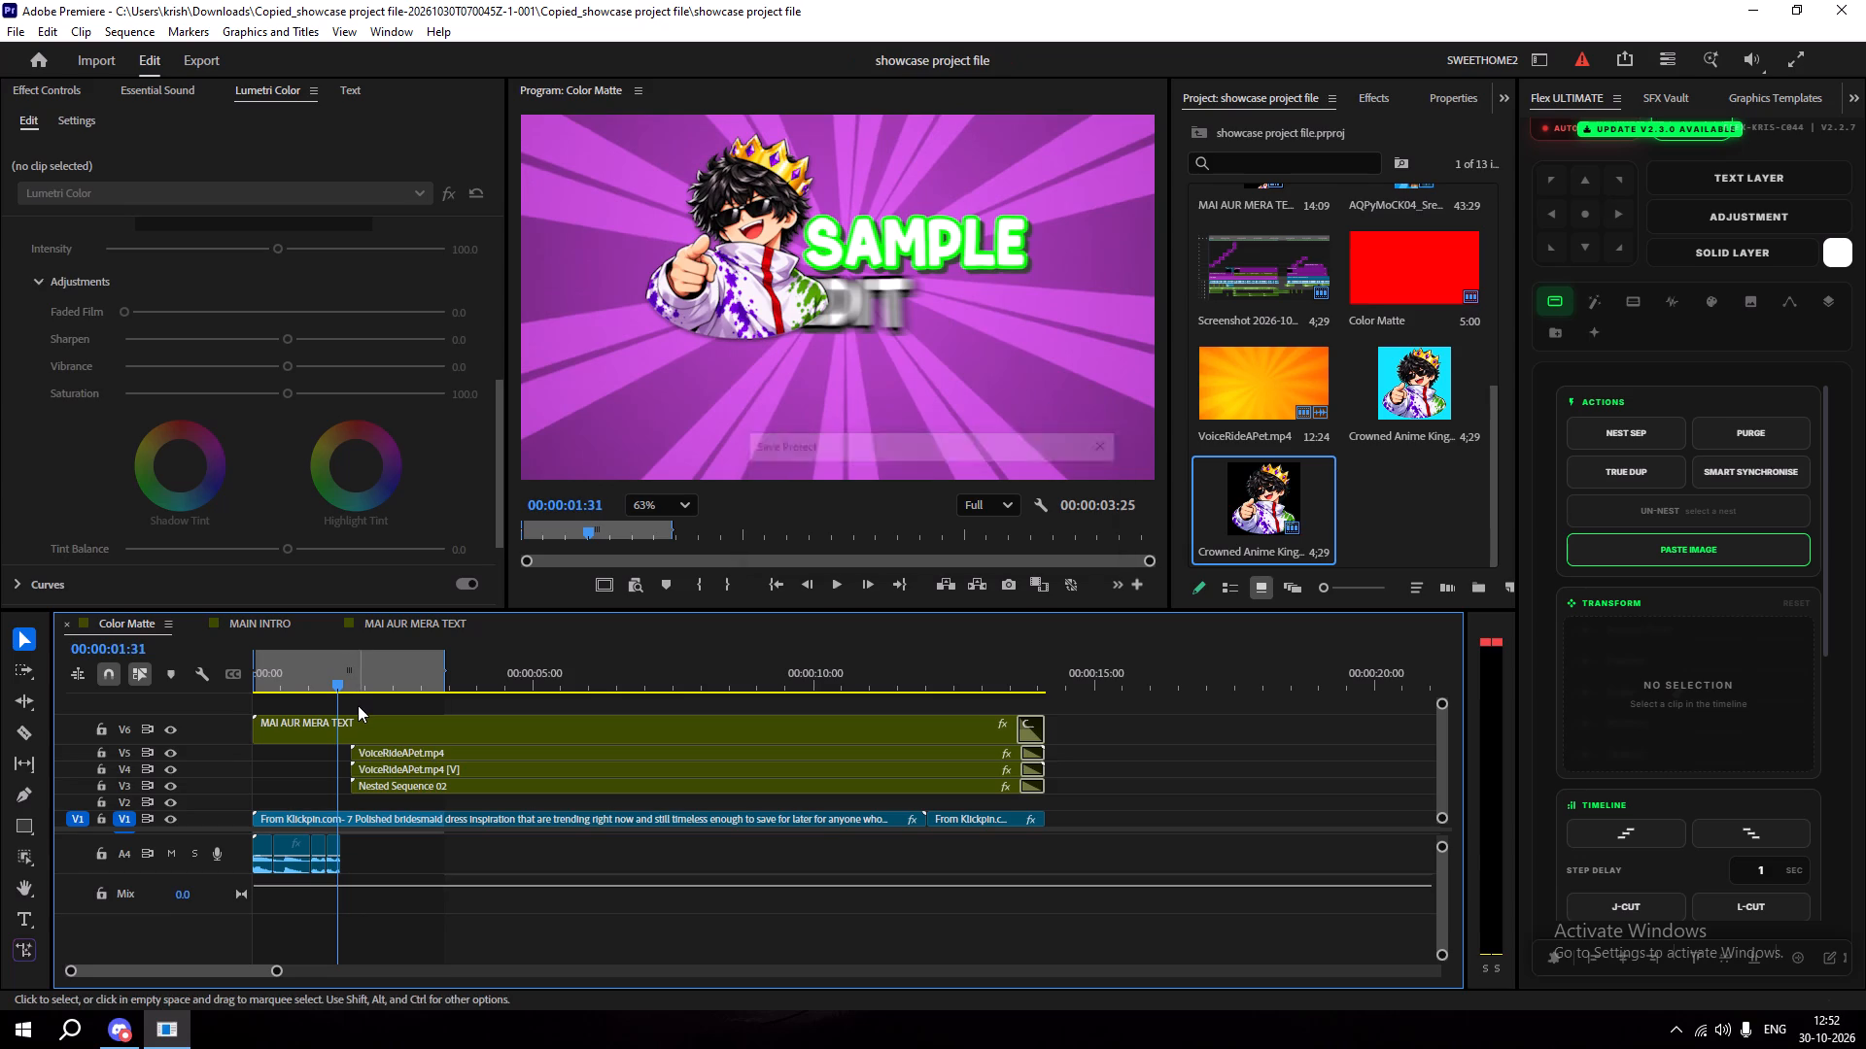
Fit the Color Matte preview to the whole frame and play the sequence from its start to review the intro.
{"action": "left_click", "coordinate": [336, 690]}
{"action": "left_click_drag", "start_coordinate": [335, 678], "coordinate": [216, 693]}
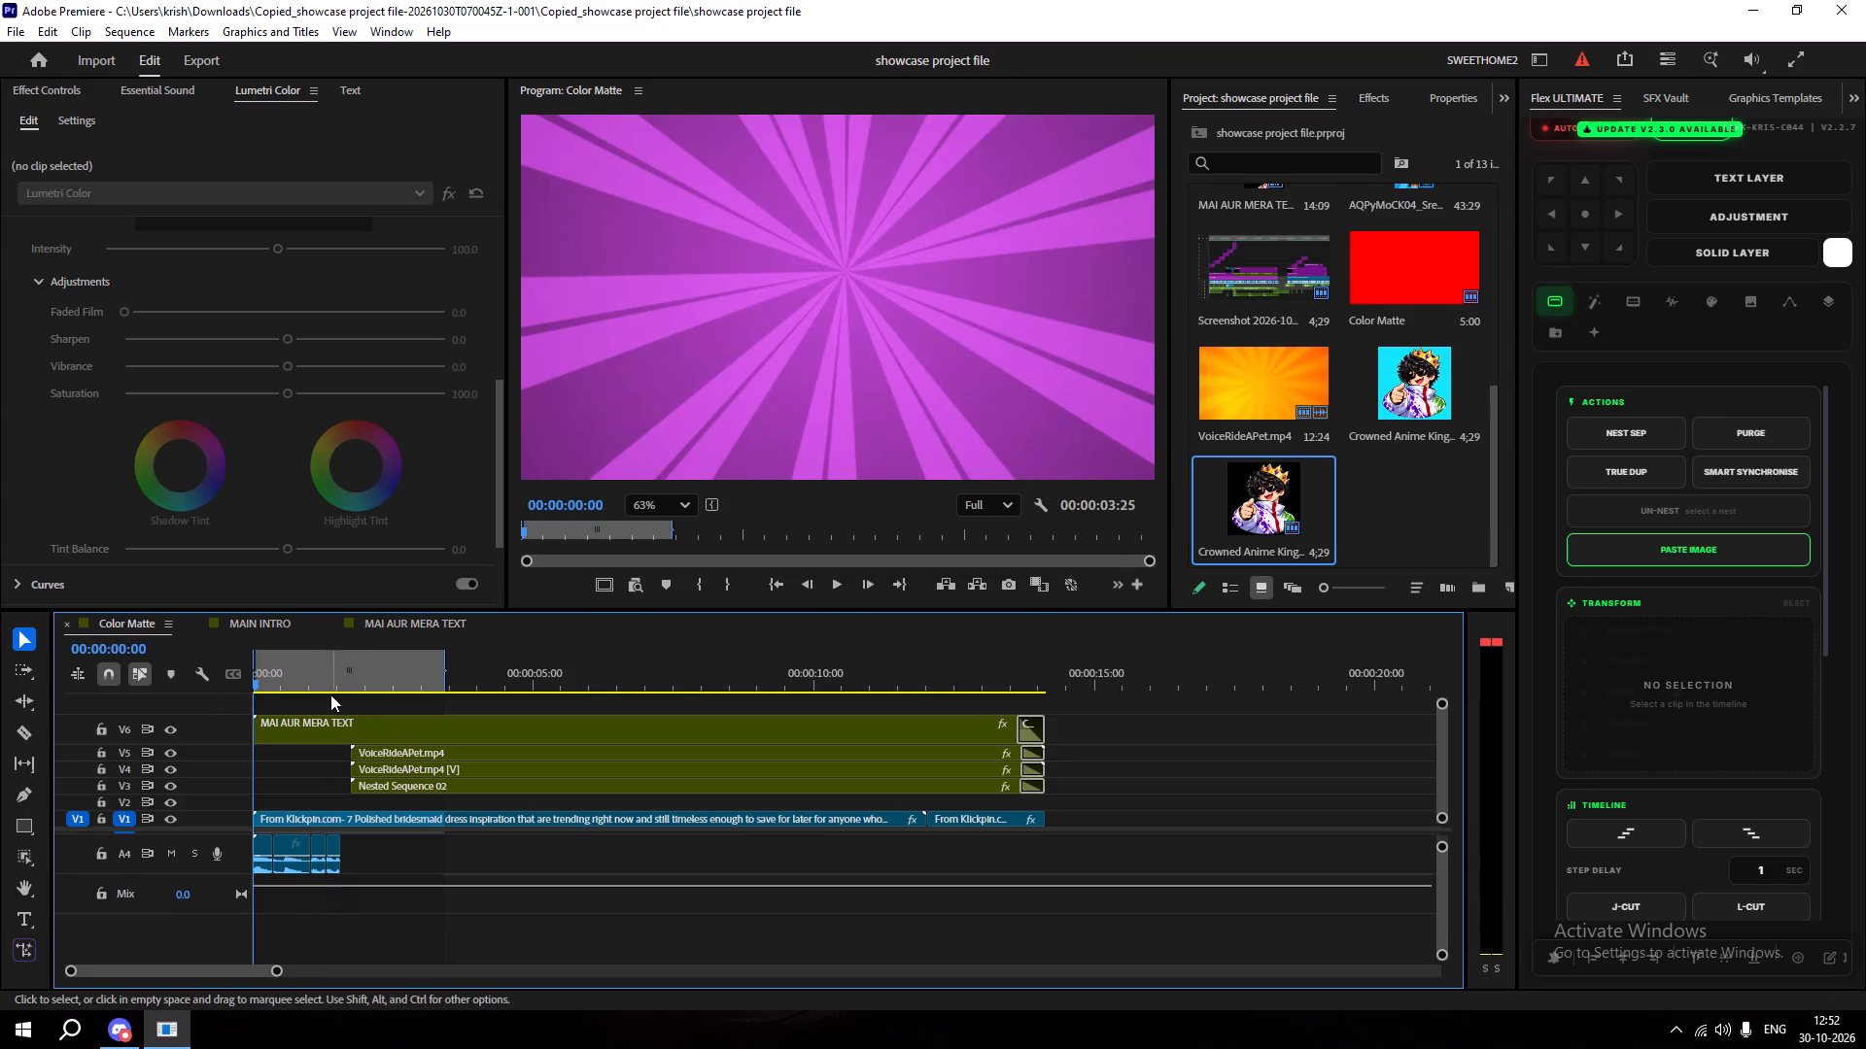
{"action": "key", "text": "space"}
{"action": "scroll", "coordinate": [333, 702], "scroll_direction": "down", "scroll_amount": 7, "text": "alt"}
{"action": "key", "text": "space"}
{"action": "left_click", "coordinate": [684, 504]}
{"action": "left_click", "coordinate": [684, 540]}
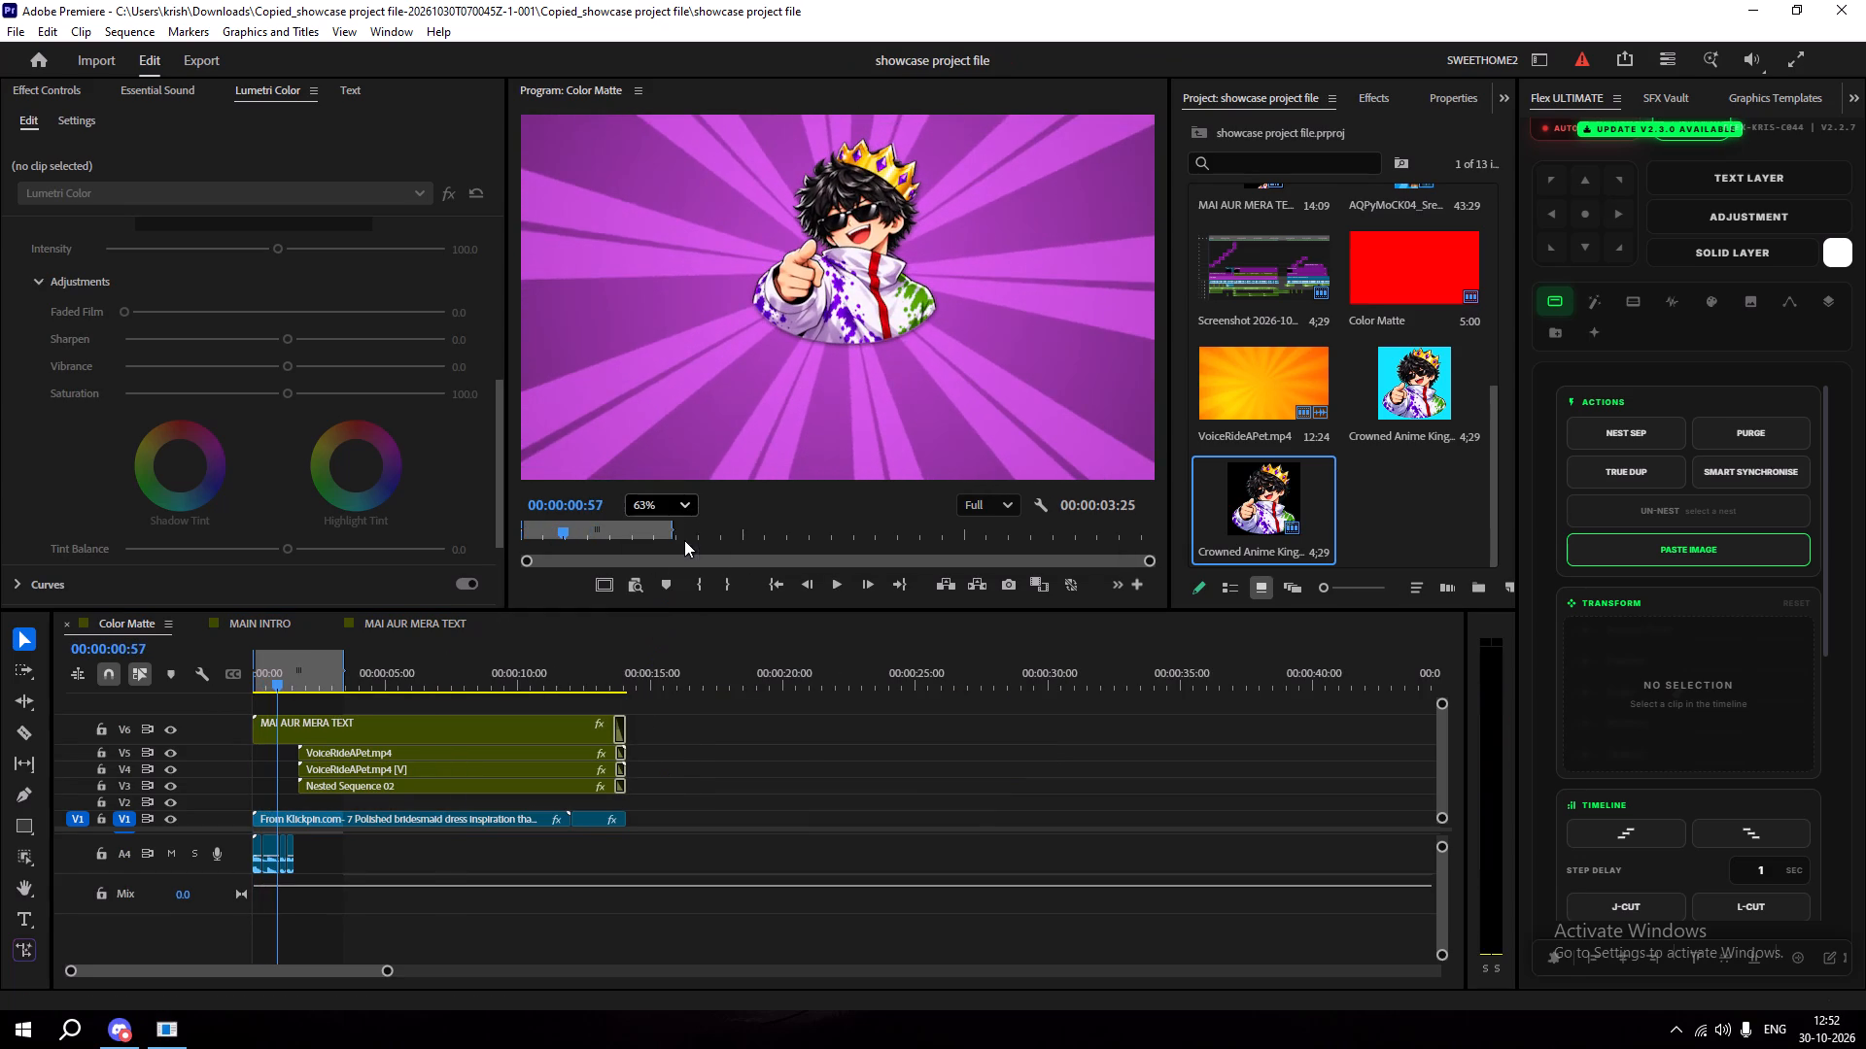
{"action": "left_click_drag", "start_coordinate": [274, 650], "coordinate": [209, 670]}
{"action": "left_click", "coordinate": [289, 696]}
{"action": "key", "text": "space"}
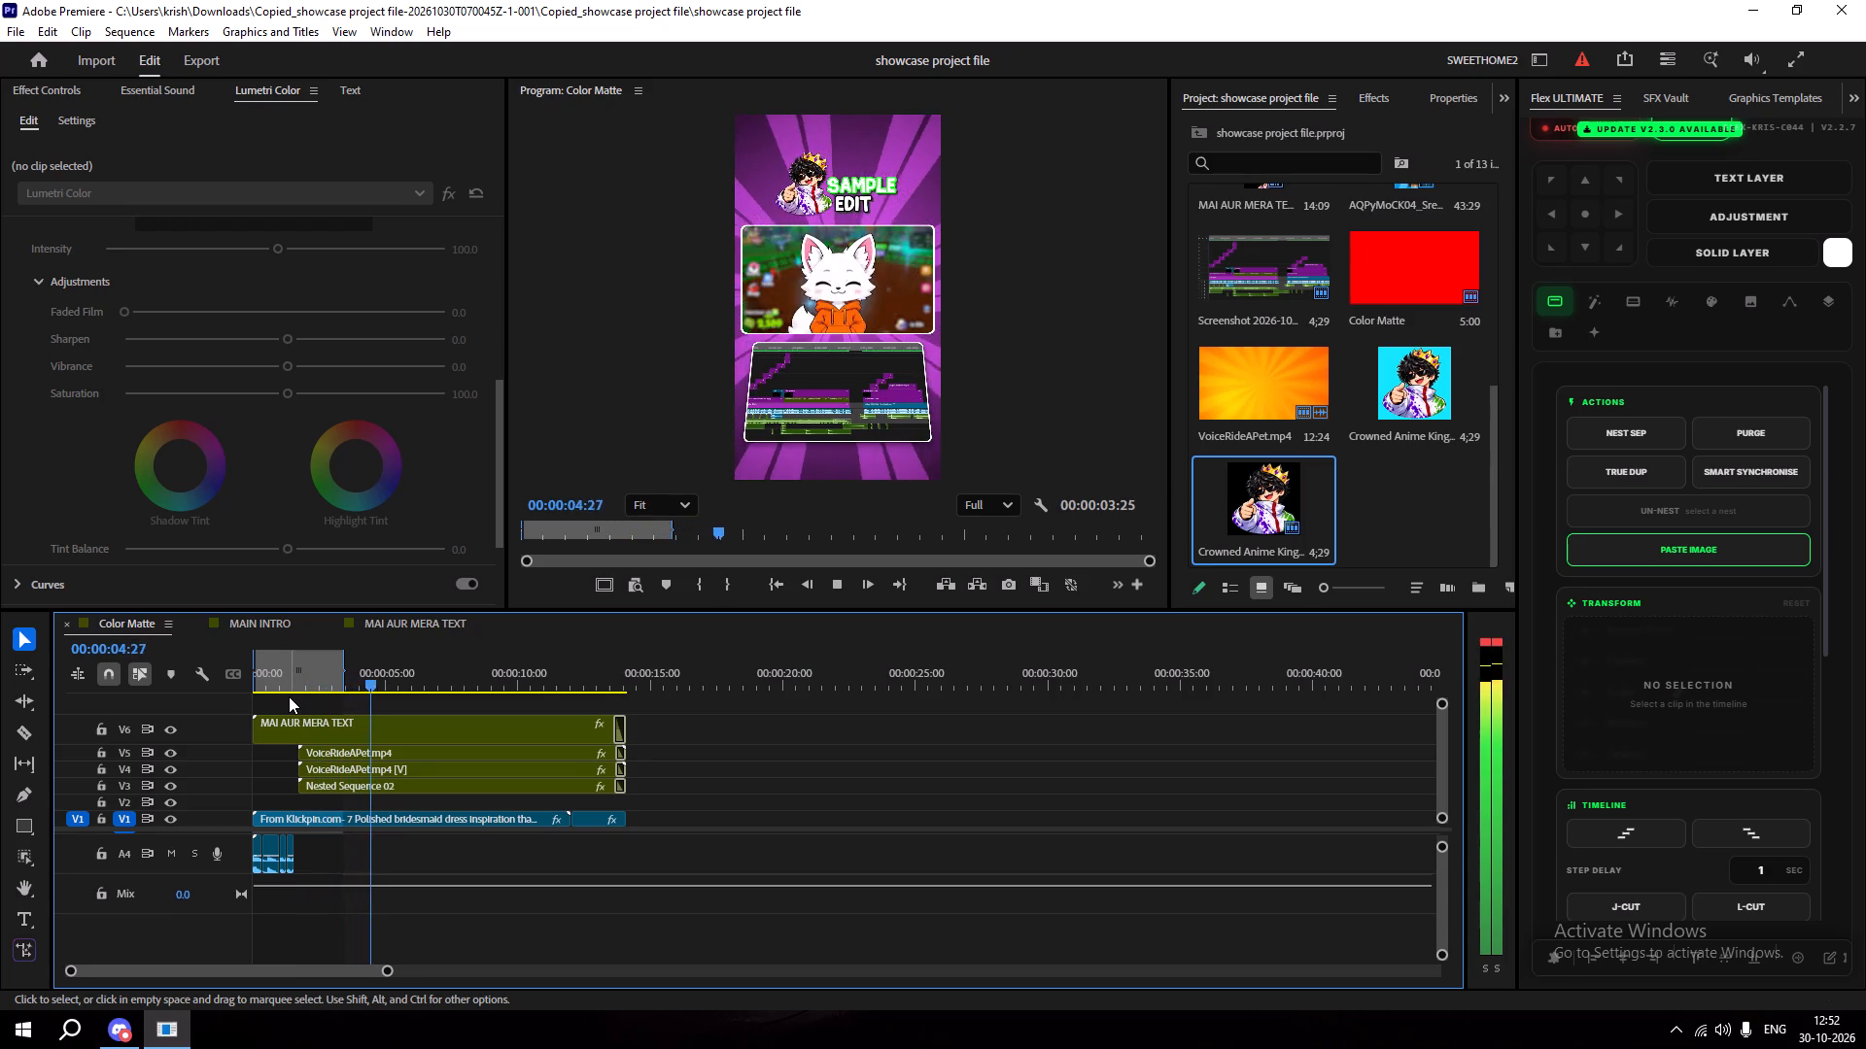
{"action": "key", "text": "space"}
Save the showcase project again.
{"action": "key", "text": "ctrl+s"}
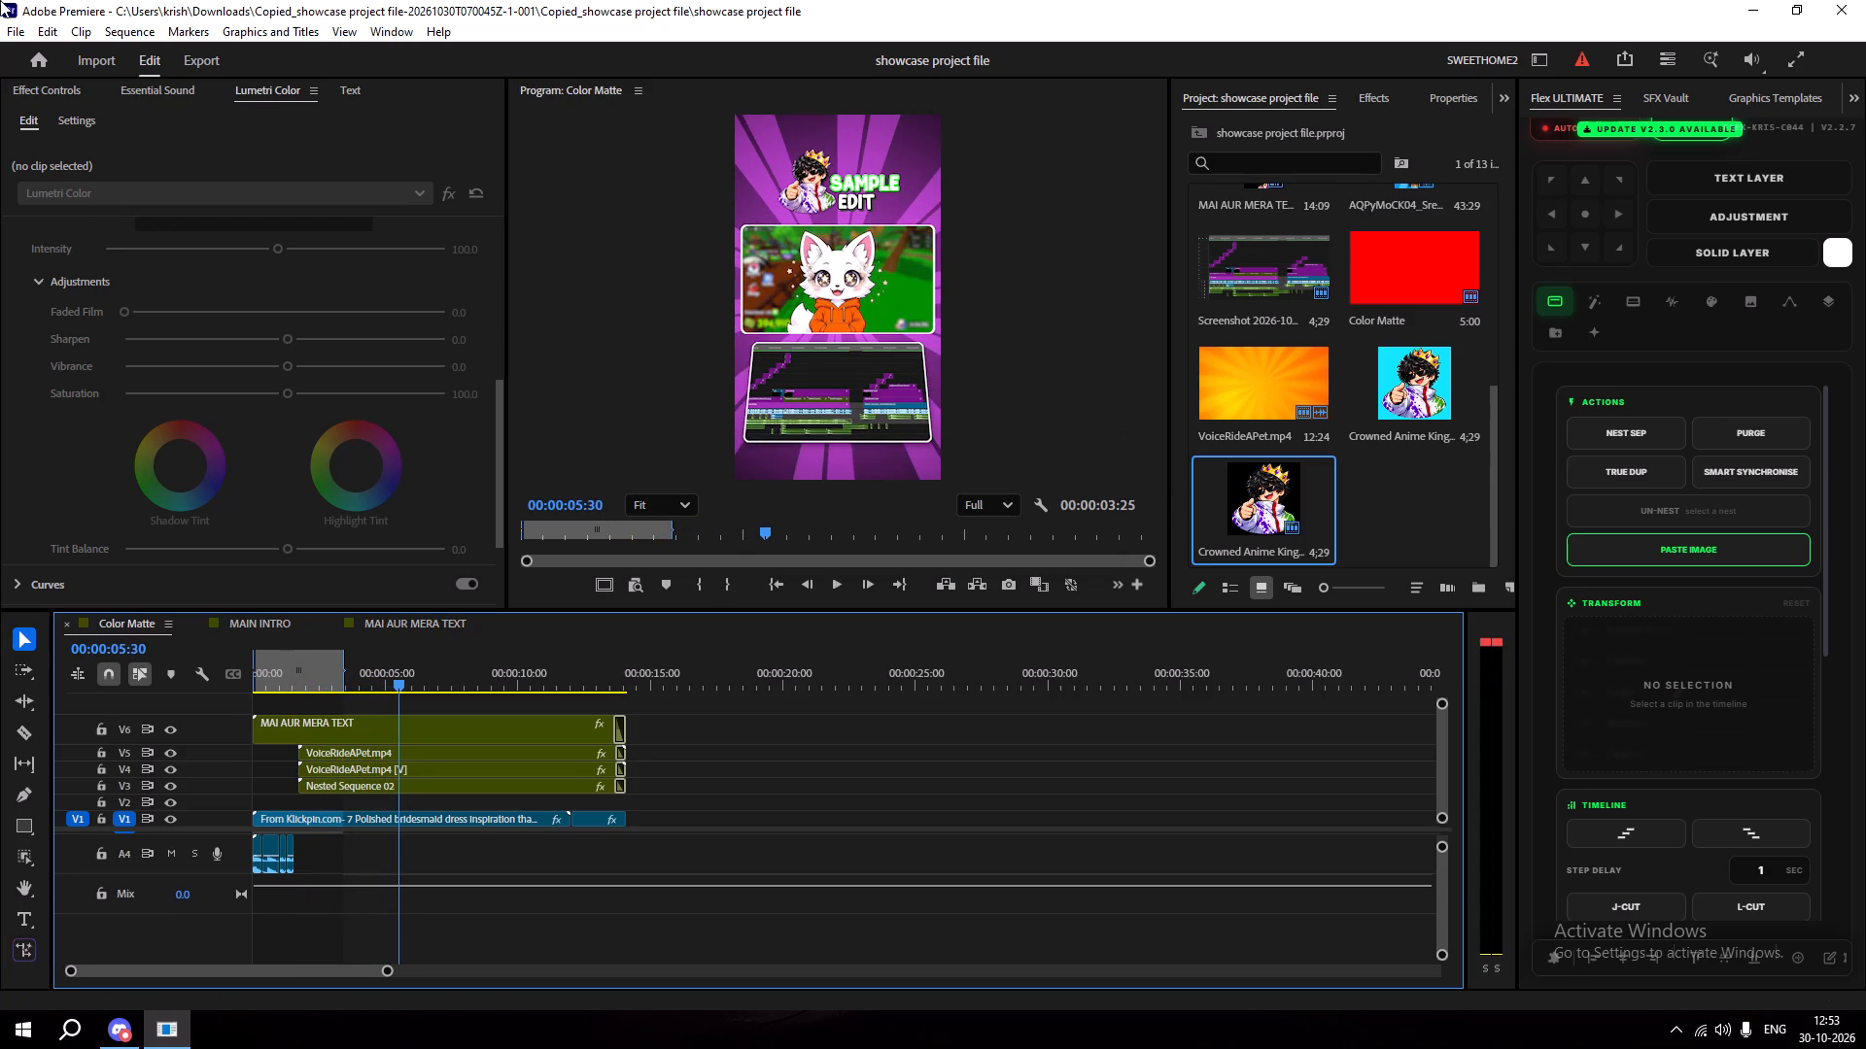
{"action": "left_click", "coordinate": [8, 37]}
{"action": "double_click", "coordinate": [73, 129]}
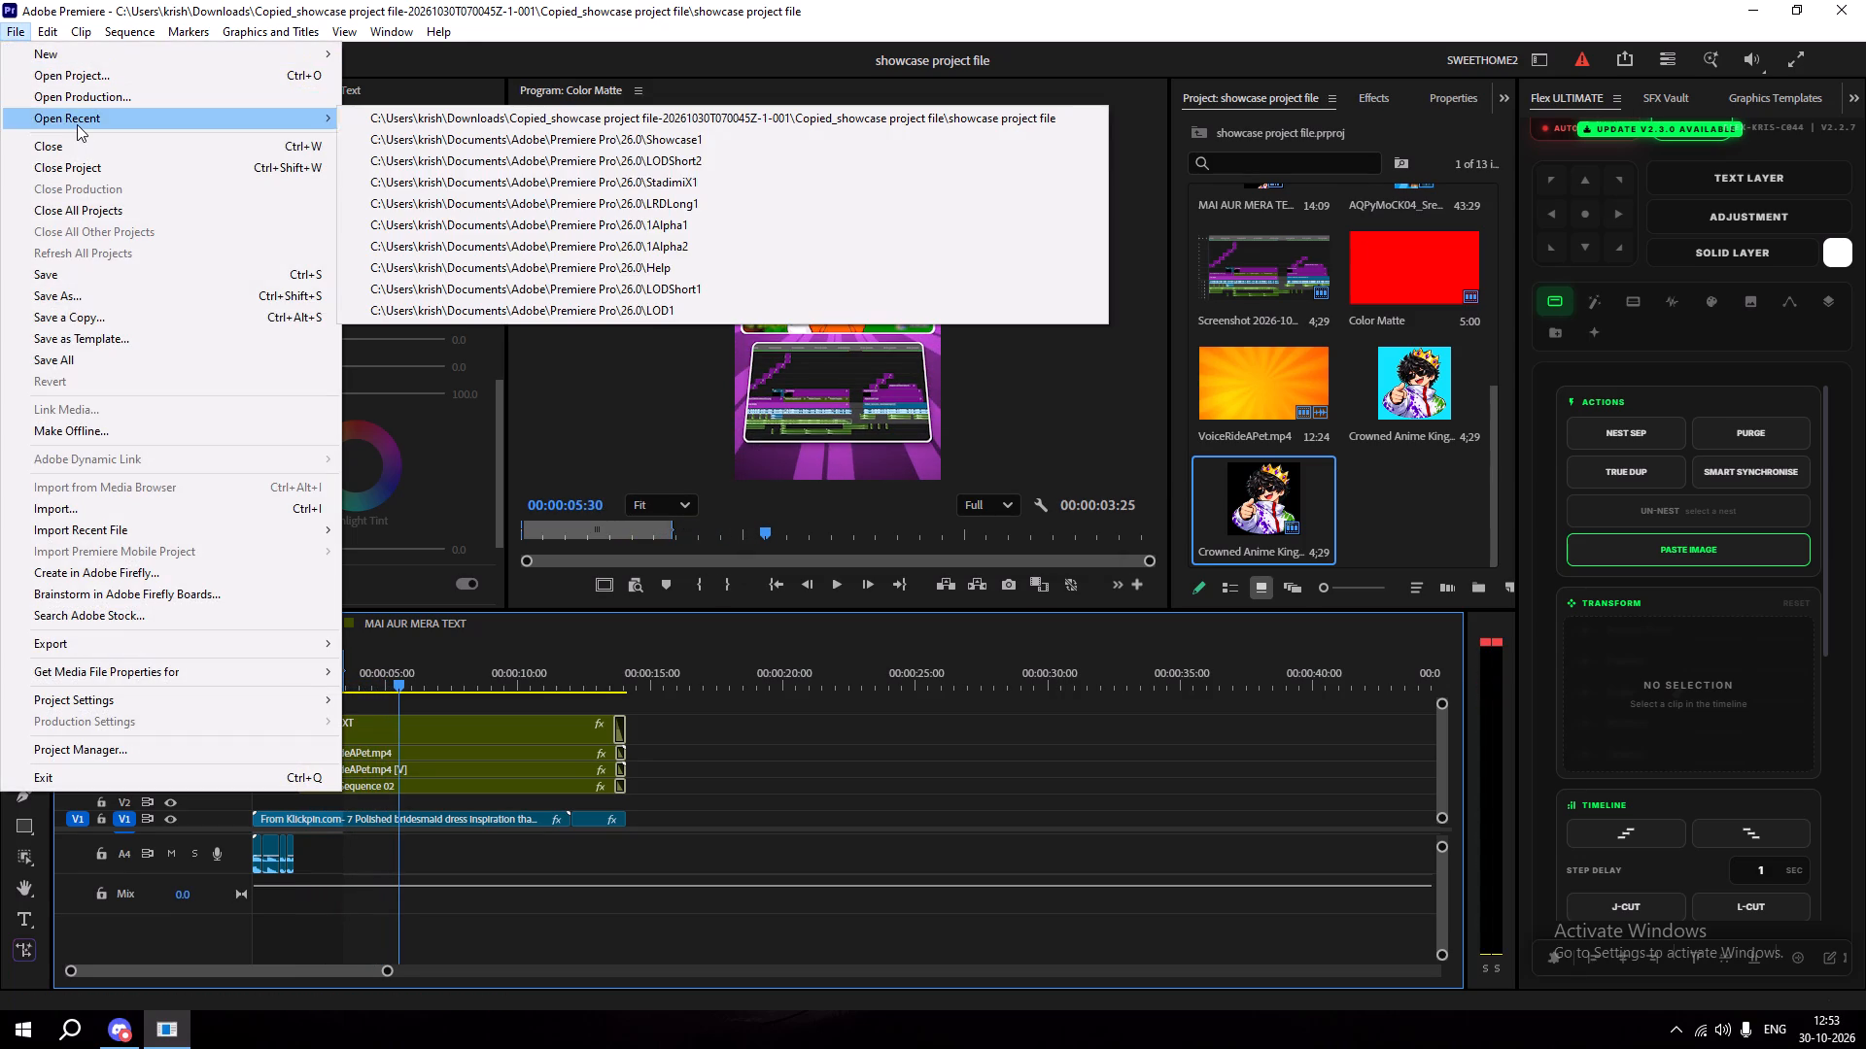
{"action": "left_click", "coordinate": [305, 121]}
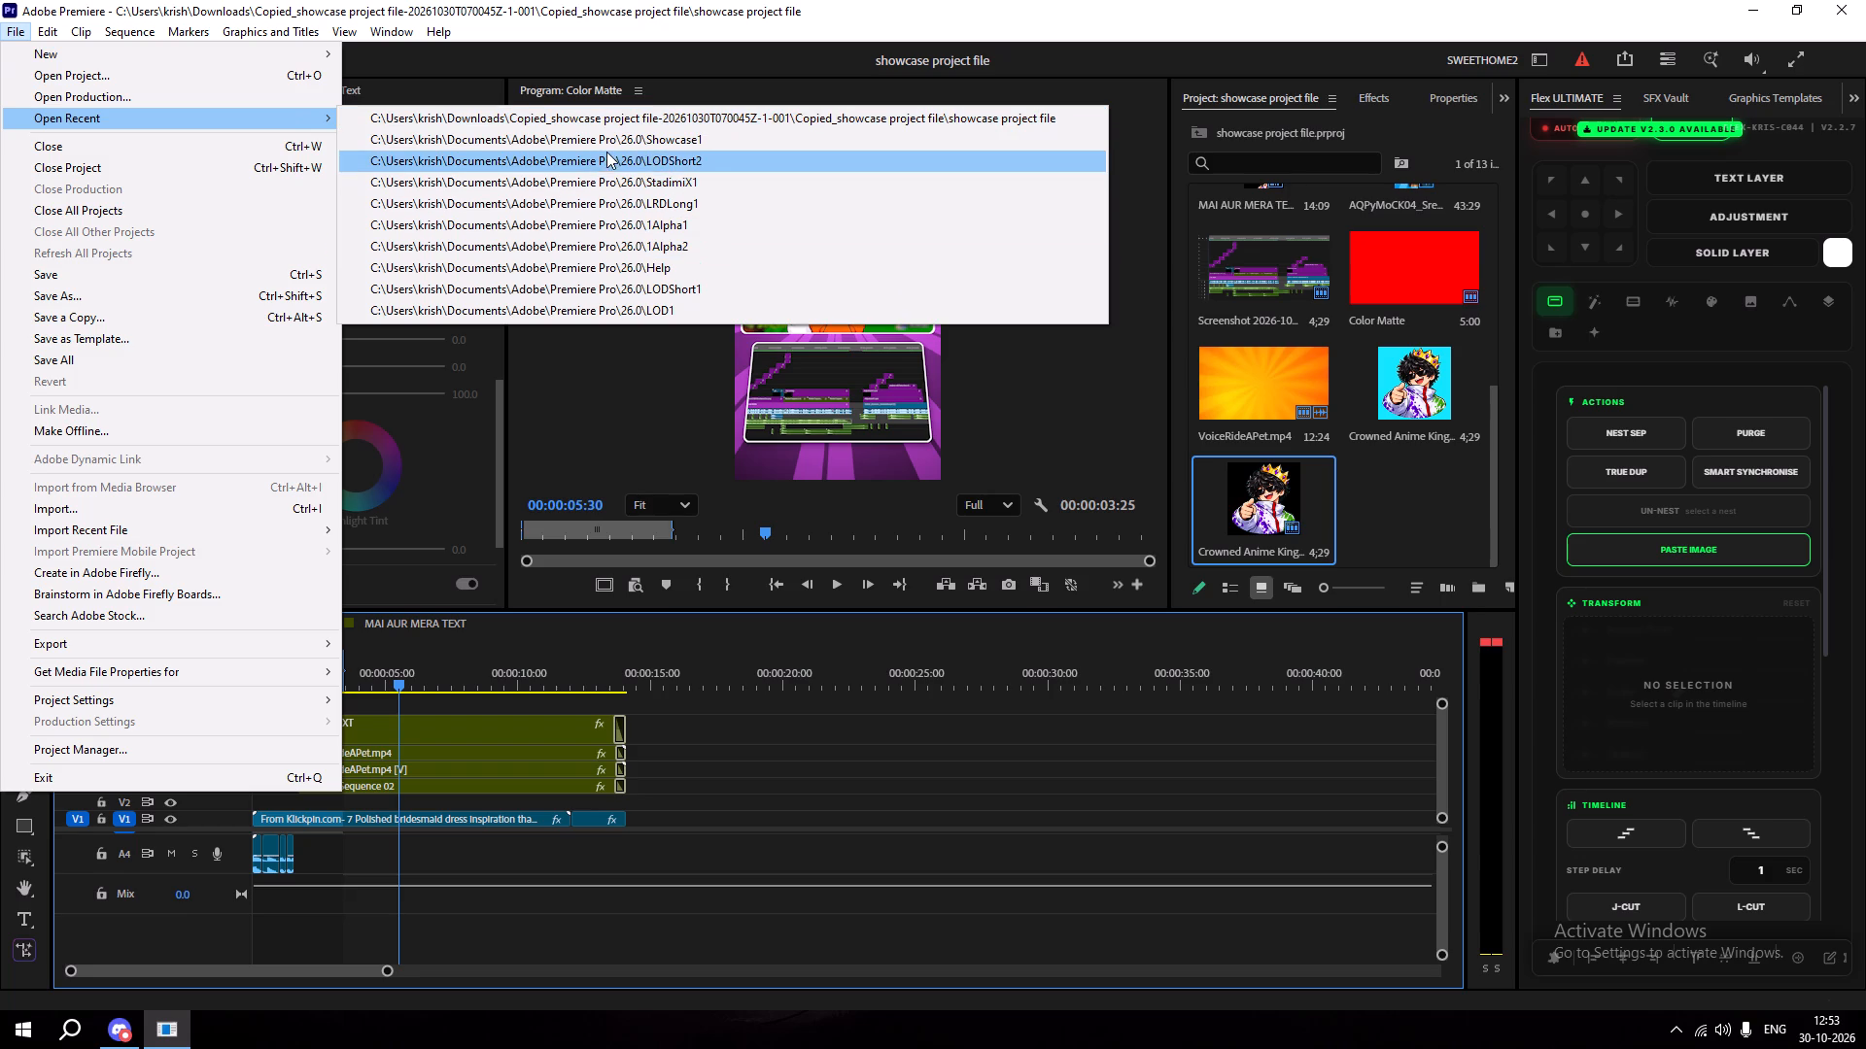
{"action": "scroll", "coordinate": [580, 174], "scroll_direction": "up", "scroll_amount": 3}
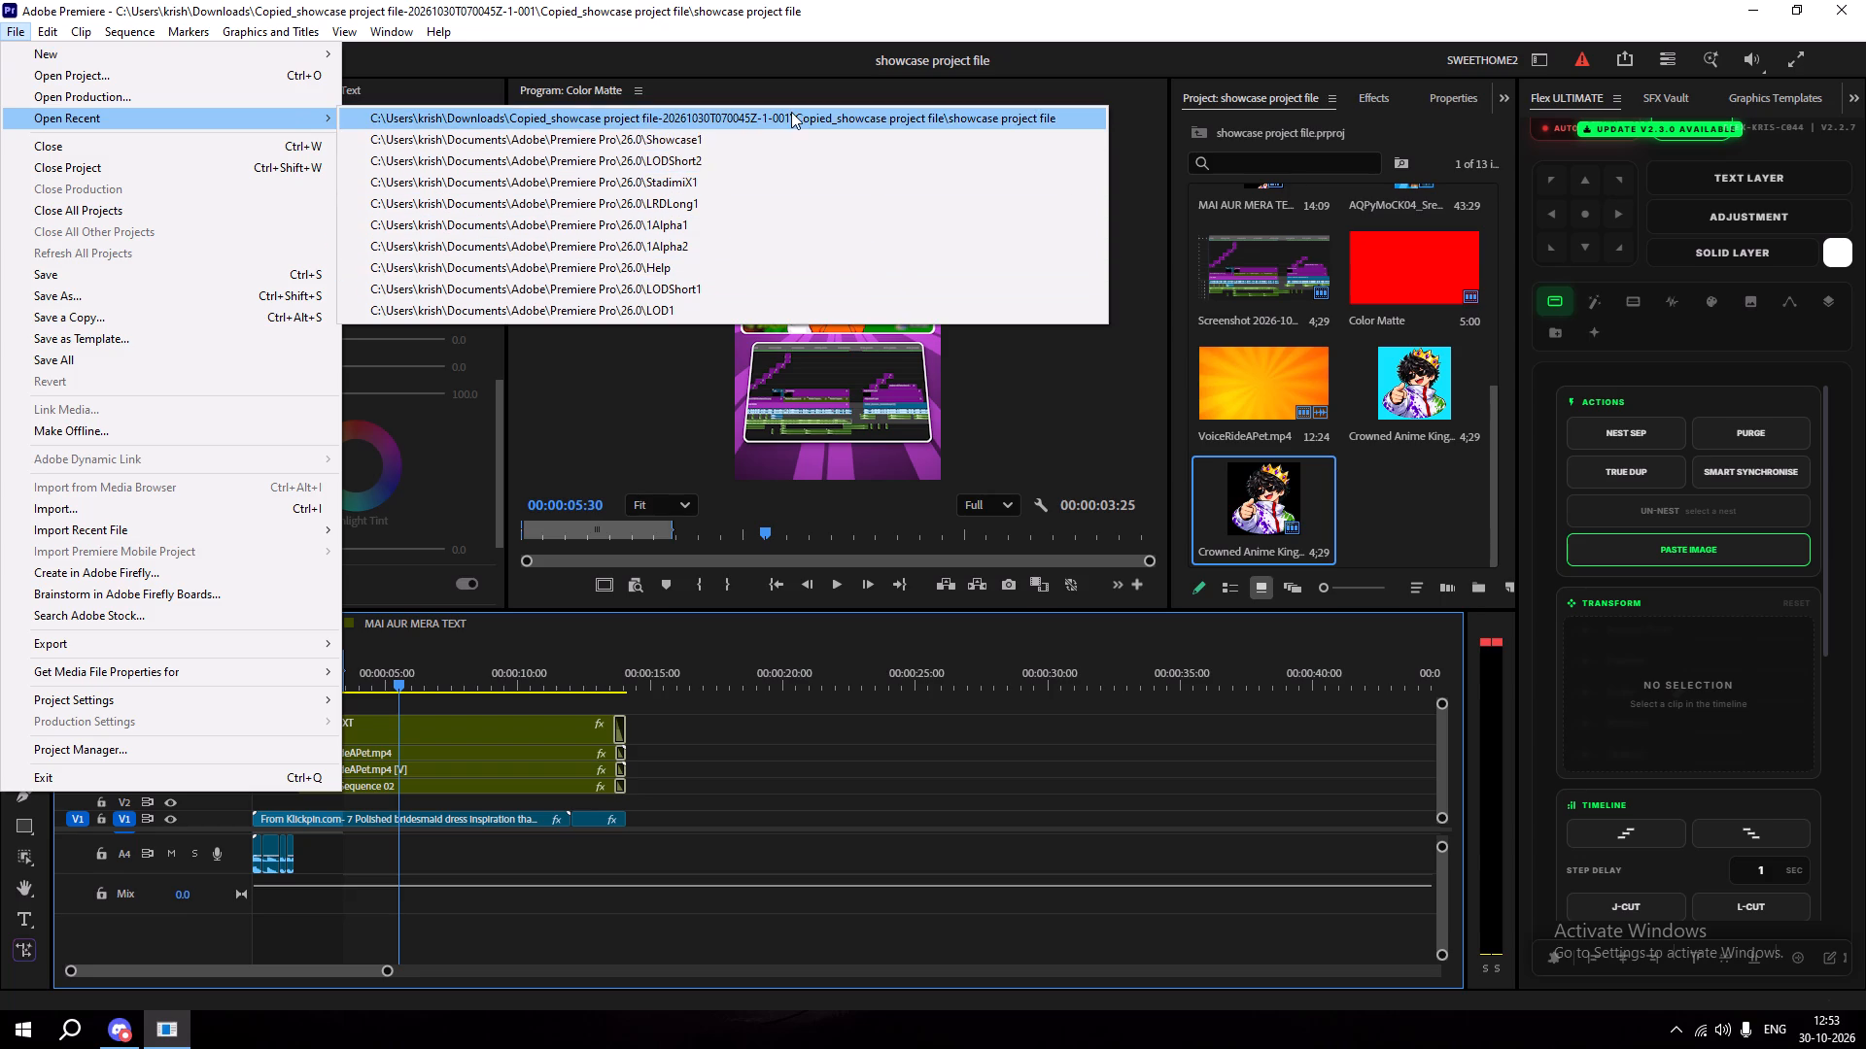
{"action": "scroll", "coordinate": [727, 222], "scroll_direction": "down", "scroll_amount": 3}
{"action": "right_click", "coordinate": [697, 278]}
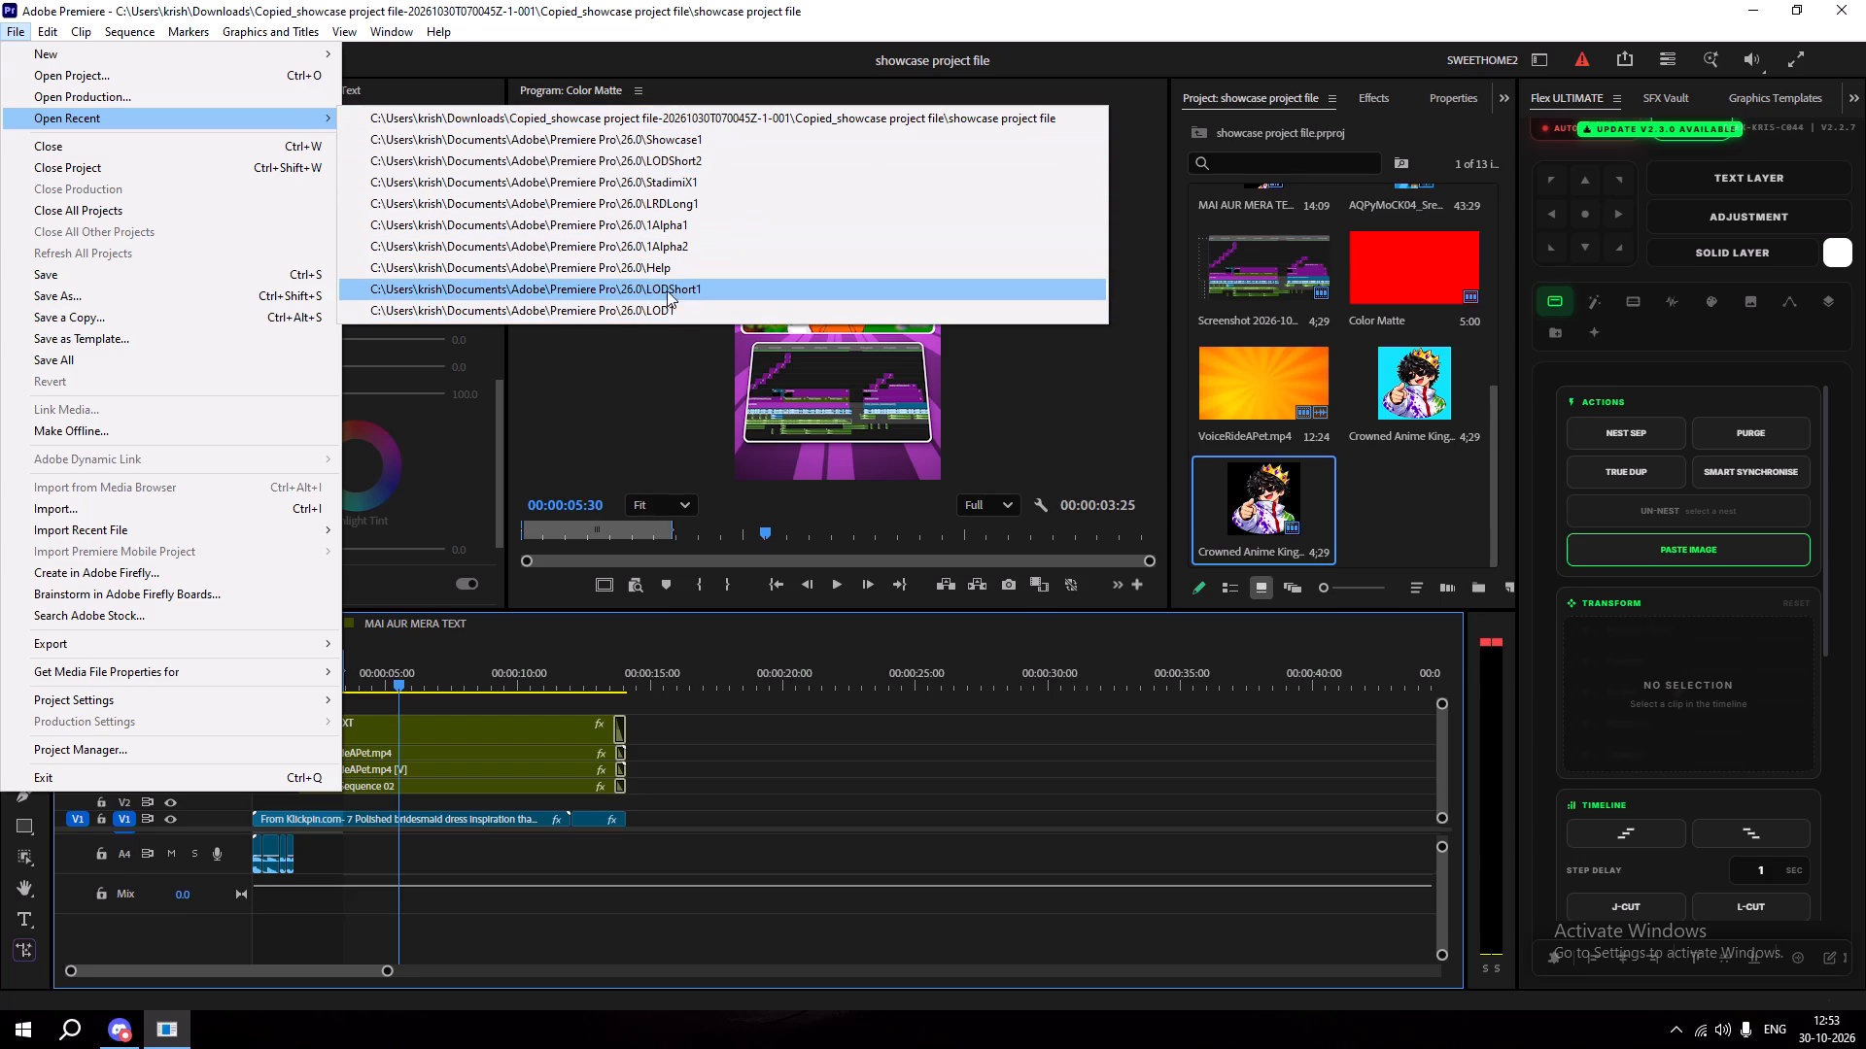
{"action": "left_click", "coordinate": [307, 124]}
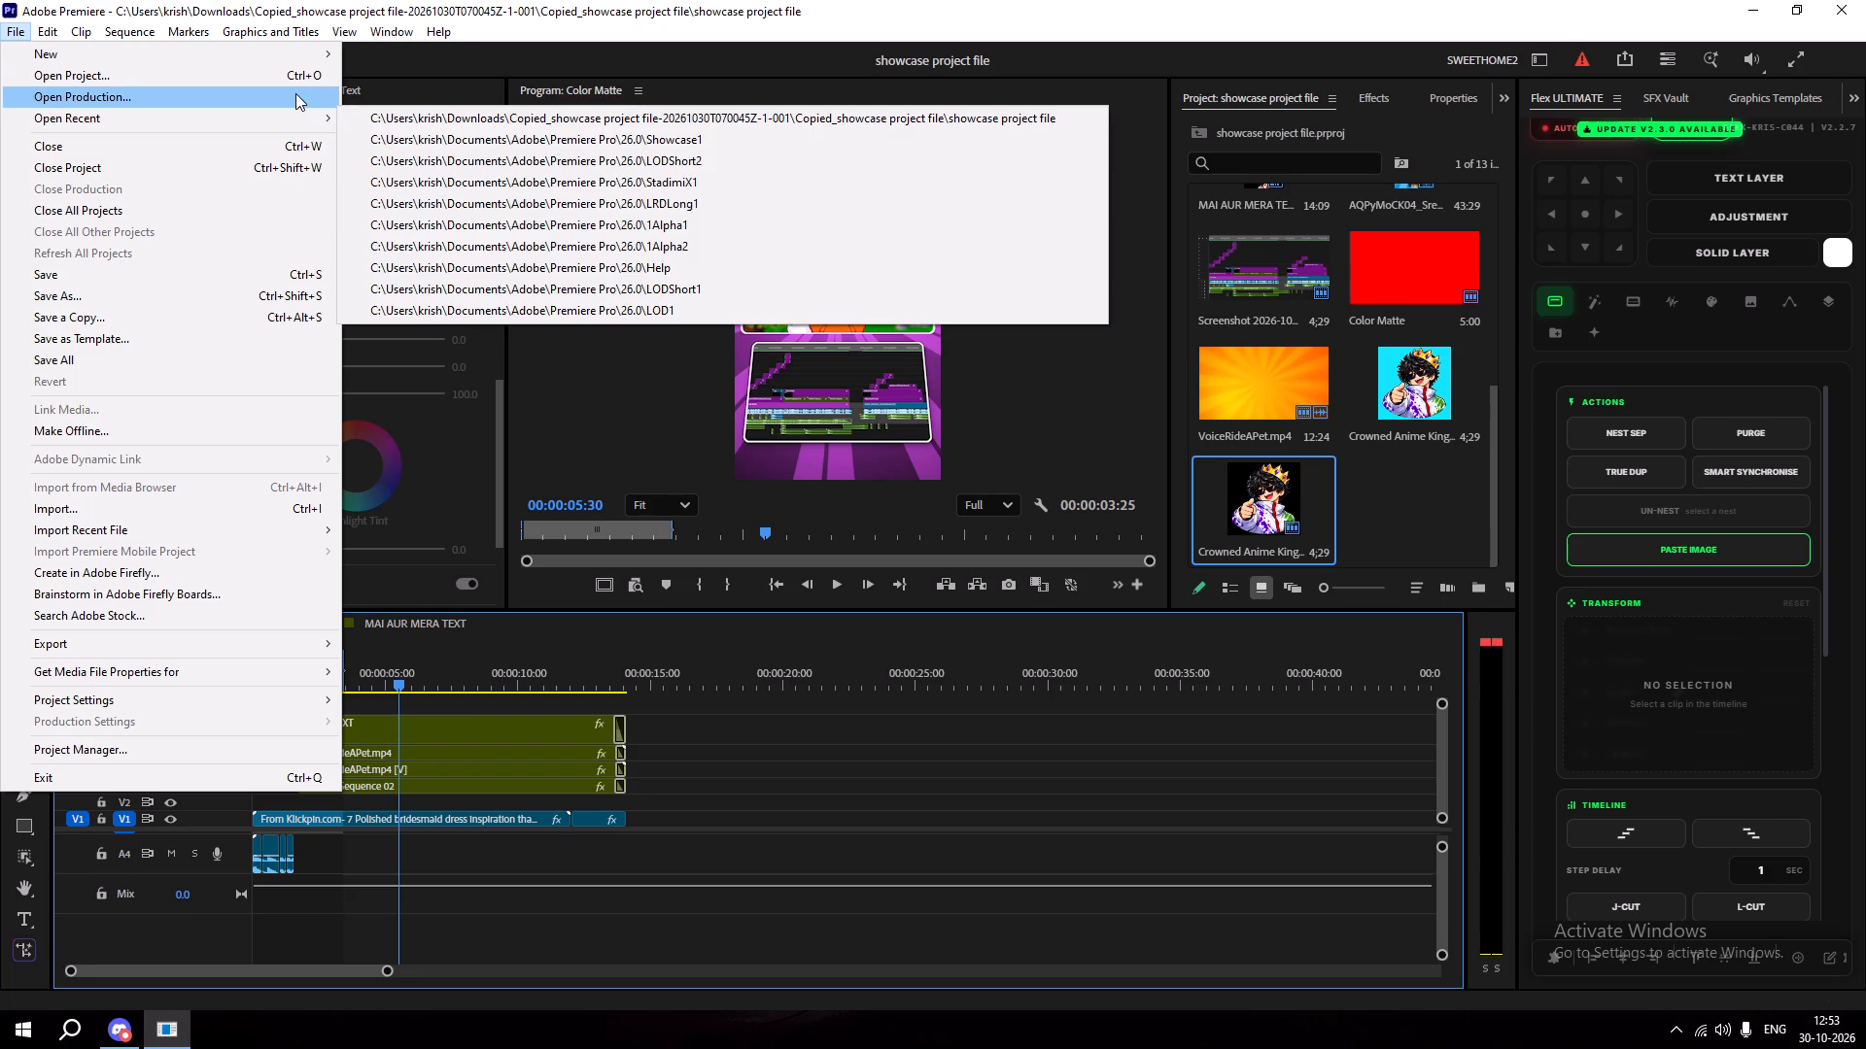
Open the Voice1 project from the 26.0 folder under Documents, Adobe, Premiere Pro.
{"action": "left_click", "coordinate": [289, 77]}
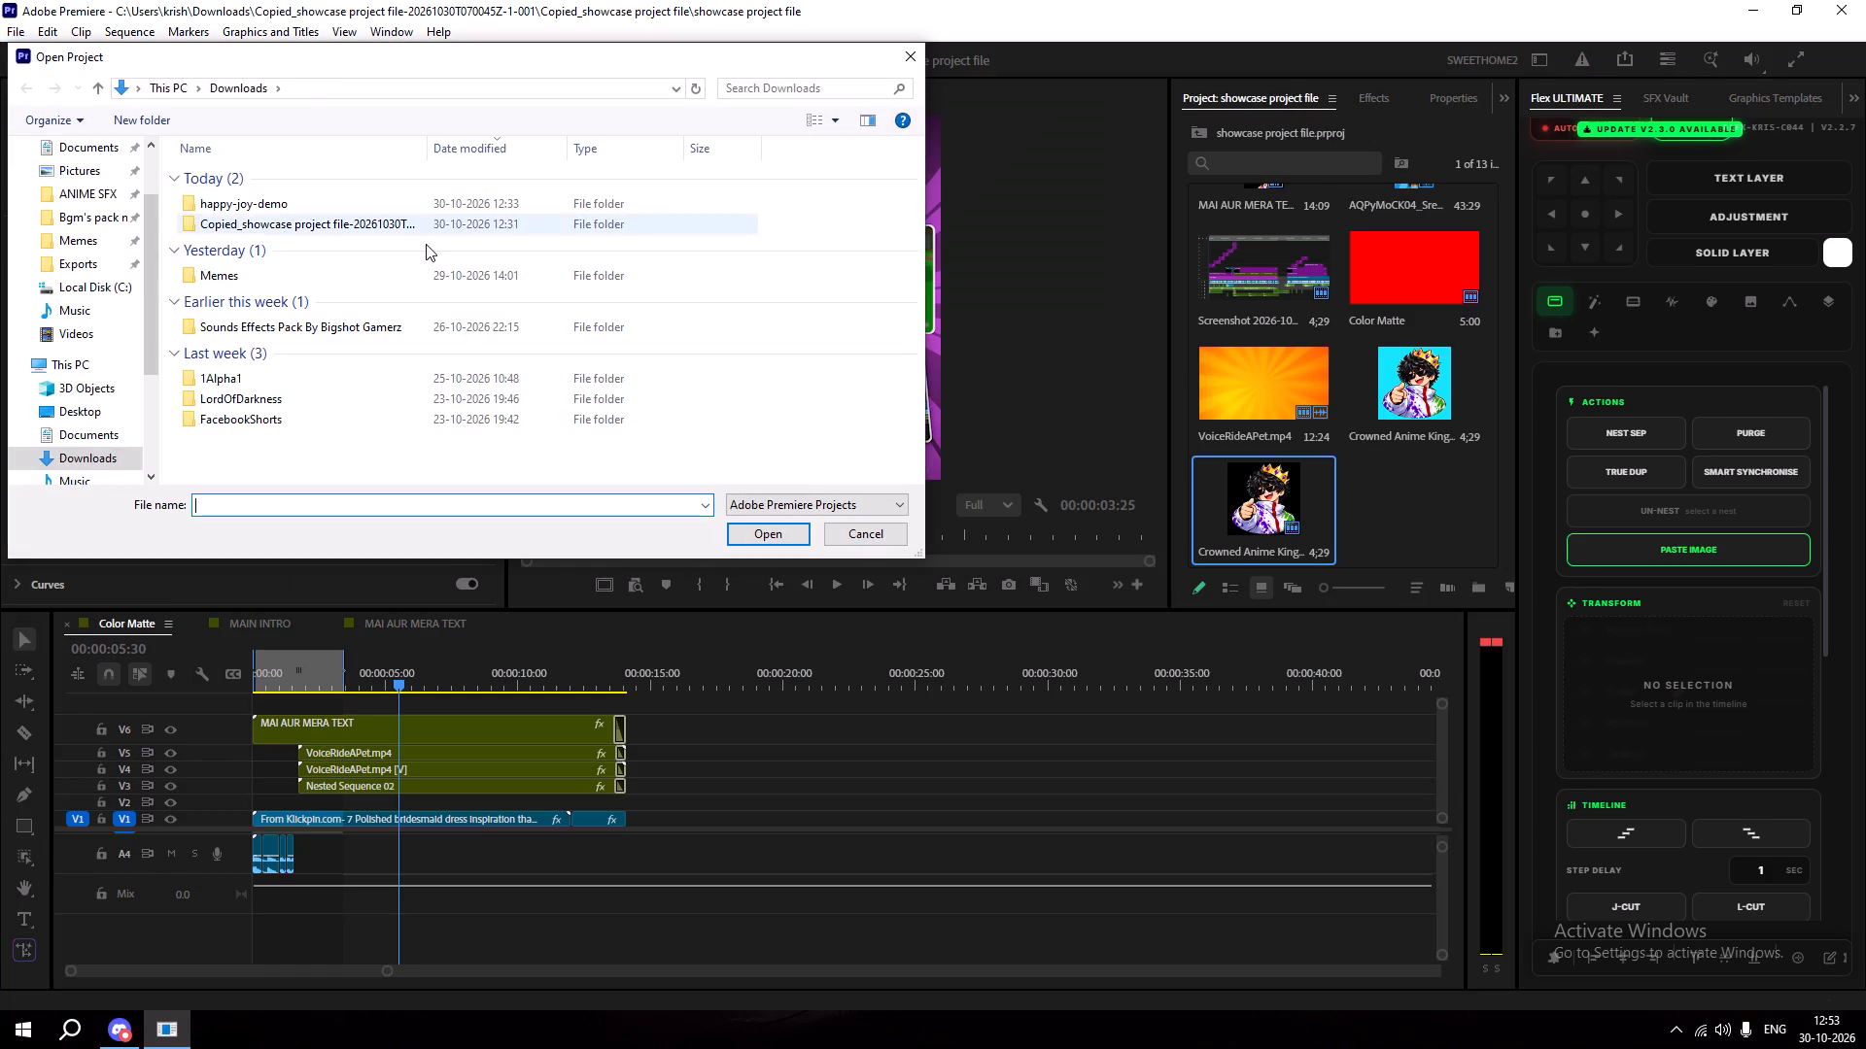
{"action": "scroll", "coordinate": [116, 224], "scroll_direction": "up", "scroll_amount": 5}
{"action": "left_click", "coordinate": [102, 230]}
{"action": "double_click", "coordinate": [304, 182]}
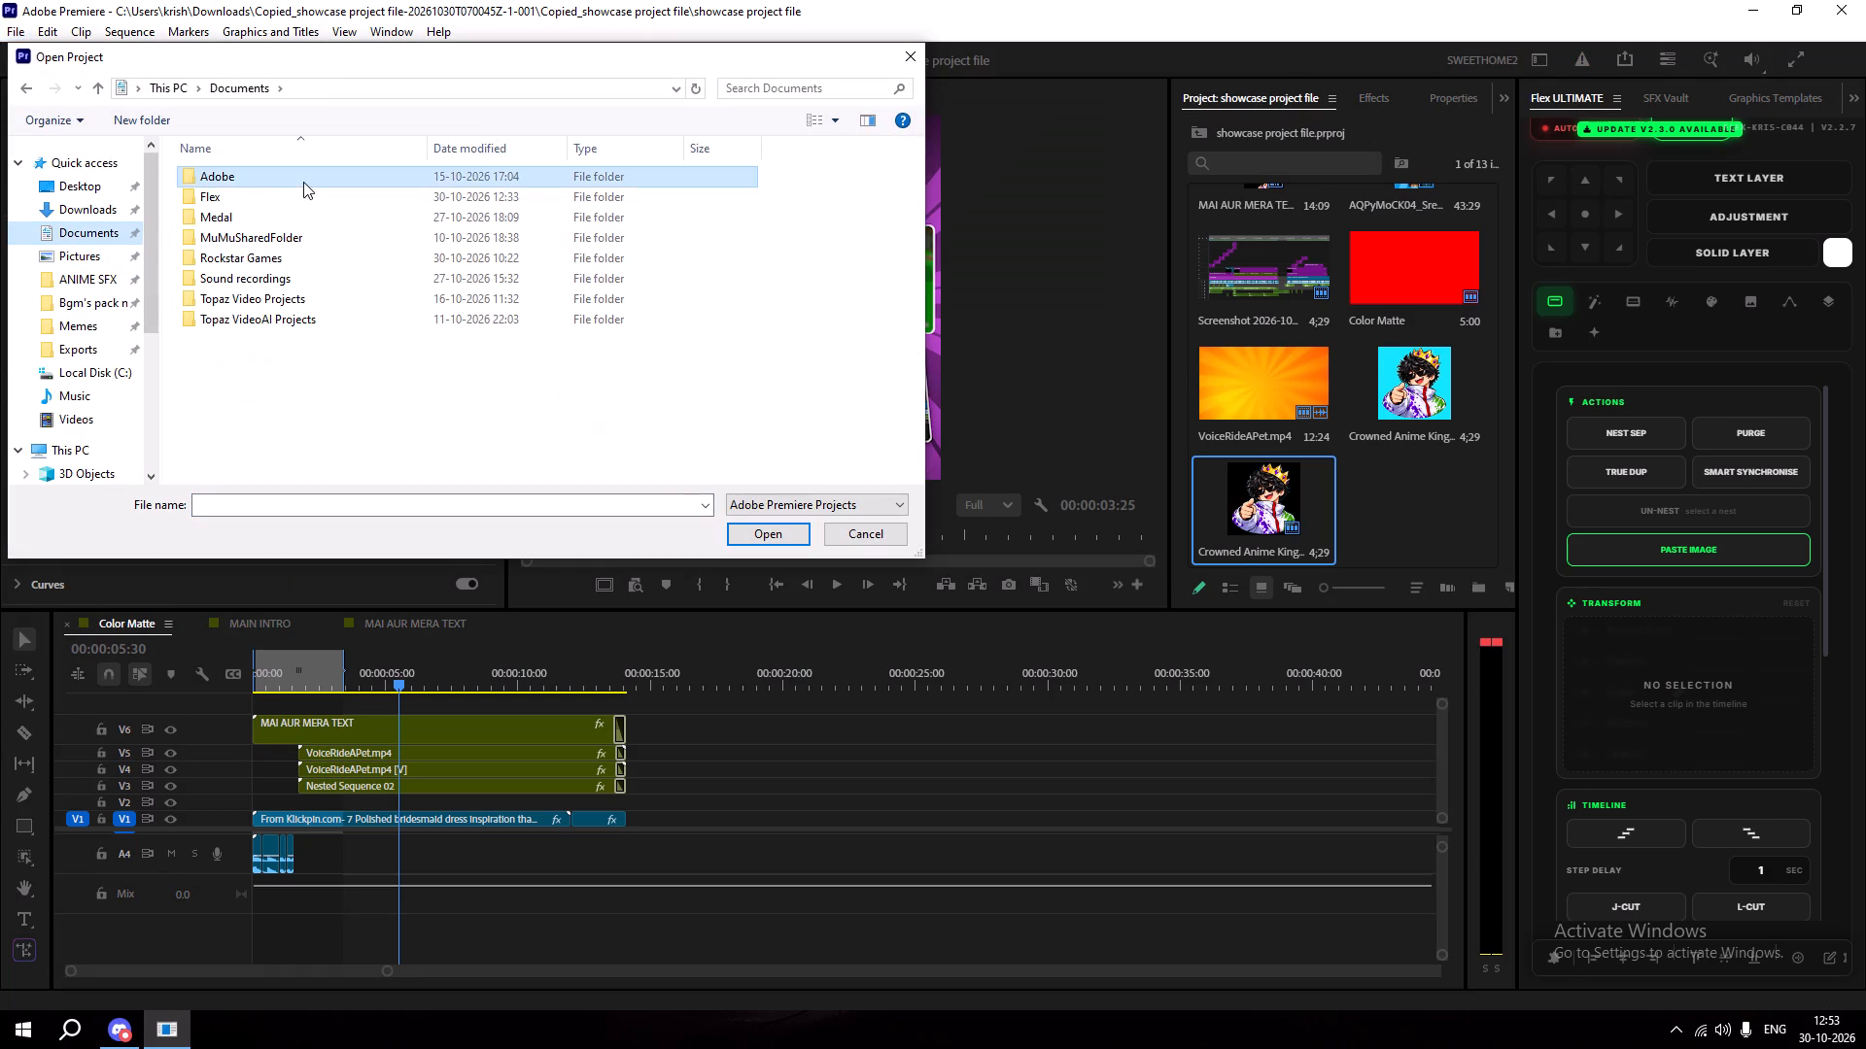
{"action": "double_click", "coordinate": [288, 257]}
{"action": "double_click", "coordinate": [326, 177]}
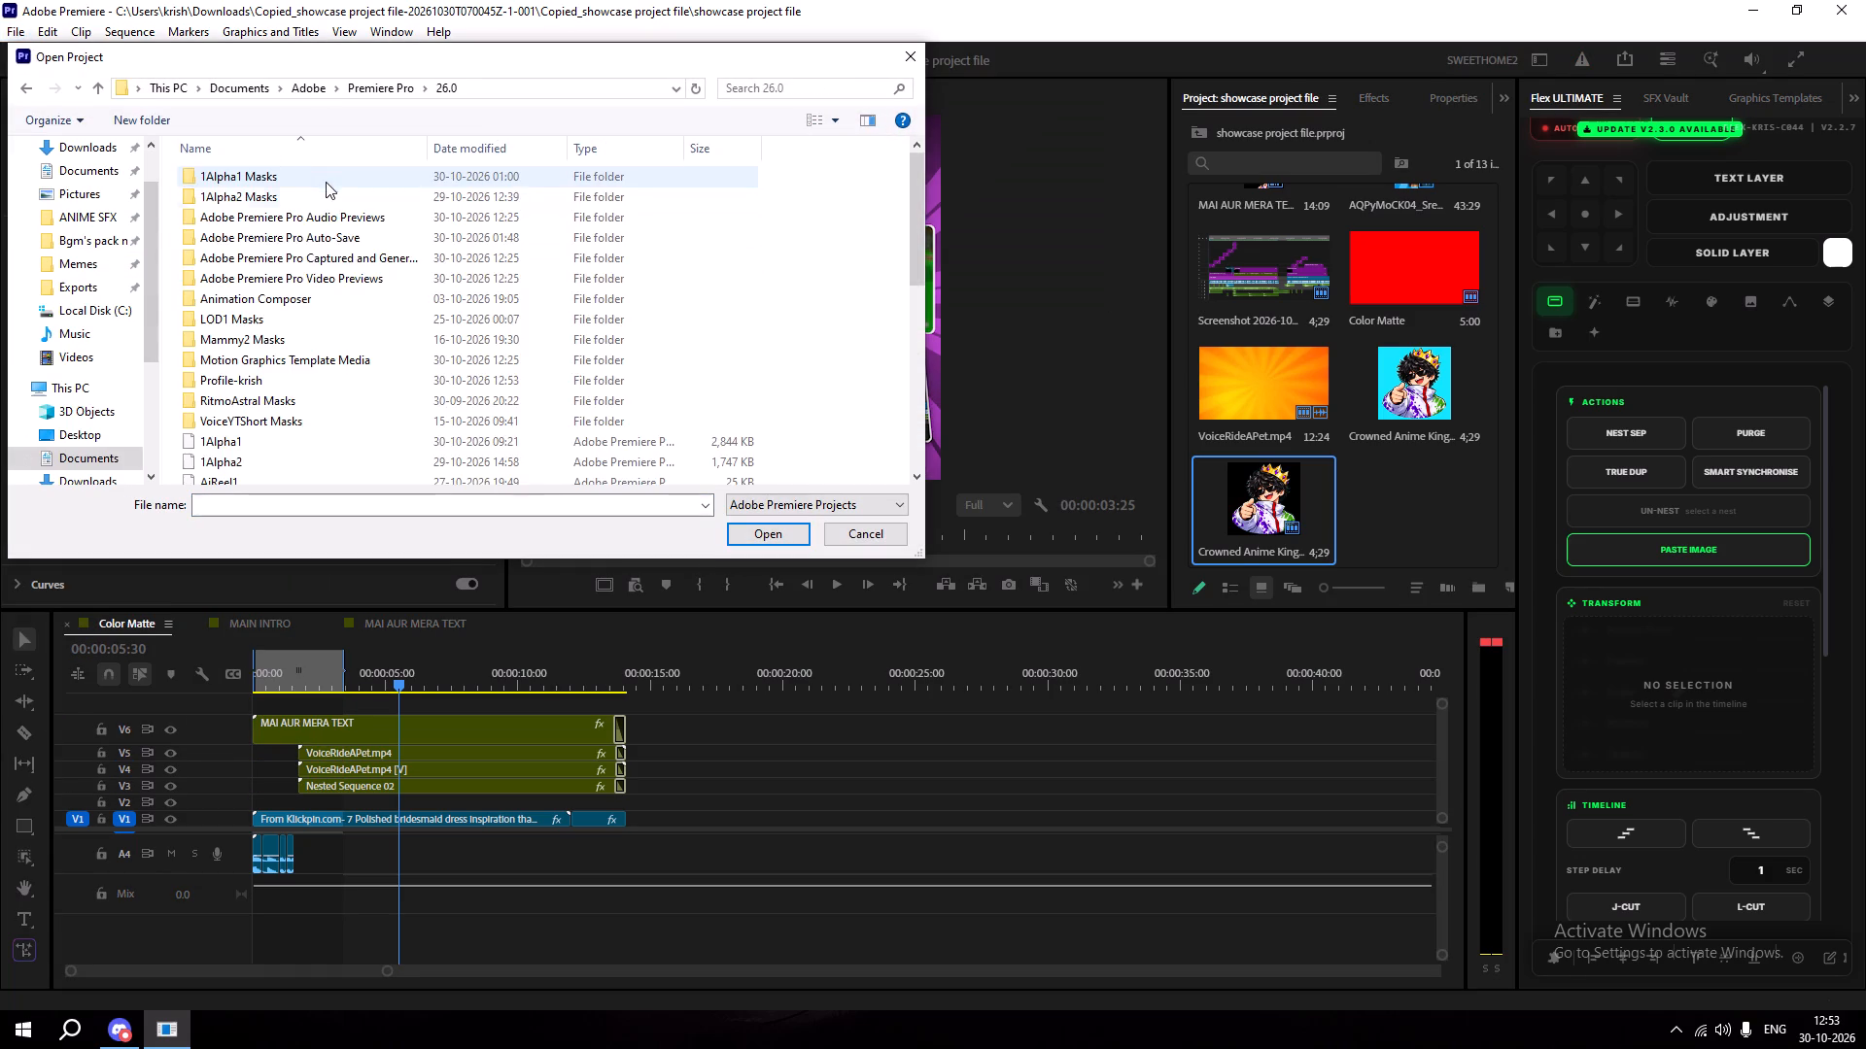
{"action": "scroll", "coordinate": [294, 397], "scroll_direction": "down", "scroll_amount": 6}
{"action": "scroll", "coordinate": [312, 381], "scroll_direction": "up", "scroll_amount": 2}
{"action": "scroll", "coordinate": [312, 381], "scroll_direction": "down", "scroll_amount": 4}
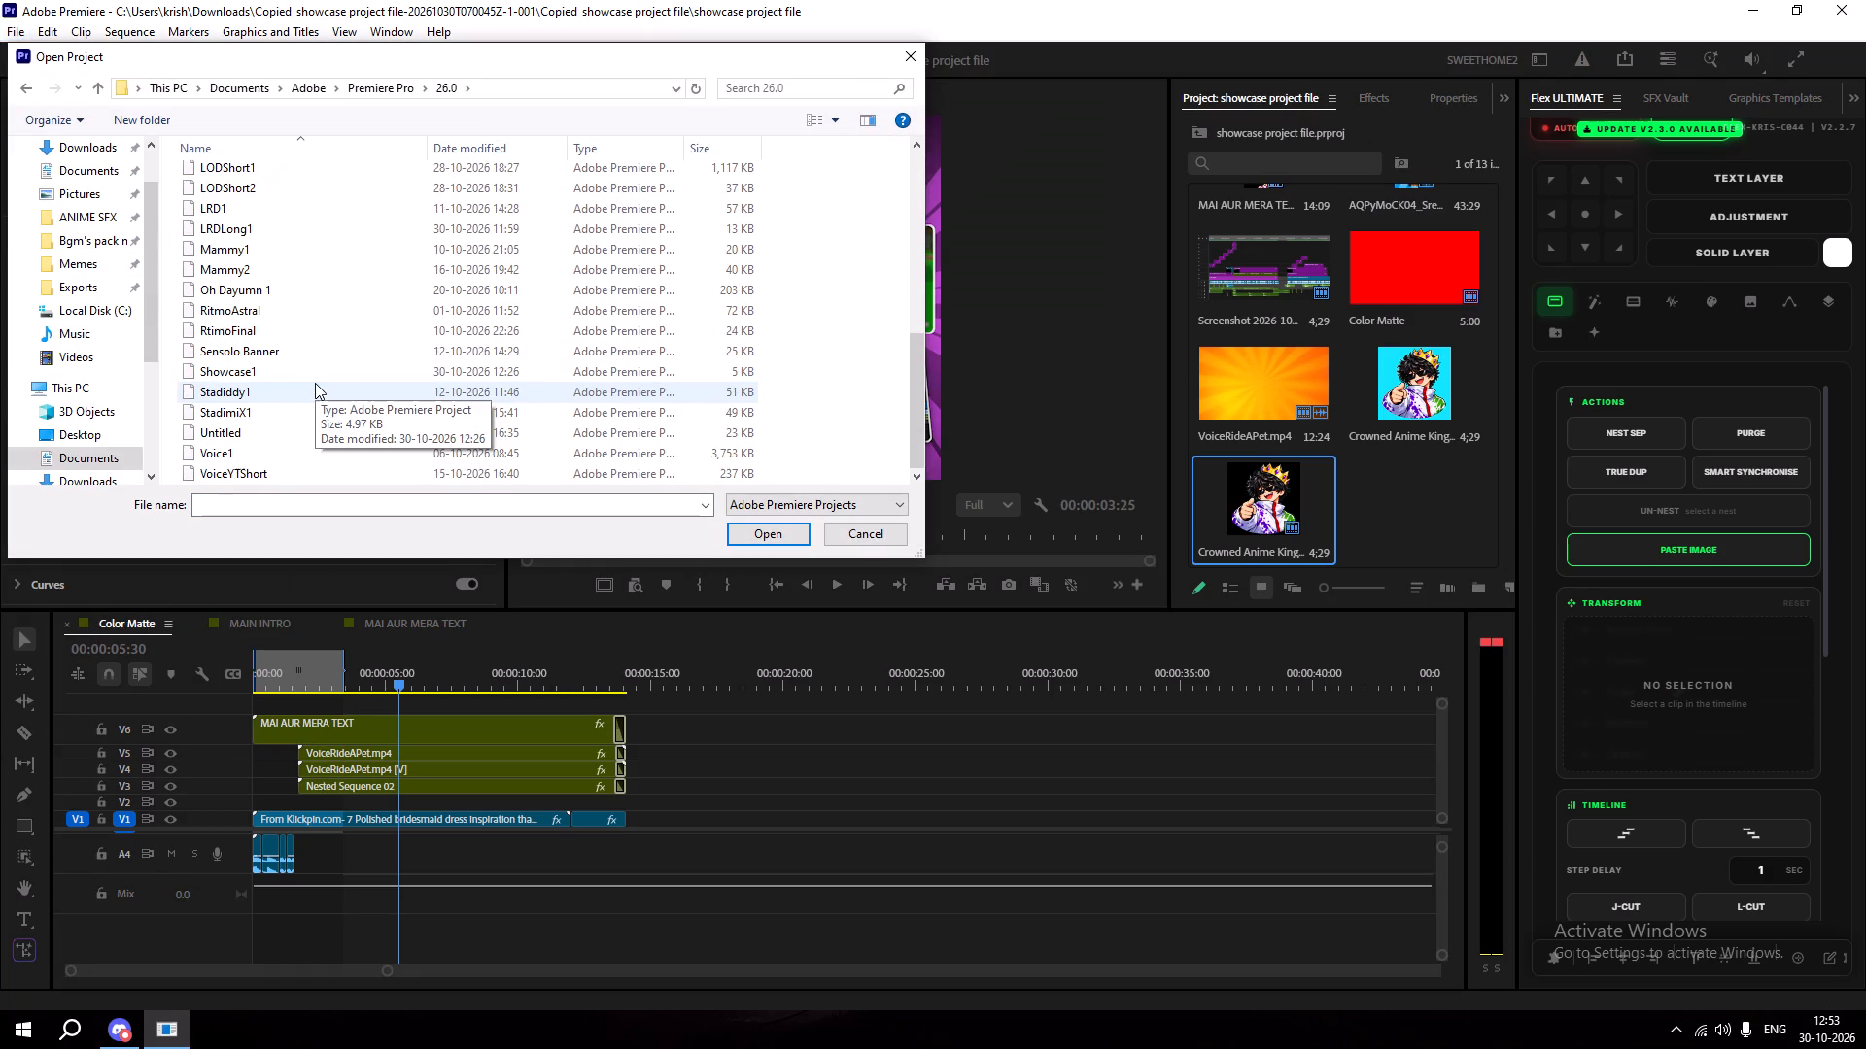
{"action": "scroll", "coordinate": [315, 383], "scroll_direction": "down", "scroll_amount": 3}
{"action": "double_click", "coordinate": [275, 453]}
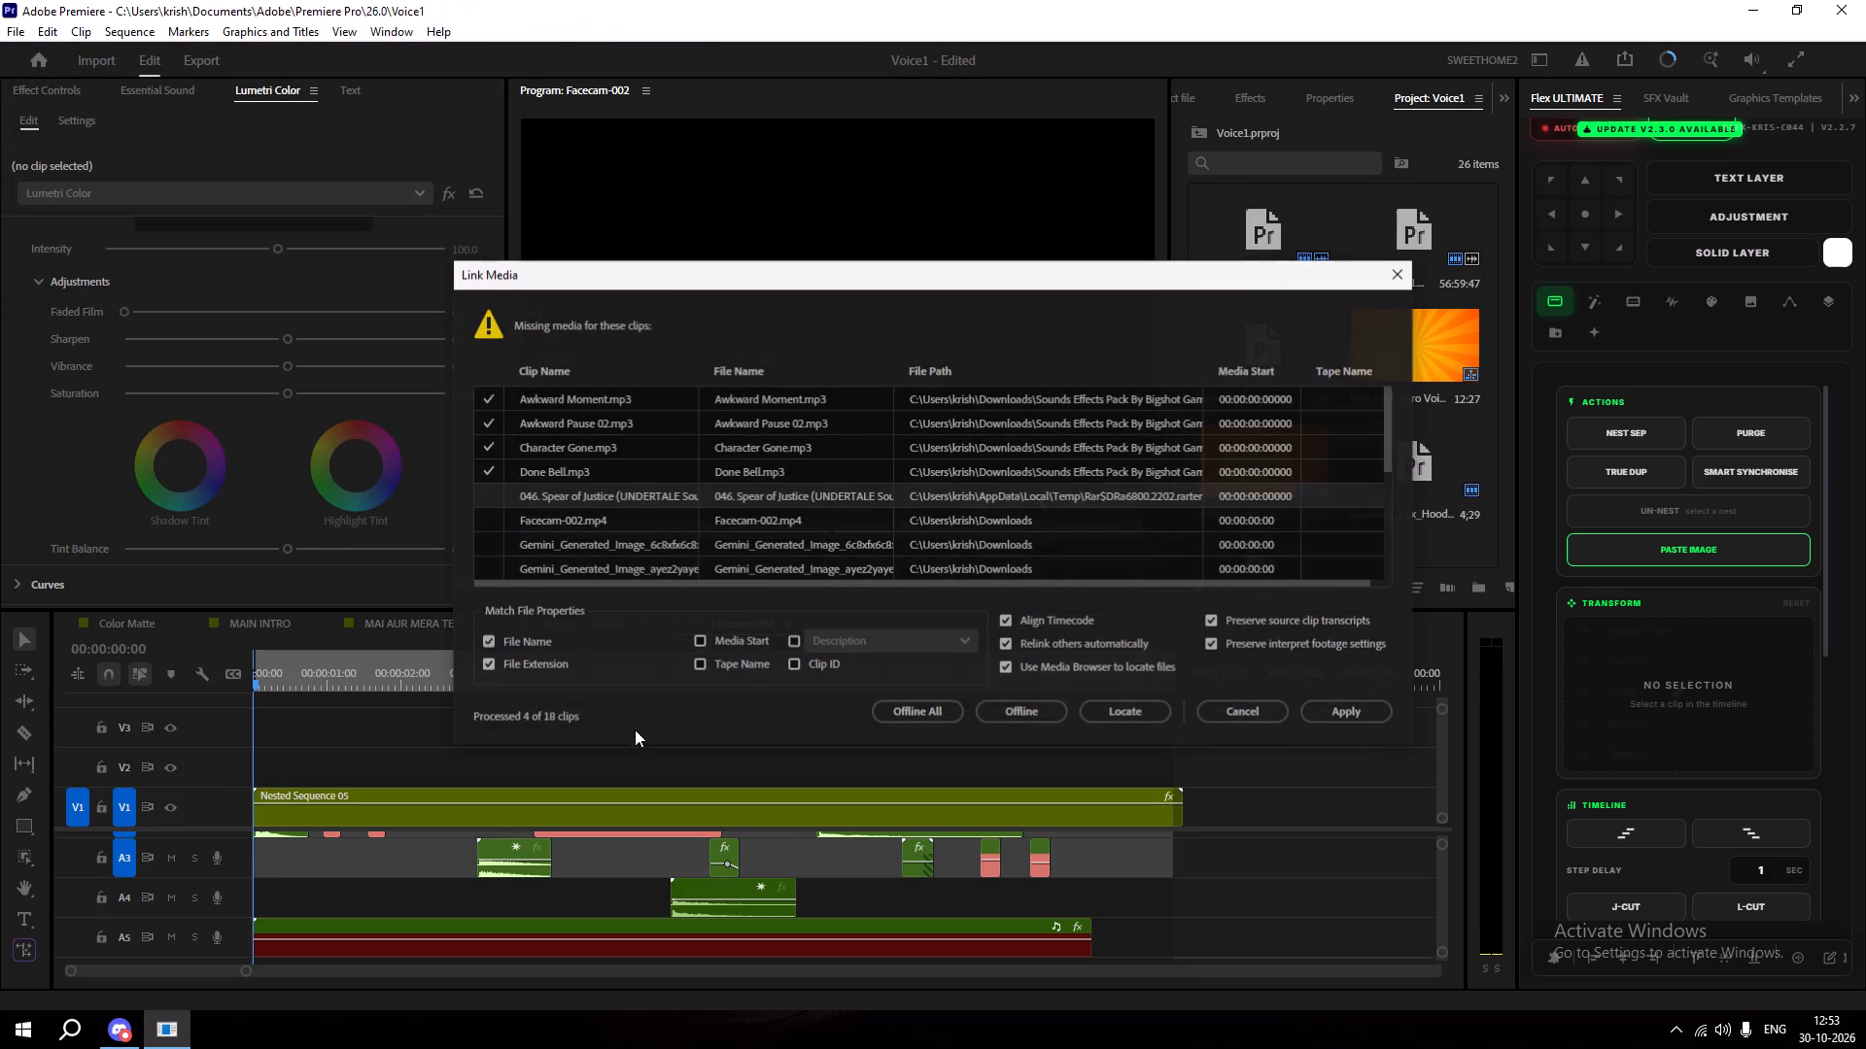
Dismiss the missing-media relinking for Voice1 without locating files and accept the substitution of the unavailable Inter-Regular font.
{"action": "left_click", "coordinate": [1257, 709]}
{"action": "left_click_drag", "start_coordinate": [693, 673], "coordinate": [648, 681]}
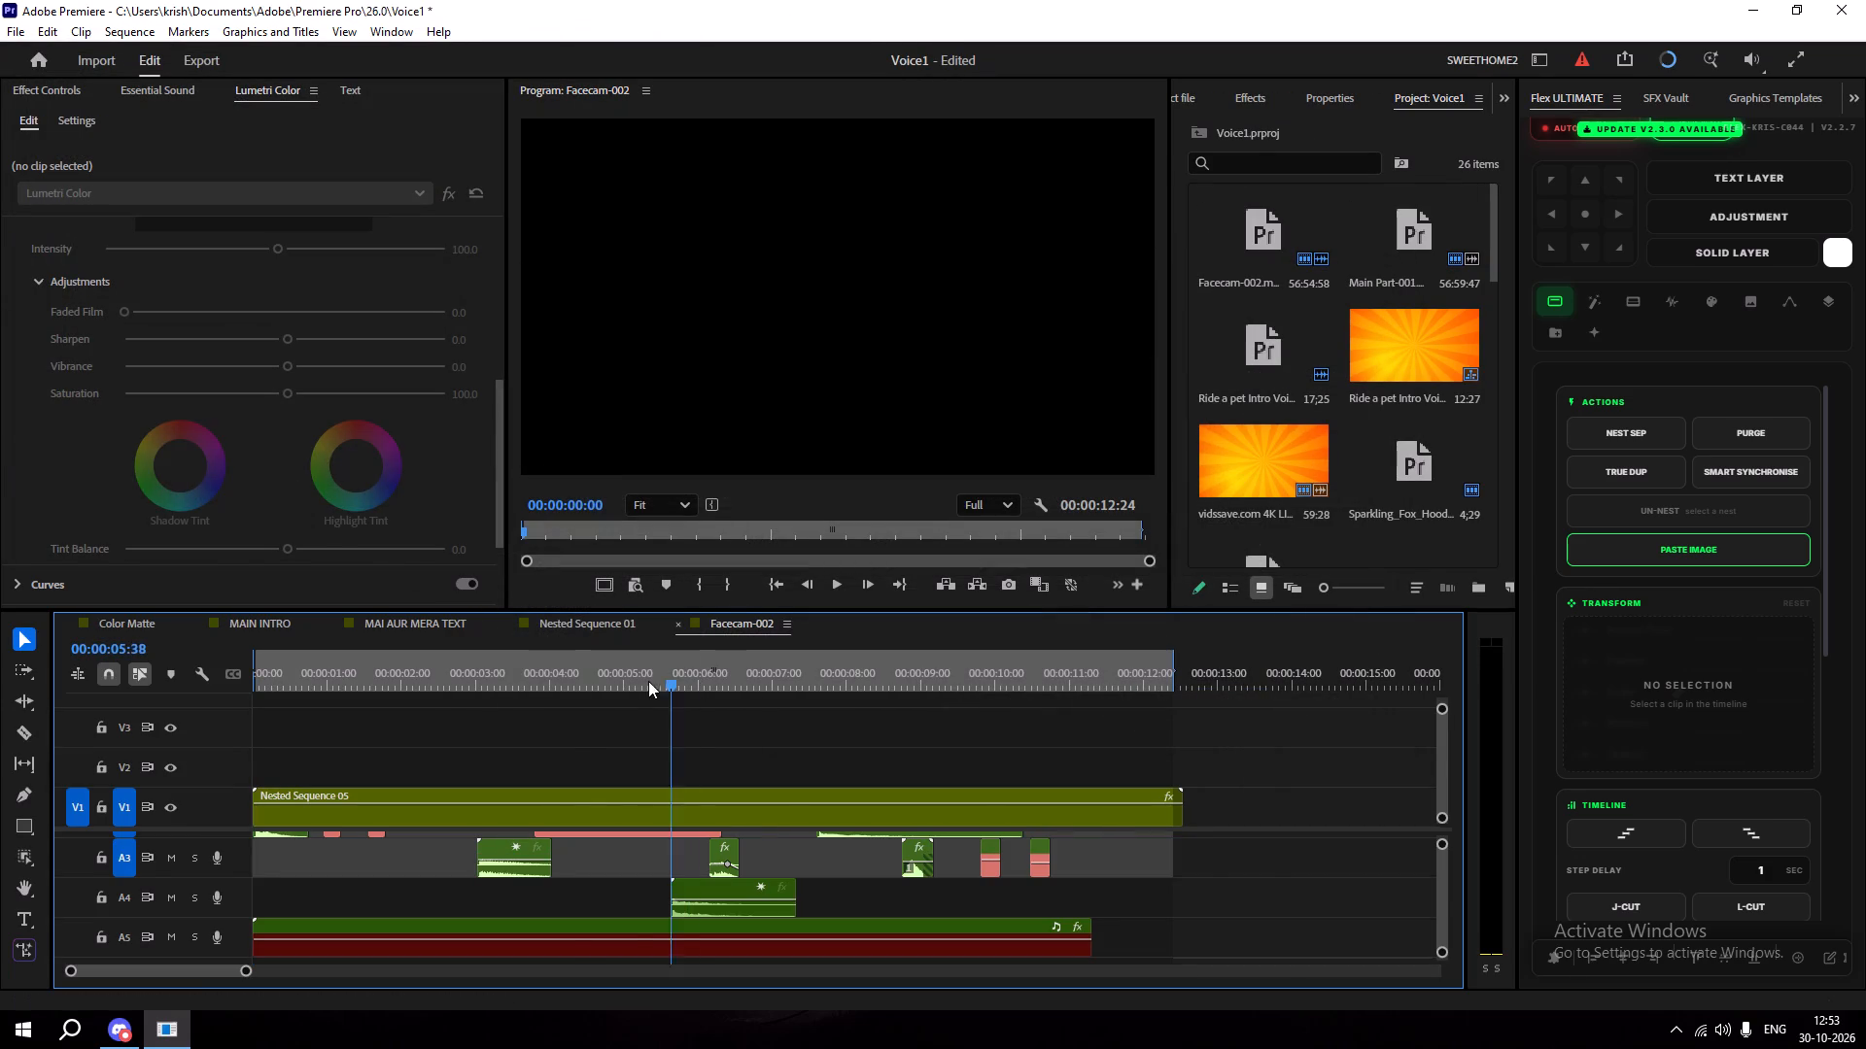
{"action": "left_click_drag", "start_coordinate": [648, 681], "coordinate": [557, 685]}
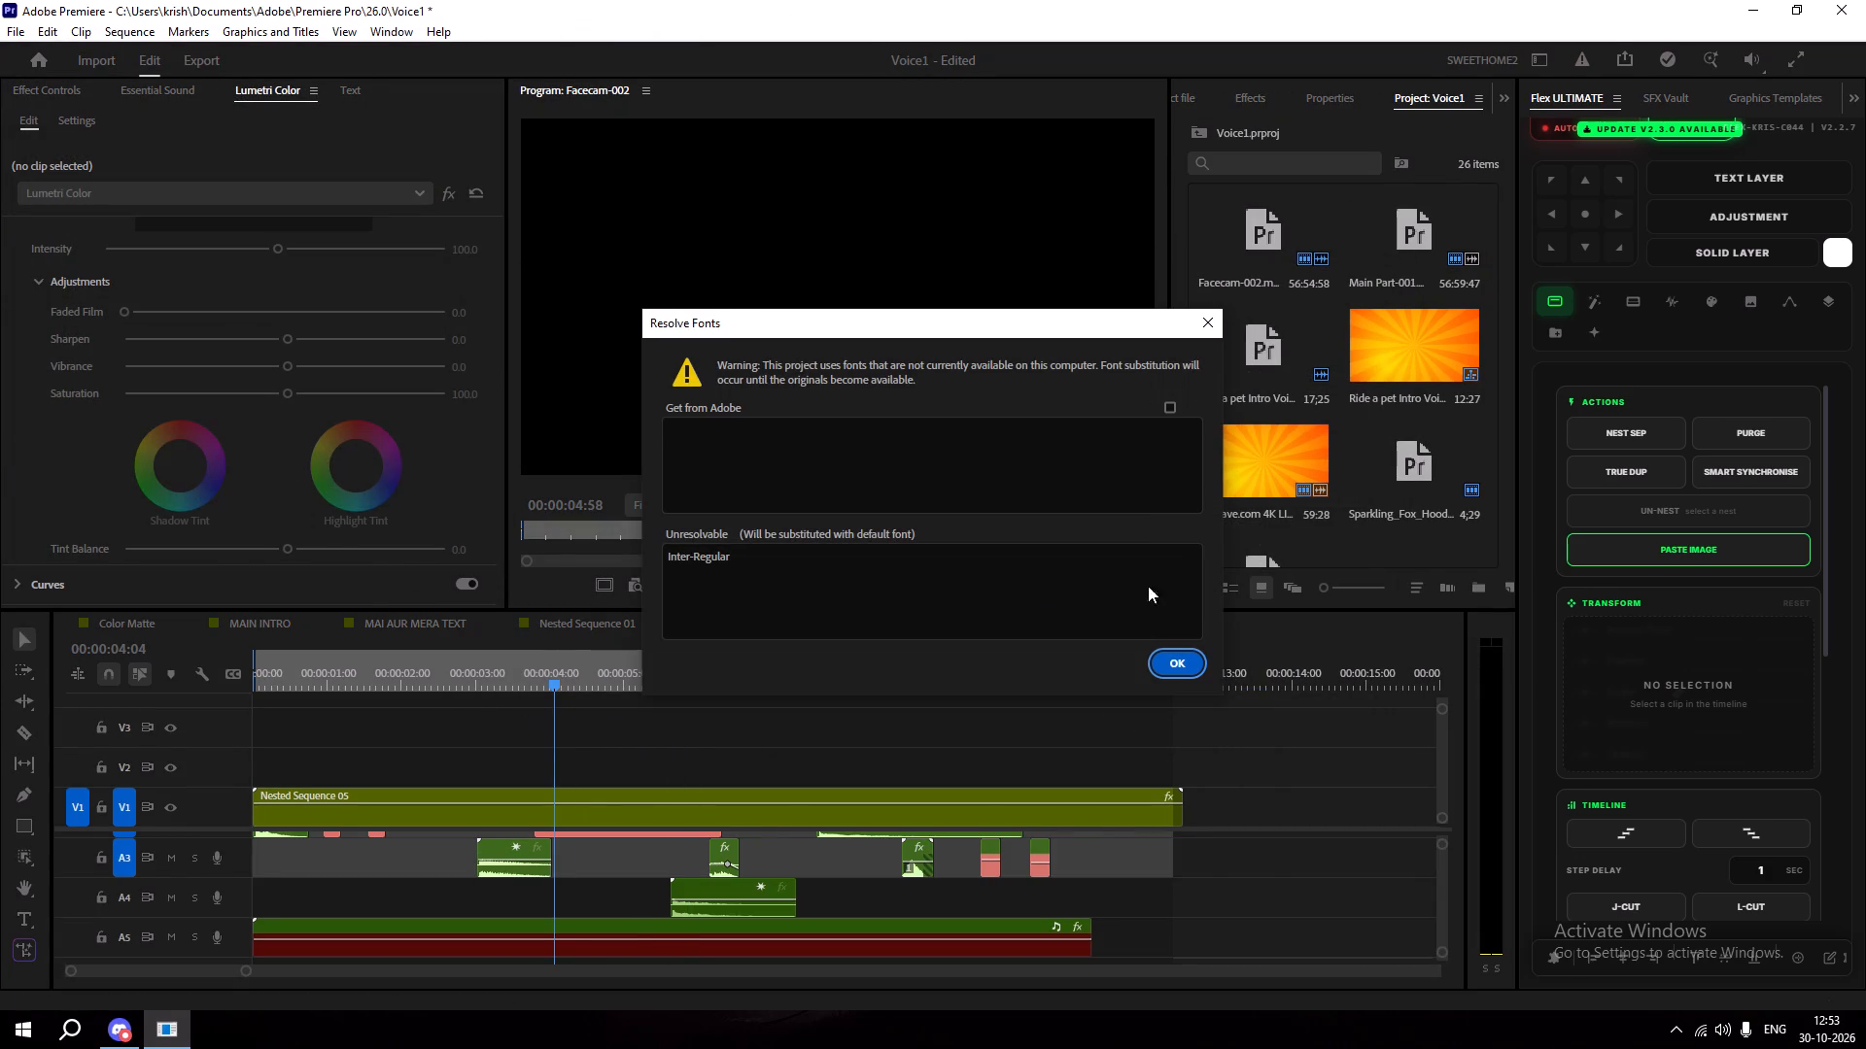
{"action": "left_click", "coordinate": [1178, 656]}
Play the Facecam-002 sequence from its start to review its intro animation and sound.
{"action": "left_click_drag", "start_coordinate": [698, 665], "coordinate": [405, 677]}
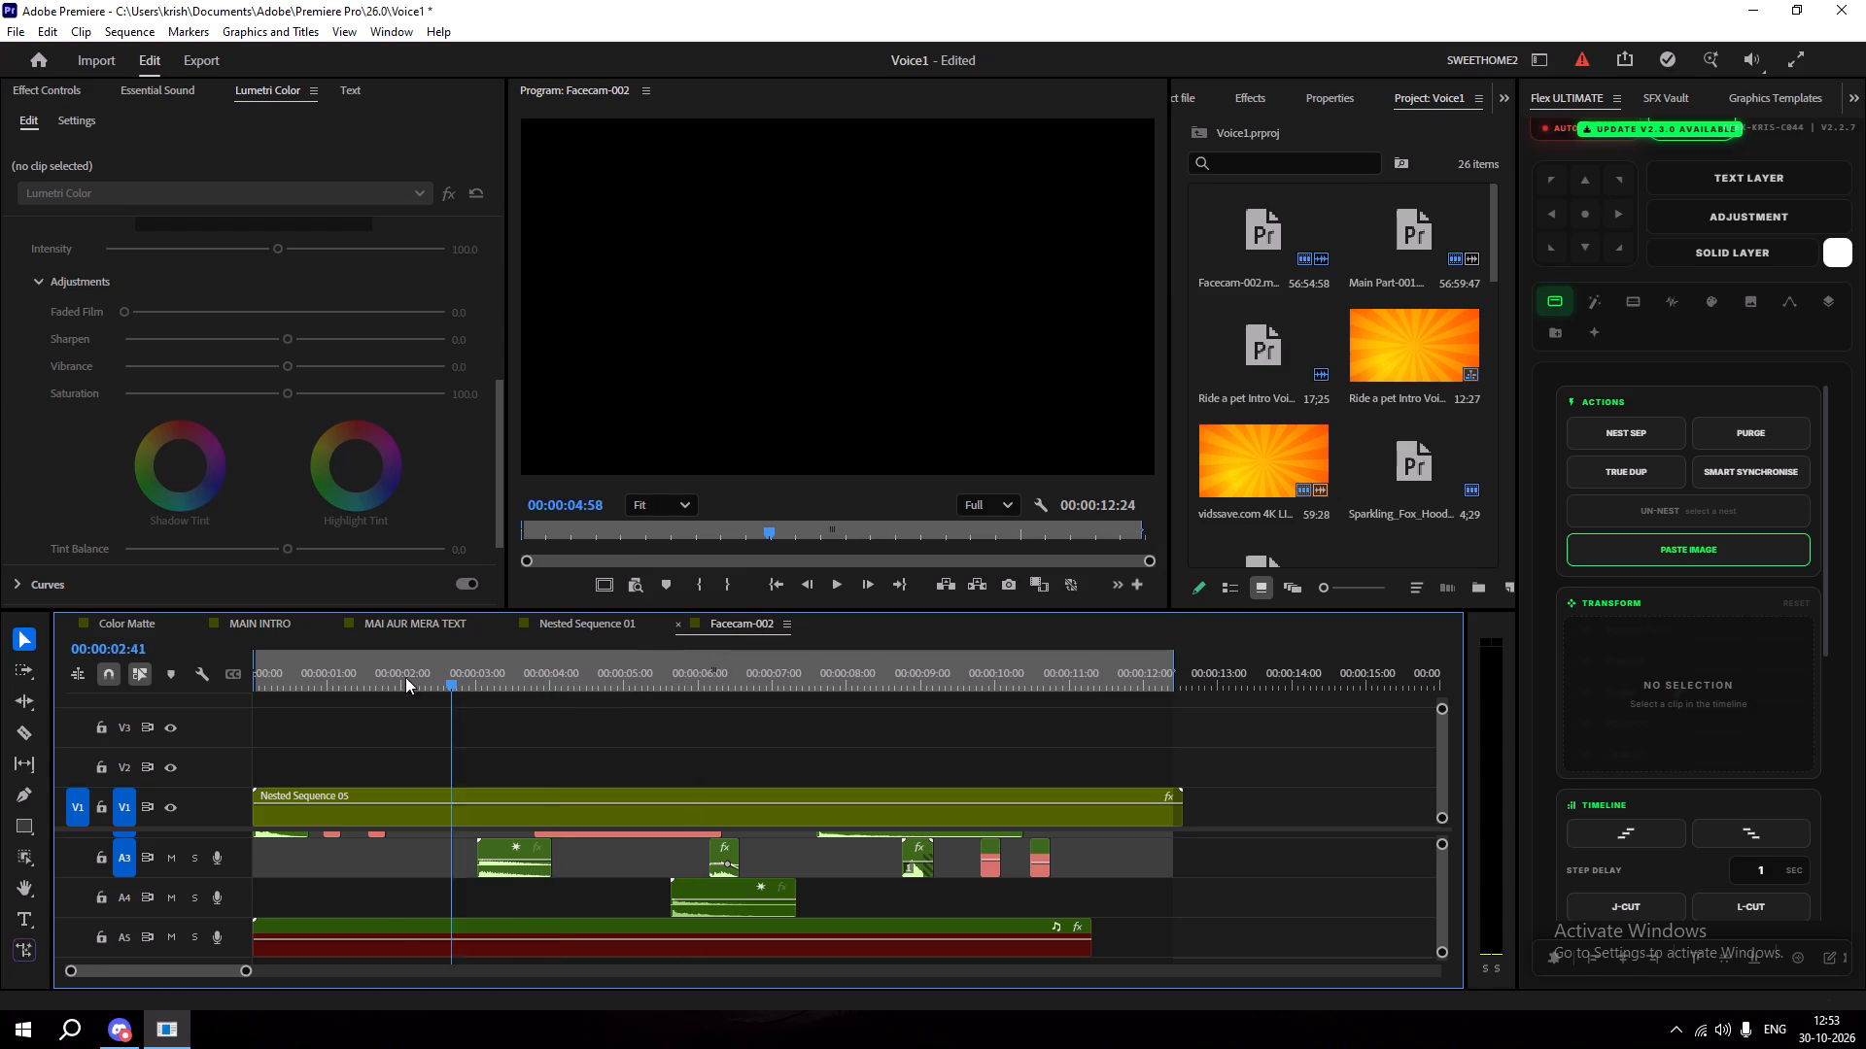
{"action": "left_click_drag", "start_coordinate": [405, 677], "coordinate": [144, 698]}
{"action": "left_click", "coordinate": [1436, 889]}
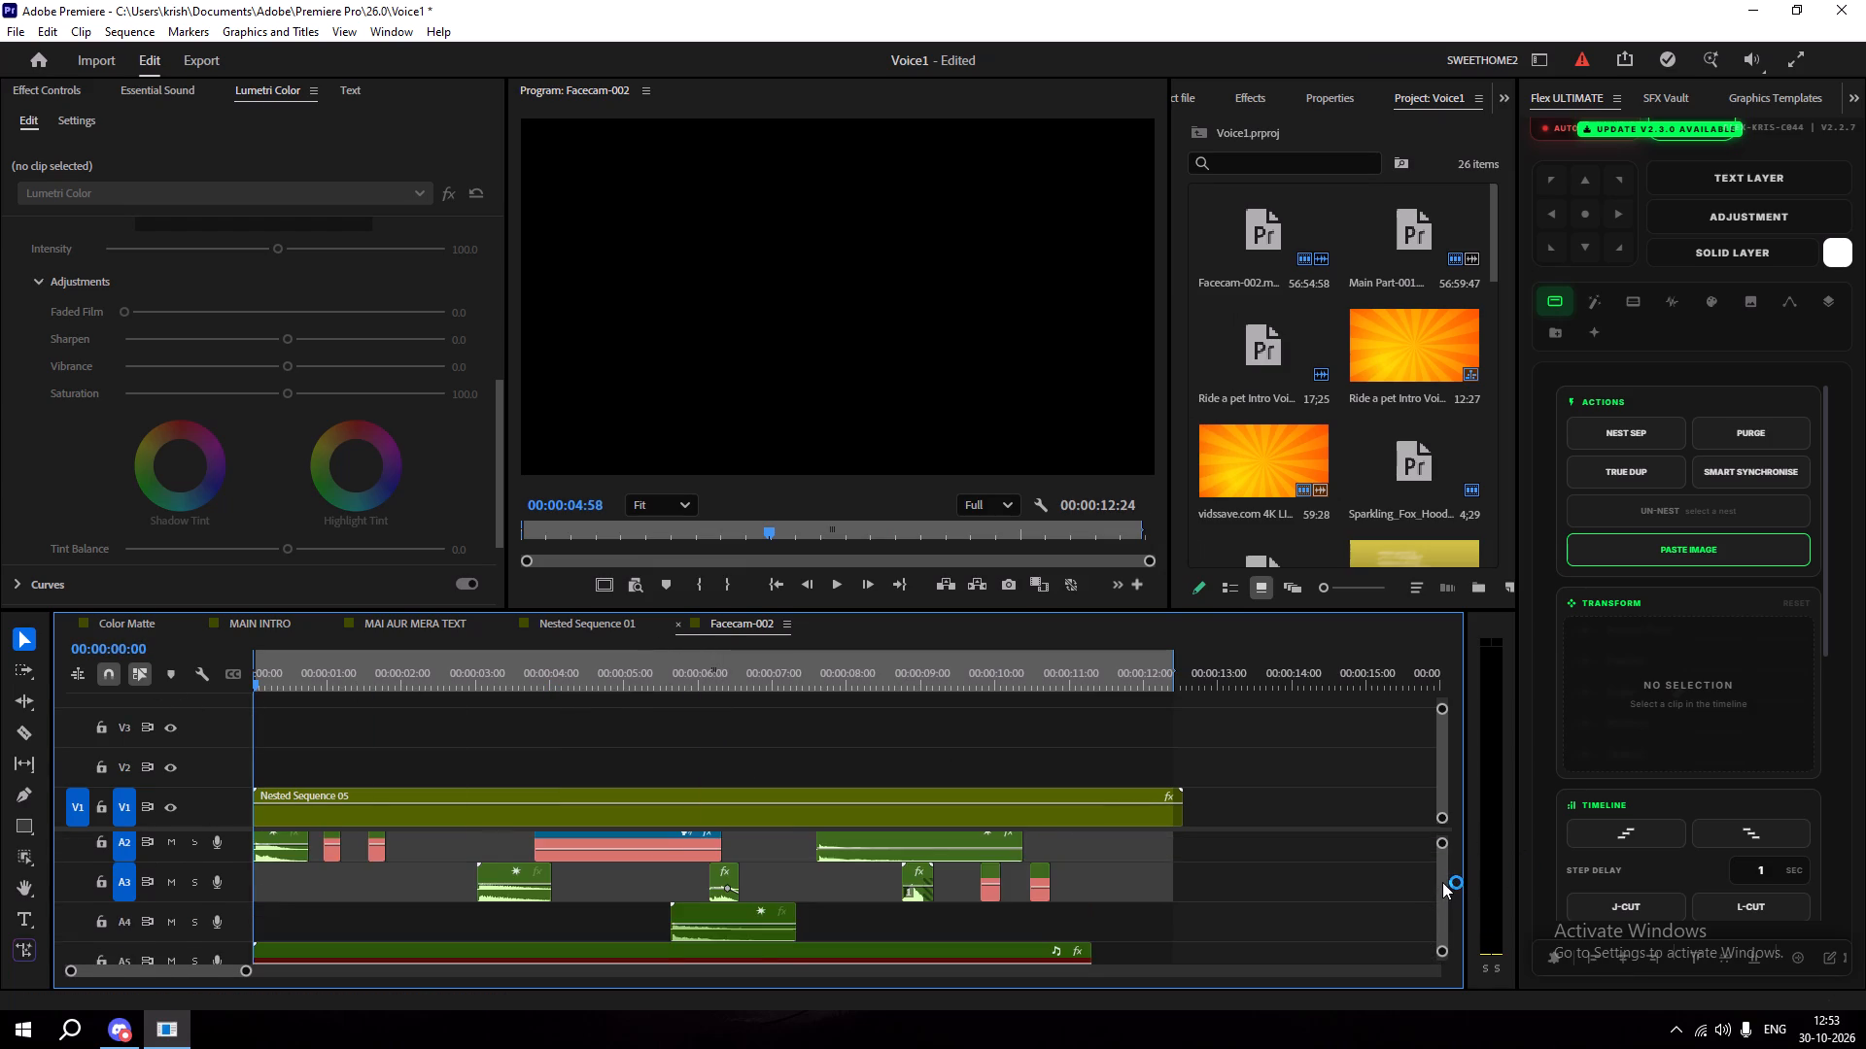
{"action": "scroll", "coordinate": [460, 634], "scroll_direction": "down", "scroll_amount": 14, "text": "alt"}
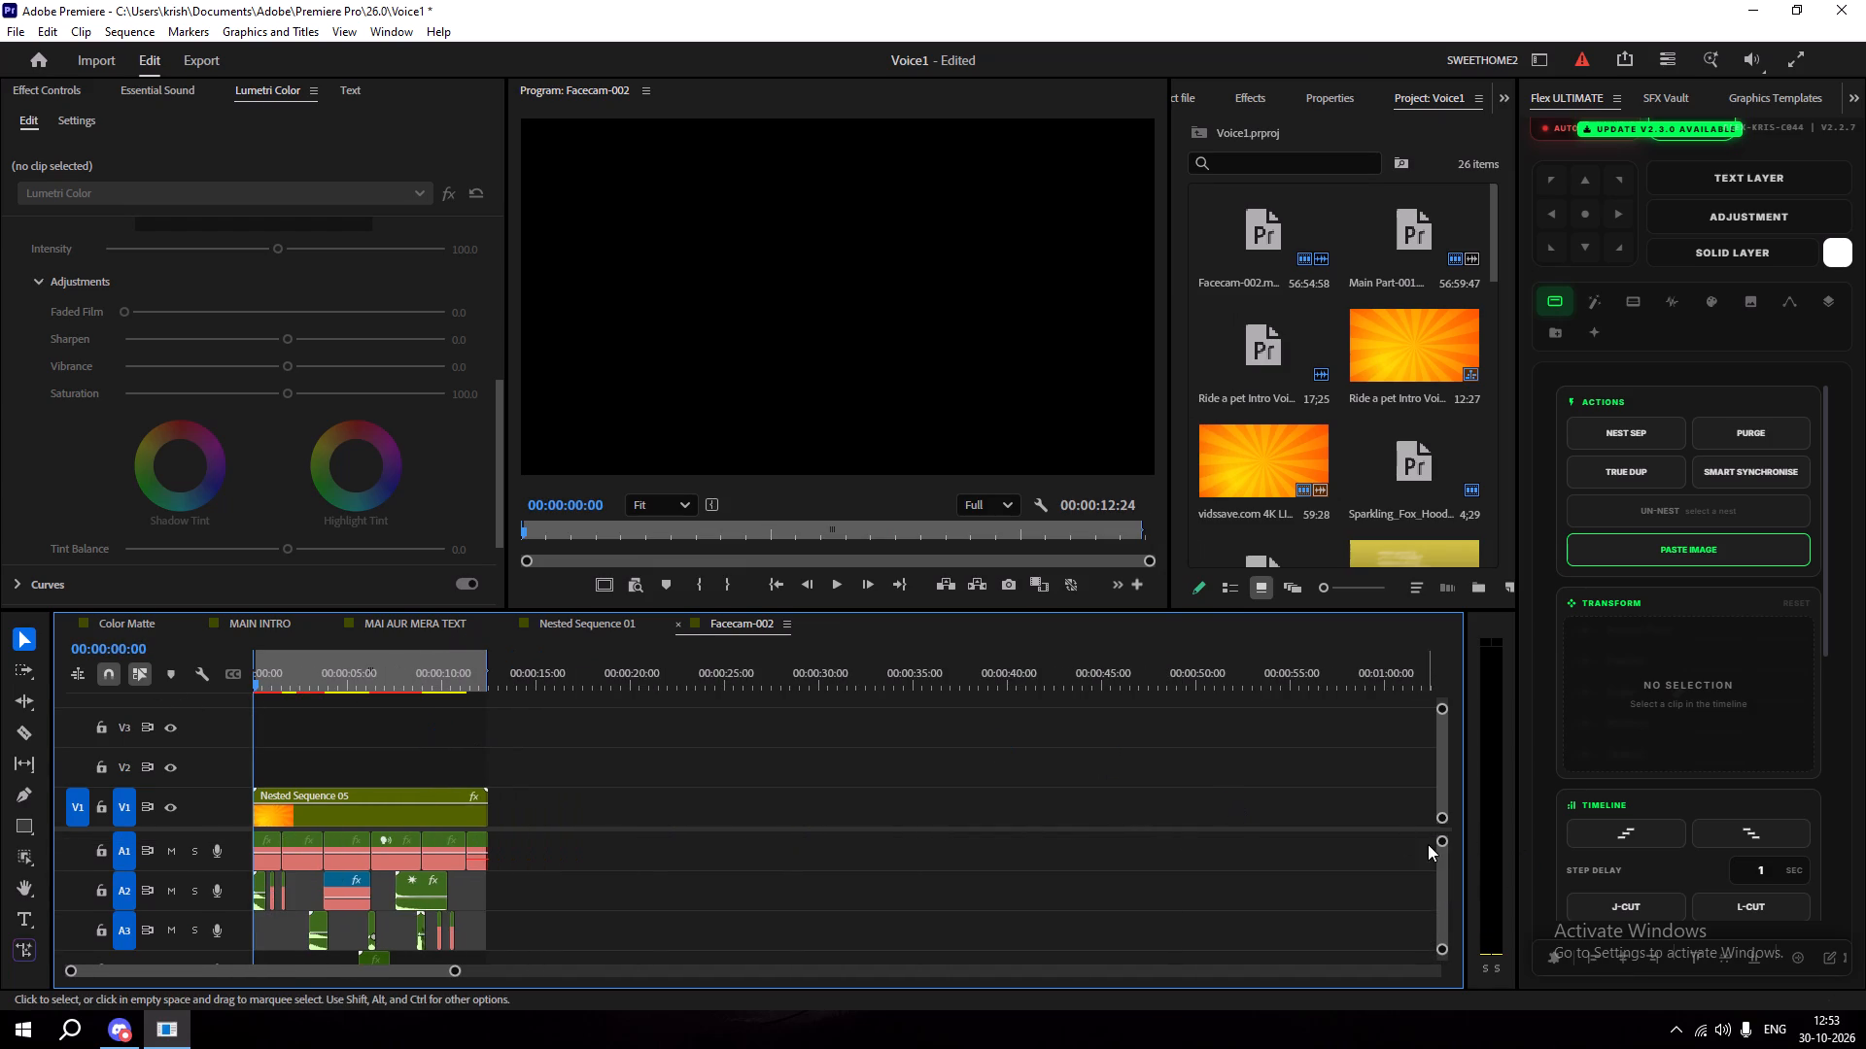
{"action": "left_click_drag", "start_coordinate": [1449, 860], "coordinate": [1450, 872]}
{"action": "left_click_drag", "start_coordinate": [1437, 869], "coordinate": [1435, 878]}
{"action": "key", "text": "space"}
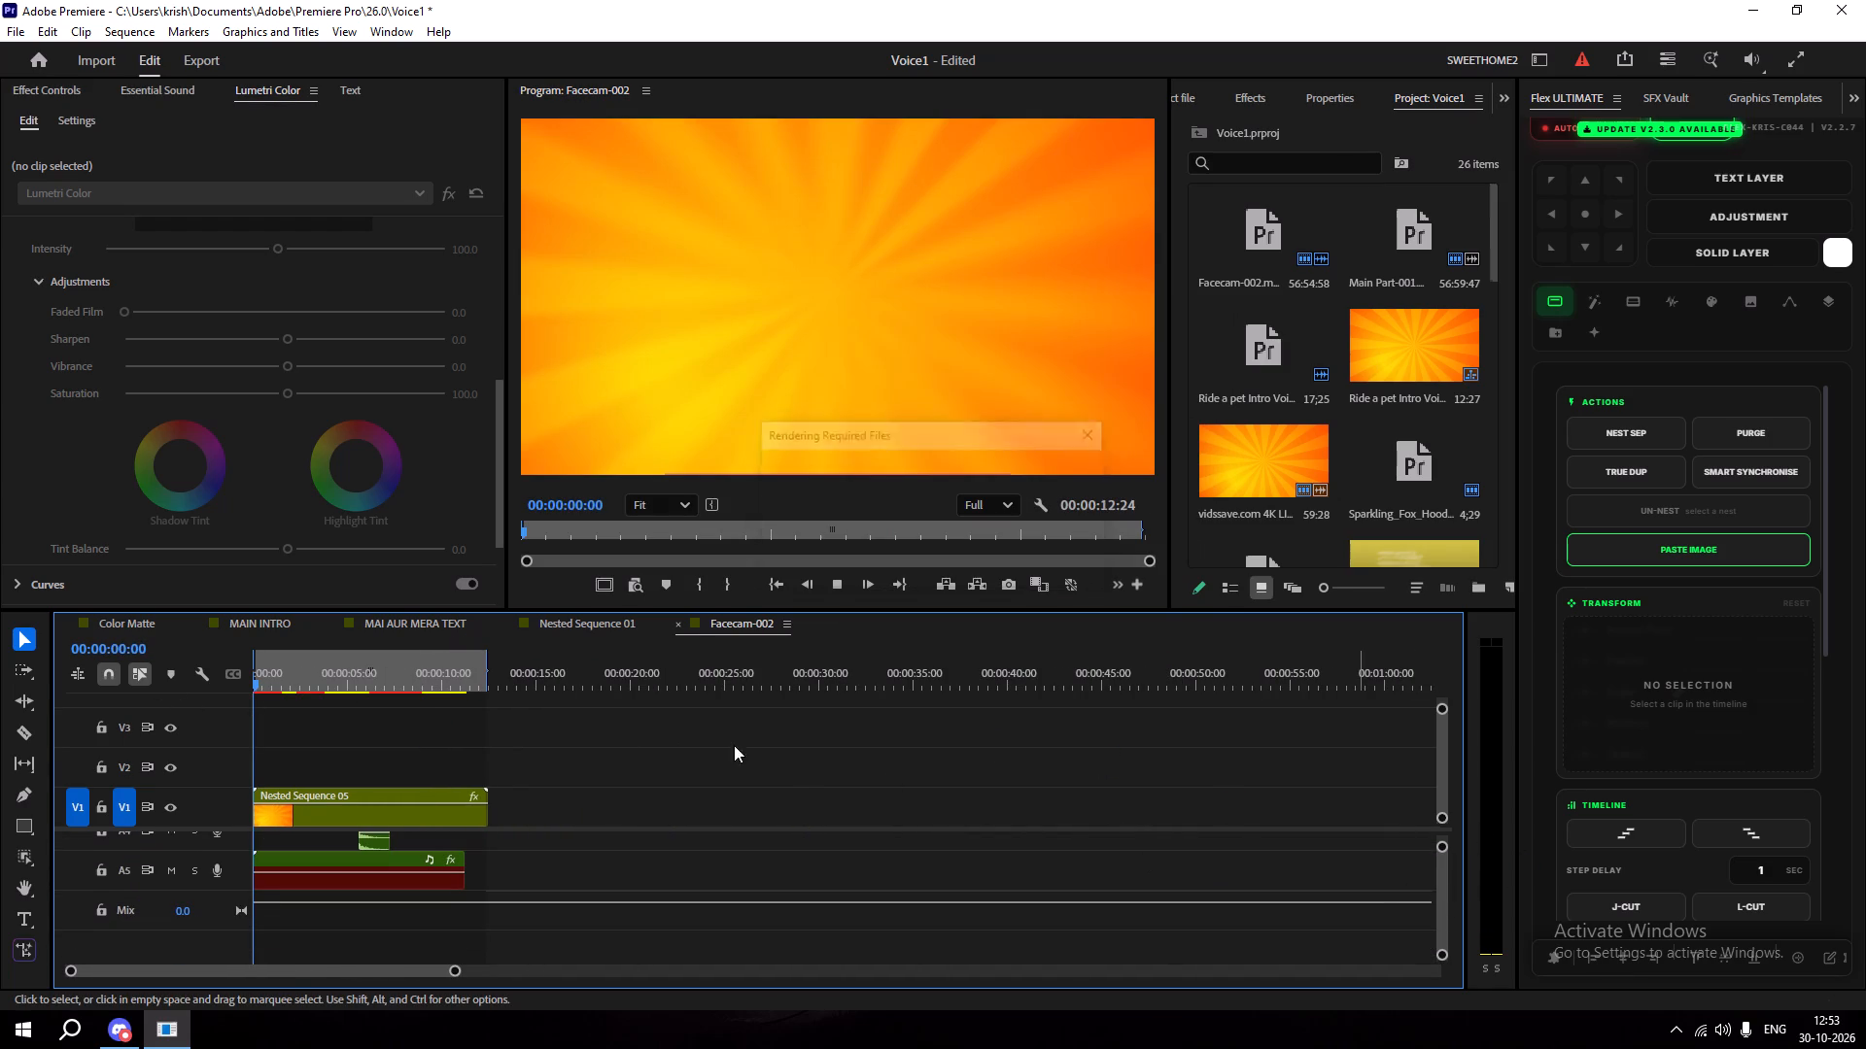
{"action": "key", "text": "space"}
{"action": "left_click_drag", "start_coordinate": [284, 671], "coordinate": [250, 678]}
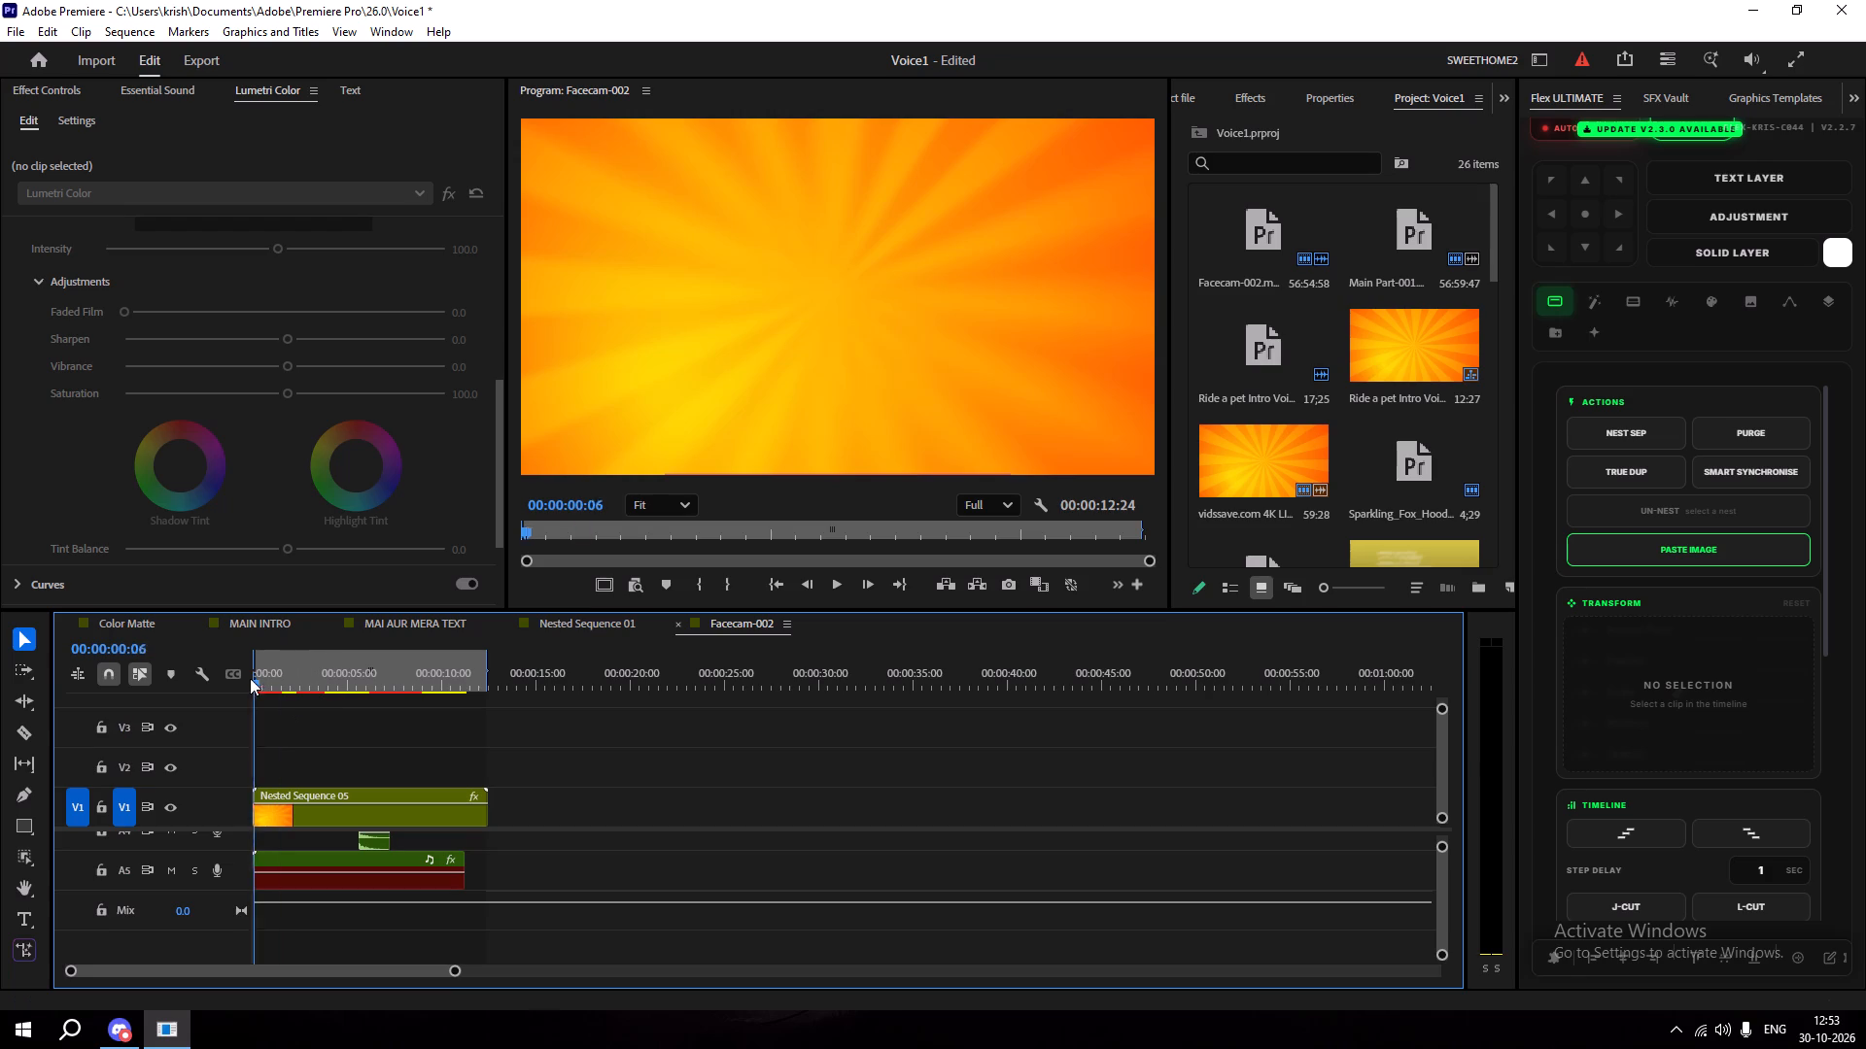
{"action": "left_click_drag", "start_coordinate": [250, 678], "coordinate": [249, 679]}
{"action": "key", "text": "space"}
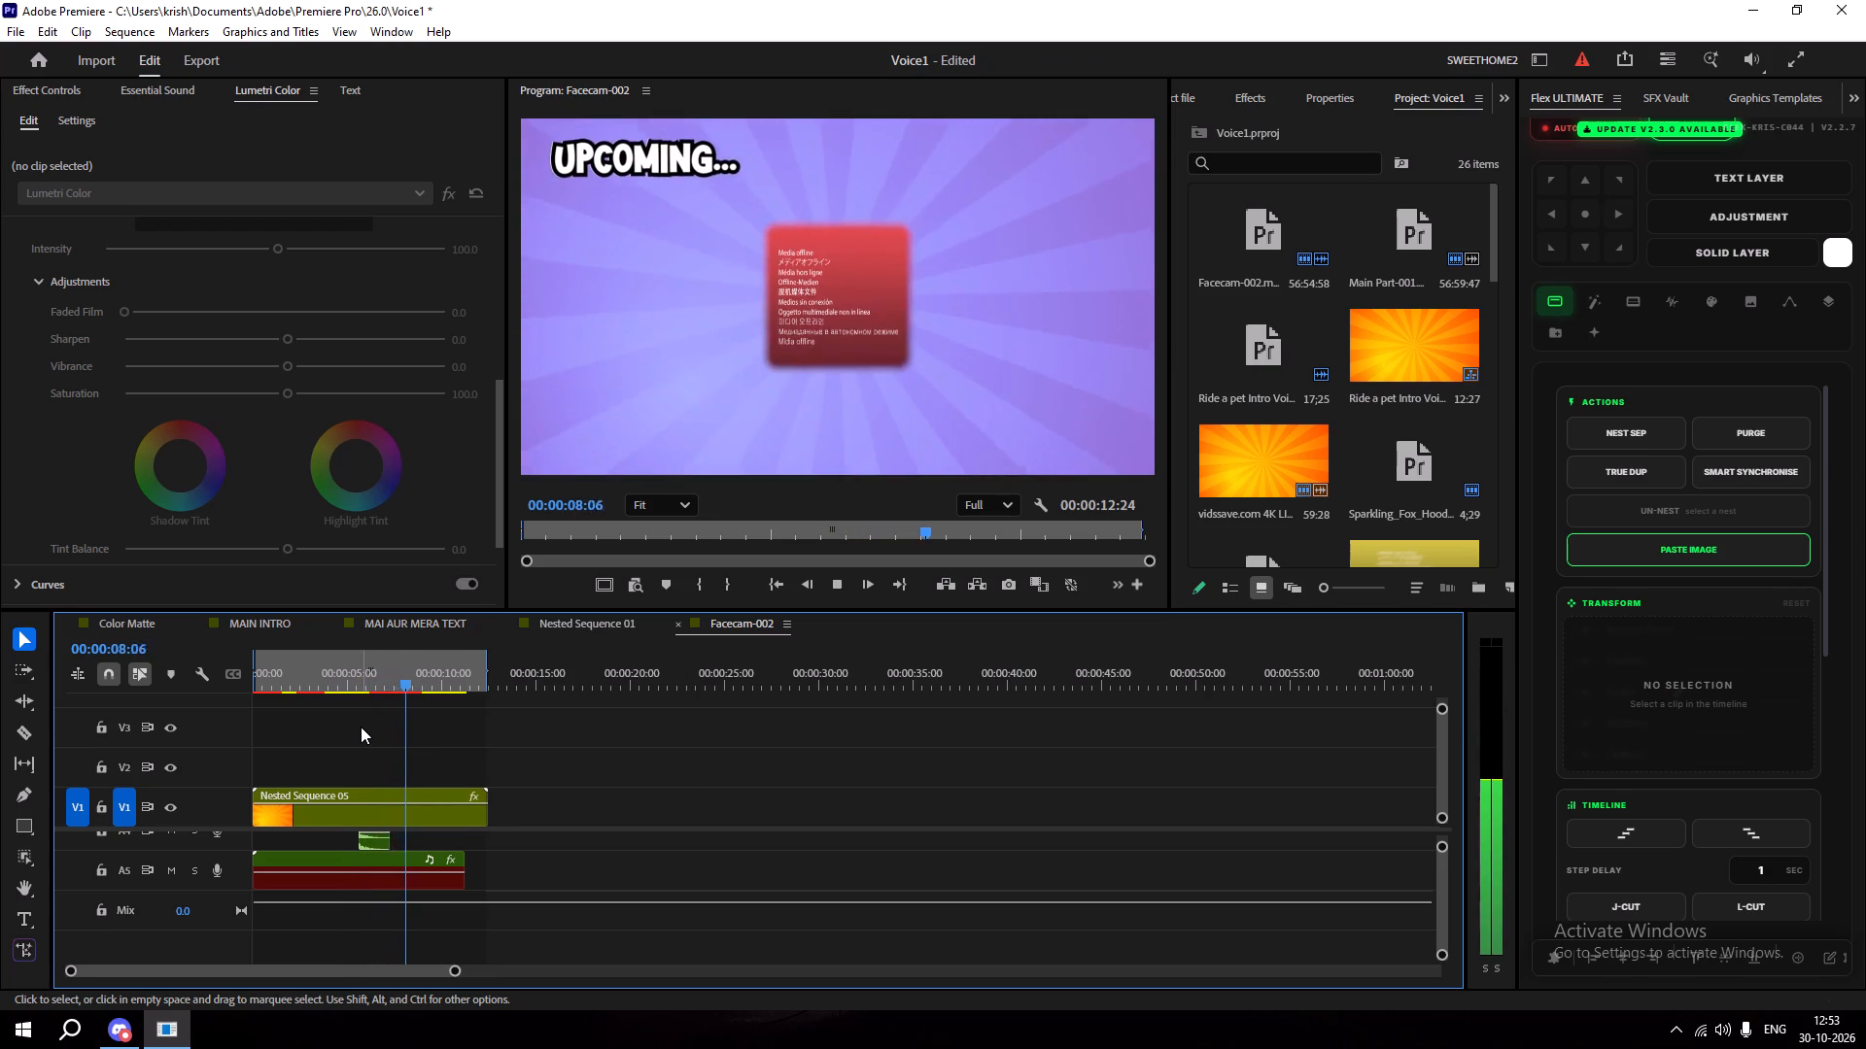
{"action": "scroll", "coordinate": [361, 727], "scroll_direction": "down", "scroll_amount": 5, "text": "alt"}
{"action": "key", "text": "space"}
Compact the Facecam-002 tracks to show A1 to A5 together, replay the opening briefly, and examine its audio clips.
{"action": "left_click_drag", "start_coordinate": [341, 674], "coordinate": [179, 692]}
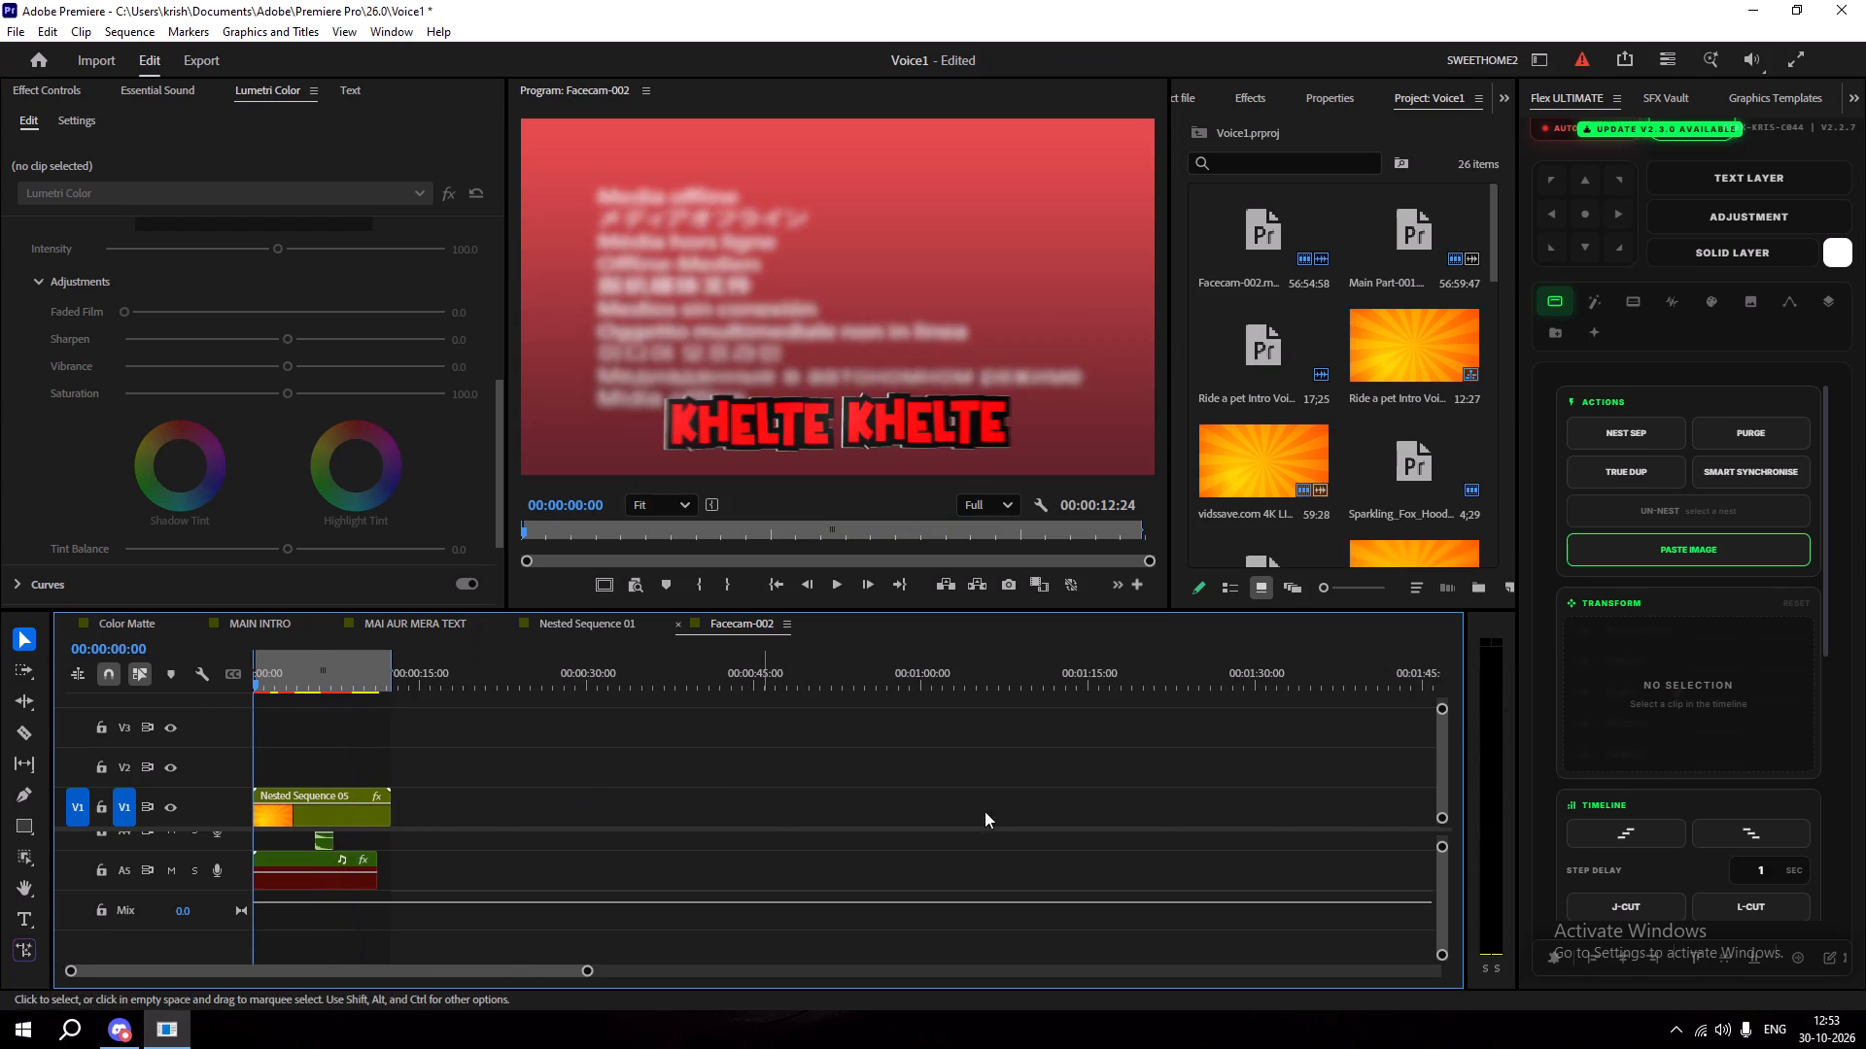
{"action": "left_click_drag", "start_coordinate": [1441, 817], "coordinate": [1436, 853]}
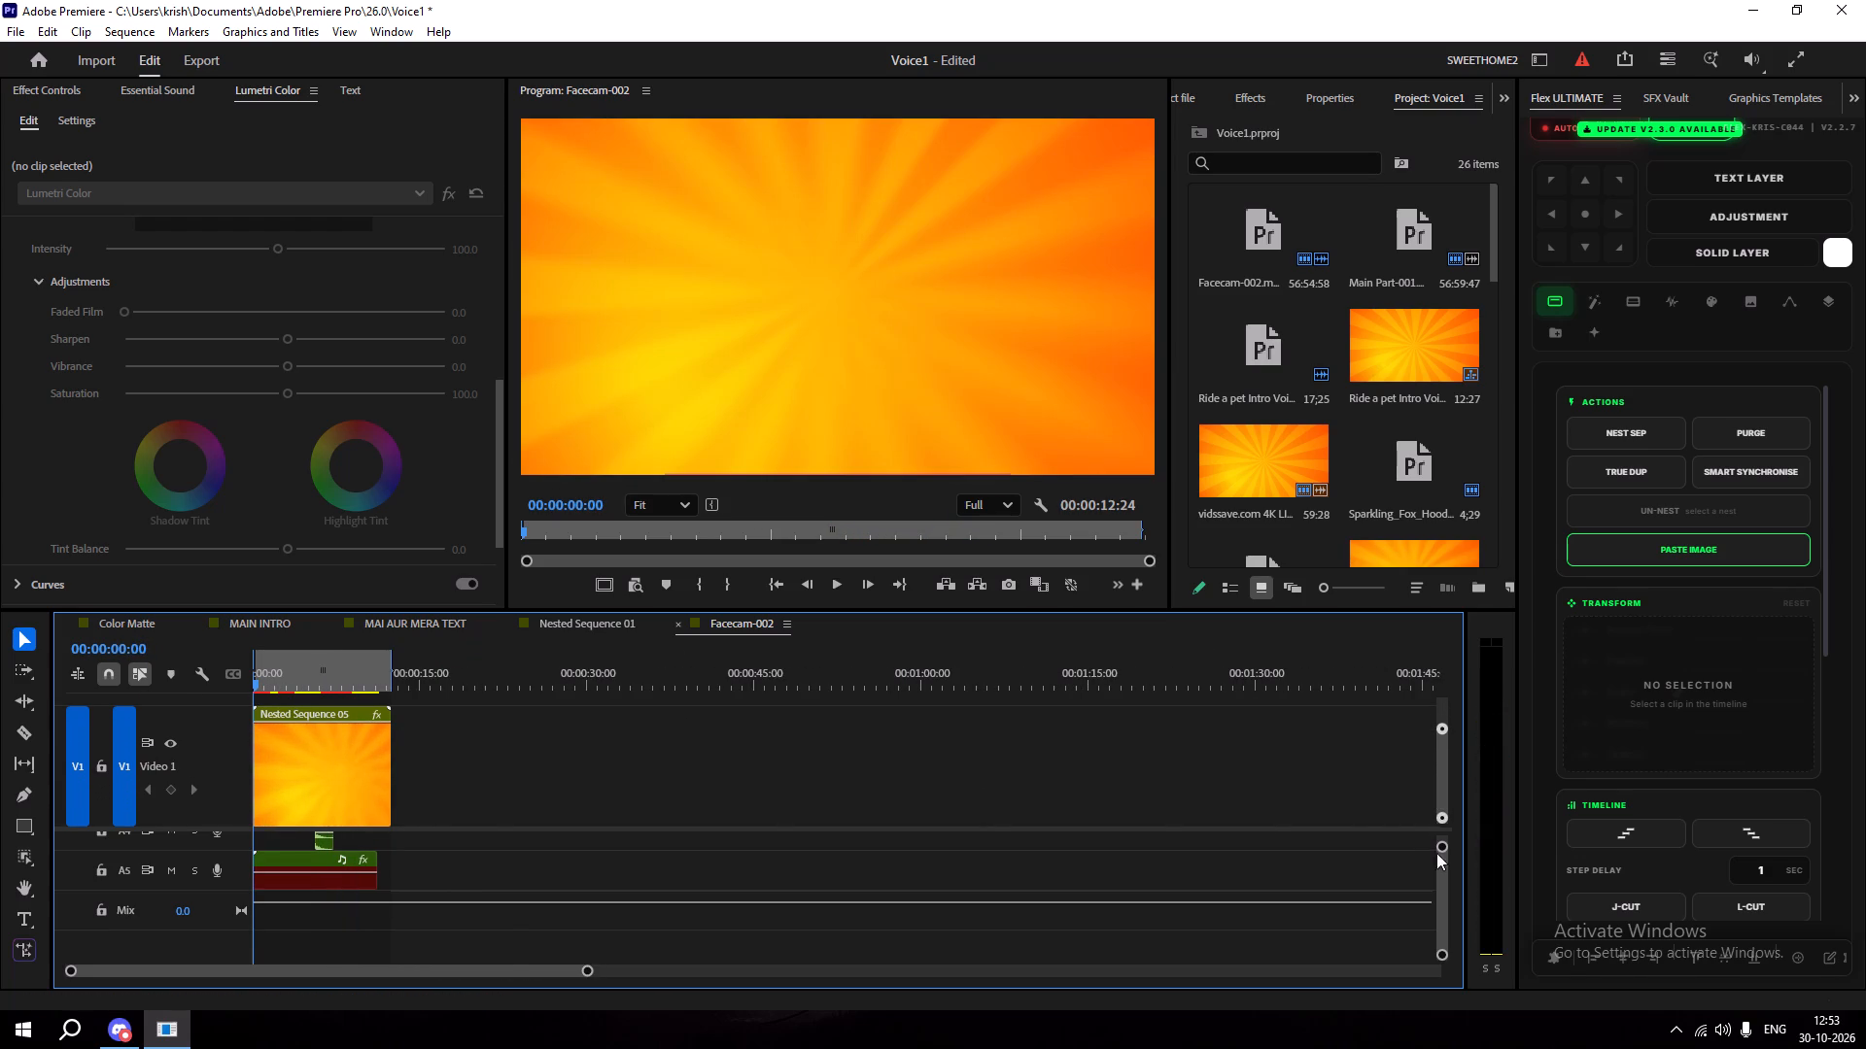
{"action": "left_click_drag", "start_coordinate": [1440, 729], "coordinate": [1434, 626]}
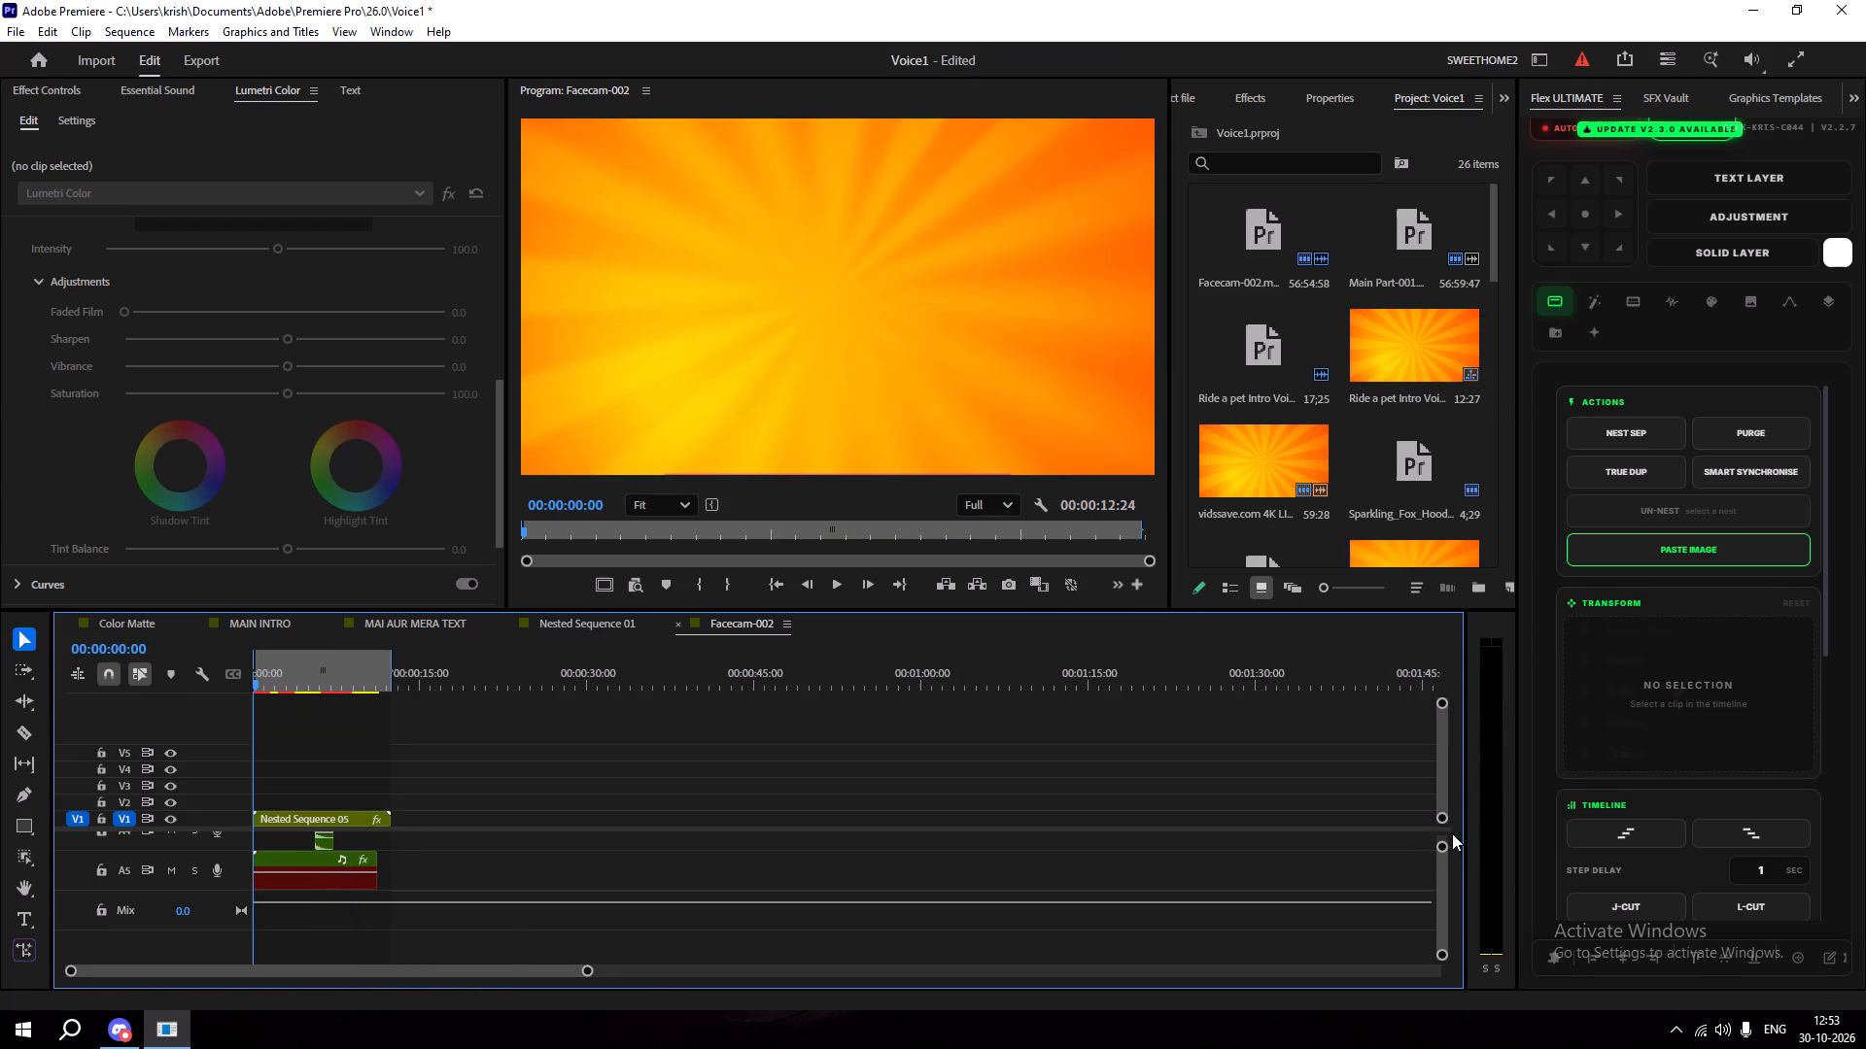
{"action": "left_click_drag", "start_coordinate": [1440, 850], "coordinate": [1437, 798]}
{"action": "key", "text": "space"}
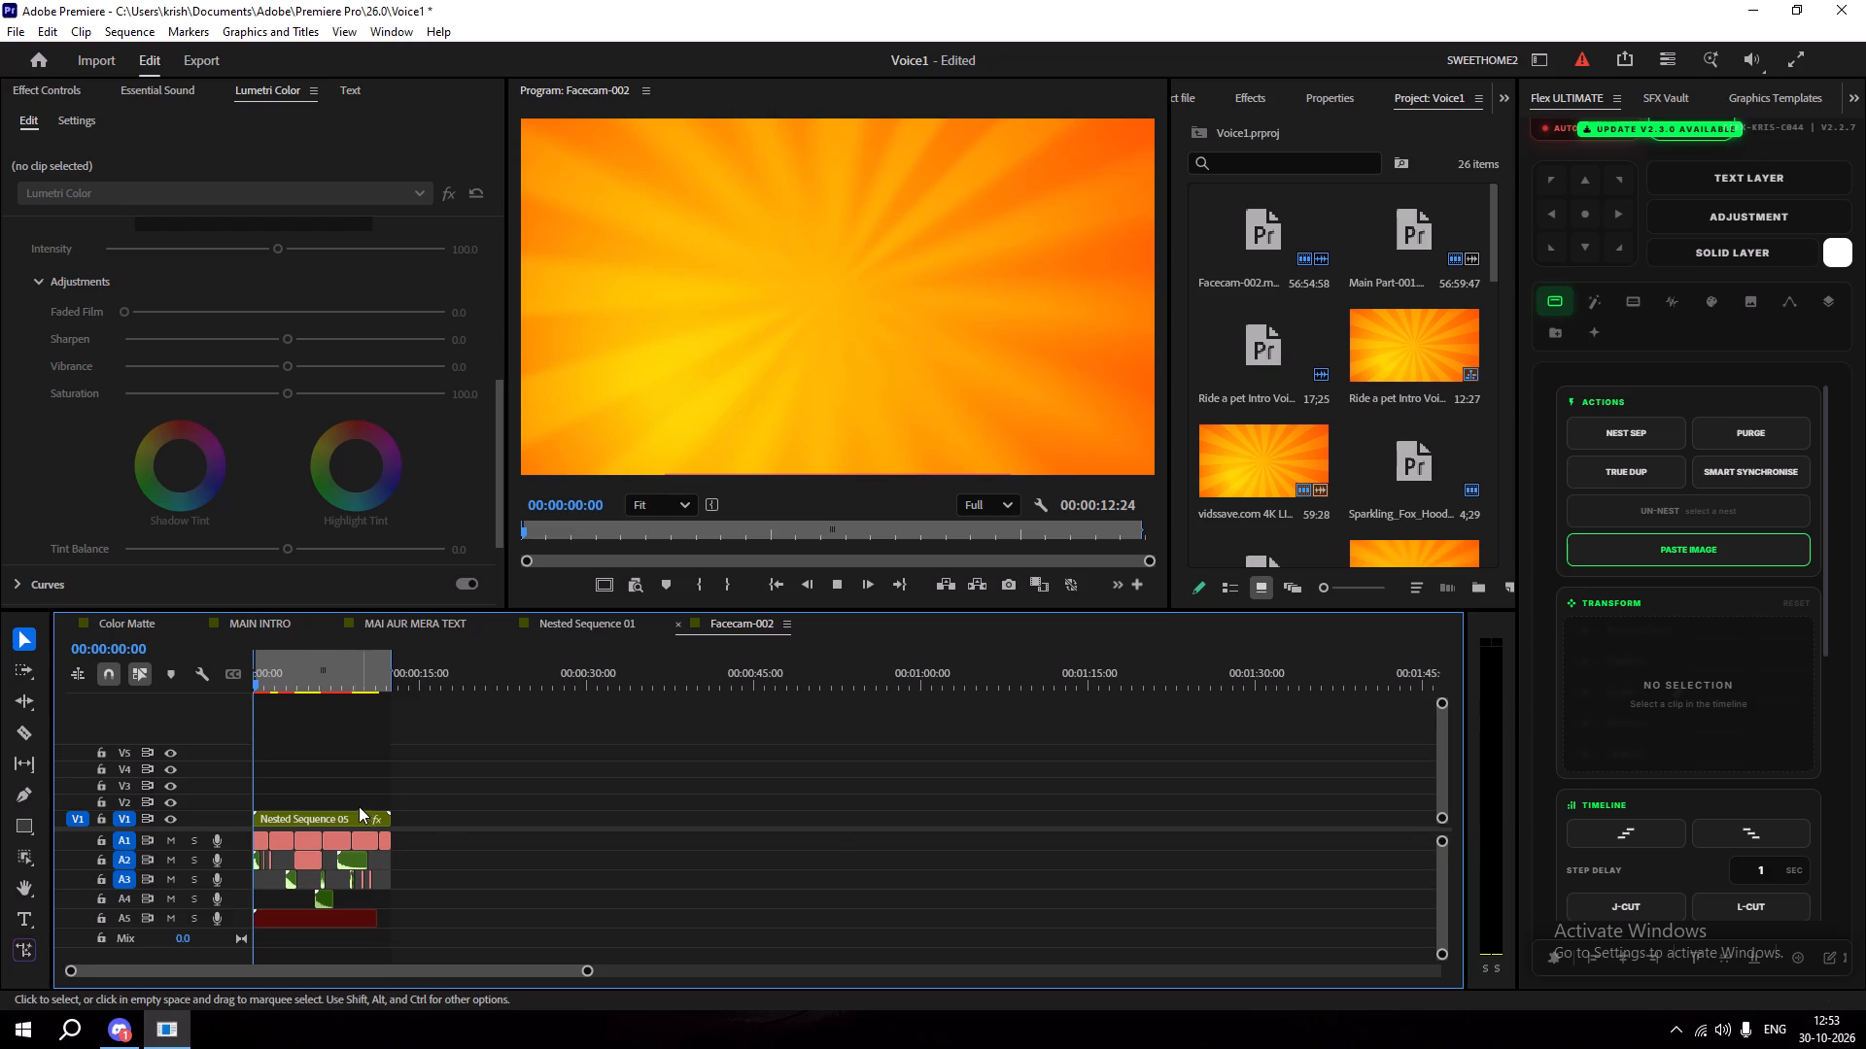
{"action": "key", "text": "space"}
{"action": "left_click_drag", "start_coordinate": [587, 966], "coordinate": [440, 1004]}
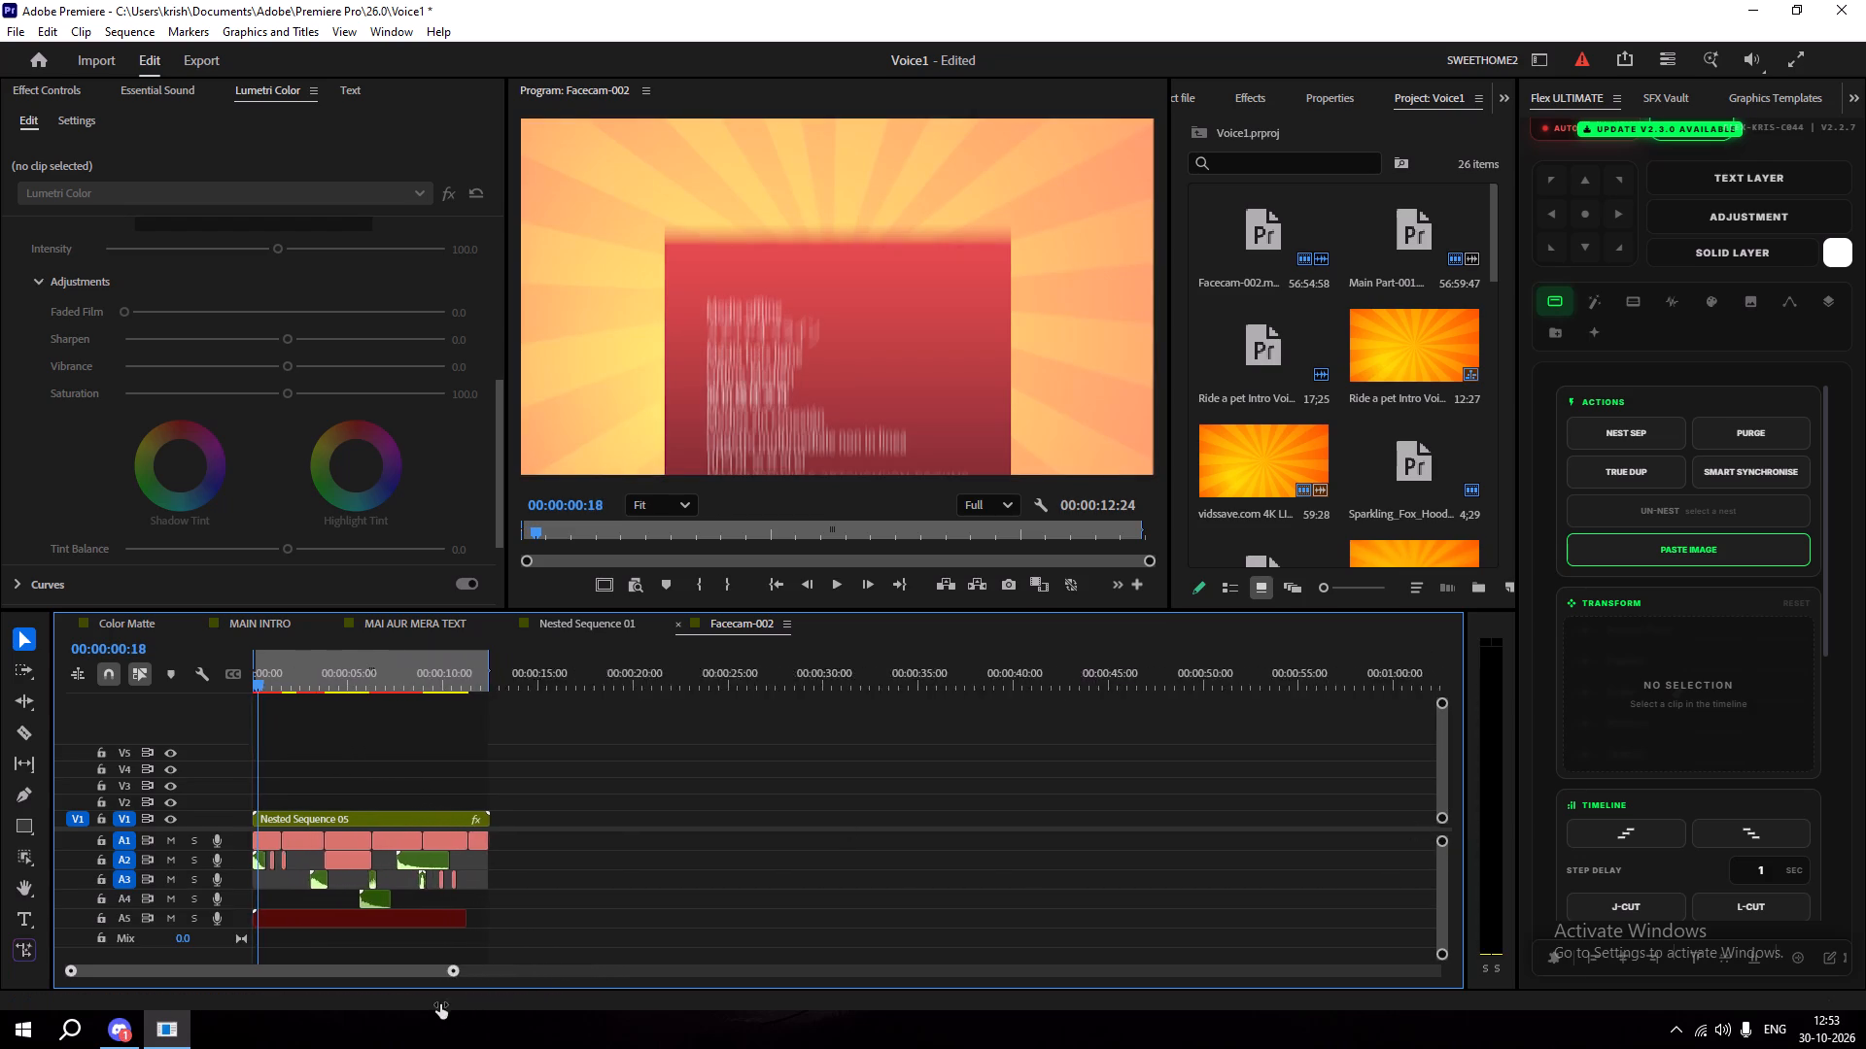
{"action": "left_click_drag", "start_coordinate": [440, 1004], "coordinate": [239, 1015]}
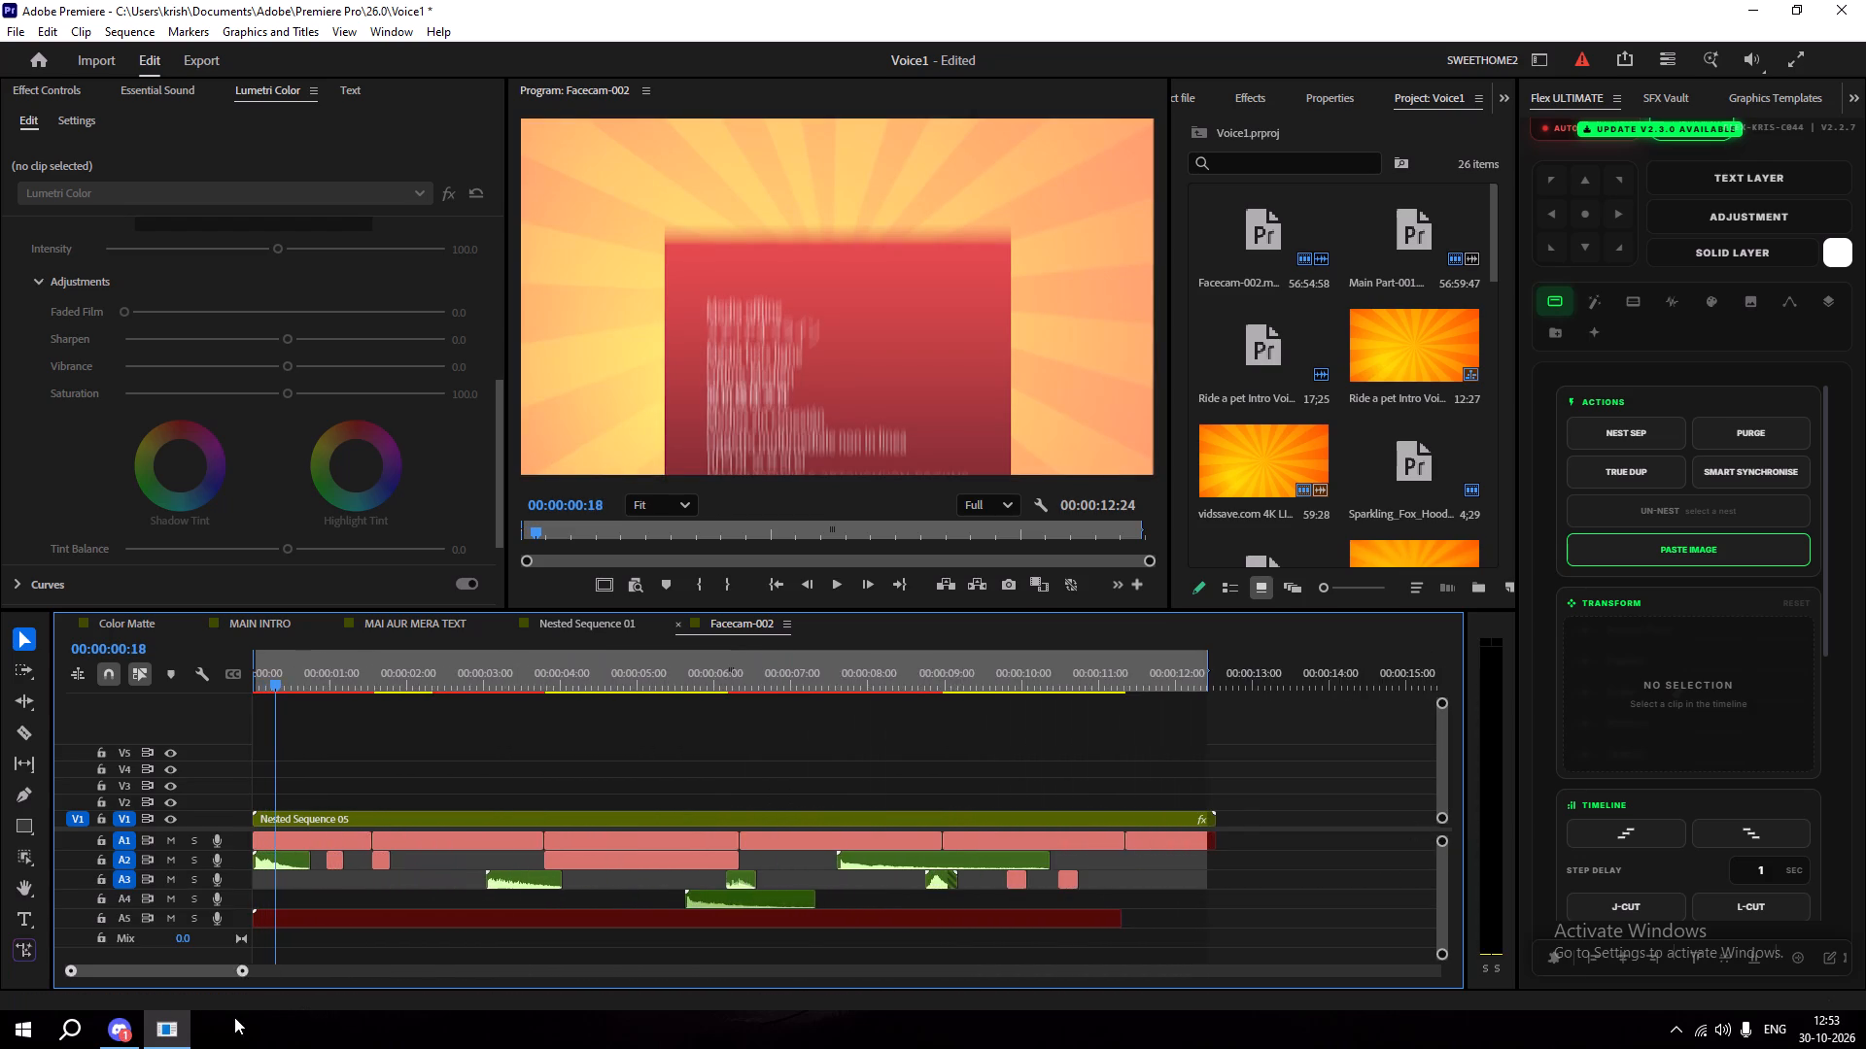
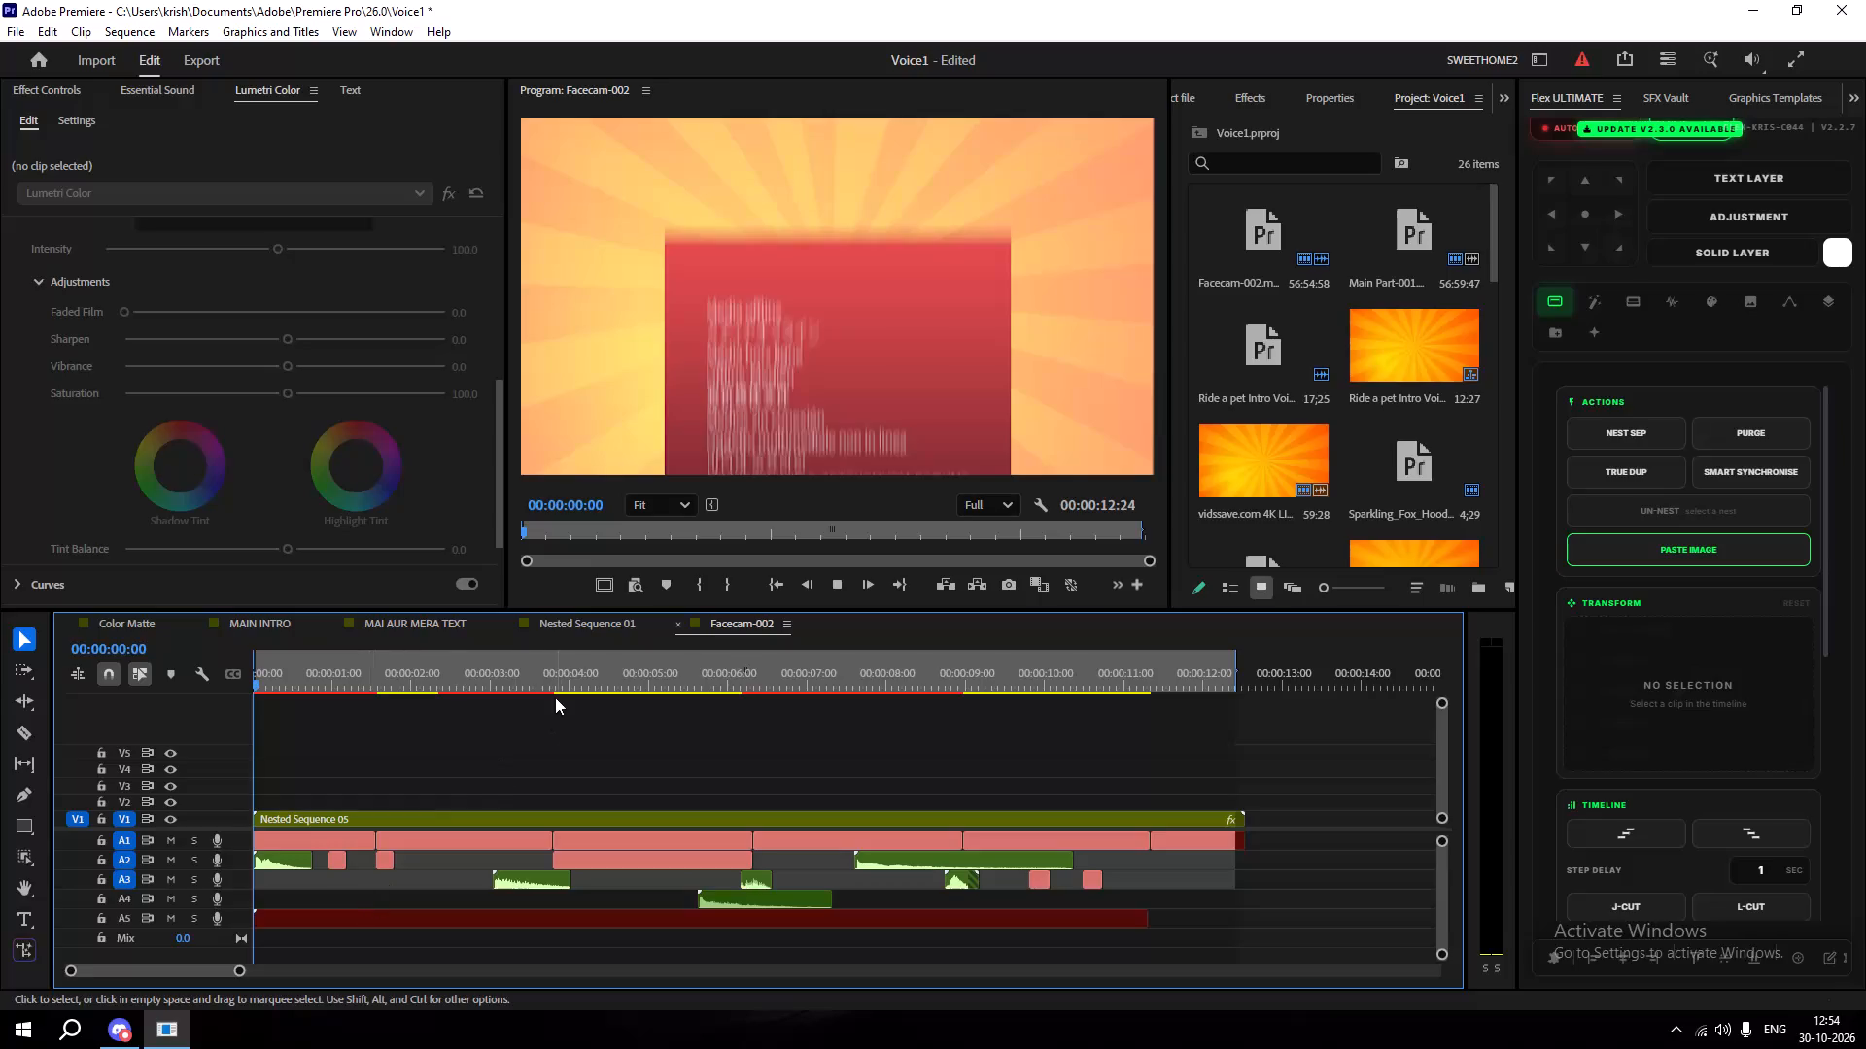
Replay the opening seconds of the Facecam-002 sequence from its start.
{"action": "key", "text": "space"}
{"action": "left_click_drag", "start_coordinate": [339, 675], "coordinate": [221, 714]}
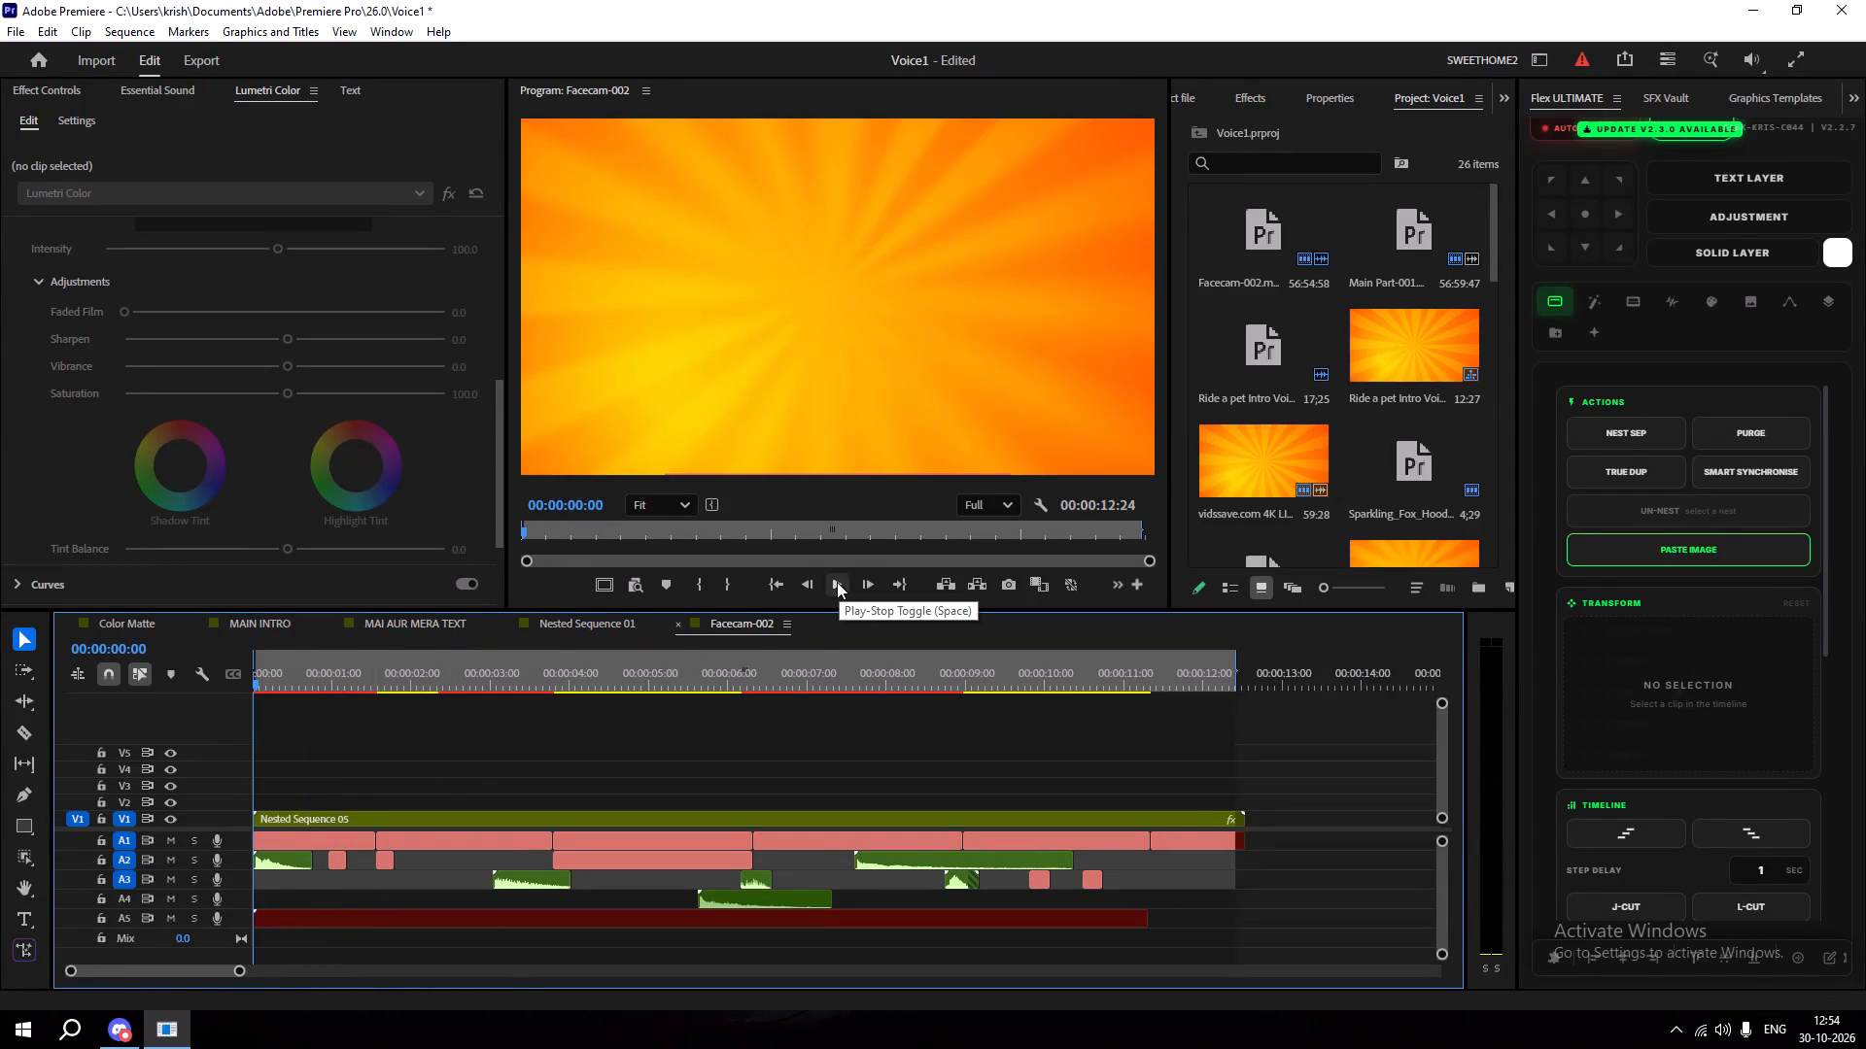
{"action": "key", "text": "space"}
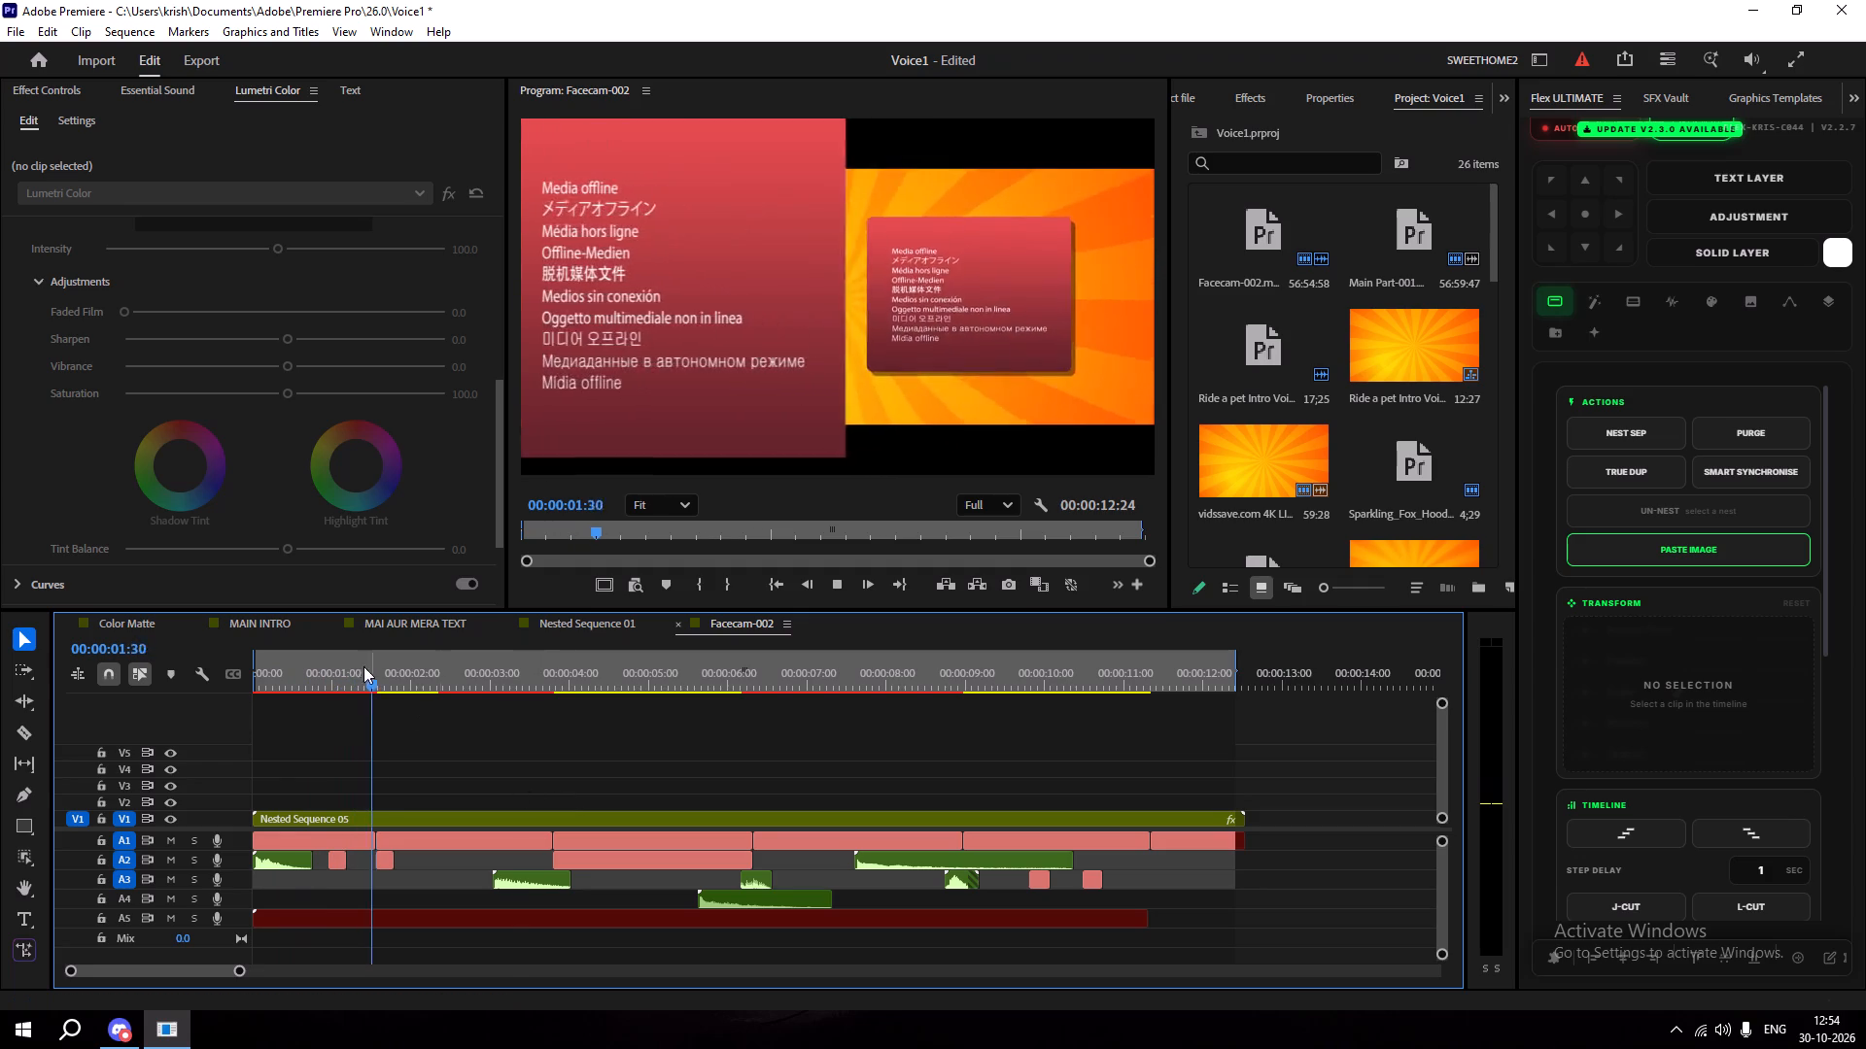
{"action": "key", "text": "space"}
{"action": "left_click", "coordinate": [131, 629]}
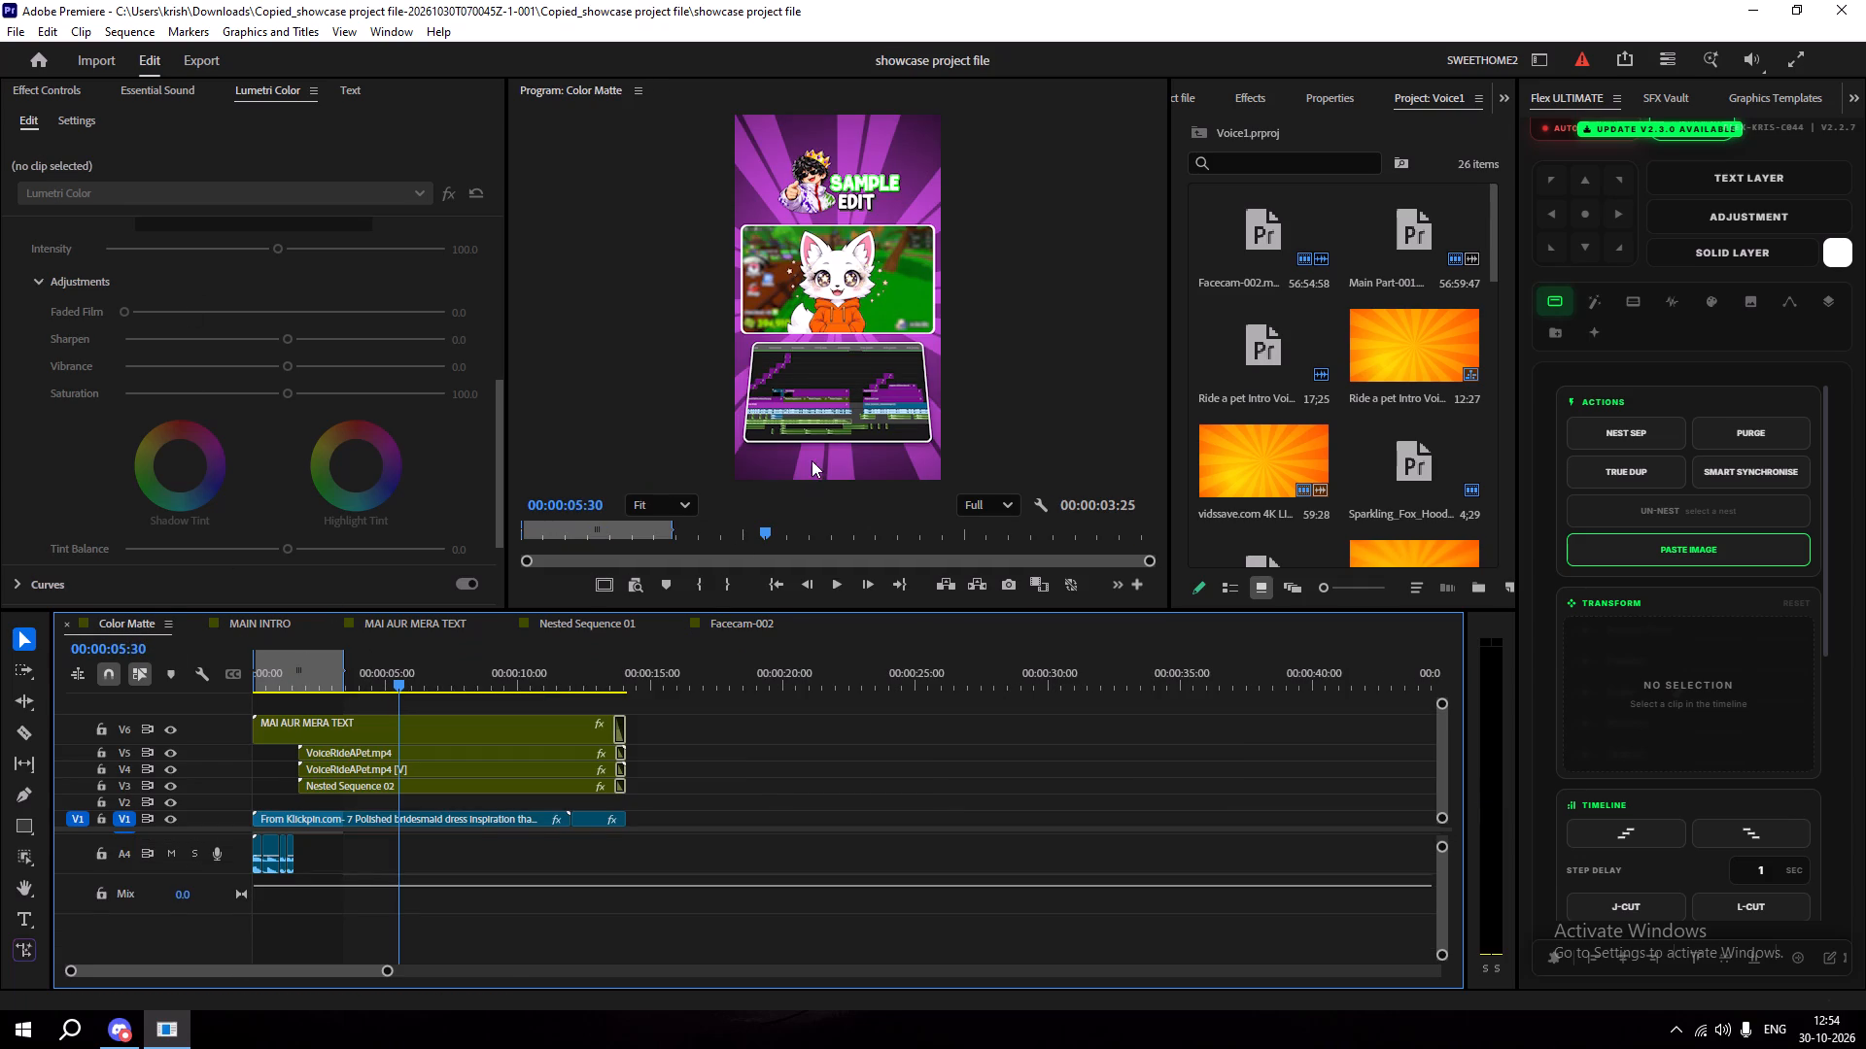
{"action": "key", "text": "shift+super+s"}
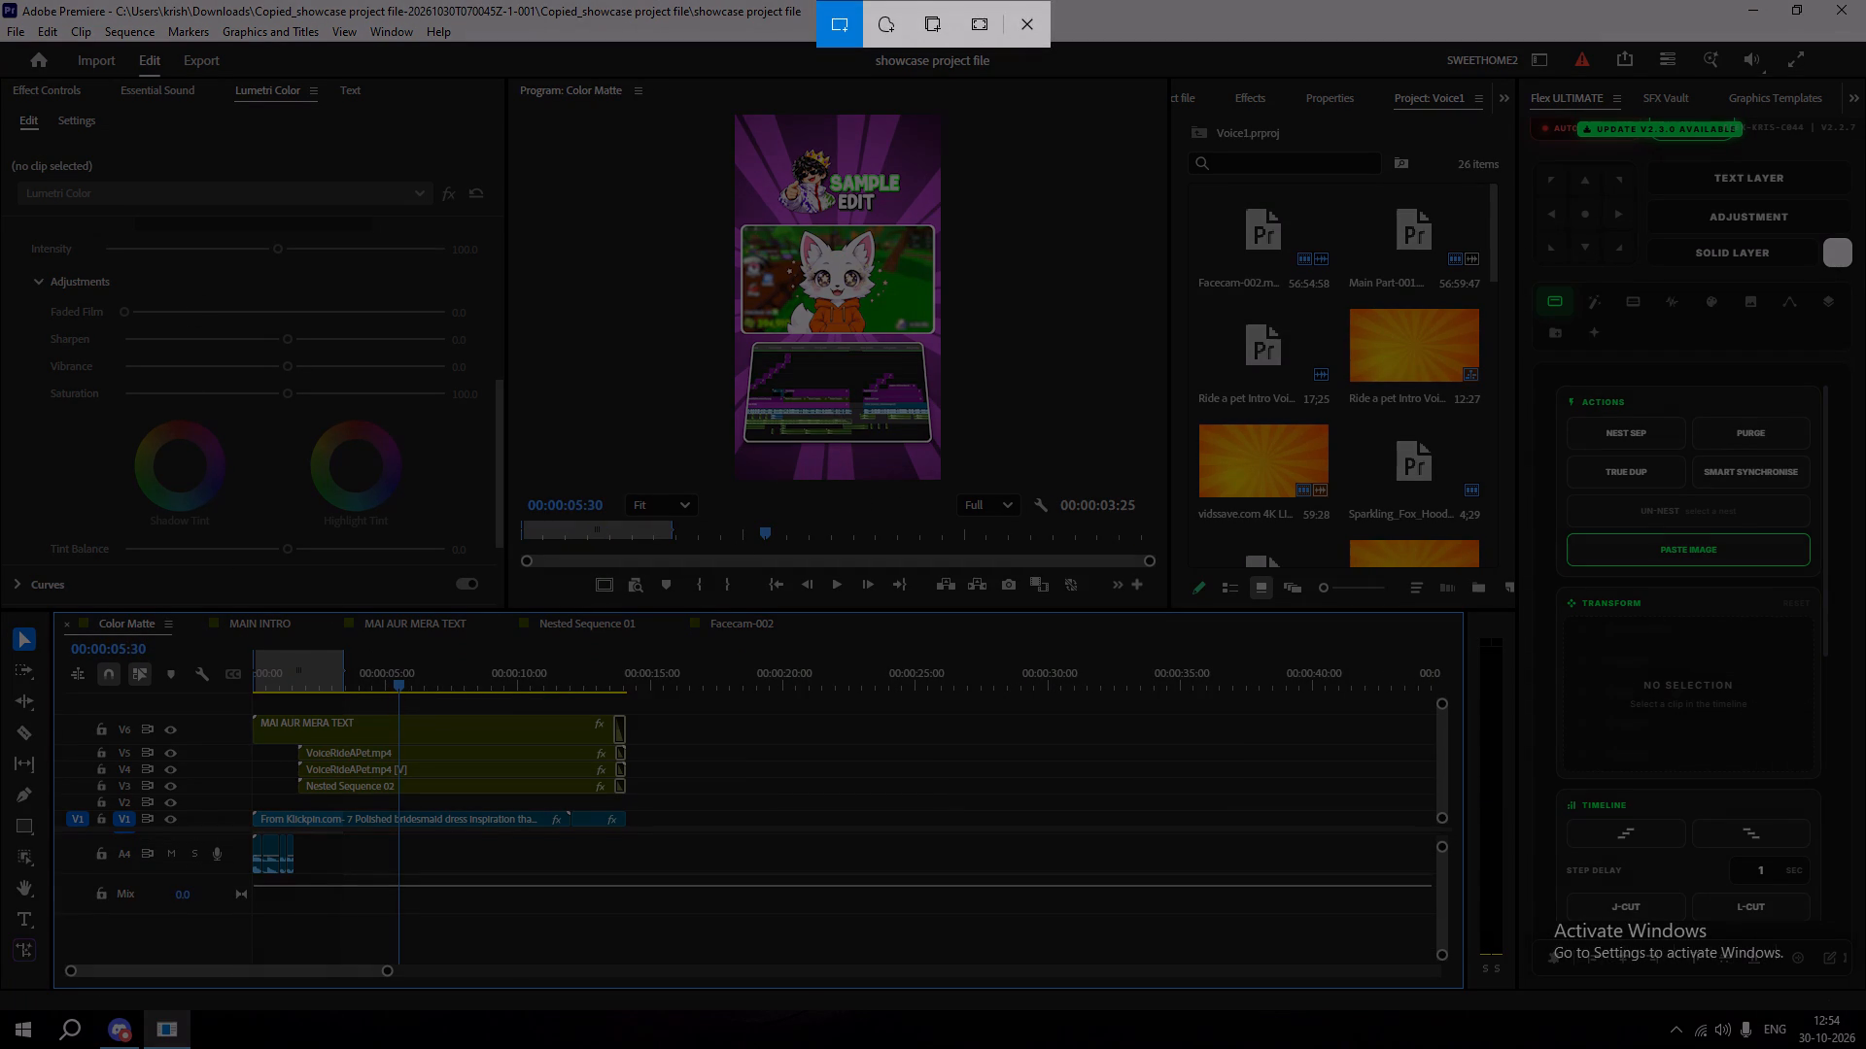
{"action": "left_click_drag", "start_coordinate": [753, 343], "coordinate": [921, 441]}
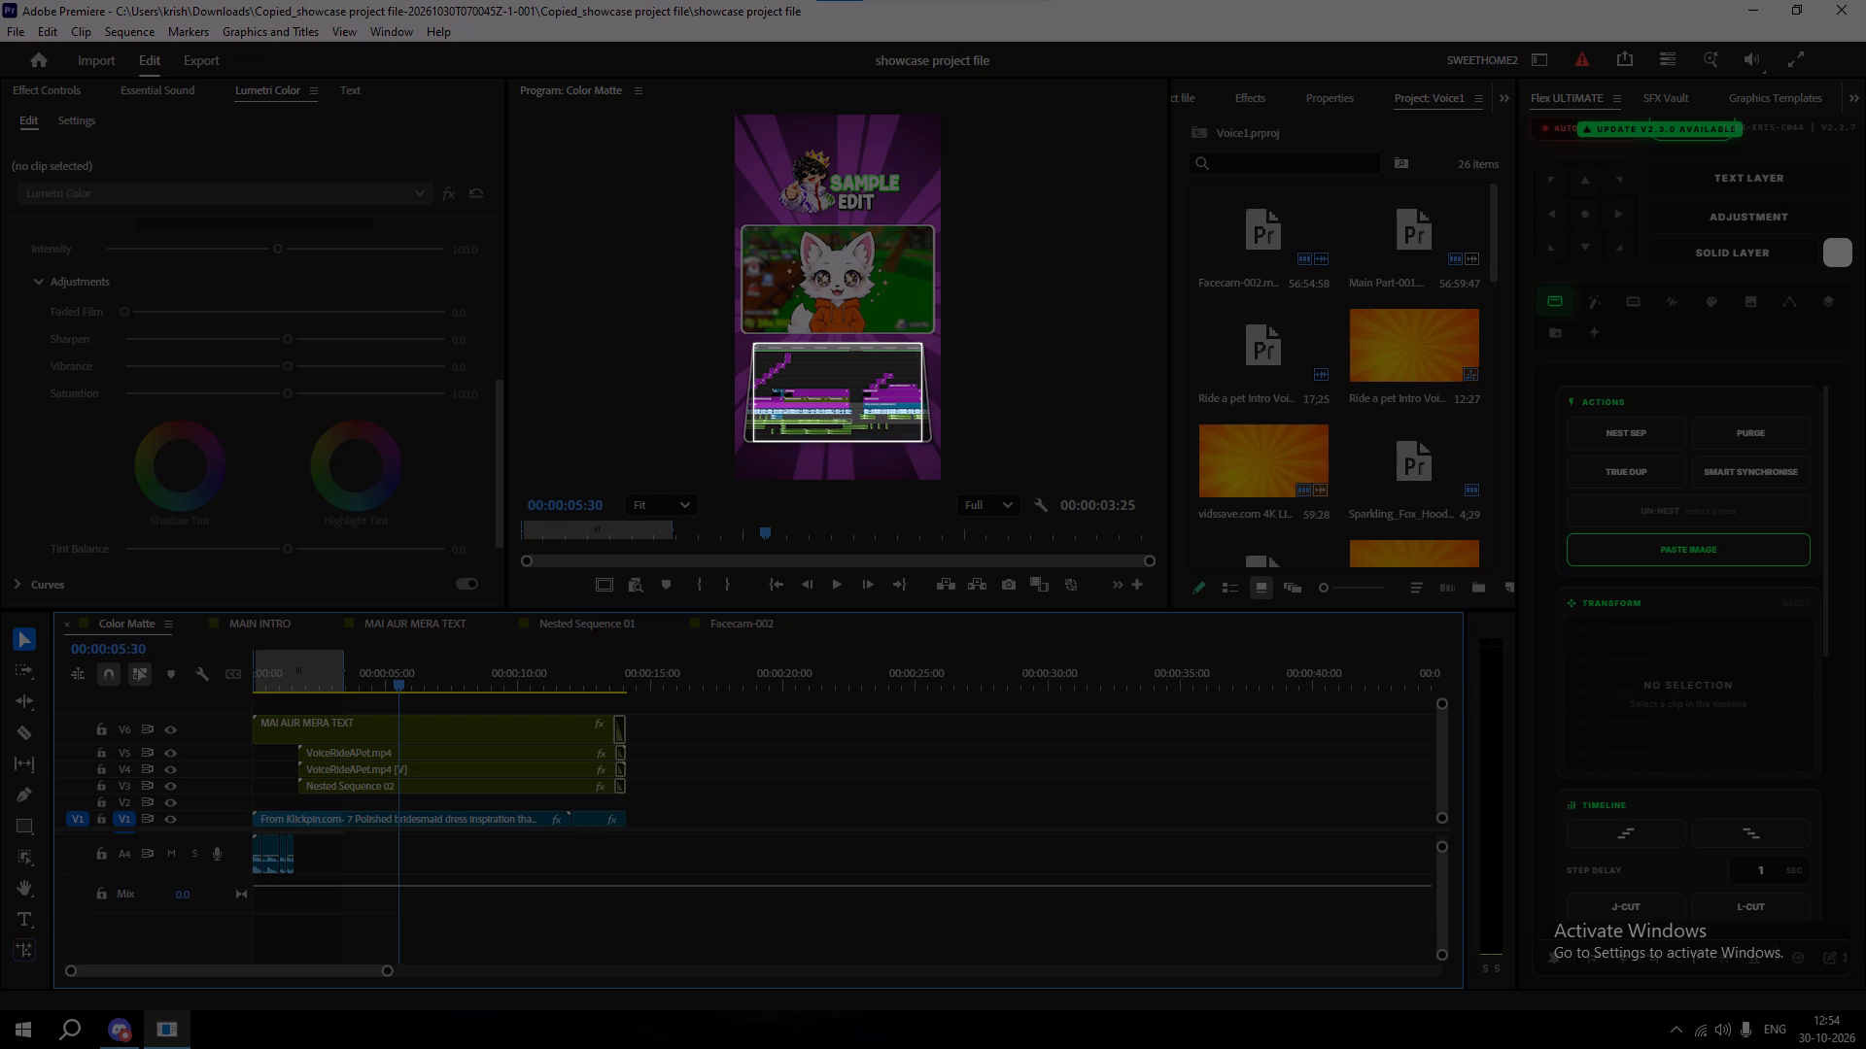
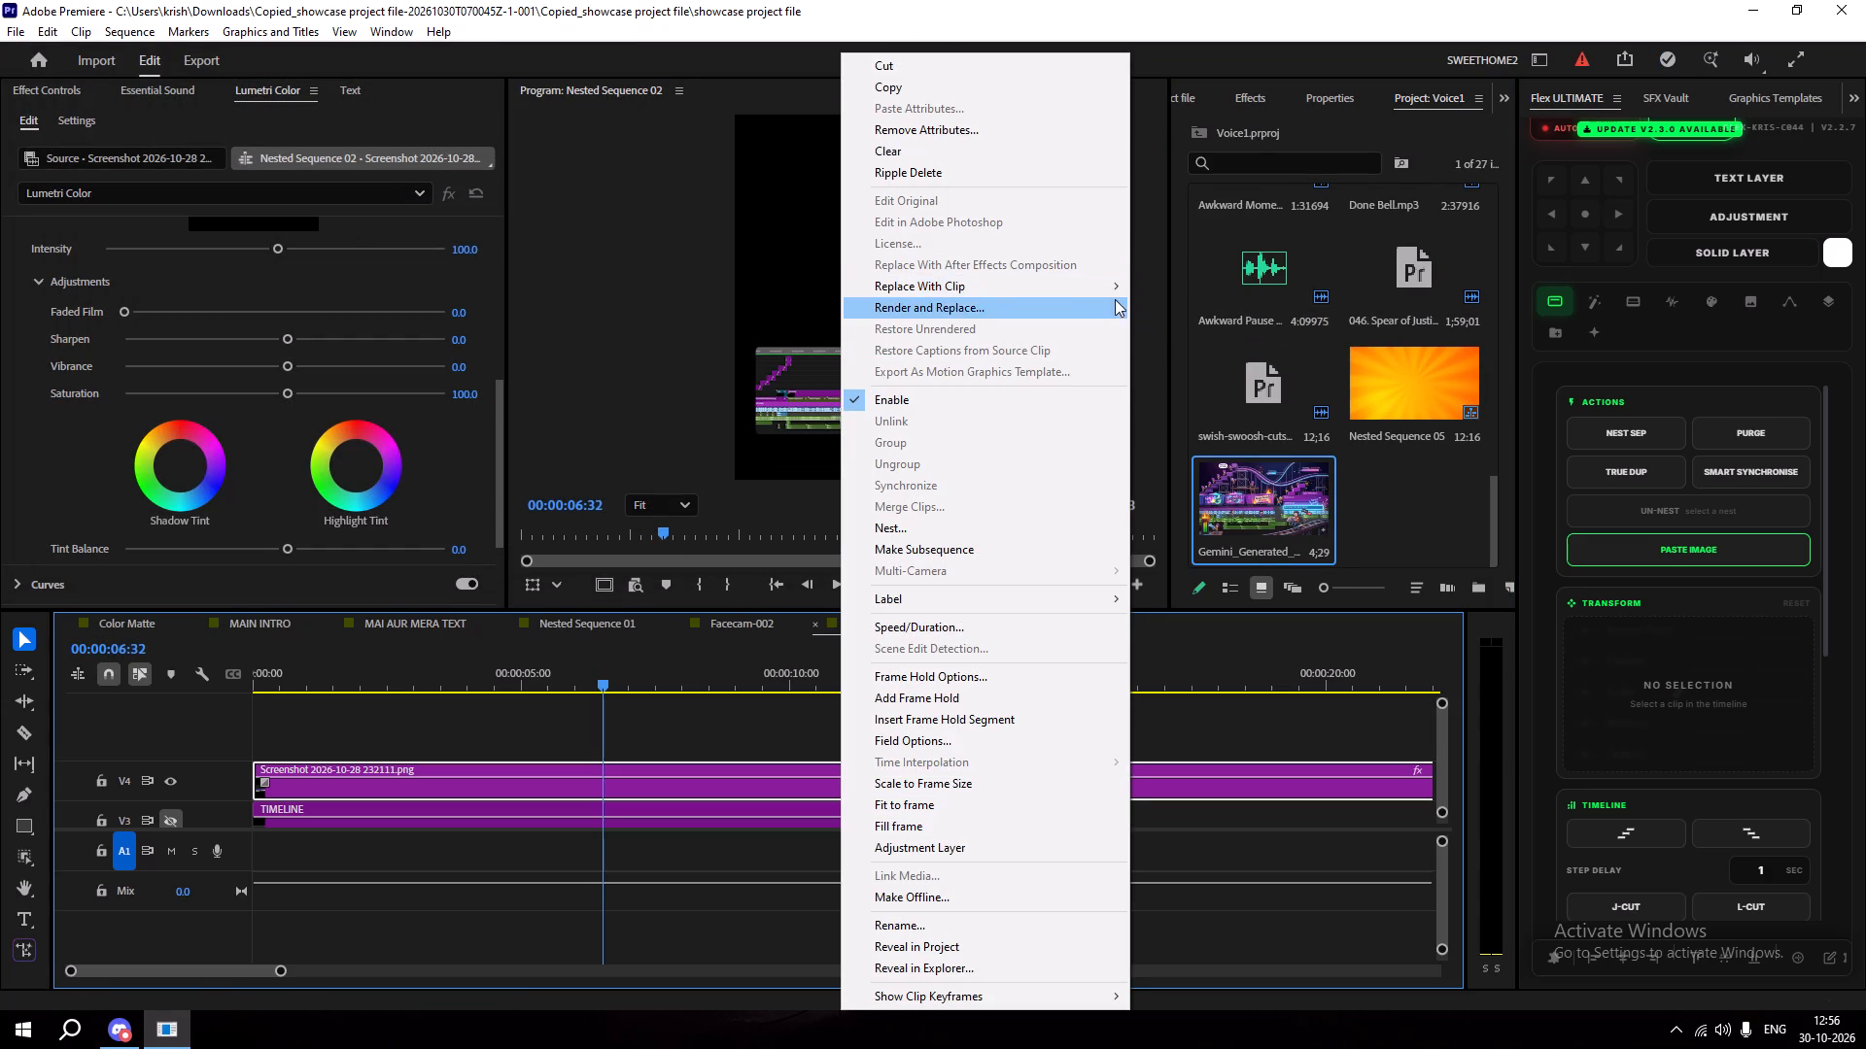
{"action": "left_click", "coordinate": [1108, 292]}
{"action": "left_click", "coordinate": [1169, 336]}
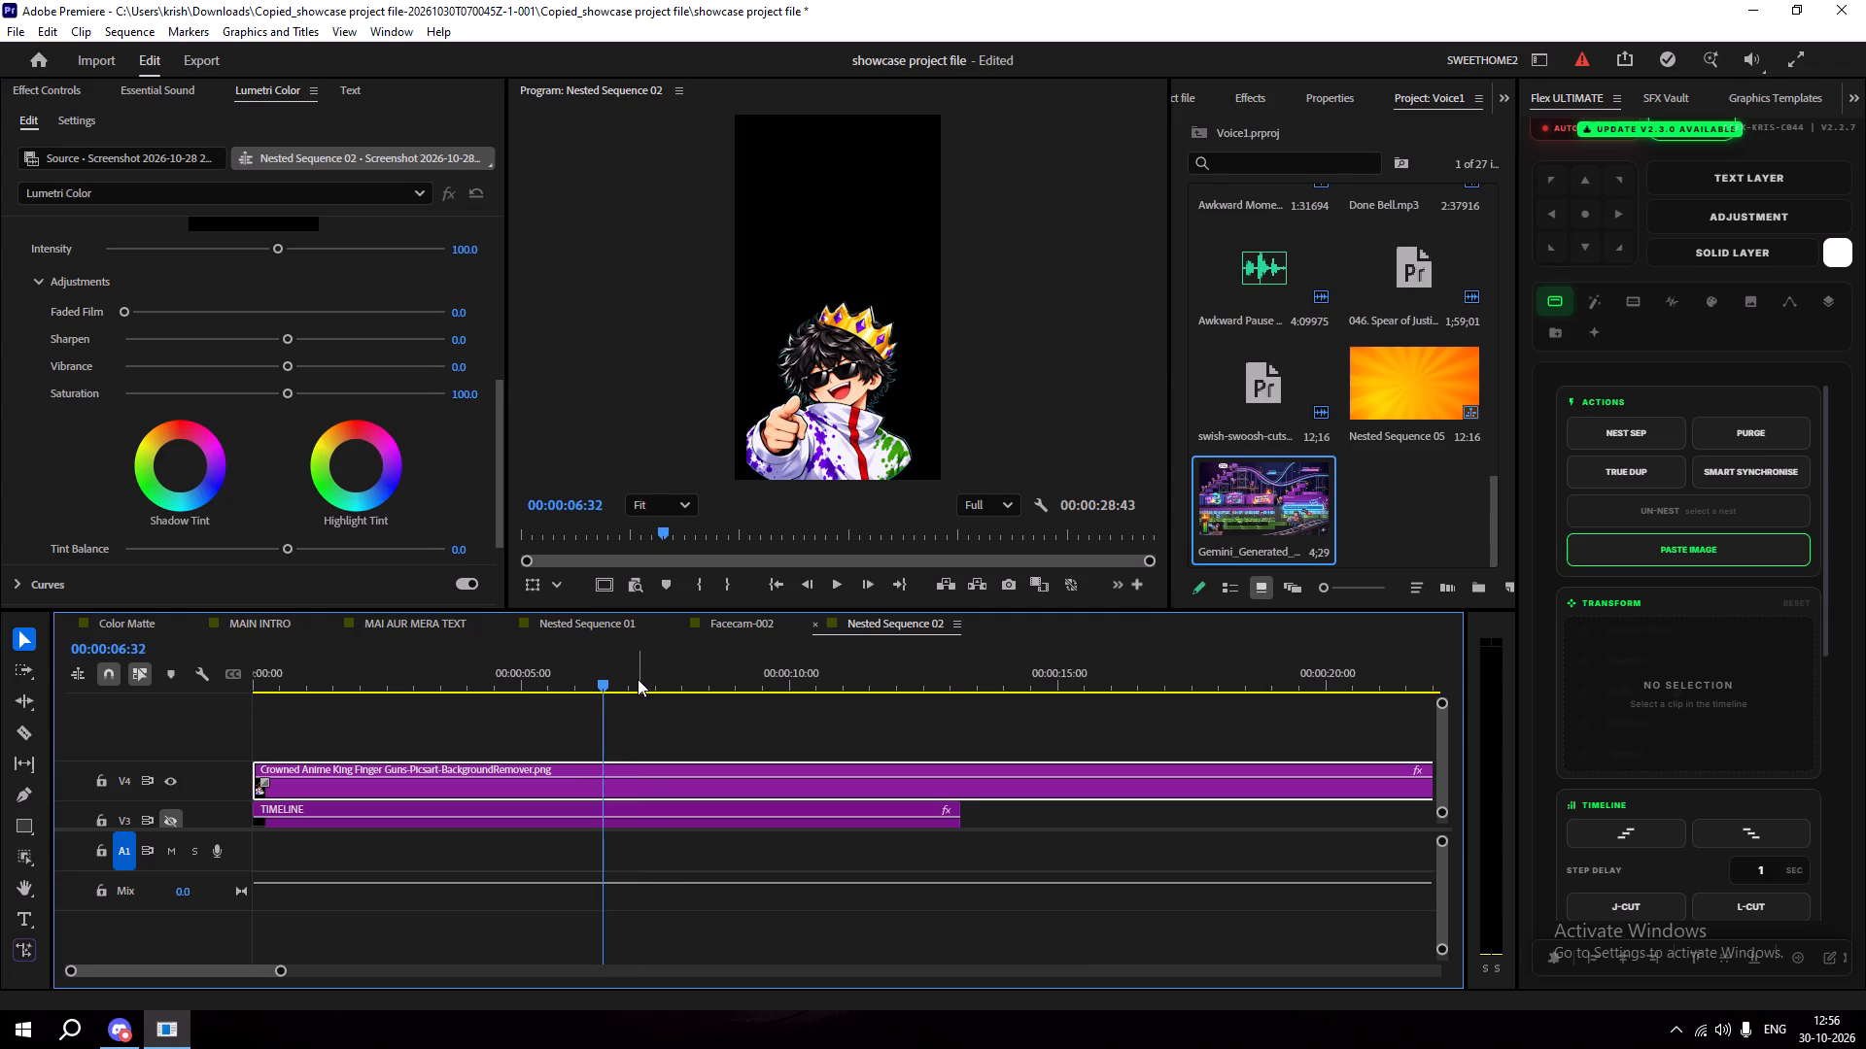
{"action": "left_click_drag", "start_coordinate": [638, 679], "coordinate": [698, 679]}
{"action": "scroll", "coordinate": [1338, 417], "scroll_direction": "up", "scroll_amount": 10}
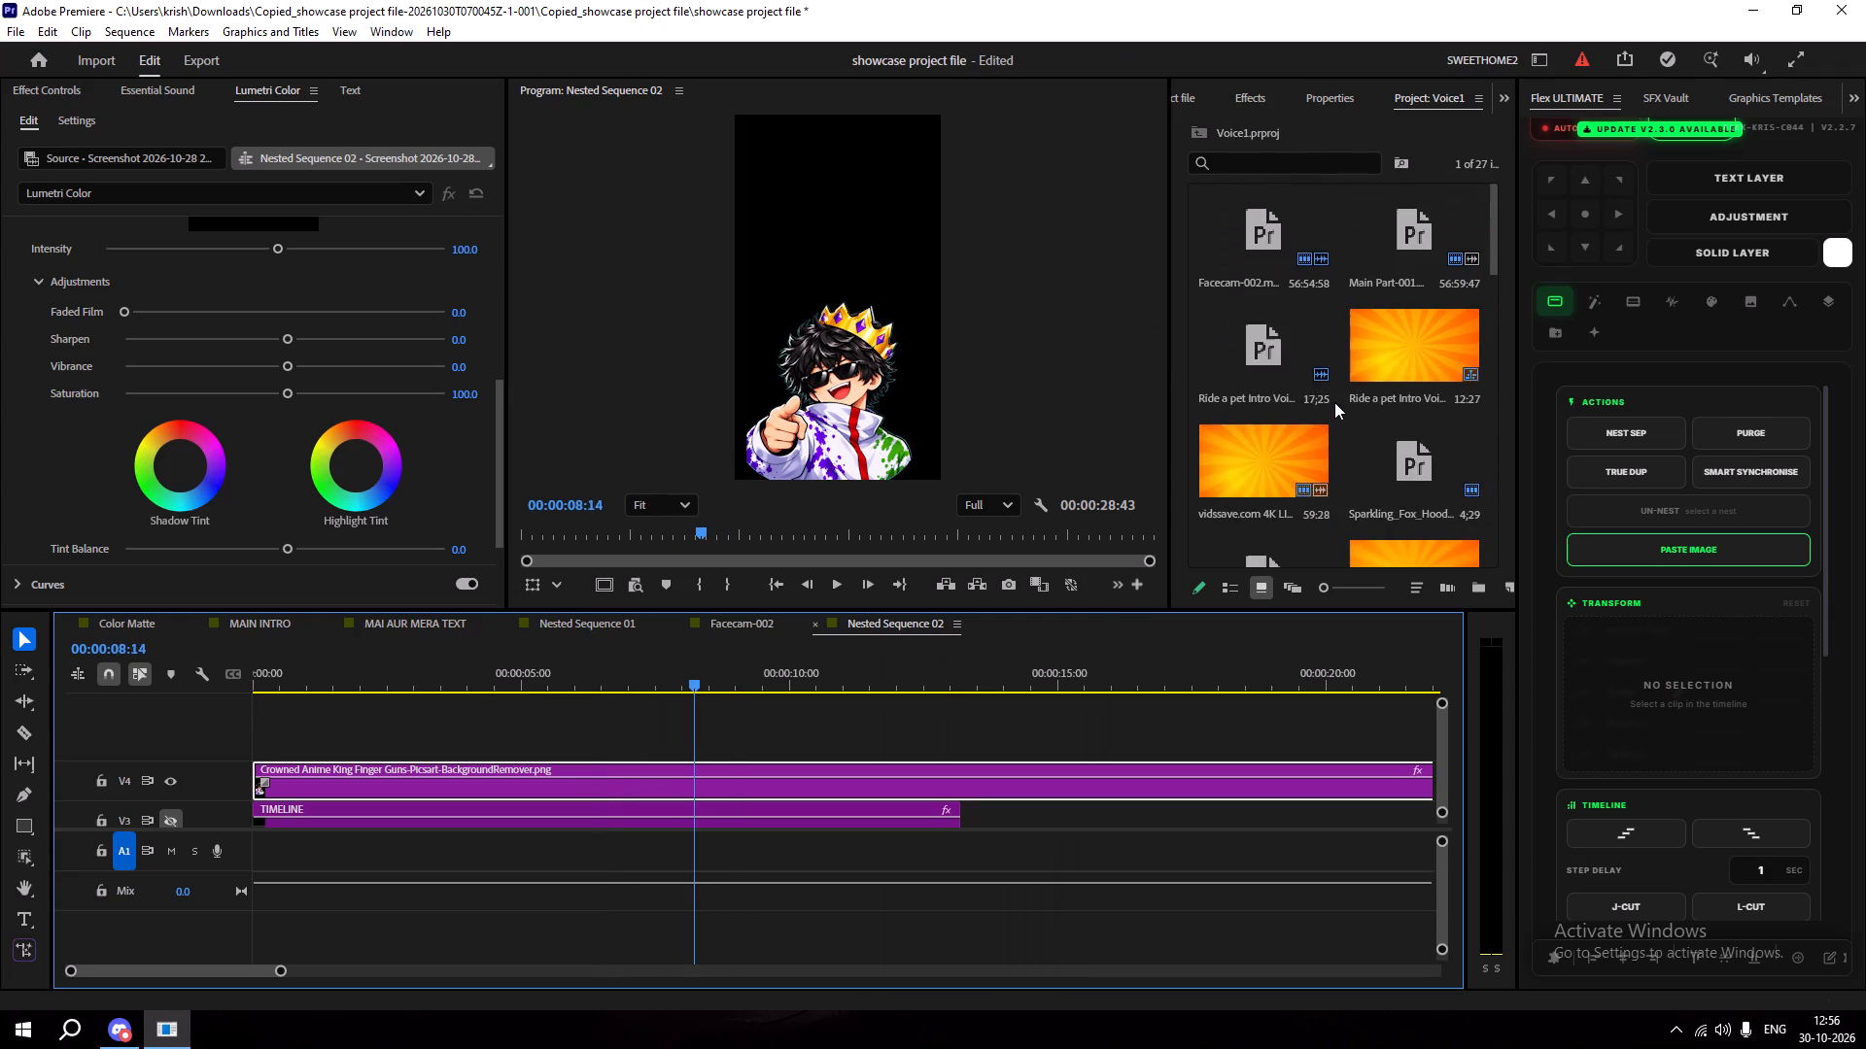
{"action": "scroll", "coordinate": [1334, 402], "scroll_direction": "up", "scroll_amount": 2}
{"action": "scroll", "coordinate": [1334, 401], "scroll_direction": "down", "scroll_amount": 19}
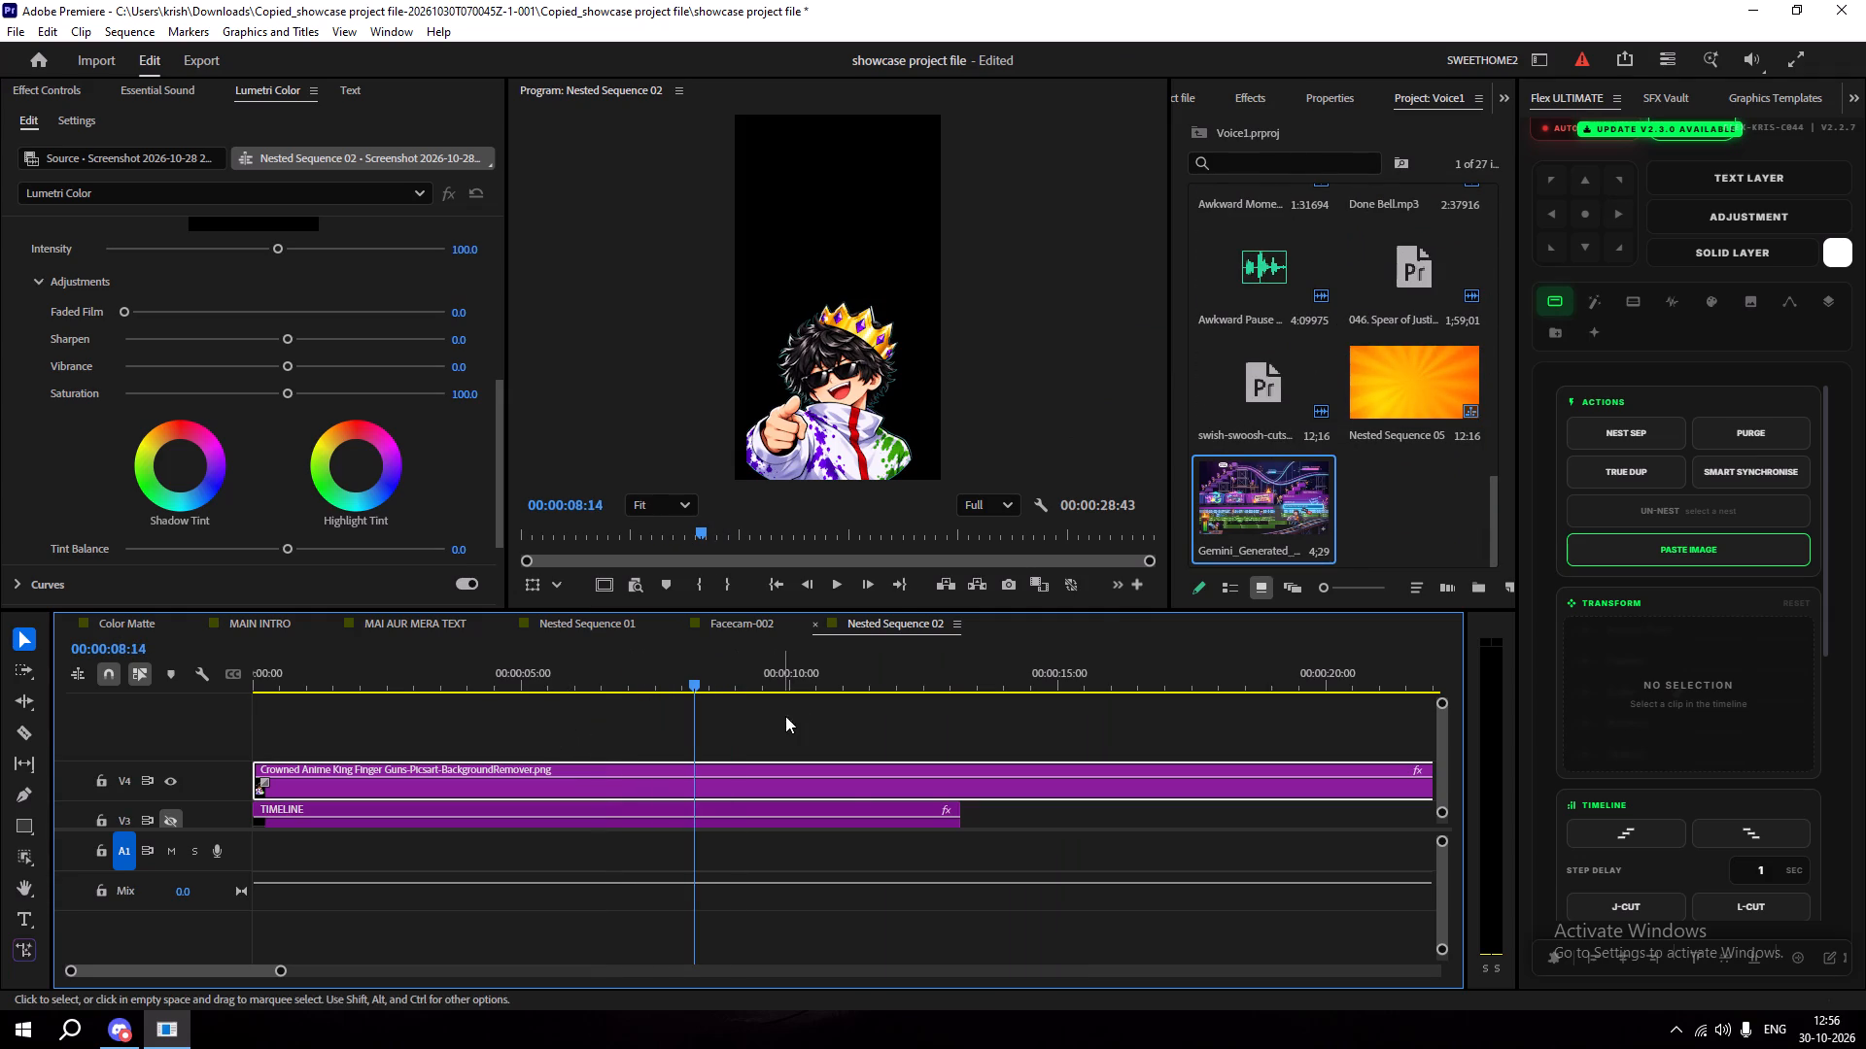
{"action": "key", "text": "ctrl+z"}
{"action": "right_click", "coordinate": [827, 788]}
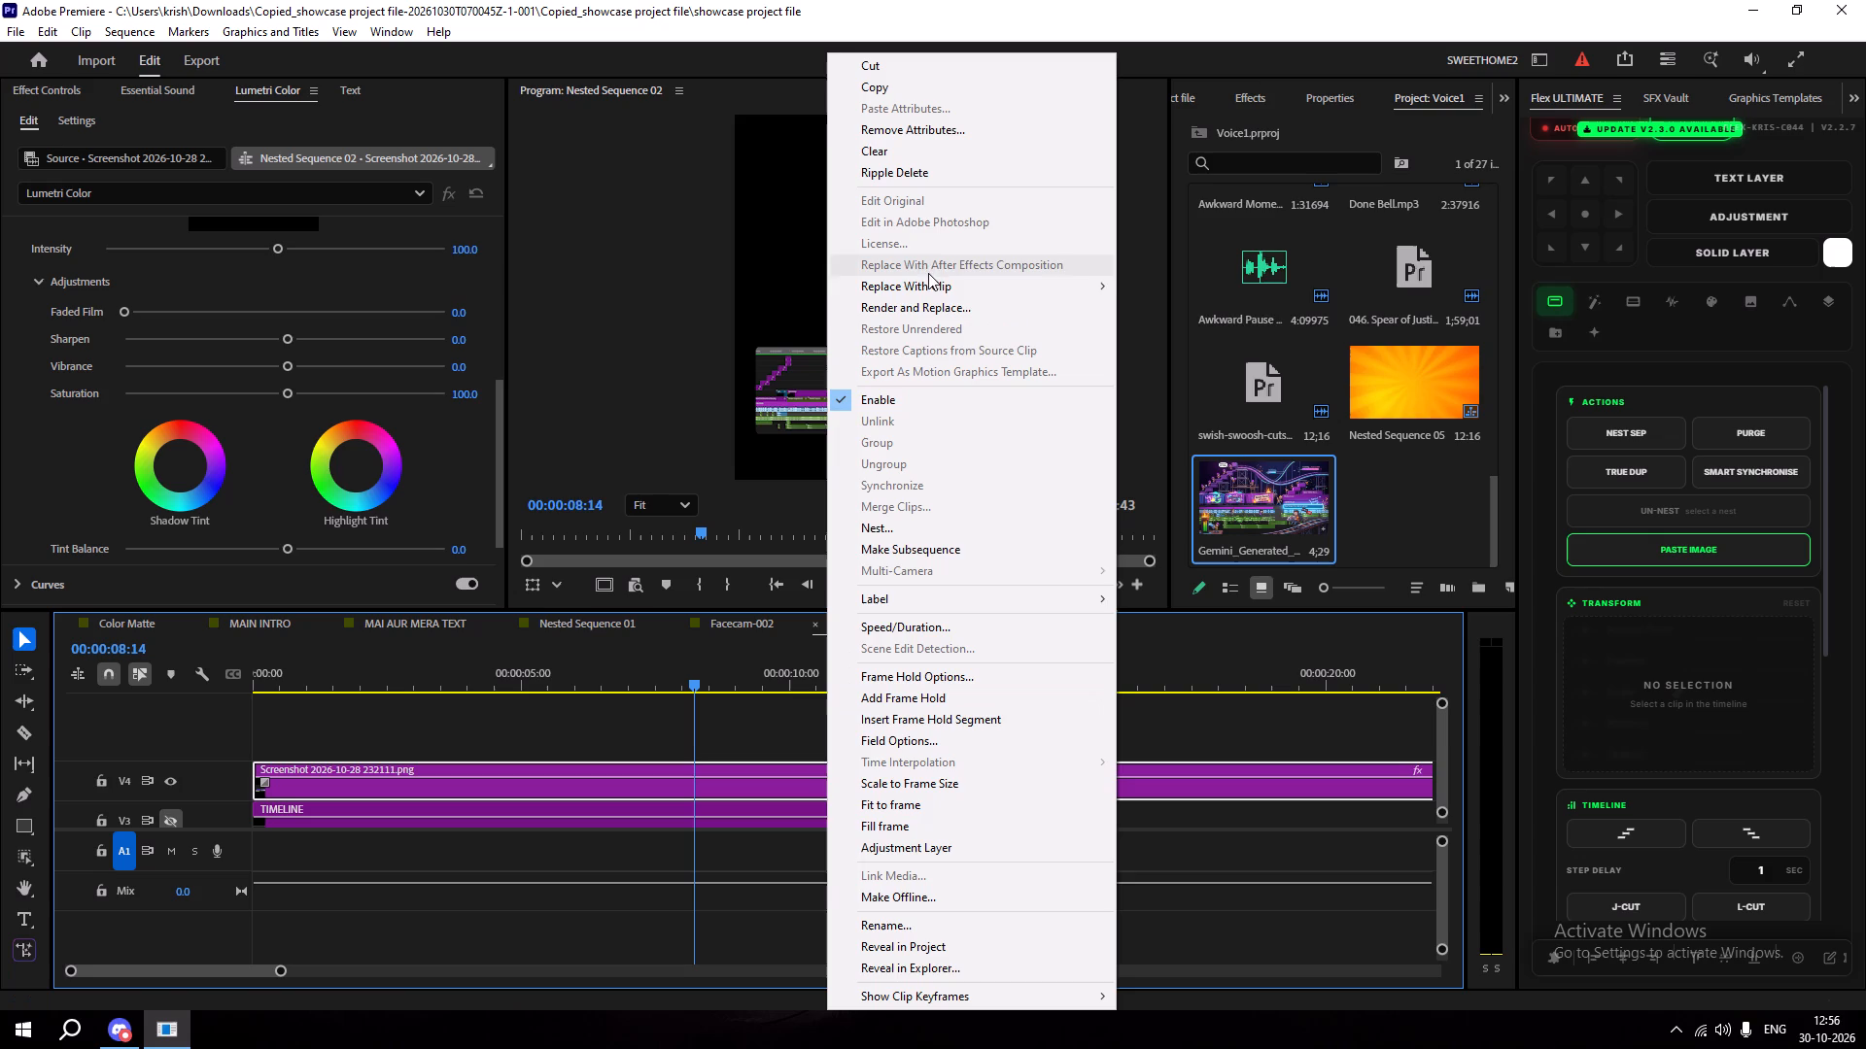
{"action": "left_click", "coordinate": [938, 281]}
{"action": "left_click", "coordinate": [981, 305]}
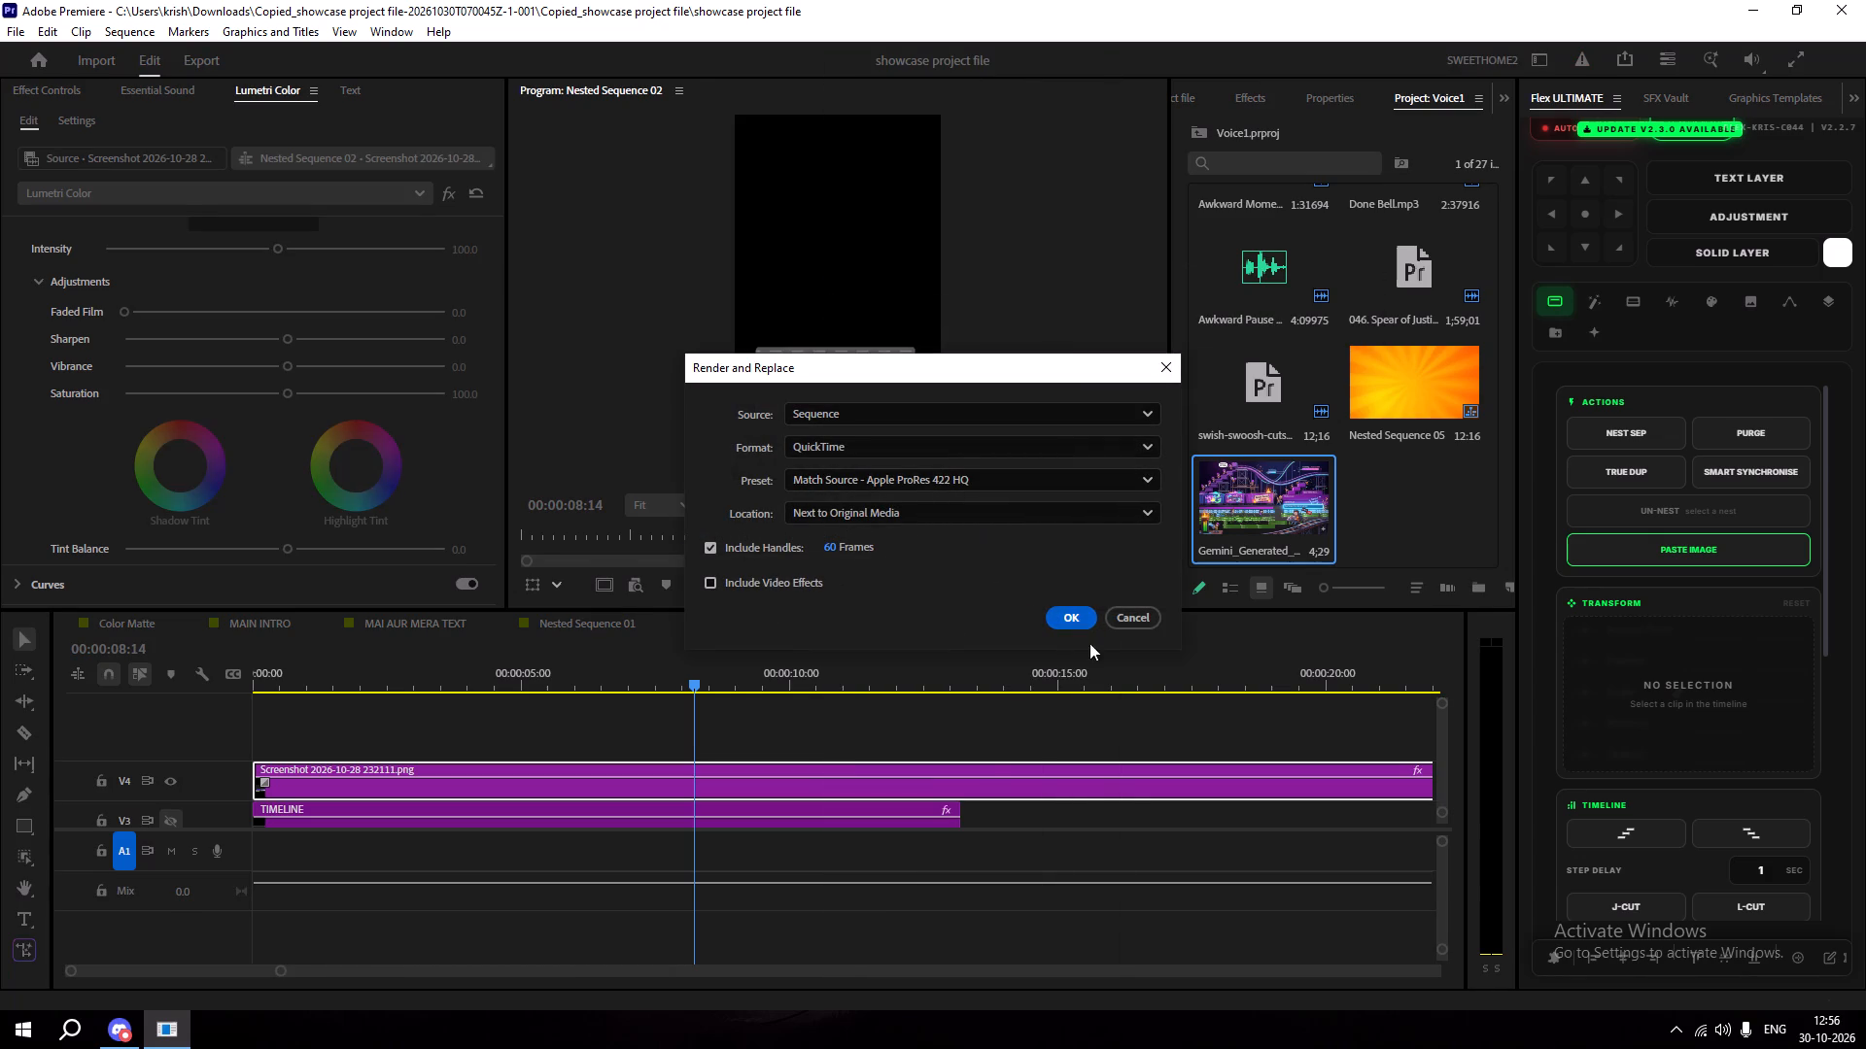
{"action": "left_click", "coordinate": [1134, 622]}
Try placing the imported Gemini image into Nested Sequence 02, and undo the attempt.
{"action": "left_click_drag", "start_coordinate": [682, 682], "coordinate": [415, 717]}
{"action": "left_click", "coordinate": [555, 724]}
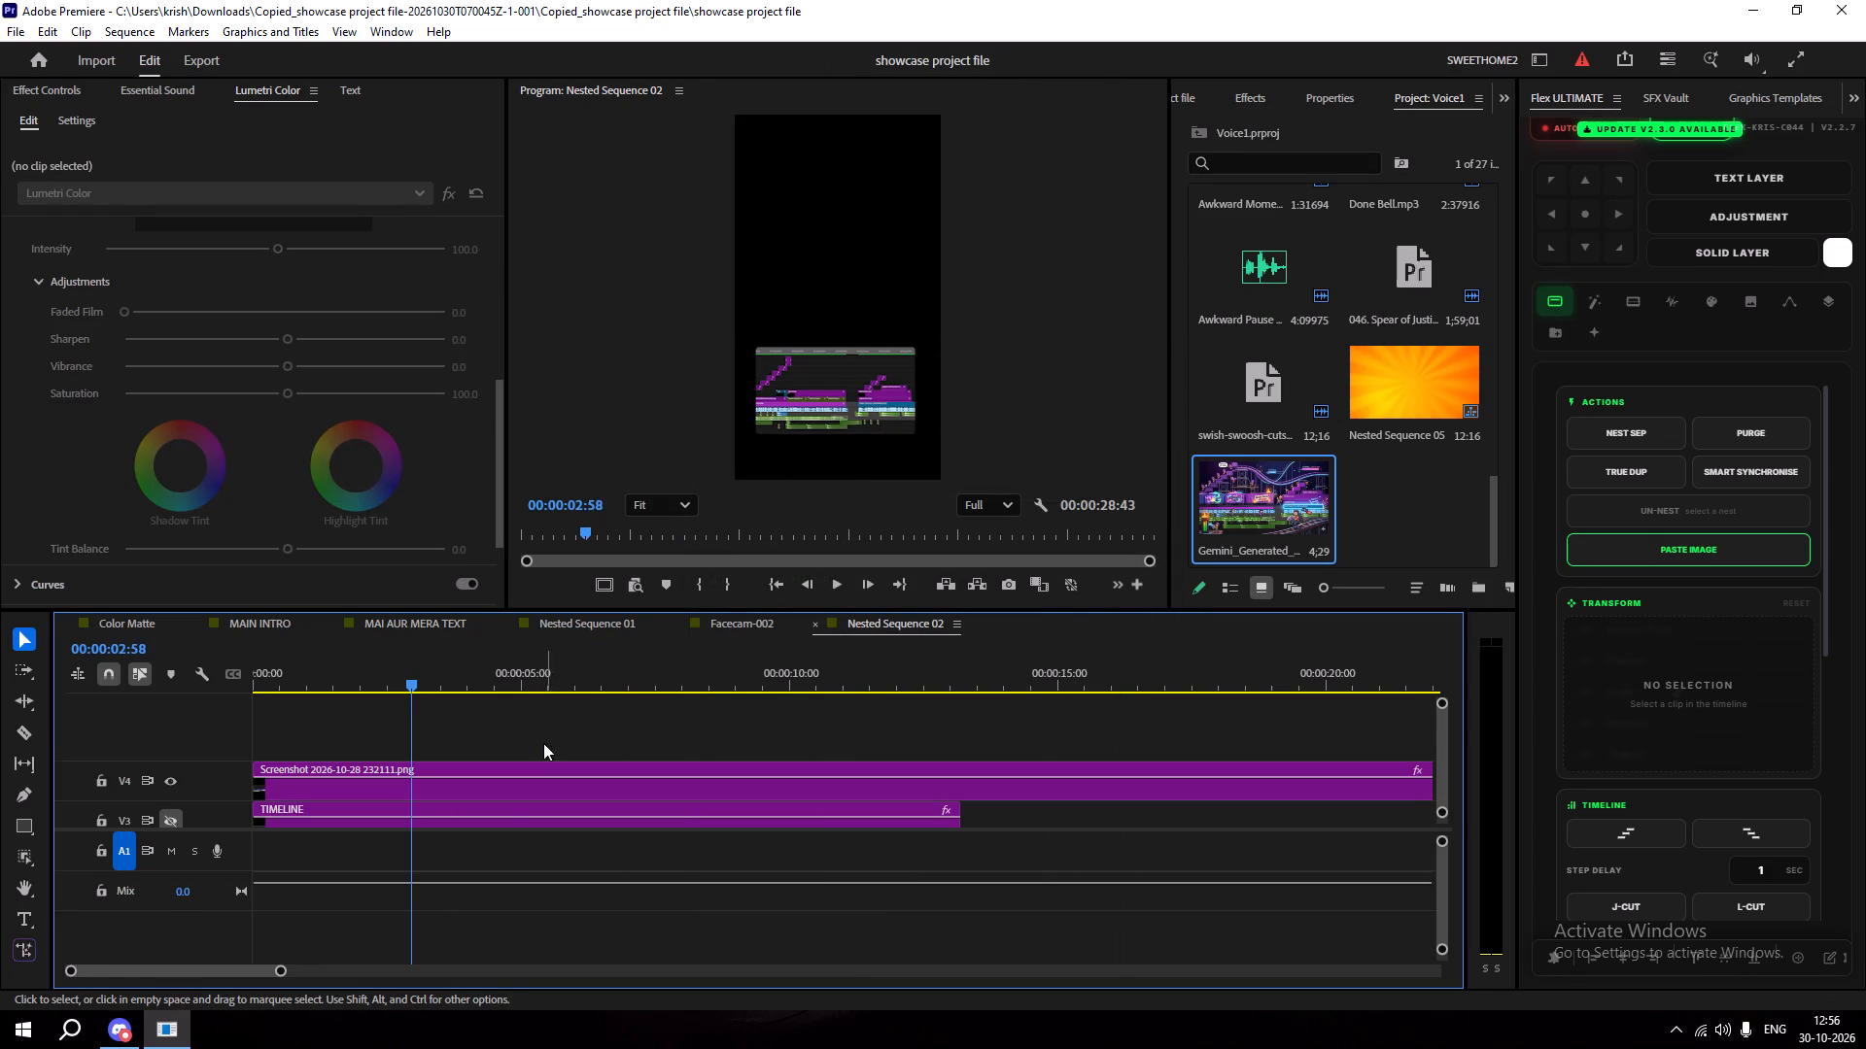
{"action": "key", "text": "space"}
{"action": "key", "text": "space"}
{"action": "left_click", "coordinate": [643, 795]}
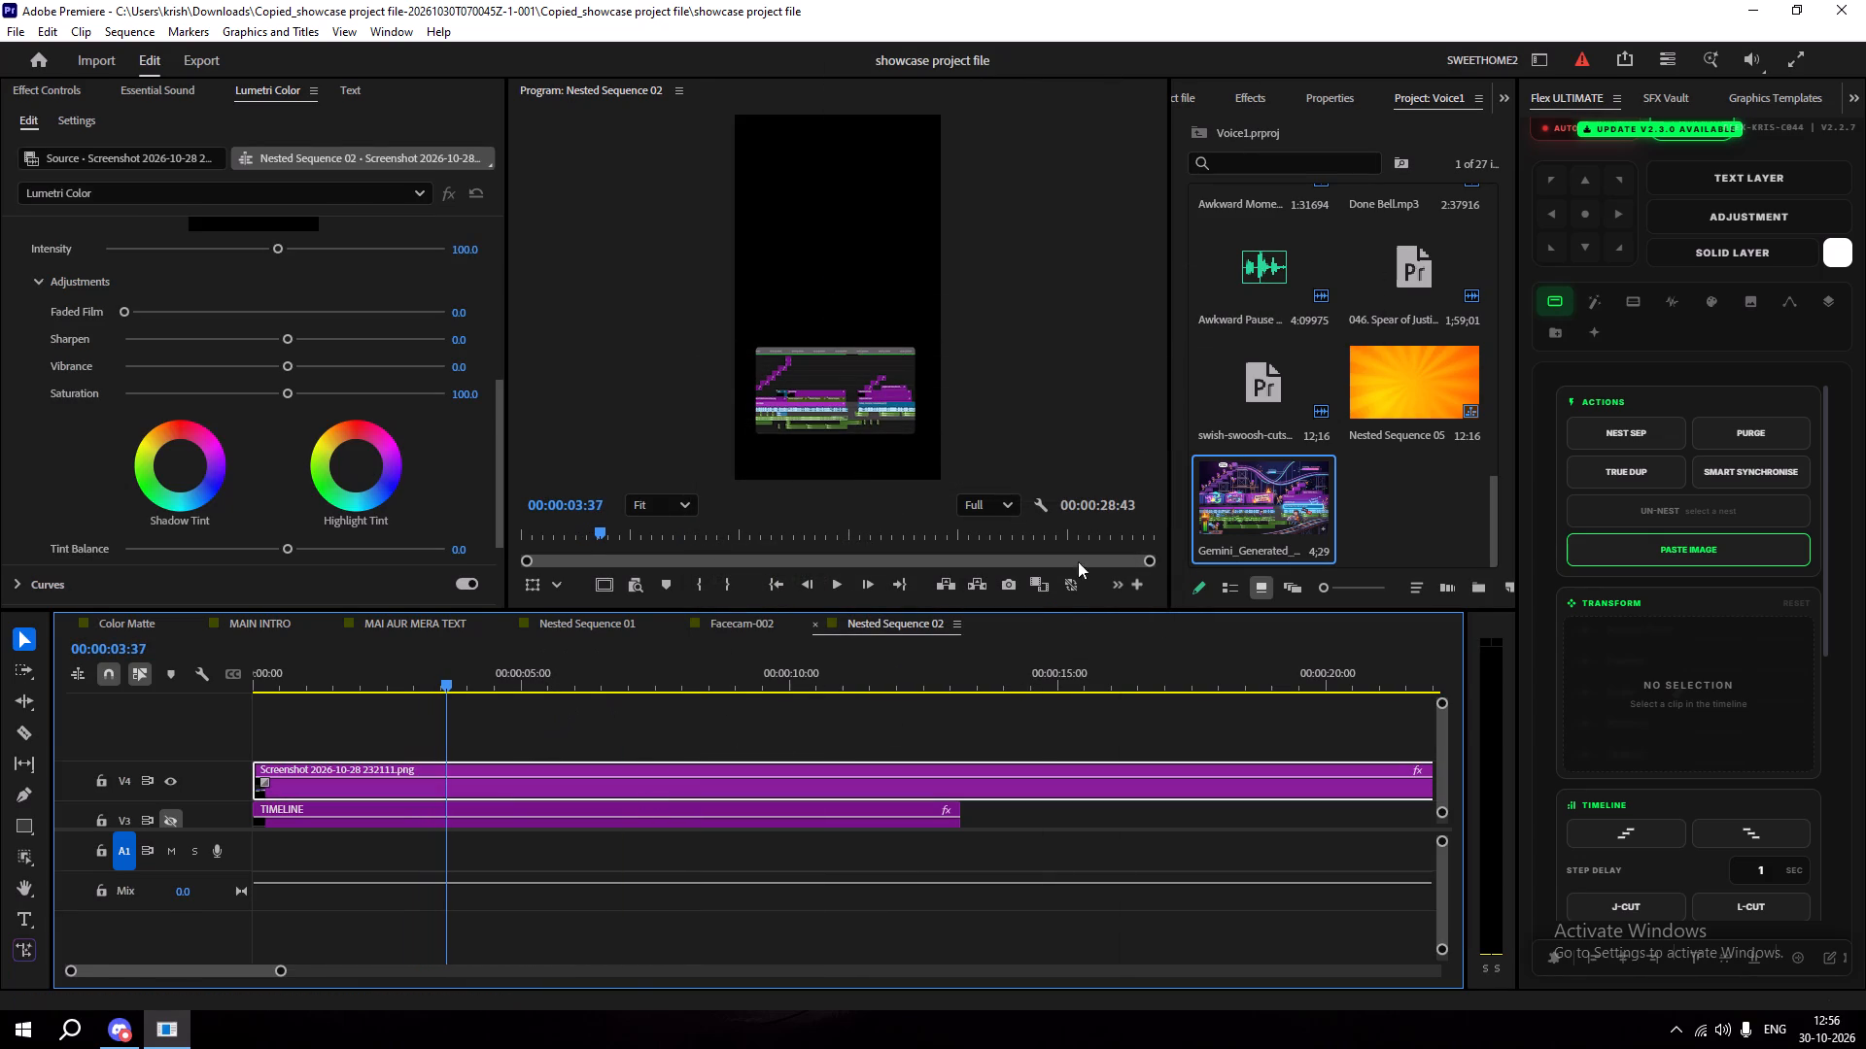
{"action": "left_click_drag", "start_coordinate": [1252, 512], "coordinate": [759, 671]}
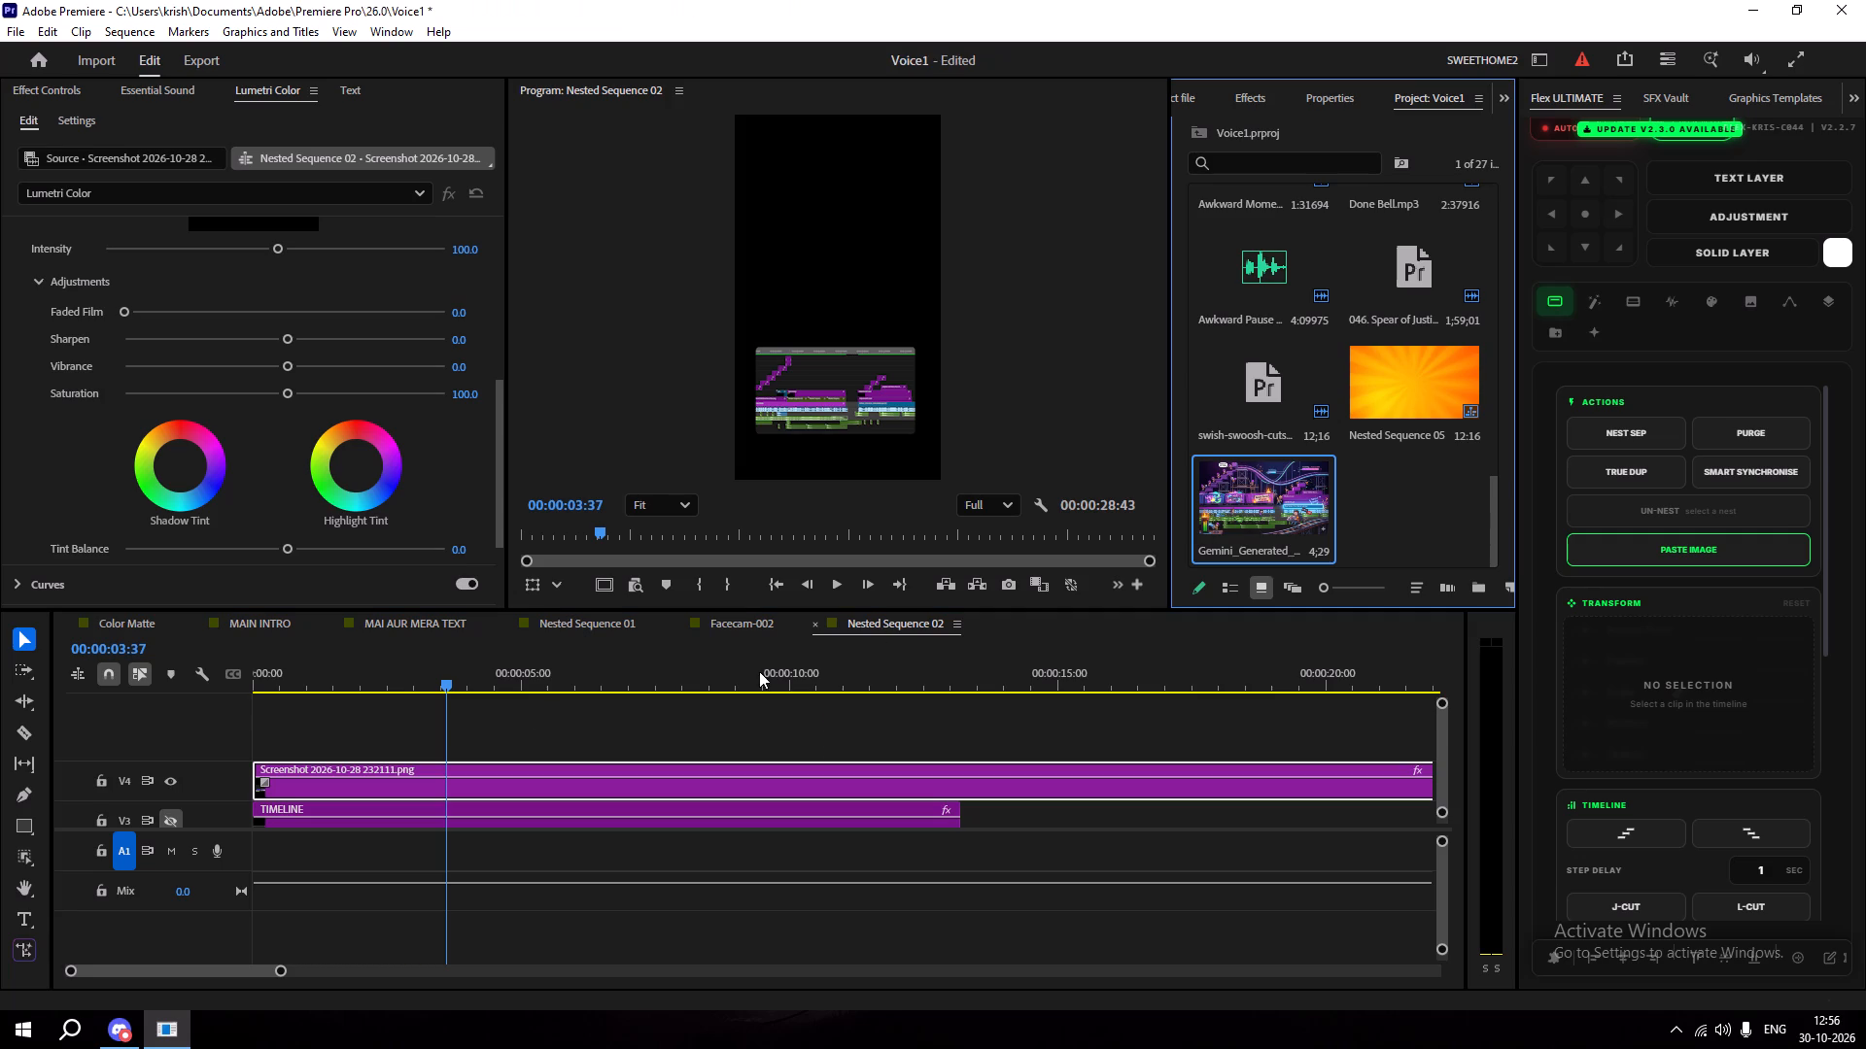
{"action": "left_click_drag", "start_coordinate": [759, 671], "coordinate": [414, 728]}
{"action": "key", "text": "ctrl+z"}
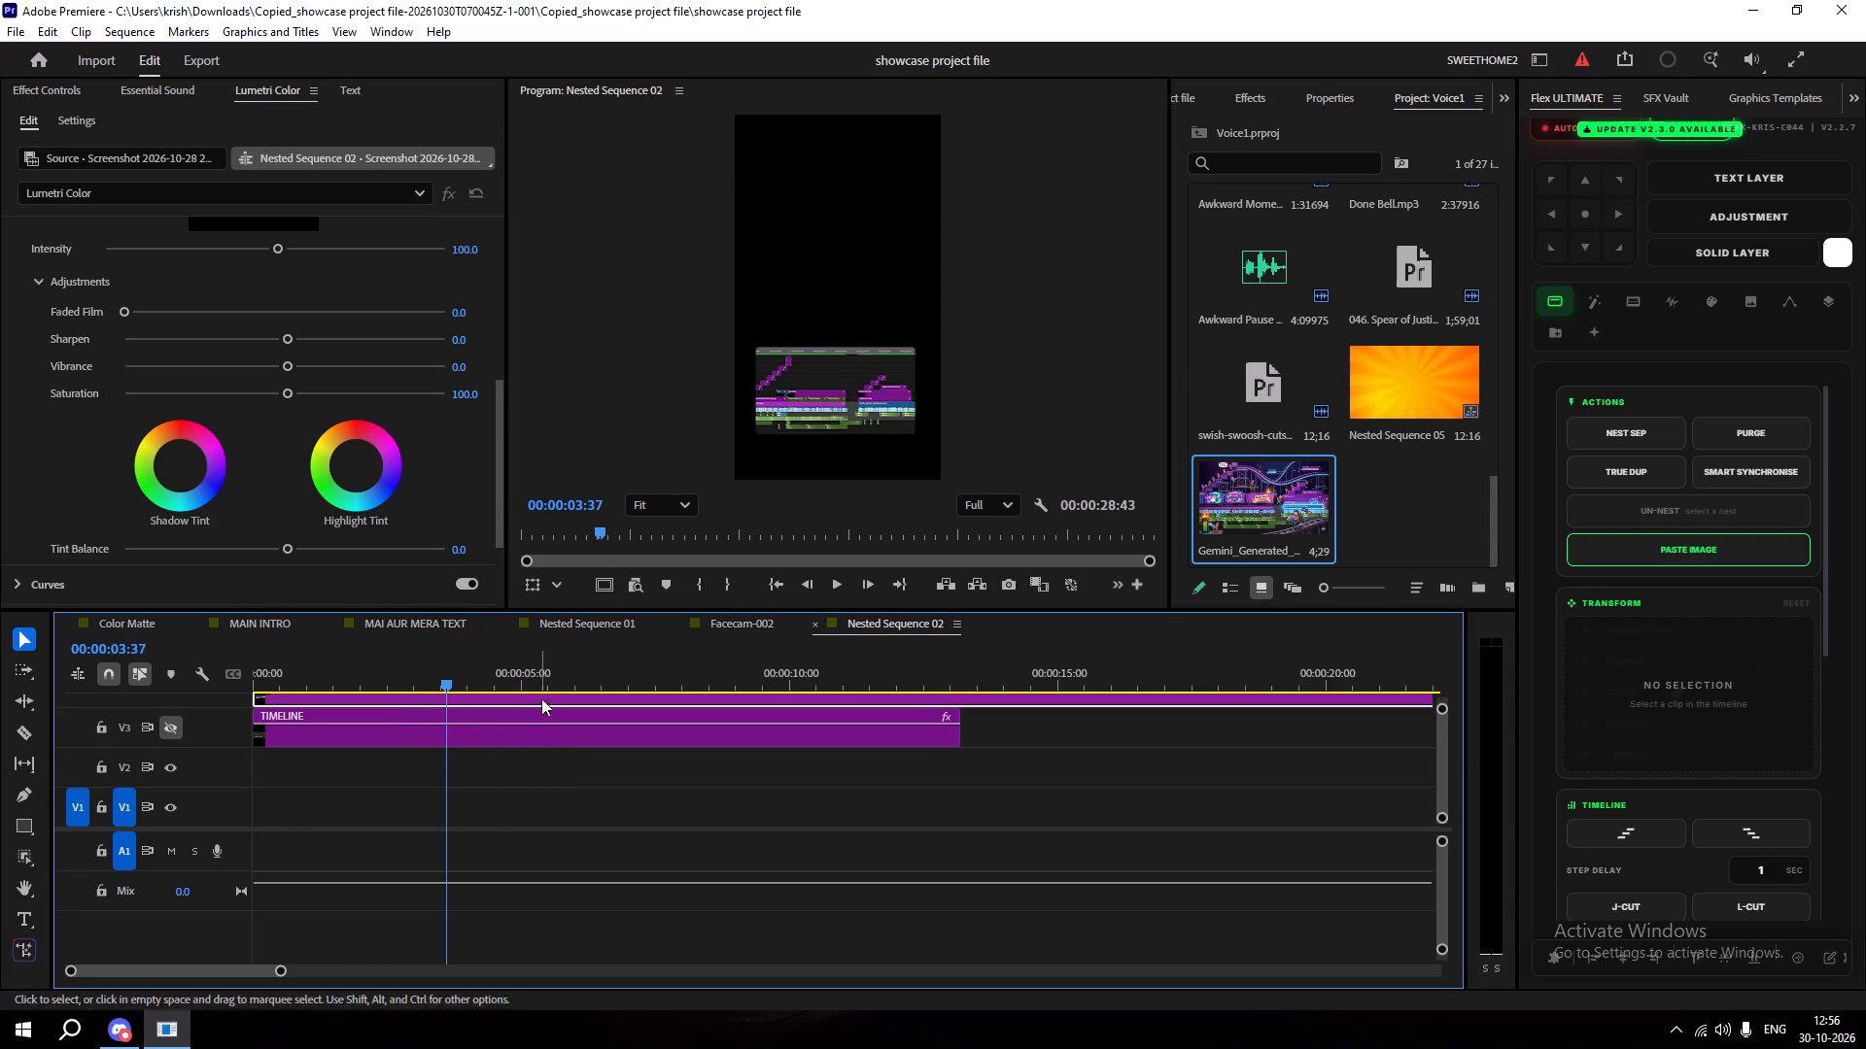
Close the Nested Sequence 02 and Facecam-002 sequences and return to the Color Matte sequence.
{"action": "scroll", "coordinate": [1380, 452], "scroll_direction": "up", "scroll_amount": 4}
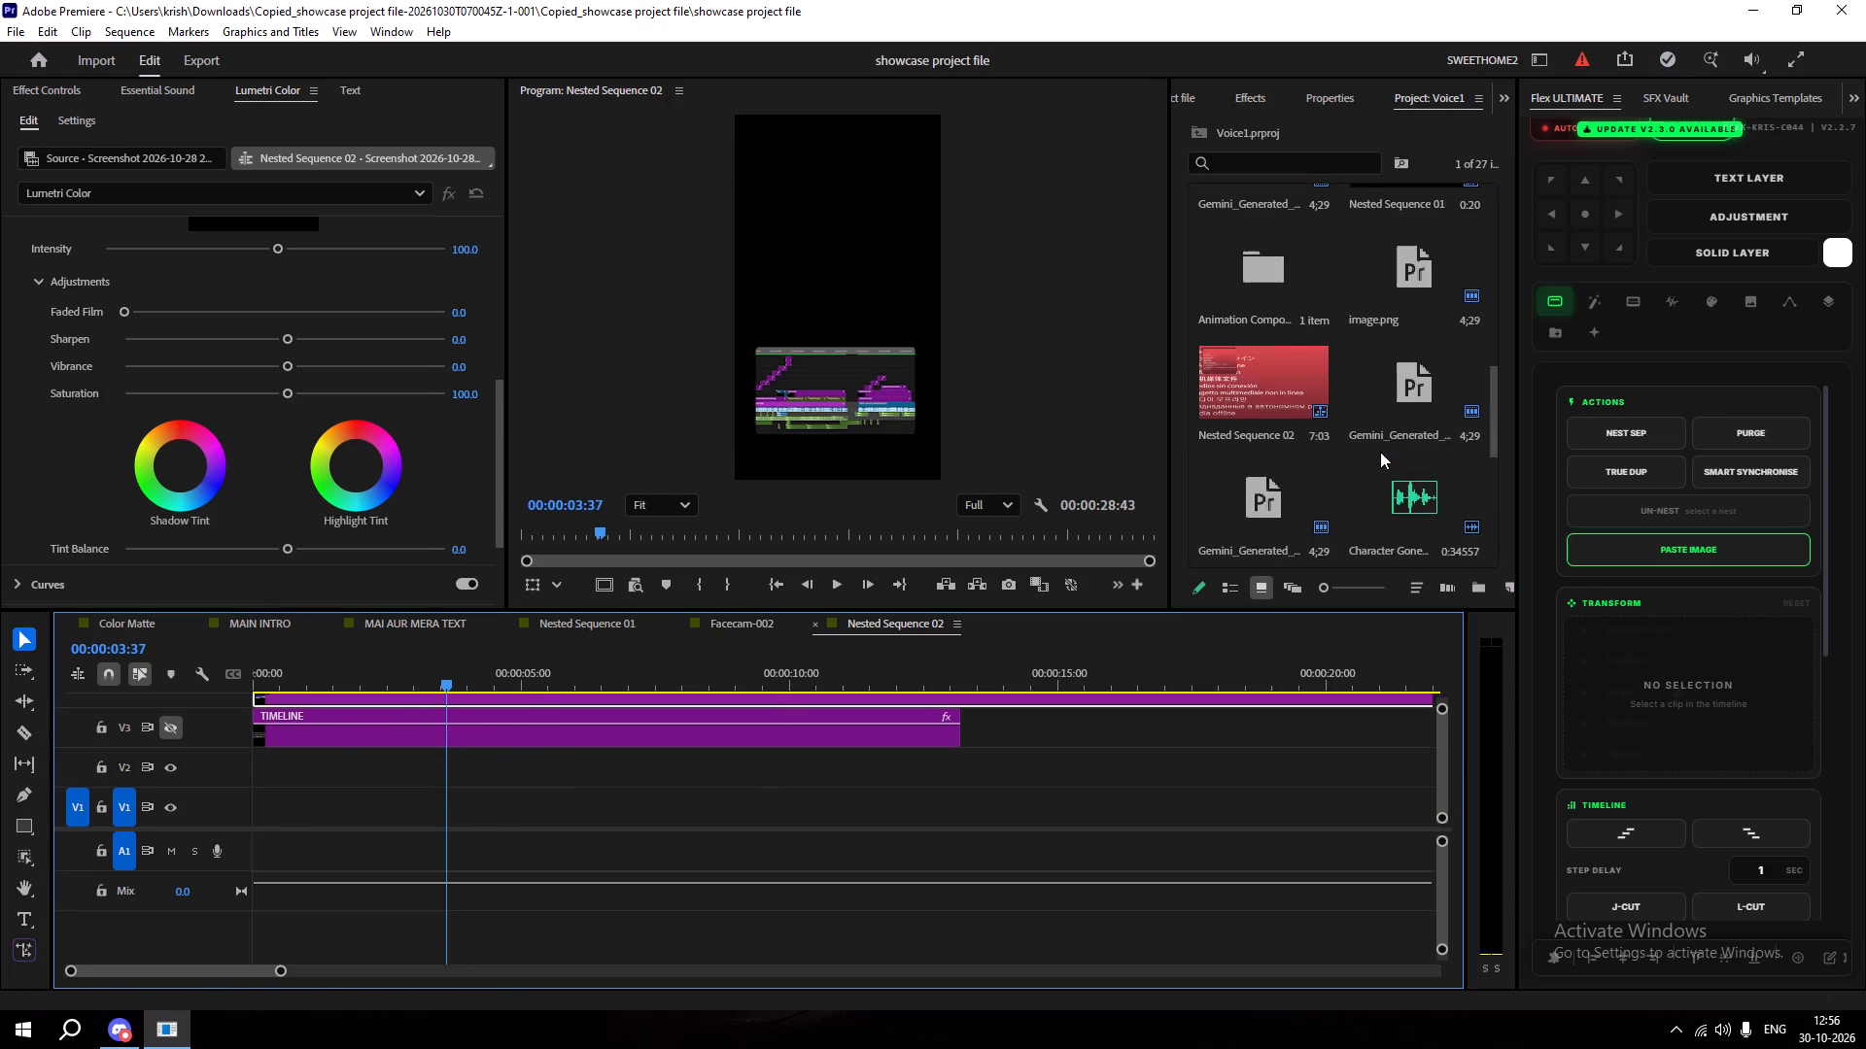
{"action": "scroll", "coordinate": [1380, 452], "scroll_direction": "up", "scroll_amount": 9}
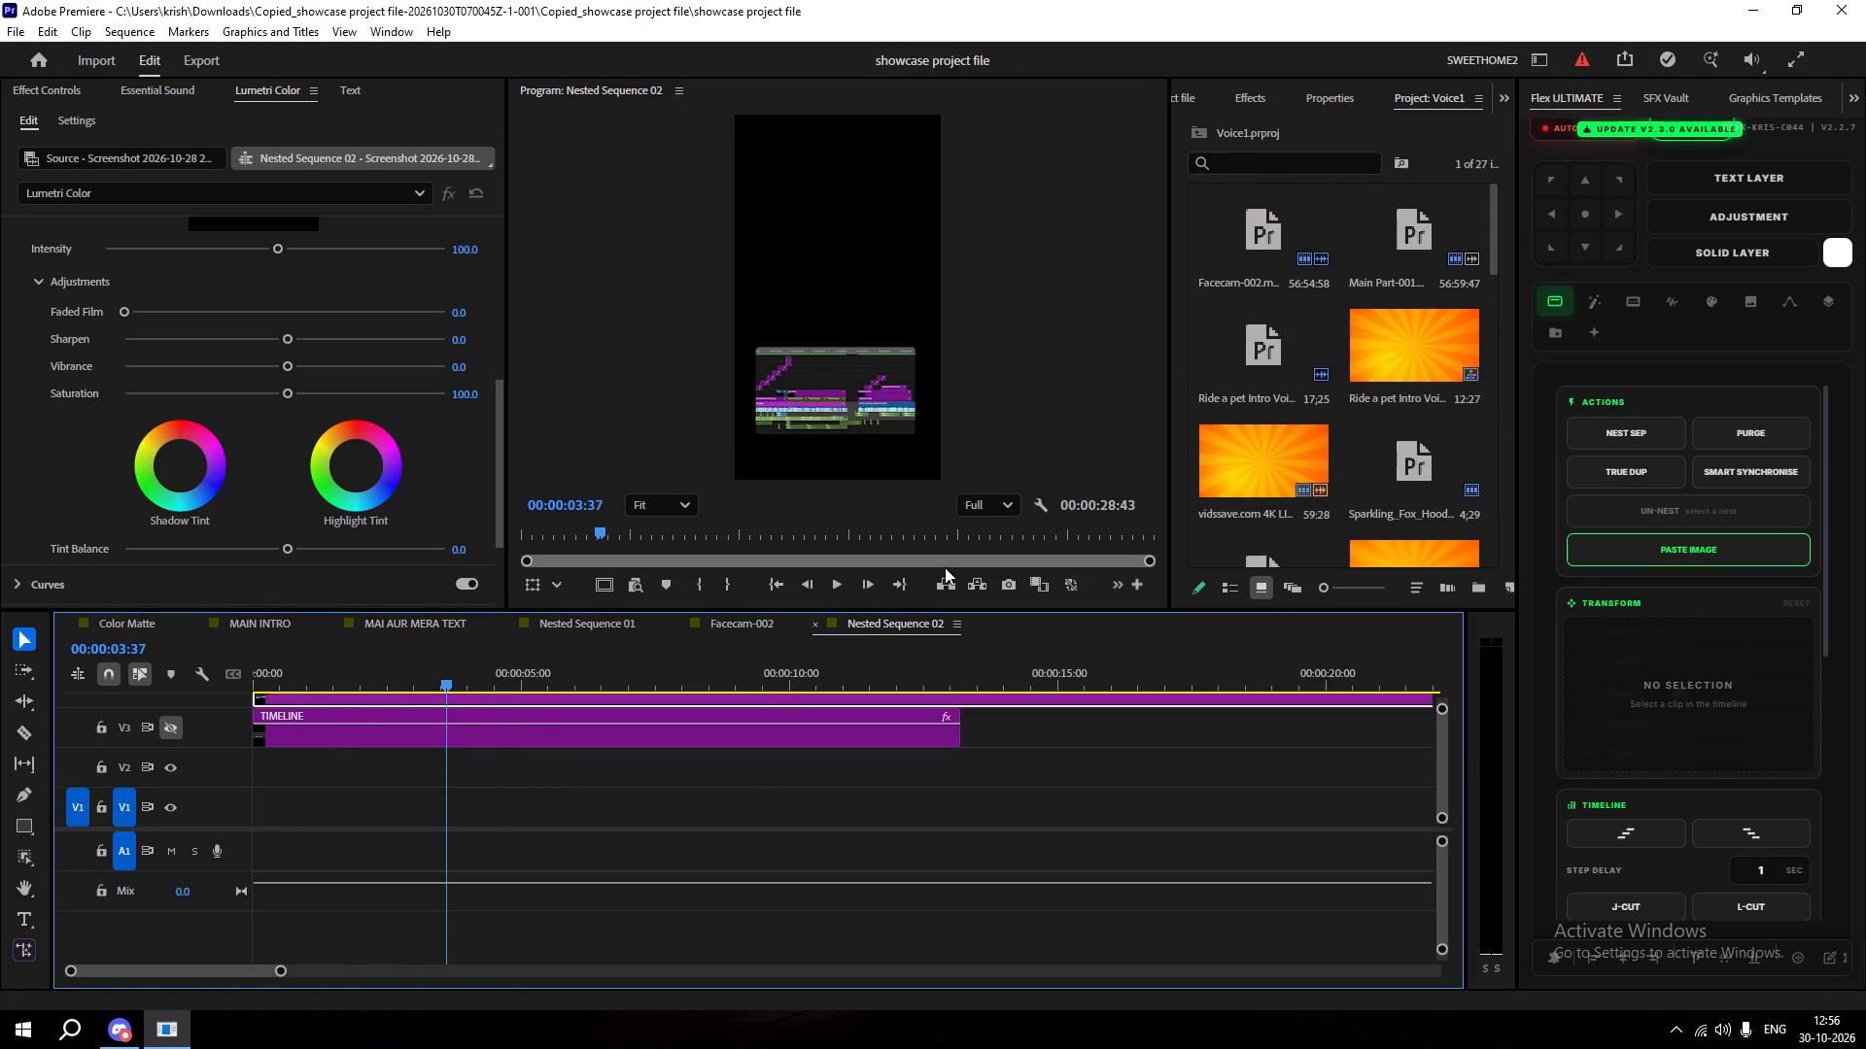
{"action": "left_click", "coordinate": [812, 626]}
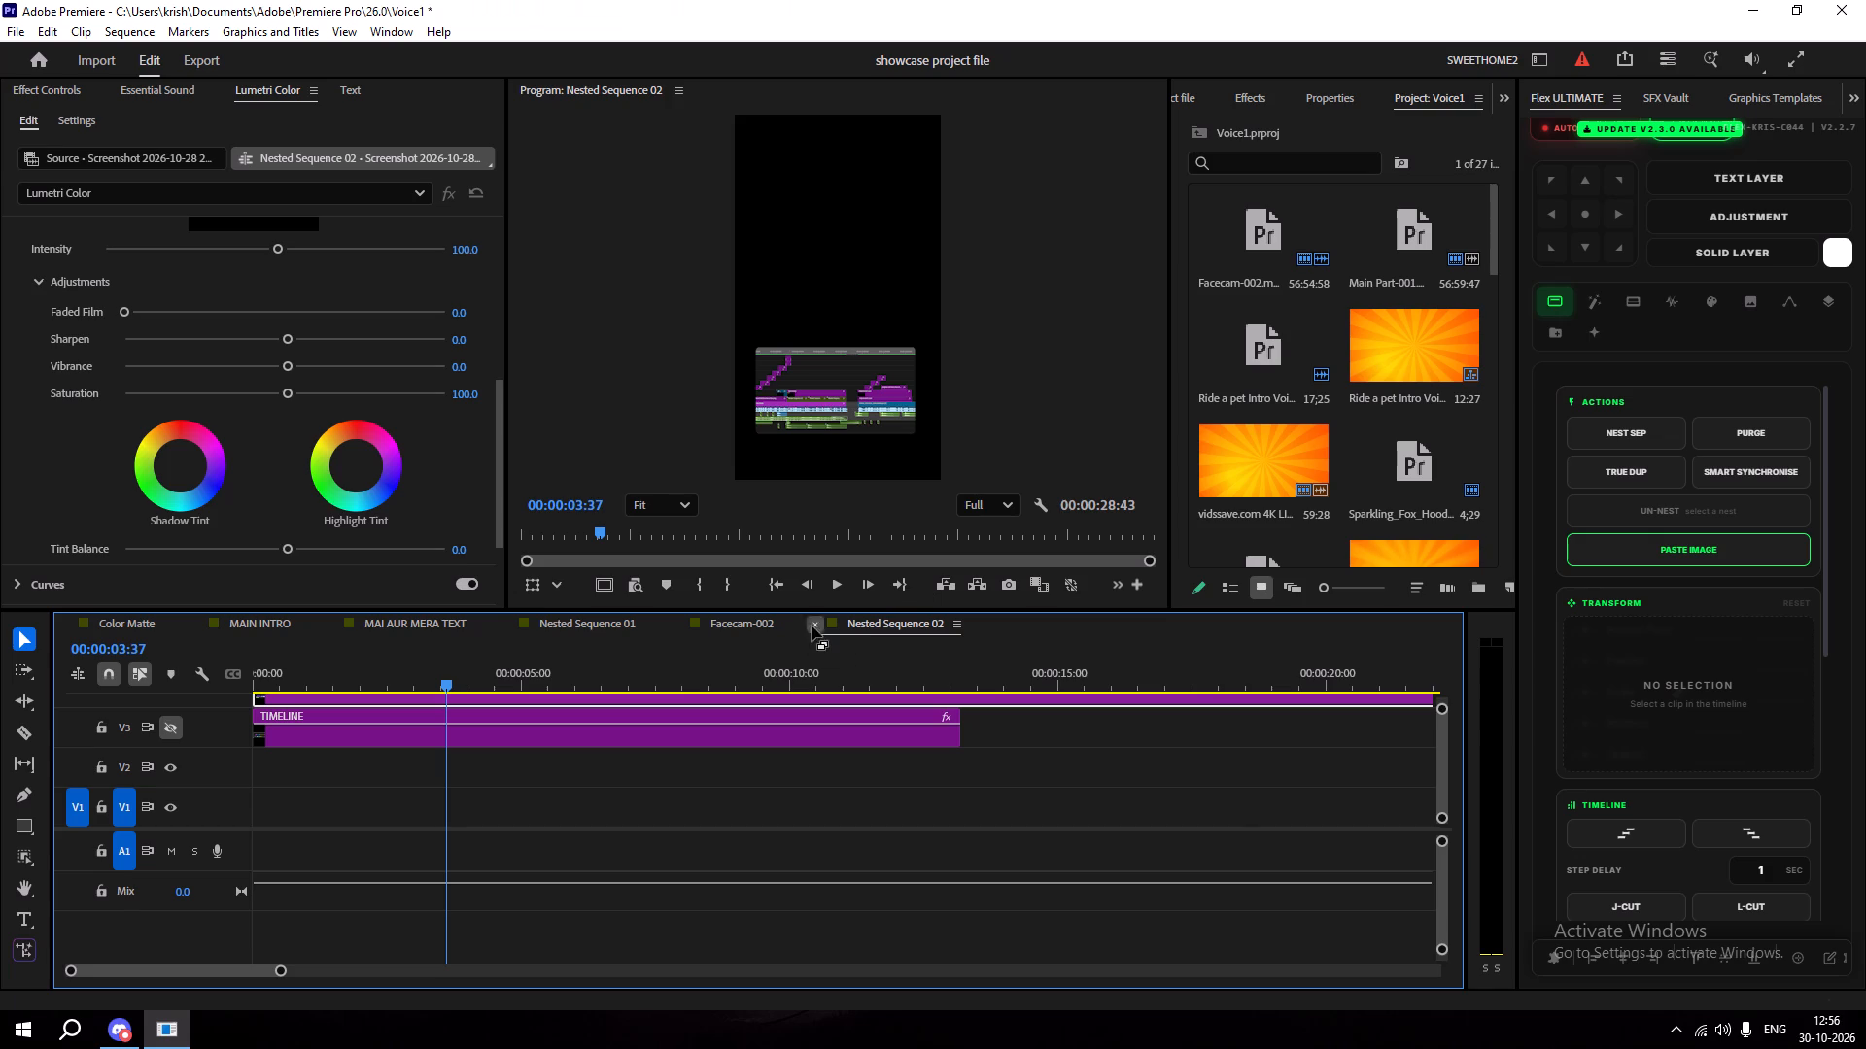
{"action": "left_click", "coordinate": [674, 628]}
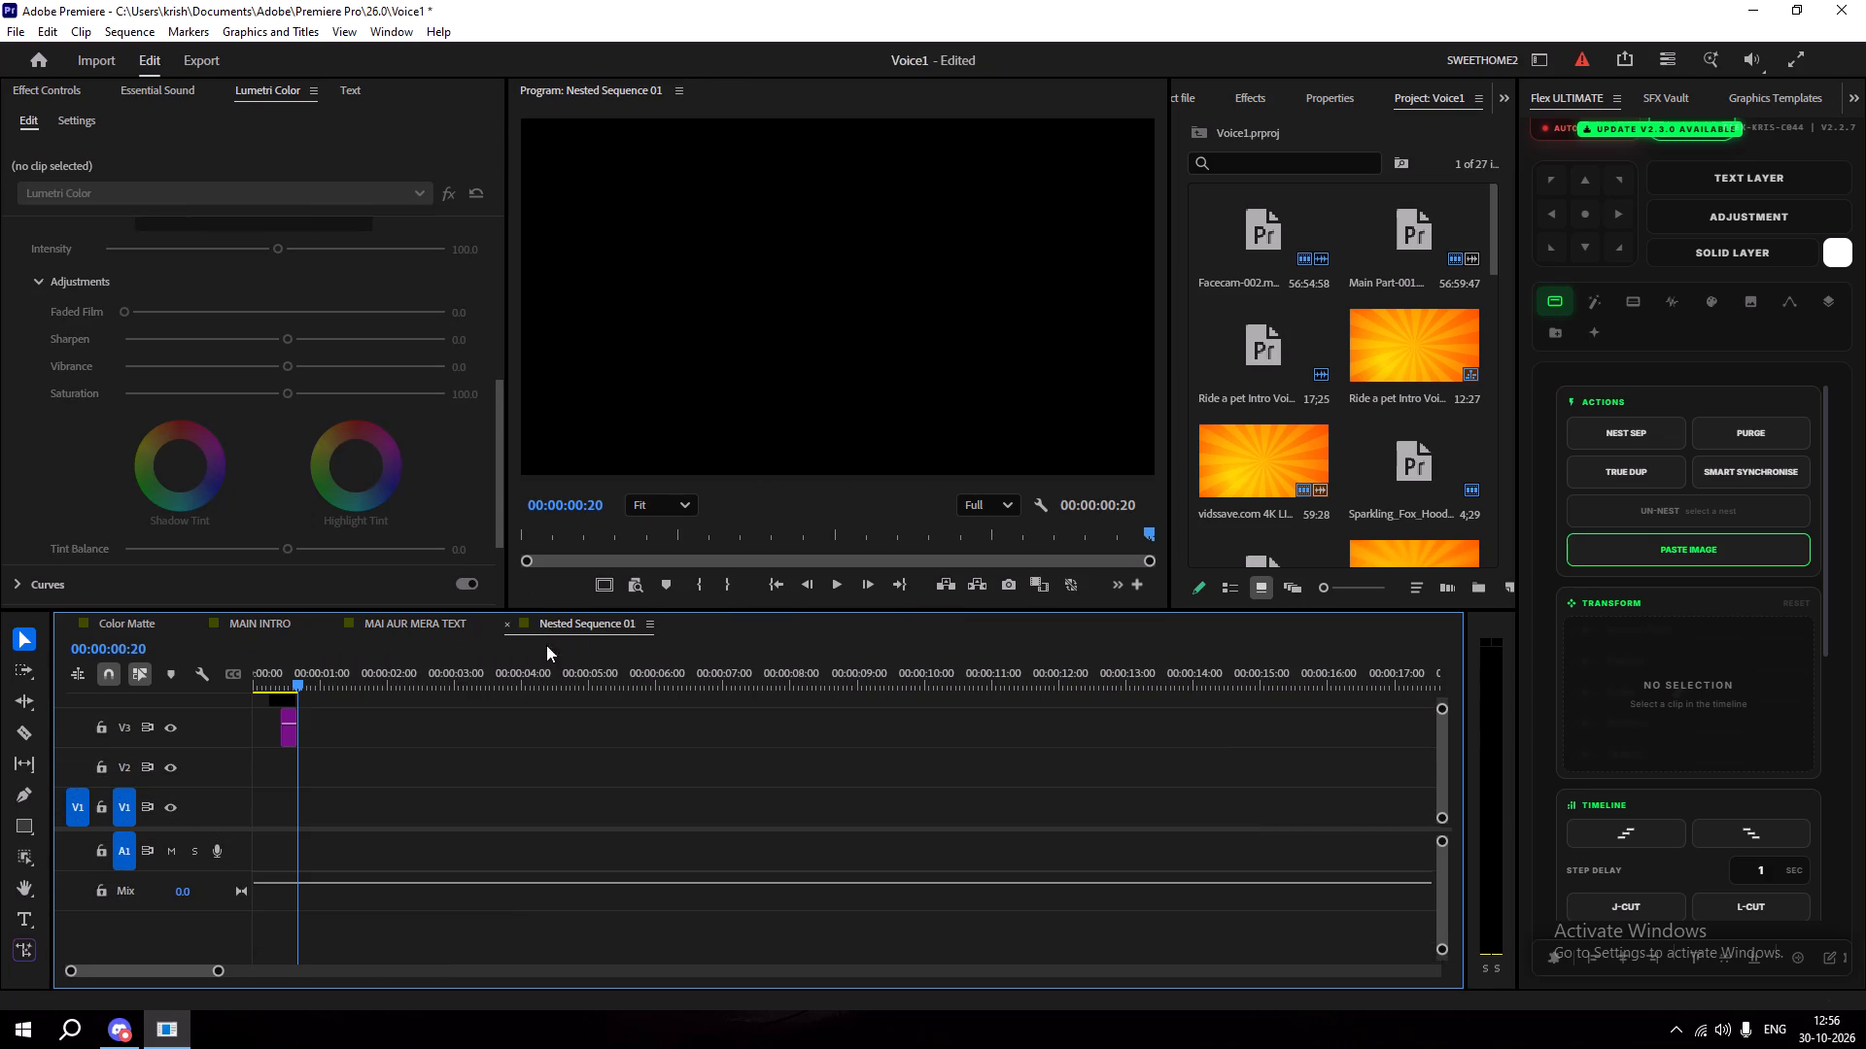
{"action": "left_click", "coordinate": [408, 621]}
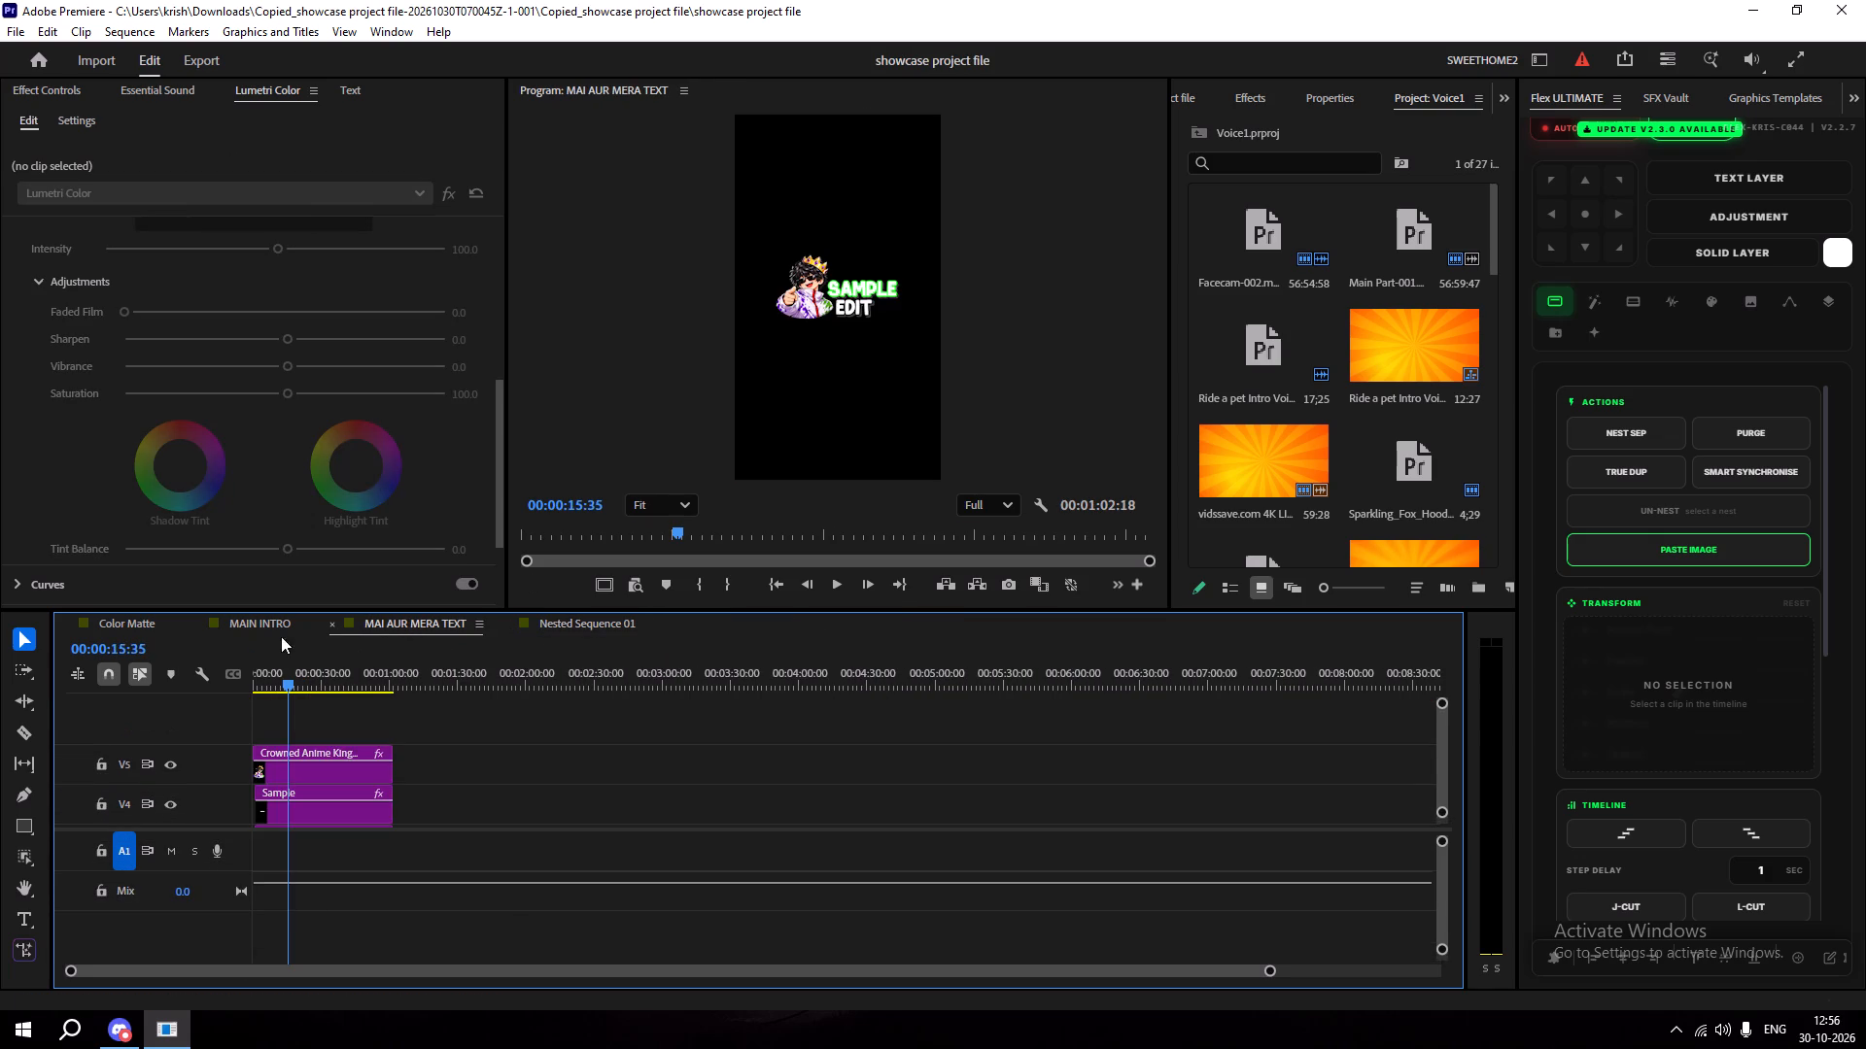
{"action": "left_click", "coordinate": [272, 615]}
{"action": "left_click", "coordinate": [157, 622]}
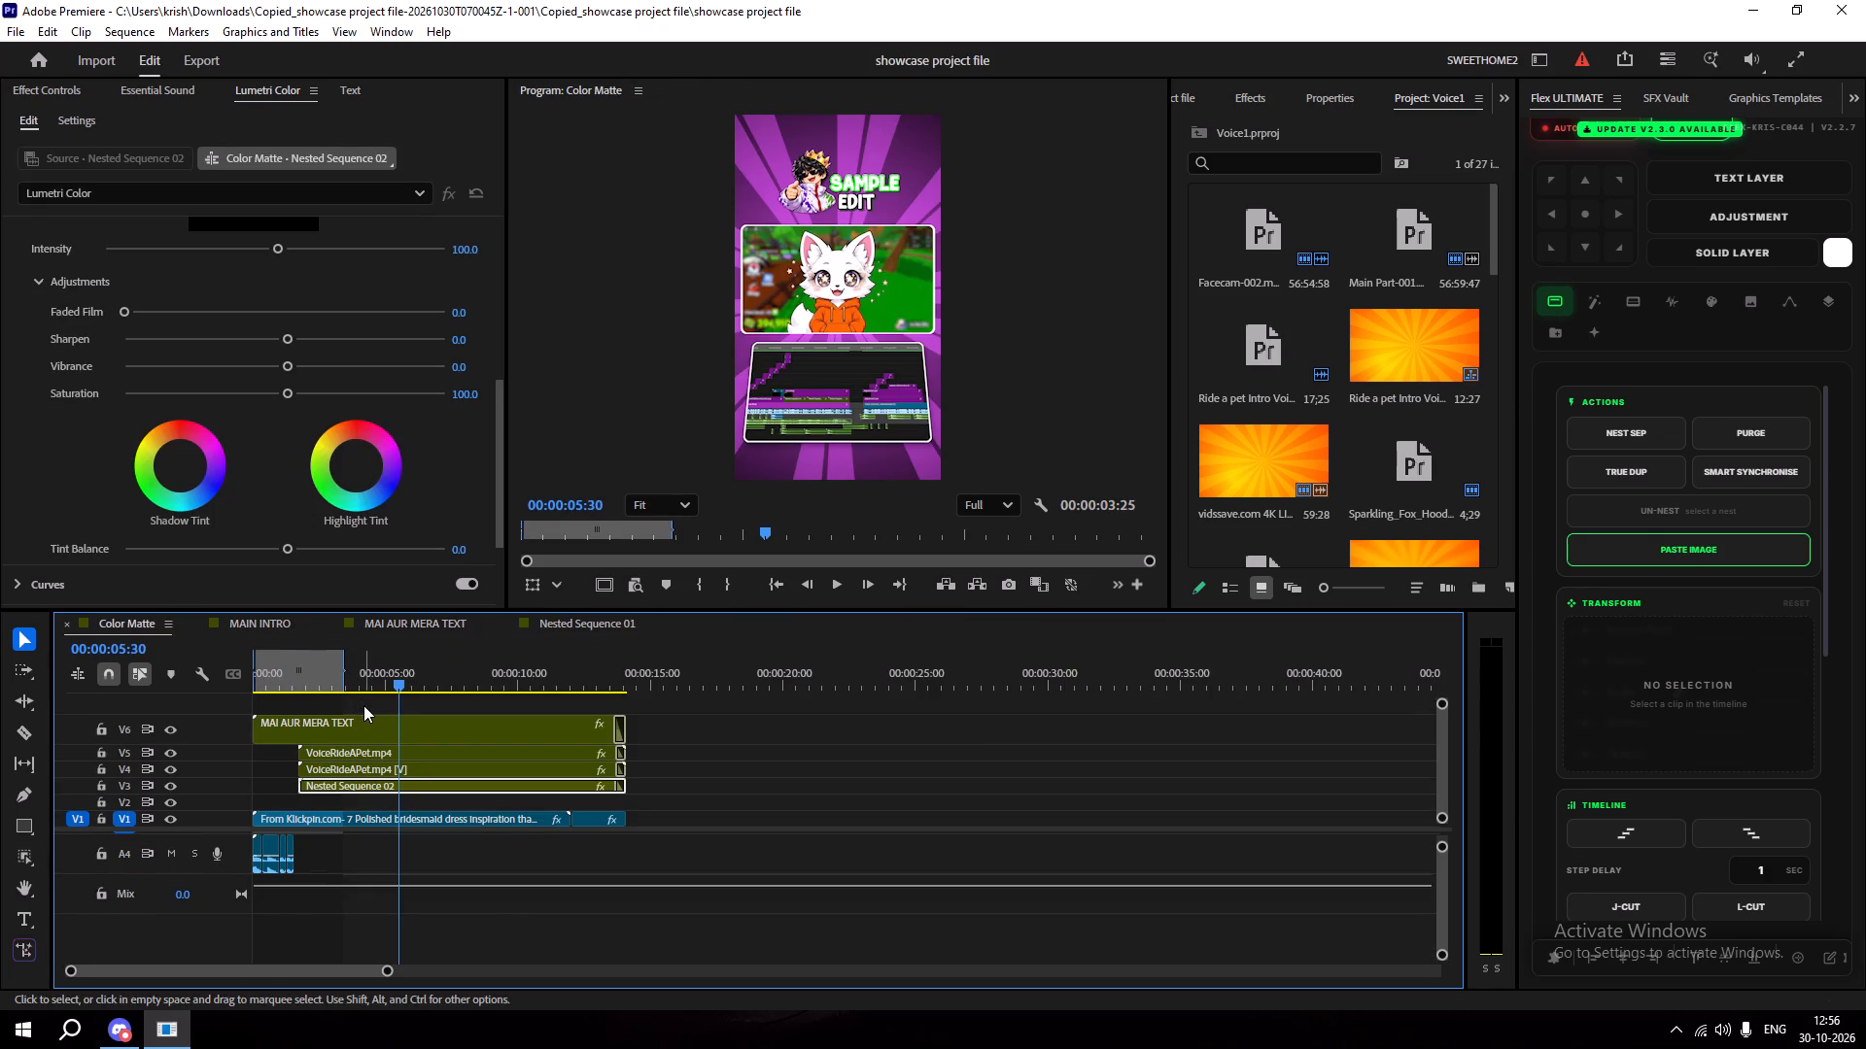
Play back the Color Matte sequence from the start to check the composition with the timeline picture.
{"action": "left_click", "coordinate": [363, 705]}
{"action": "left_click_drag", "start_coordinate": [373, 681], "coordinate": [166, 719]}
{"action": "key", "text": "space"}
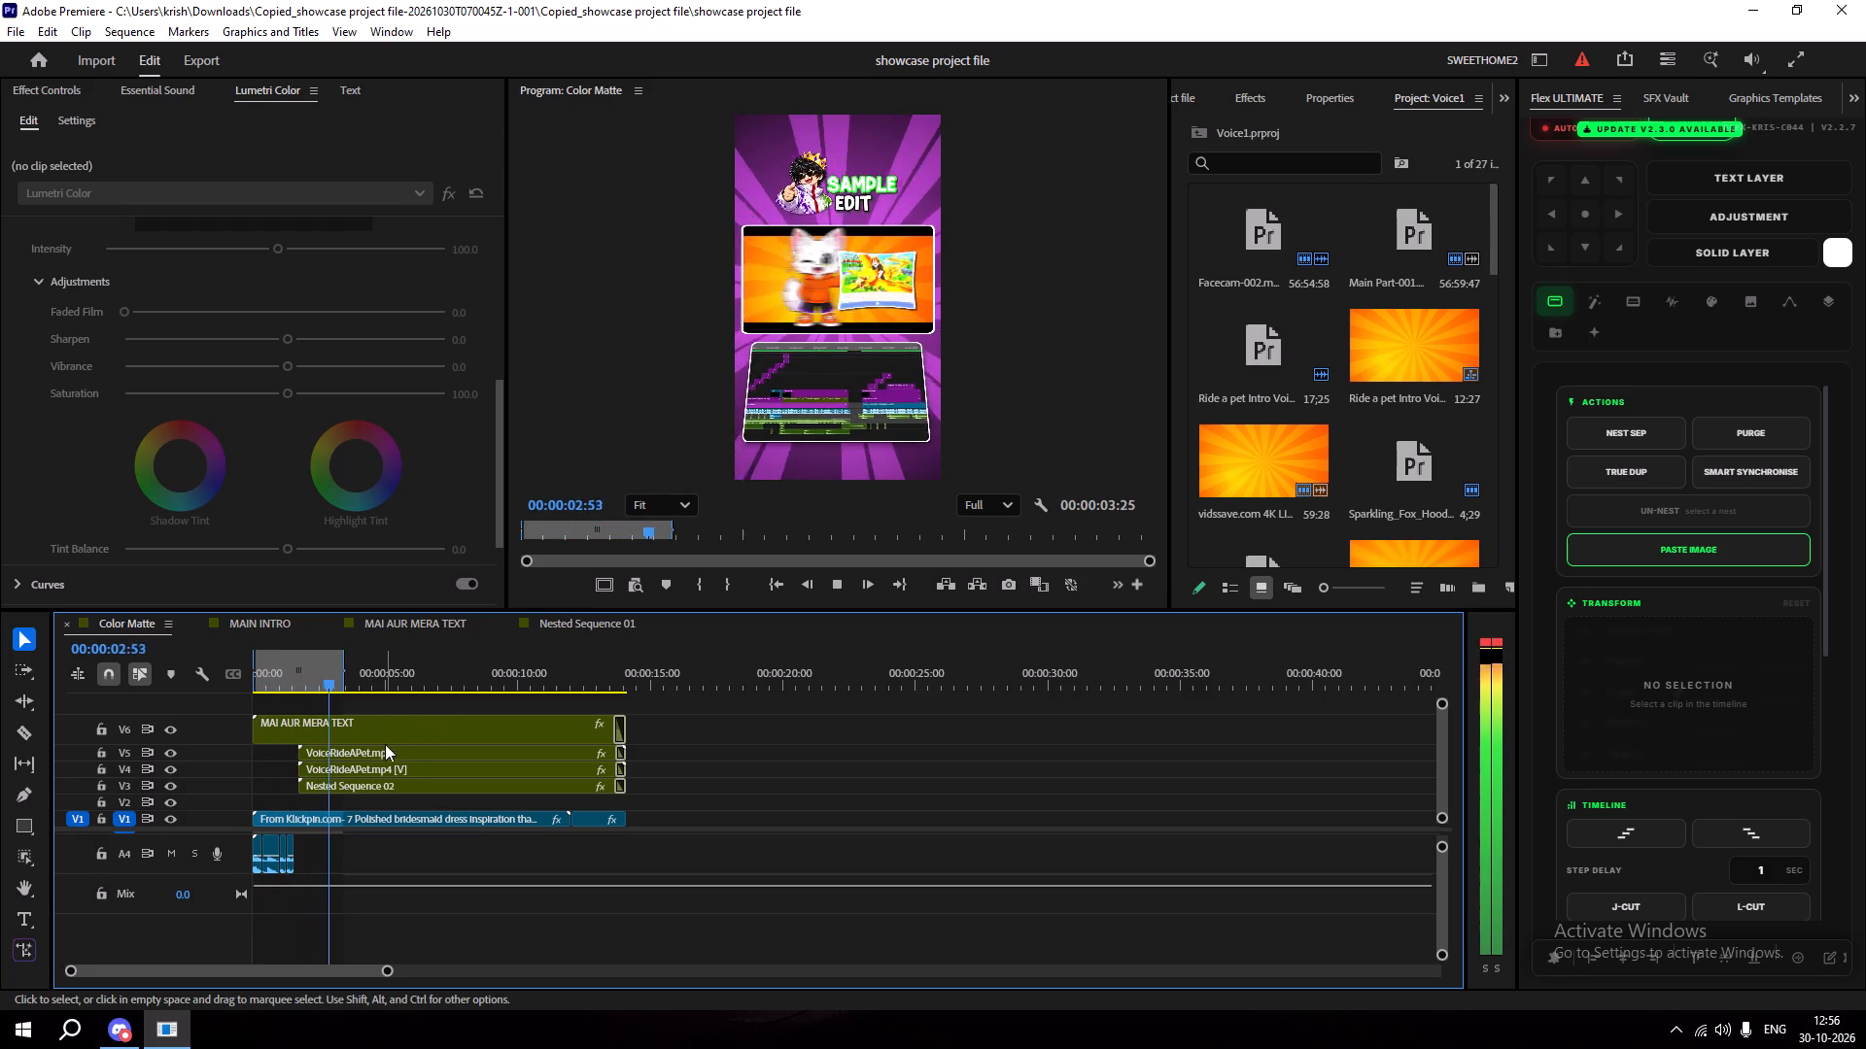
{"action": "key", "text": "space"}
{"action": "left_click", "coordinate": [840, 421]}
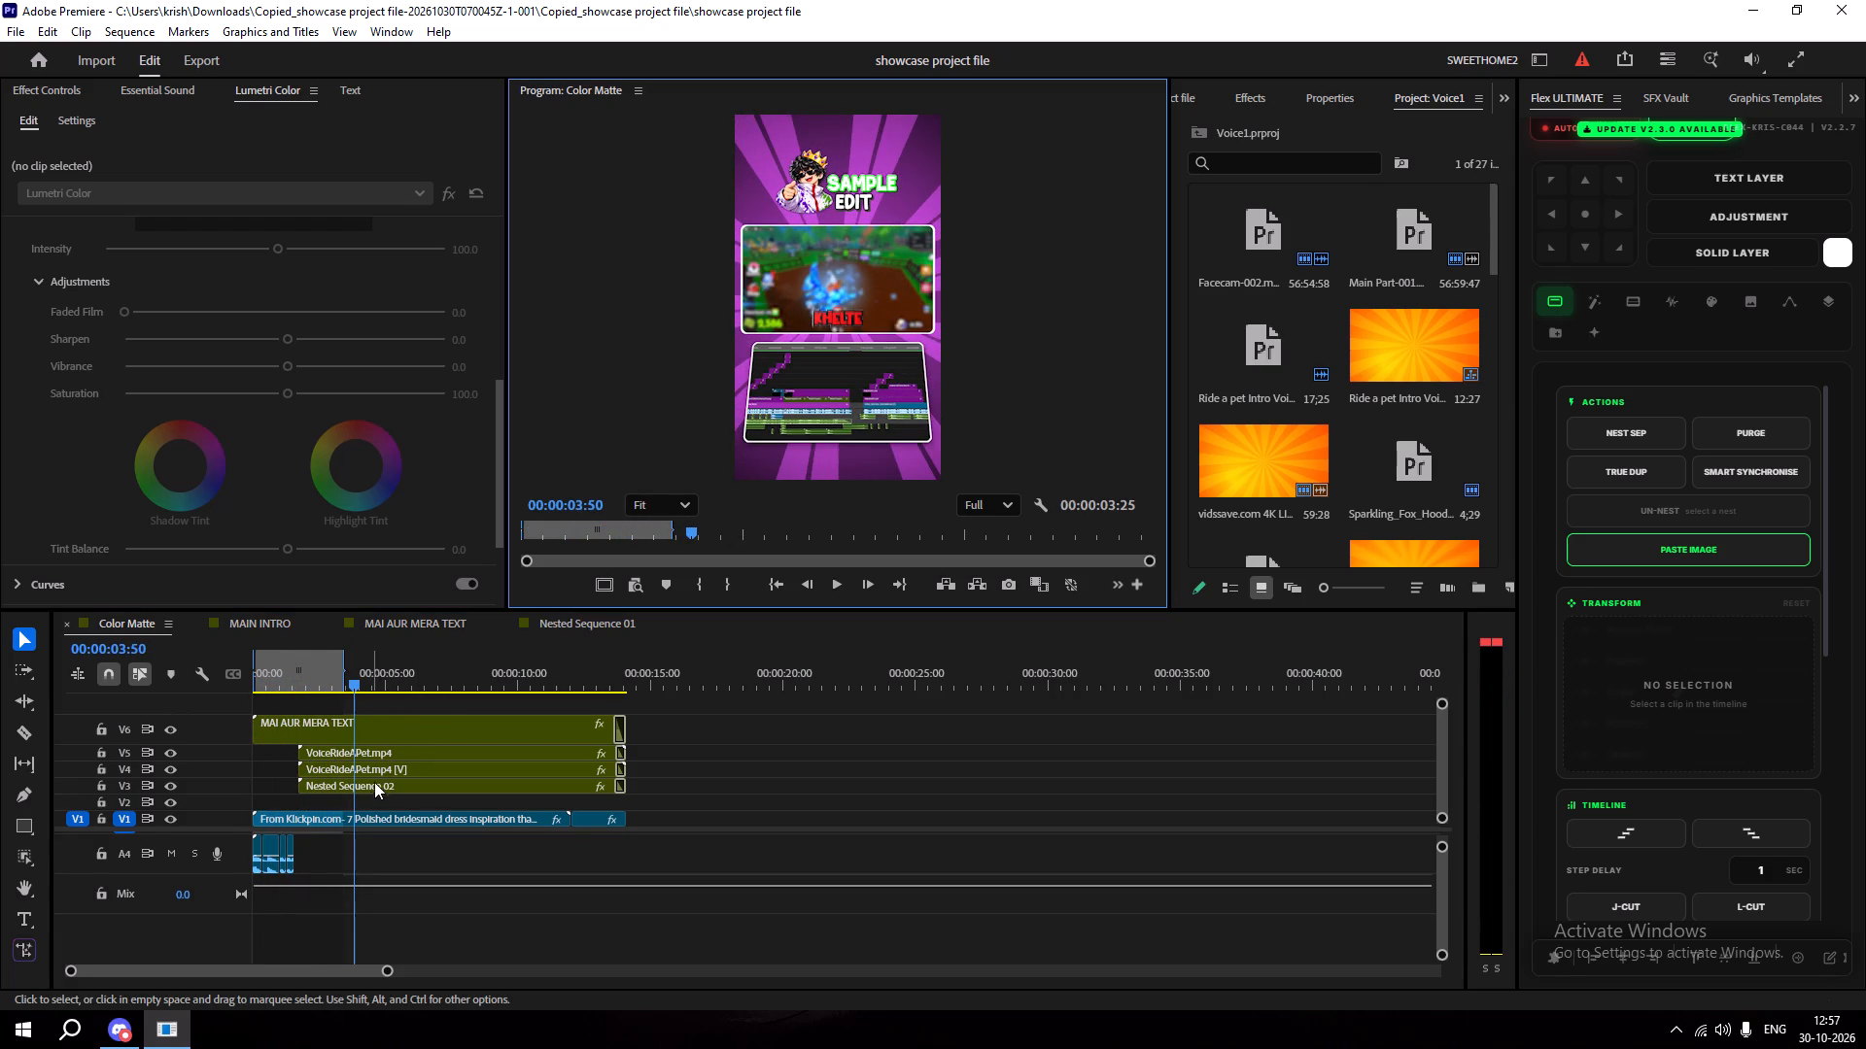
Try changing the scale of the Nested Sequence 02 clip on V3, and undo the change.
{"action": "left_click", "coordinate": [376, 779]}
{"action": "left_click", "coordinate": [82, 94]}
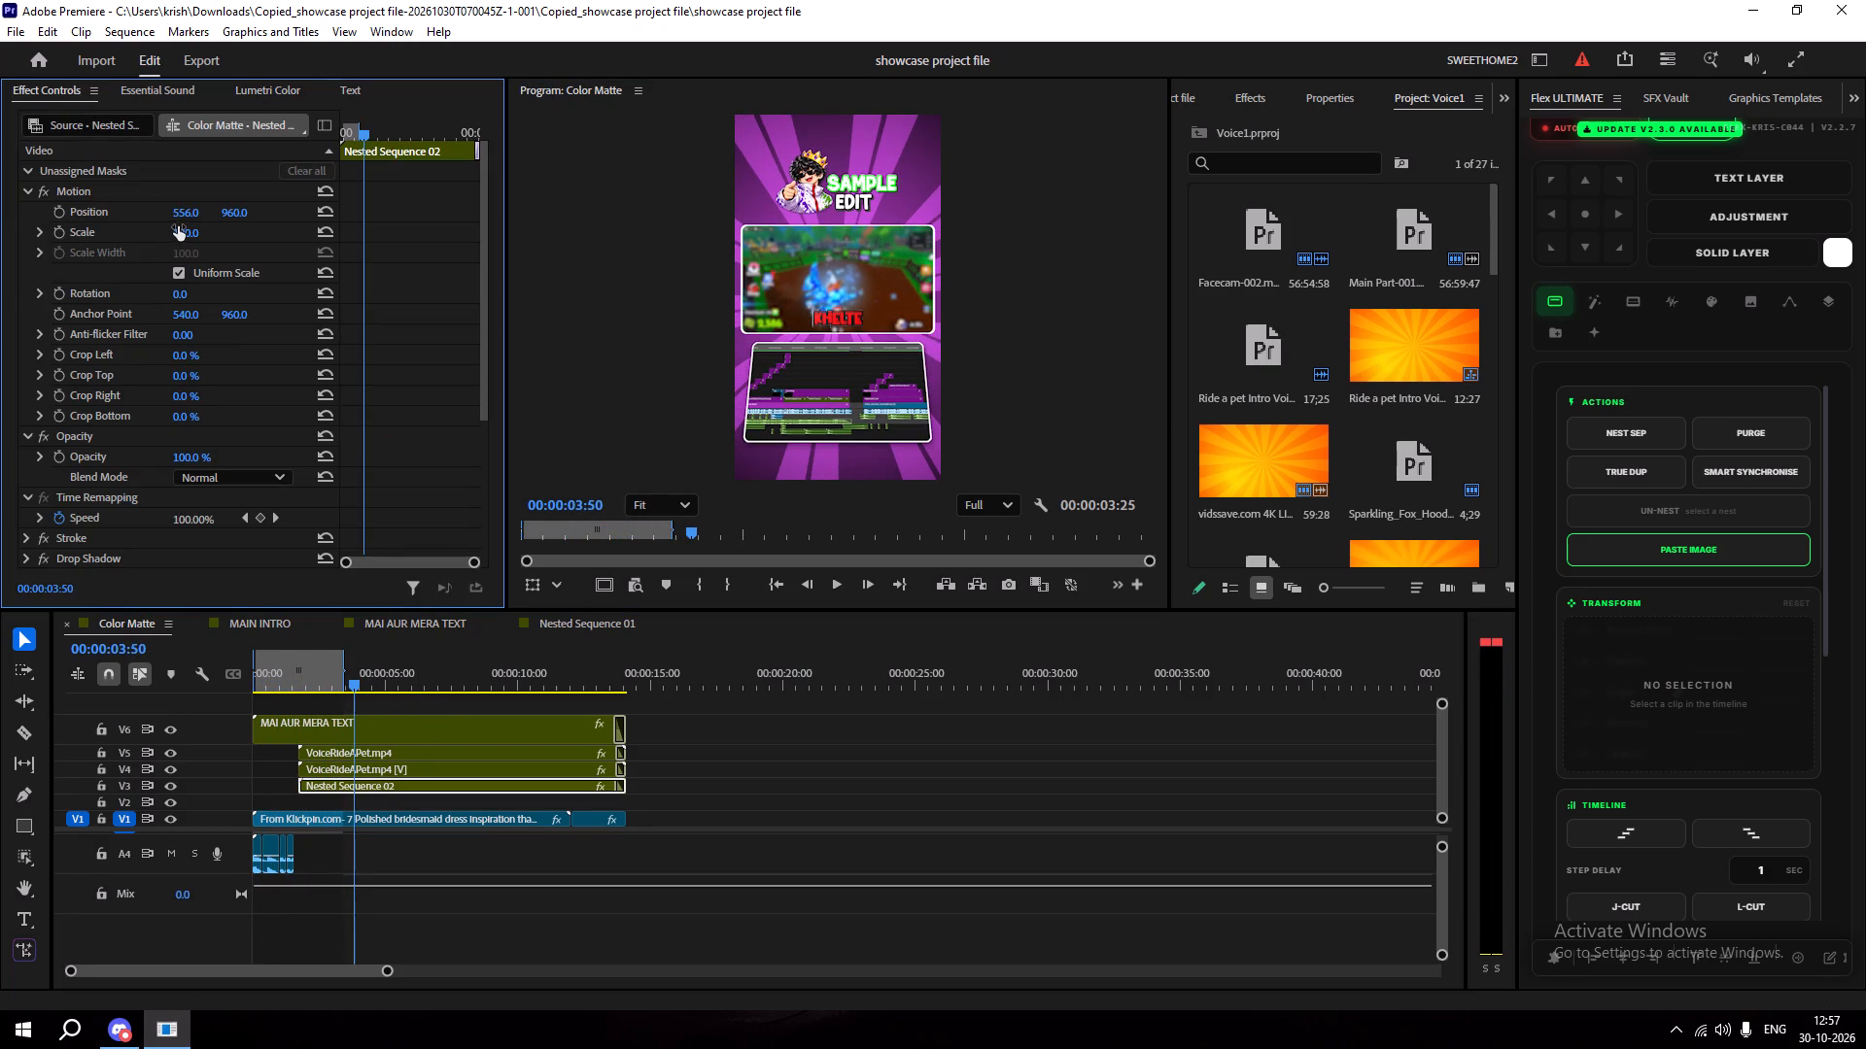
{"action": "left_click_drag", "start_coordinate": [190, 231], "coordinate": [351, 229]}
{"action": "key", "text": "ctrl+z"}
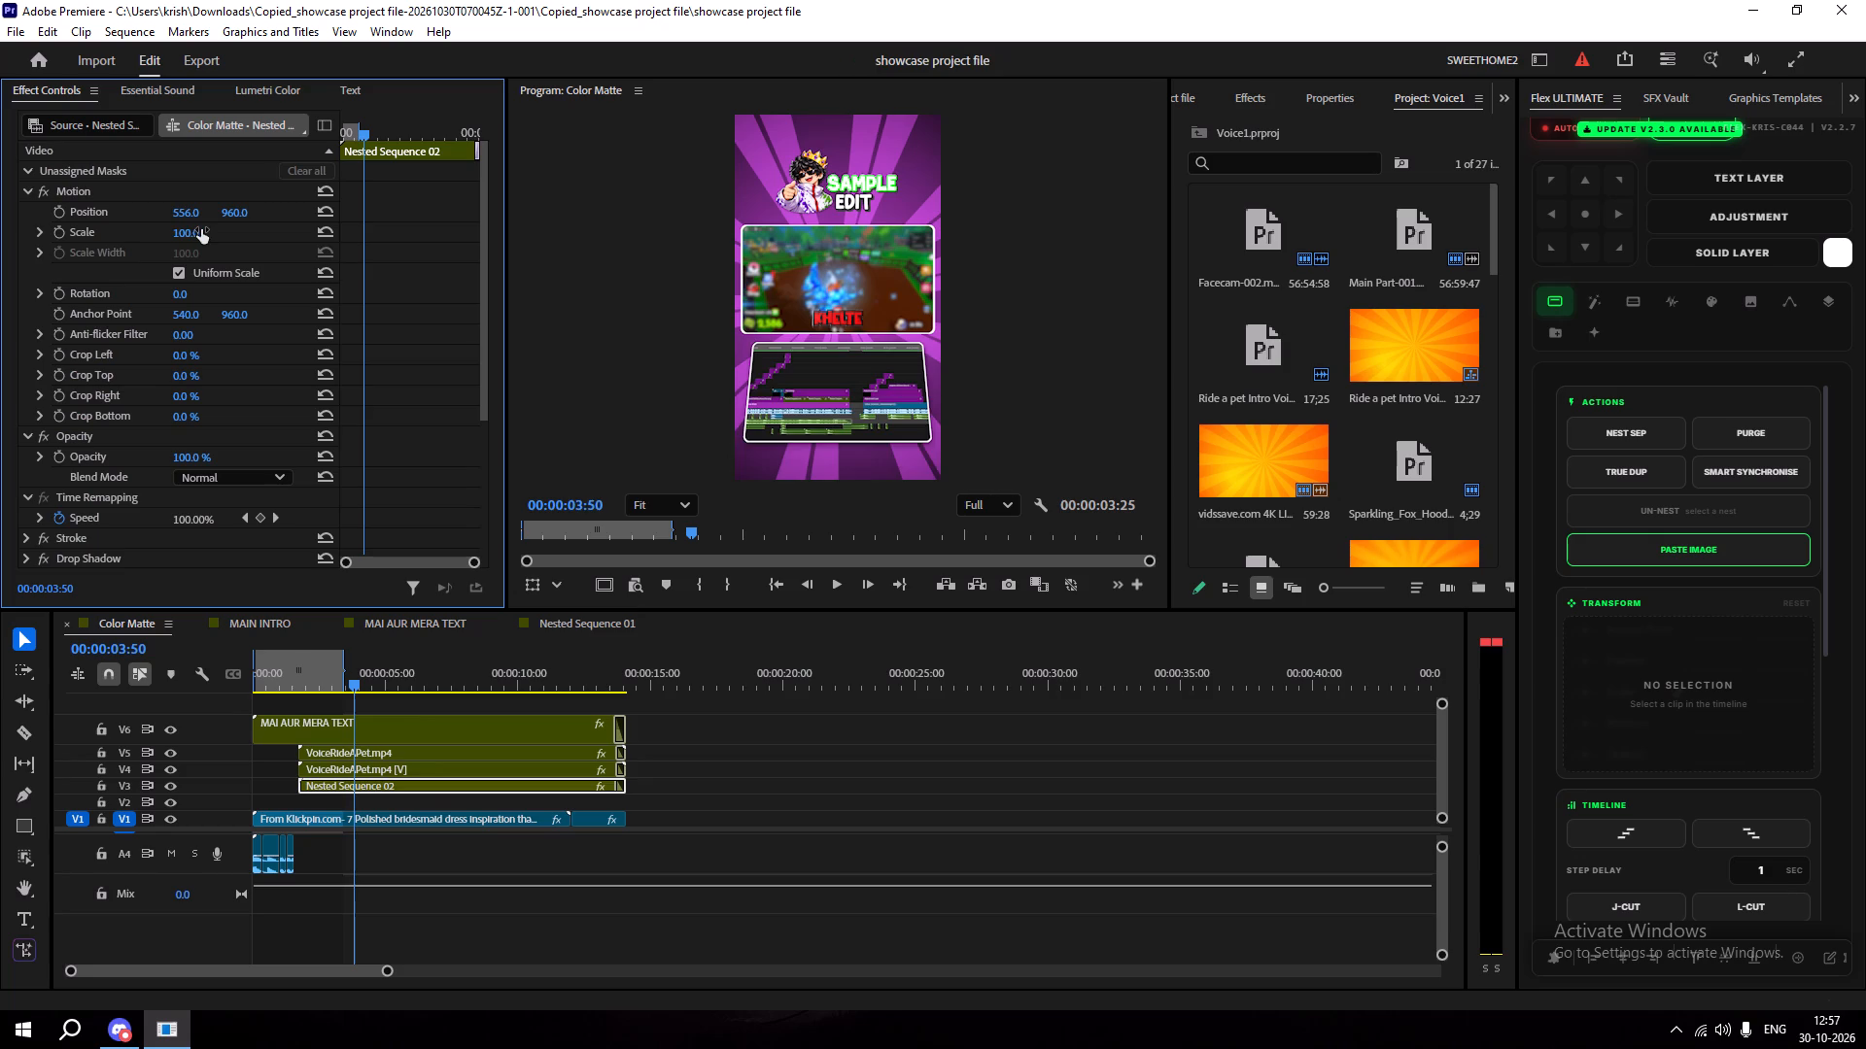
Open Nested Sequence 02 from its clip in the Color Matte sequence.
{"action": "right_click", "coordinate": [428, 791]}
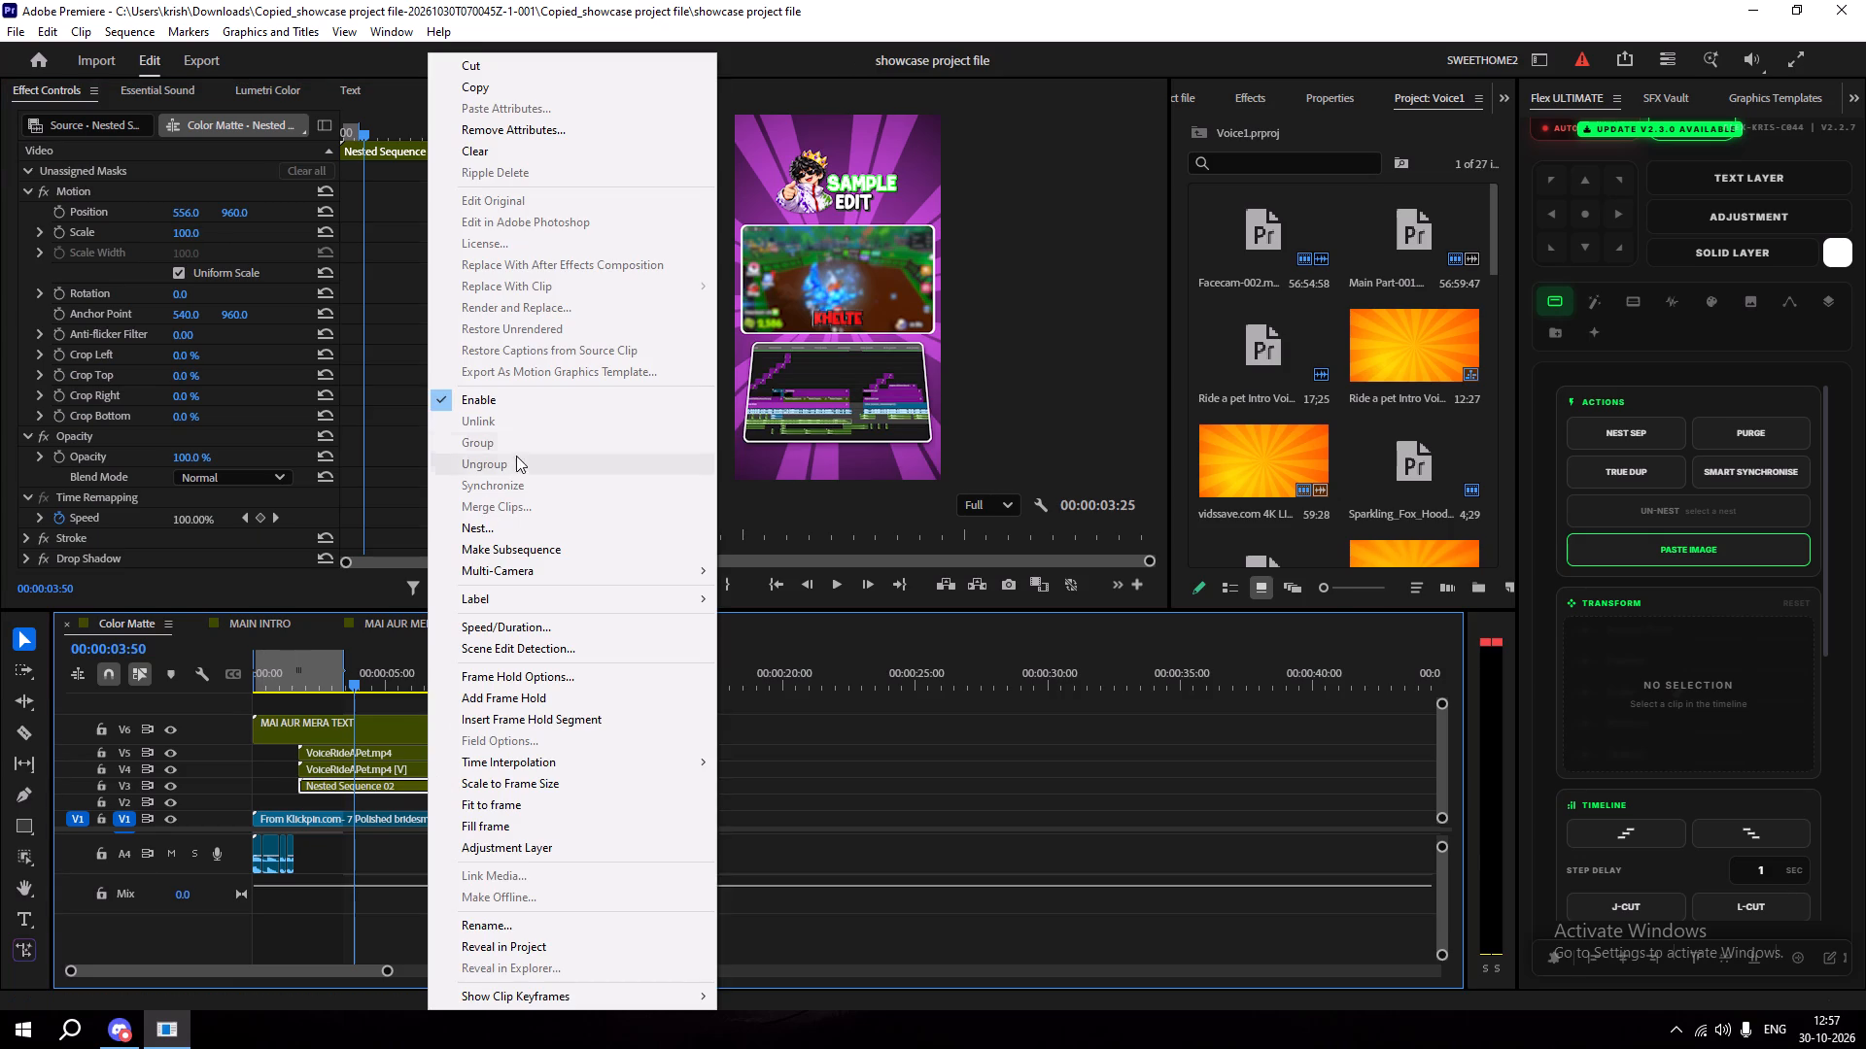
{"action": "double_click", "coordinate": [397, 784]}
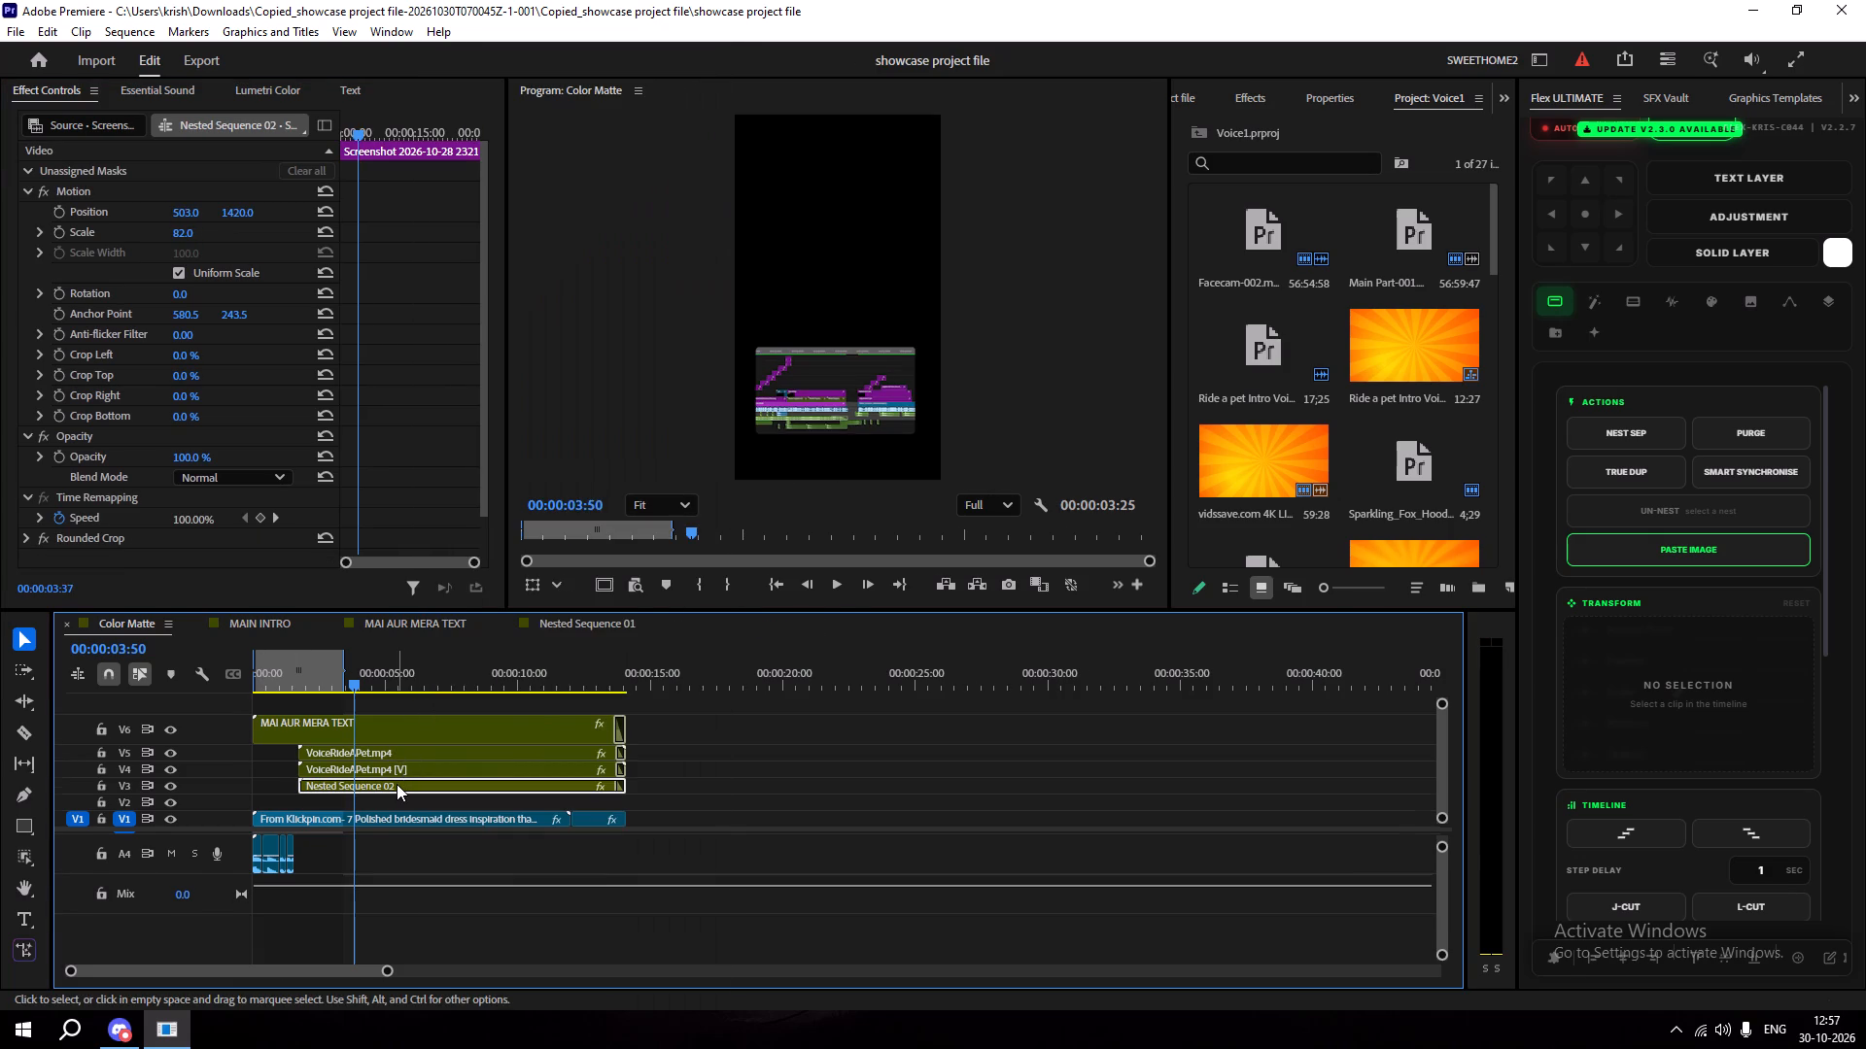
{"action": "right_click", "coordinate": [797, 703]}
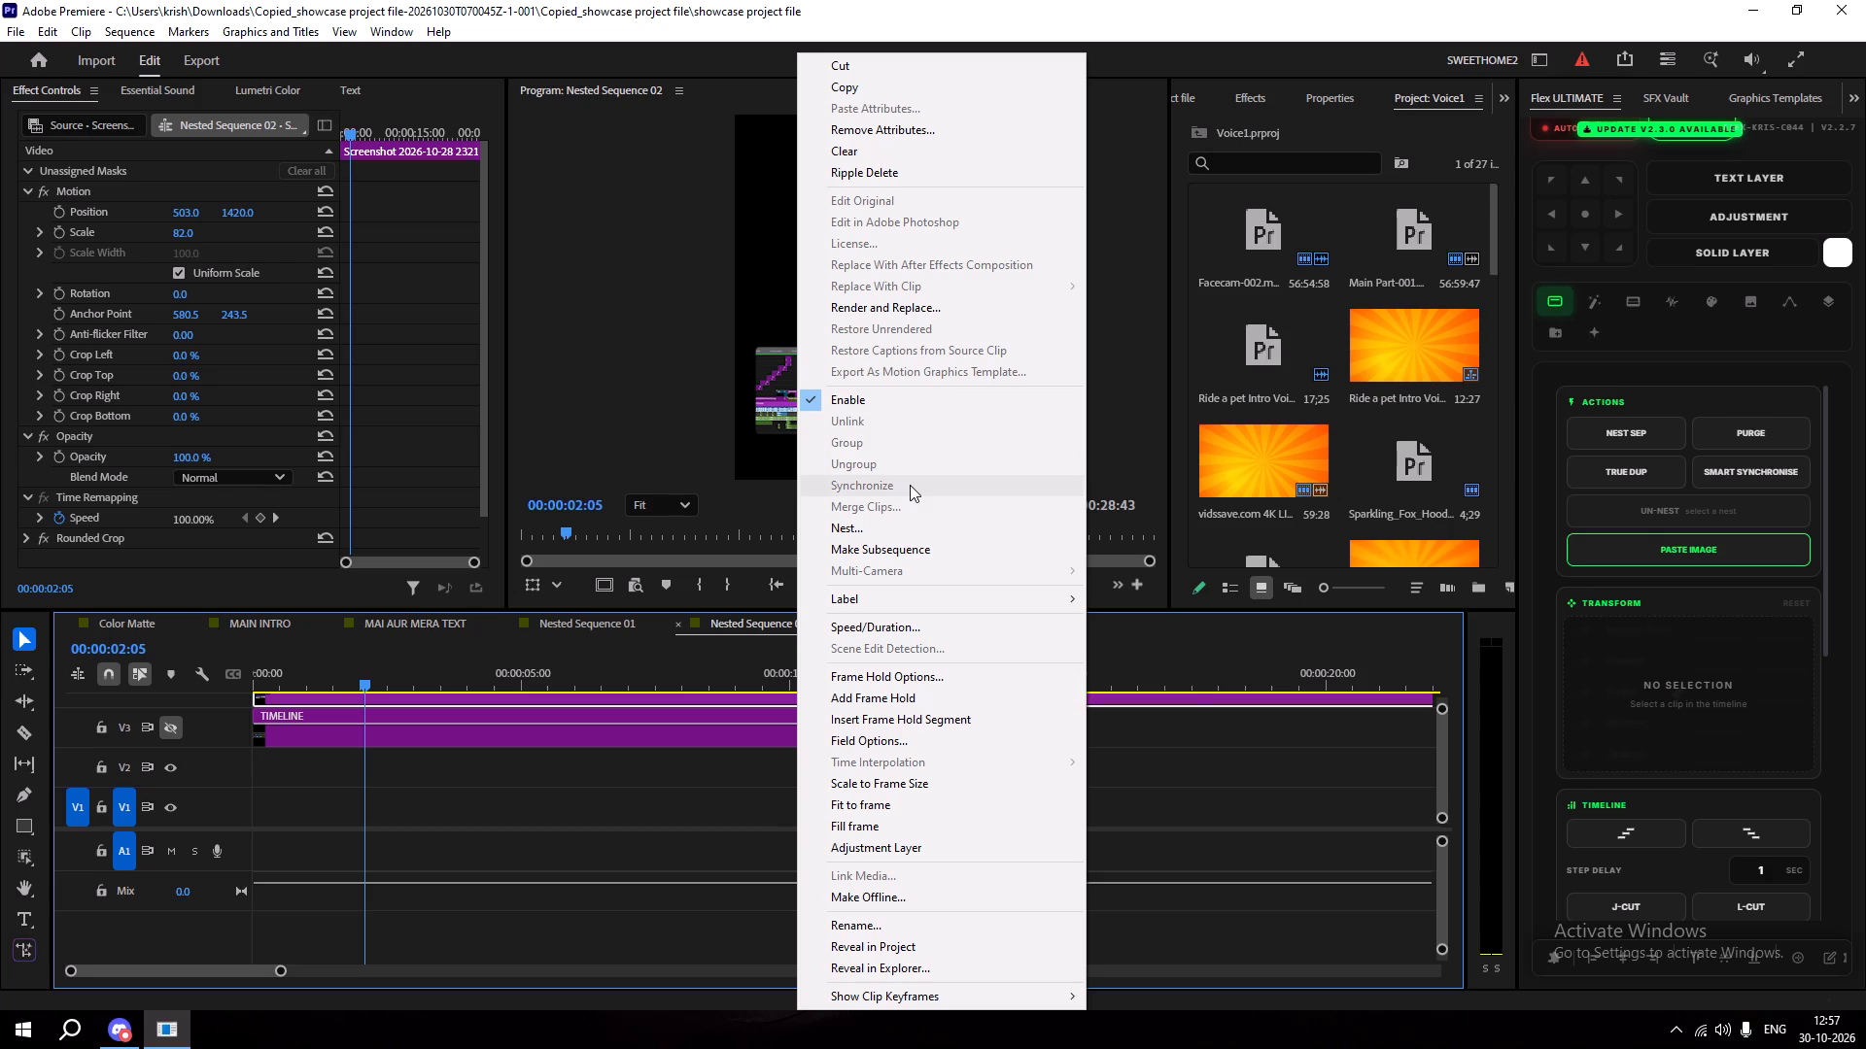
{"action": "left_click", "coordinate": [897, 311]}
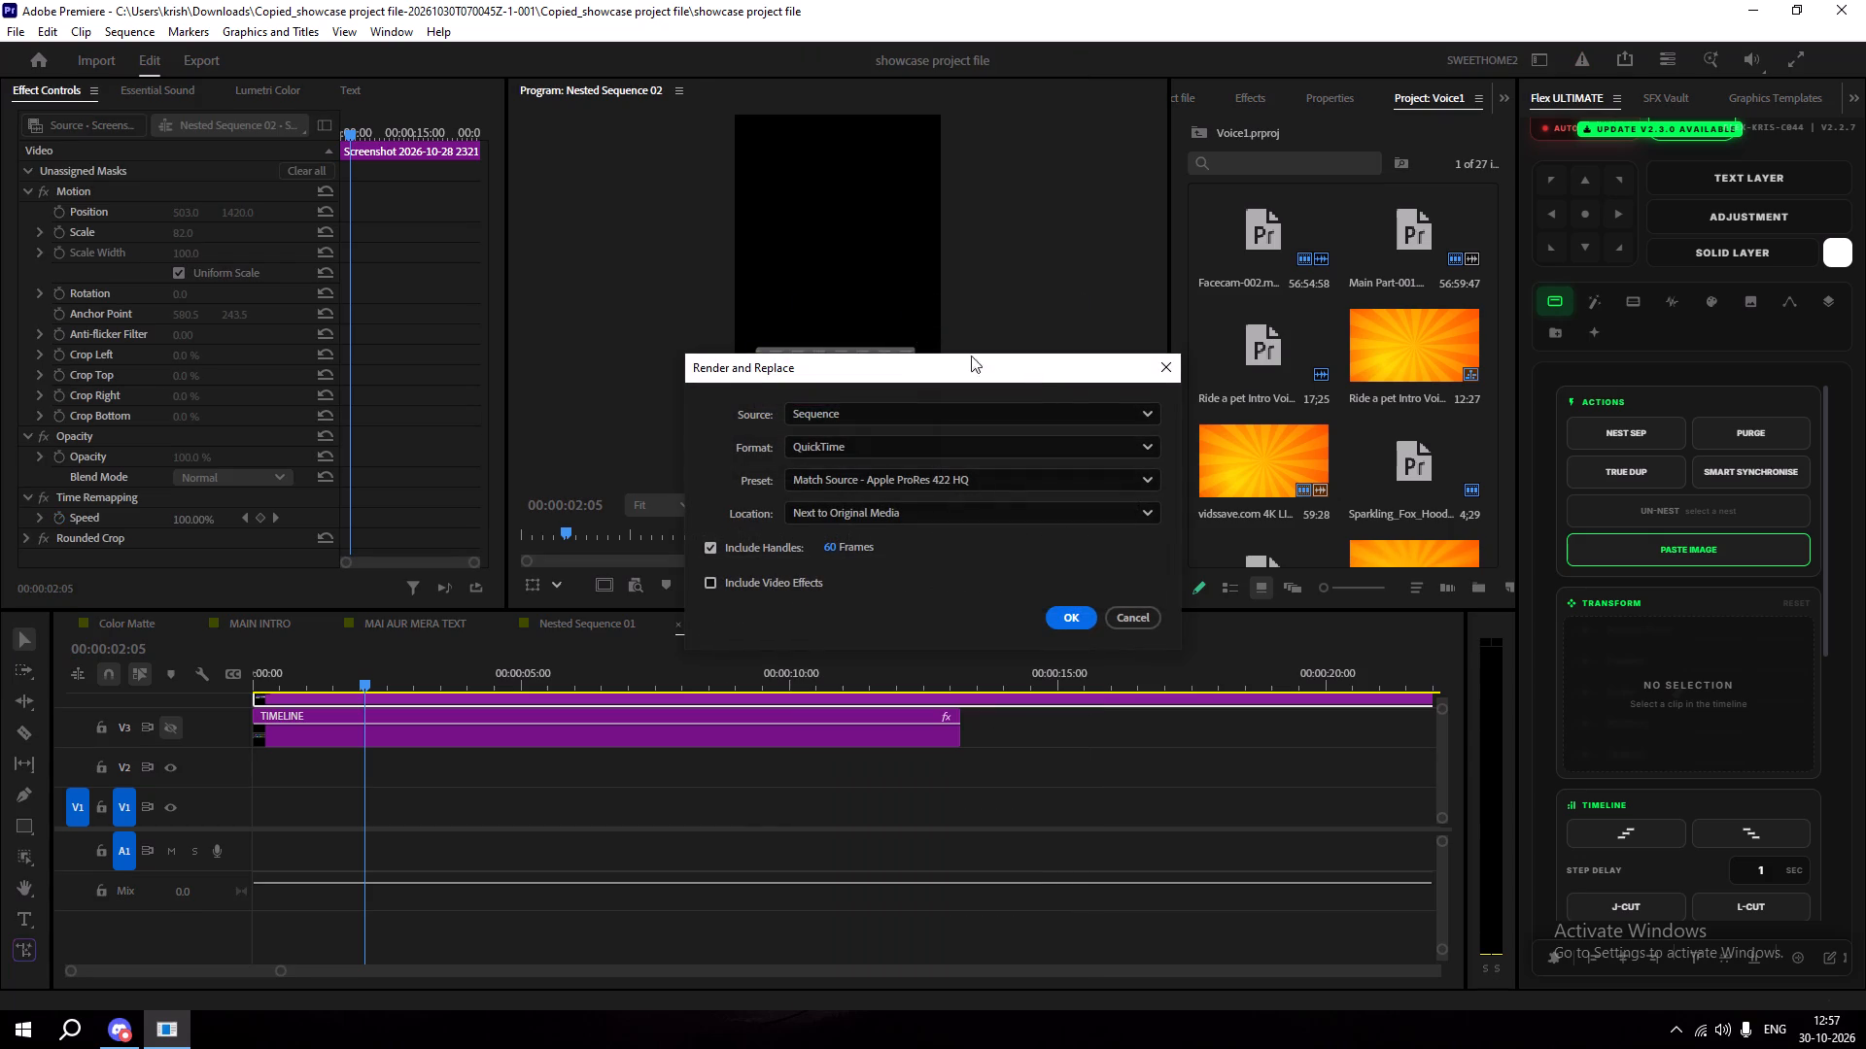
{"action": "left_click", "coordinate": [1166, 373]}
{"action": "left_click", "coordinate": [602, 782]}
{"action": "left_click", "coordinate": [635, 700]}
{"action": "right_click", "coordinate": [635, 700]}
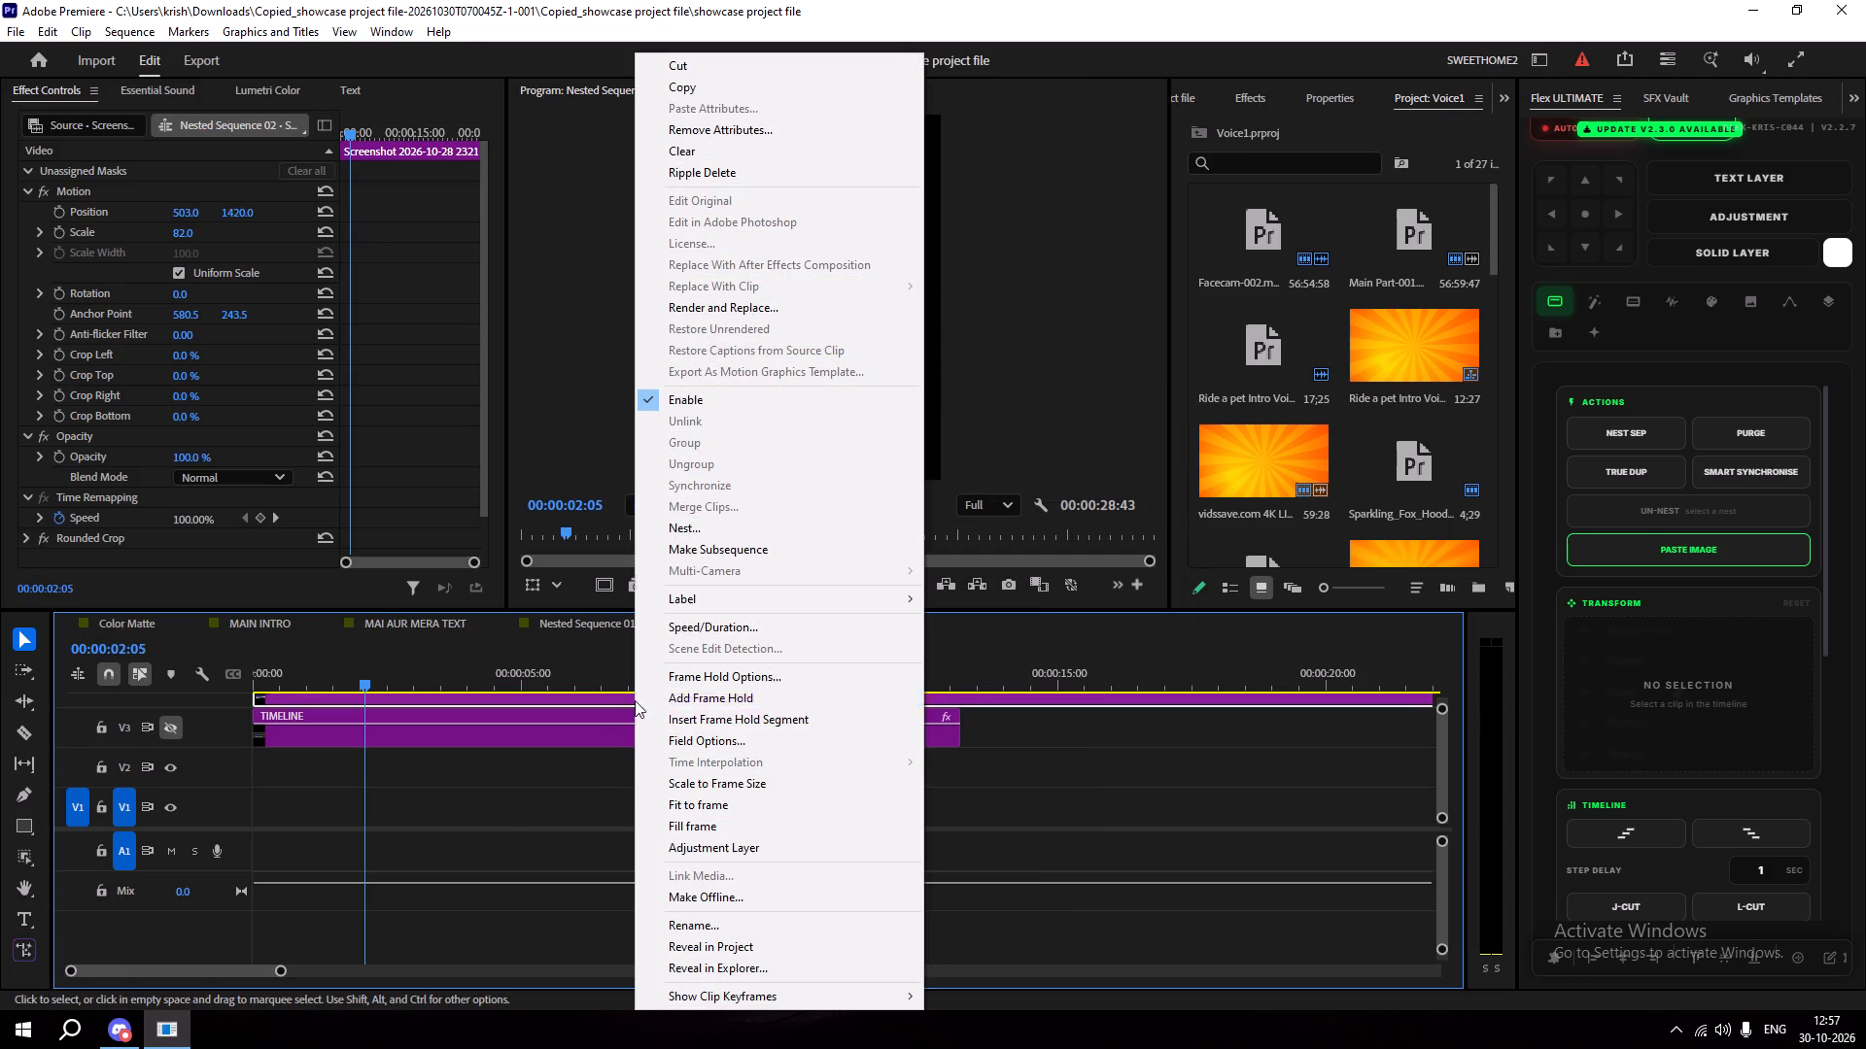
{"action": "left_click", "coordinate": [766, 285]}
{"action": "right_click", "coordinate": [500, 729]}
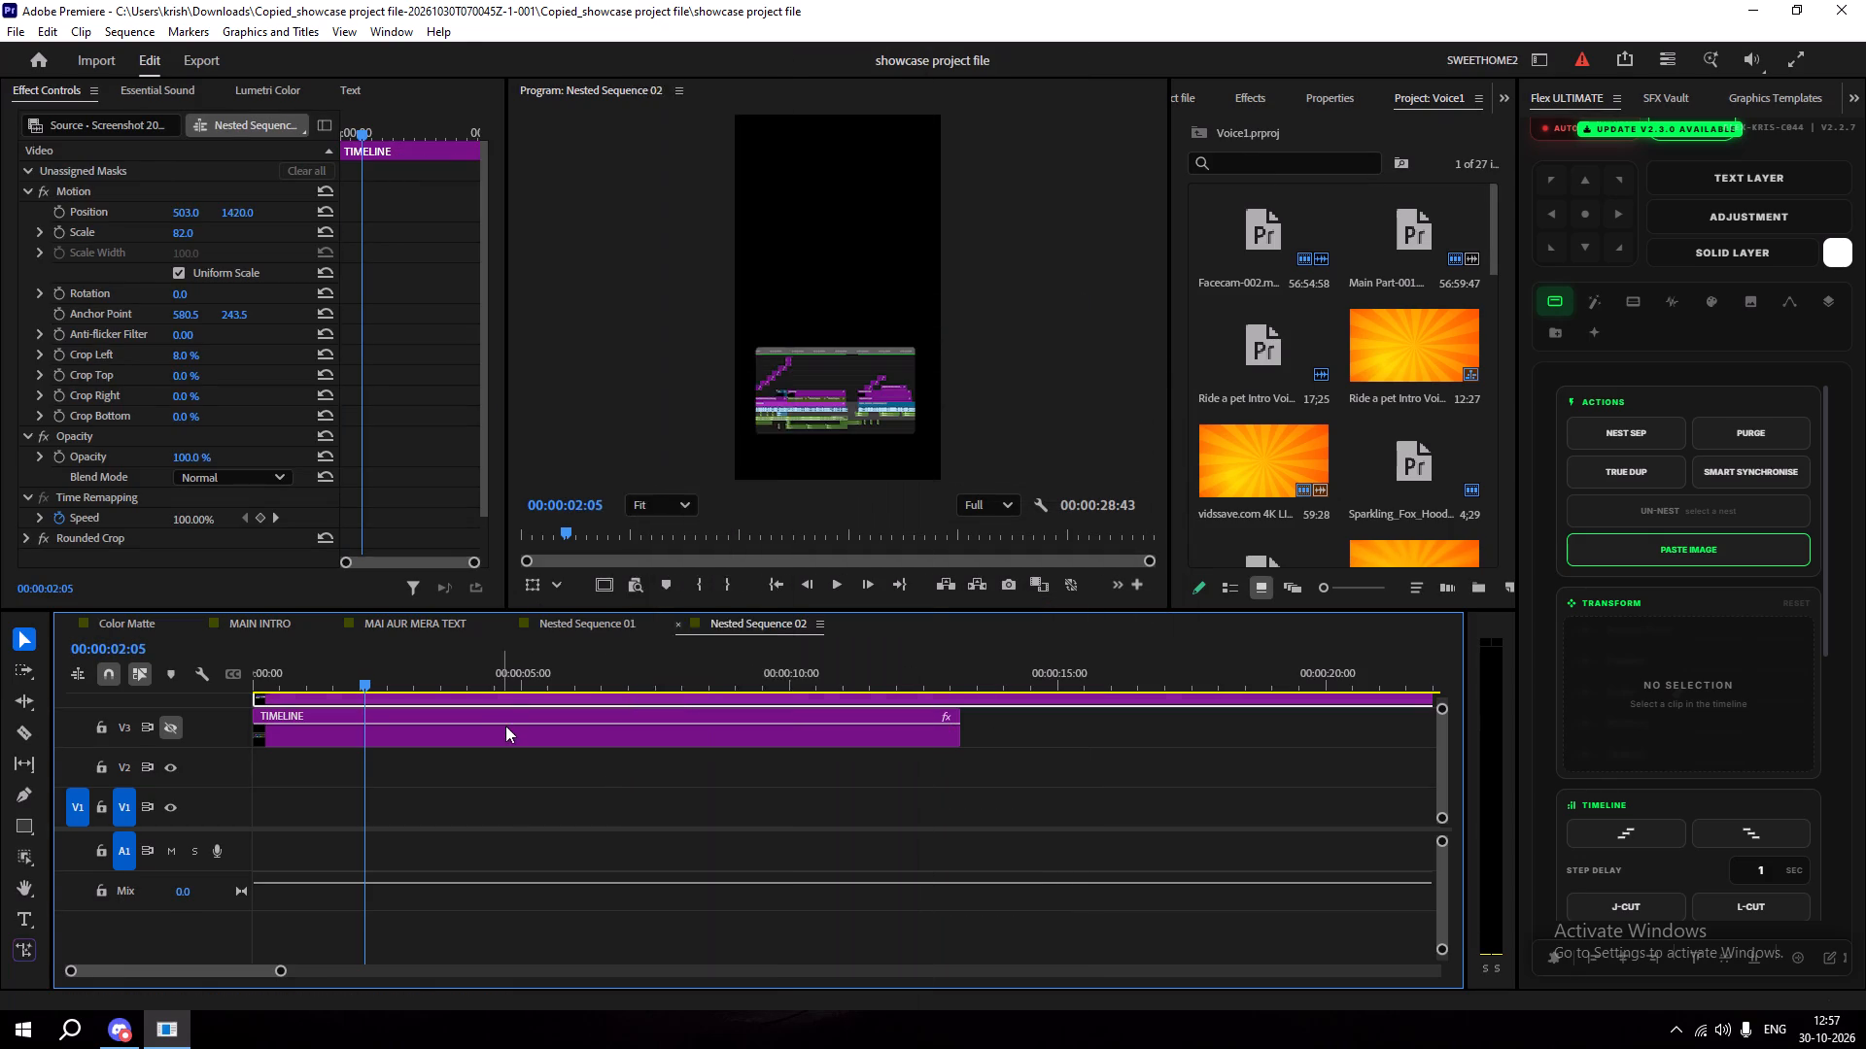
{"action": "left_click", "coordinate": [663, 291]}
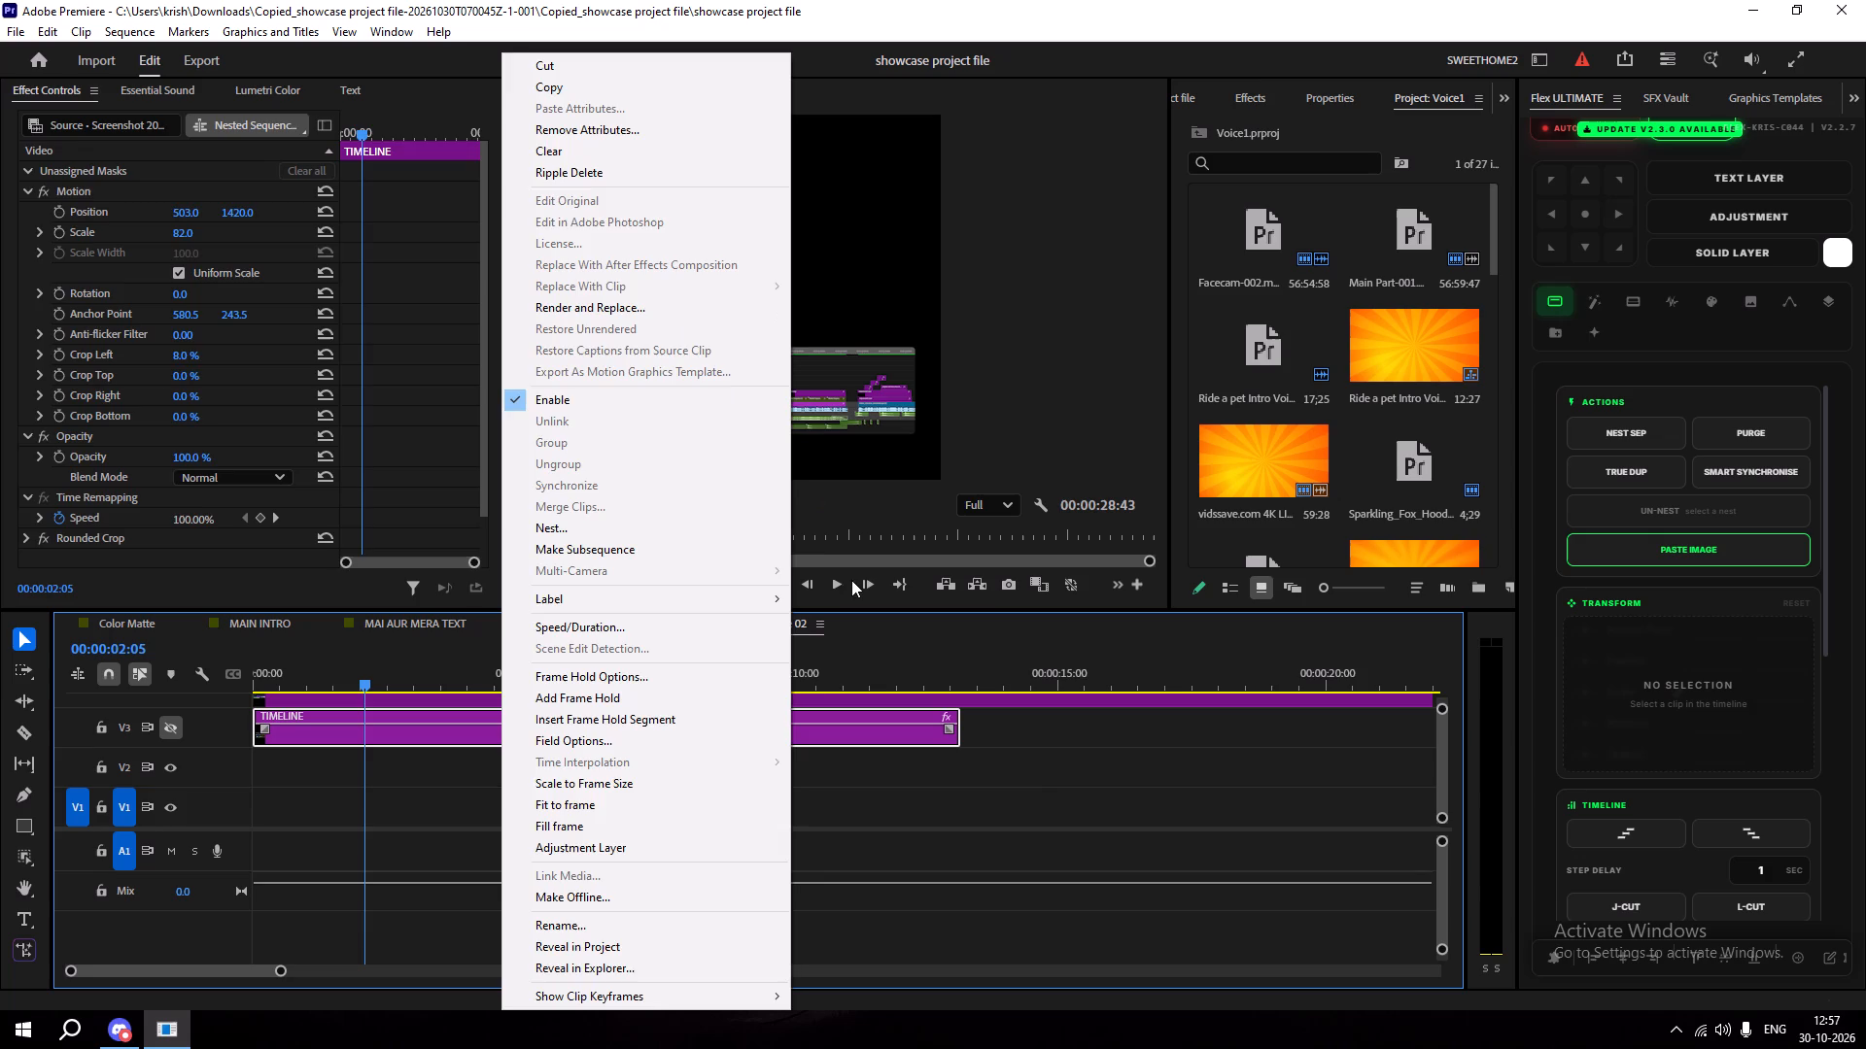
Place the Gemini timeline image at the start of Nested Sequence 02, on the track above the screenshot clip.
{"action": "left_click", "coordinate": [1066, 802]}
{"action": "scroll", "coordinate": [662, 779], "scroll_direction": "down", "scroll_amount": 14, "text": "alt"}
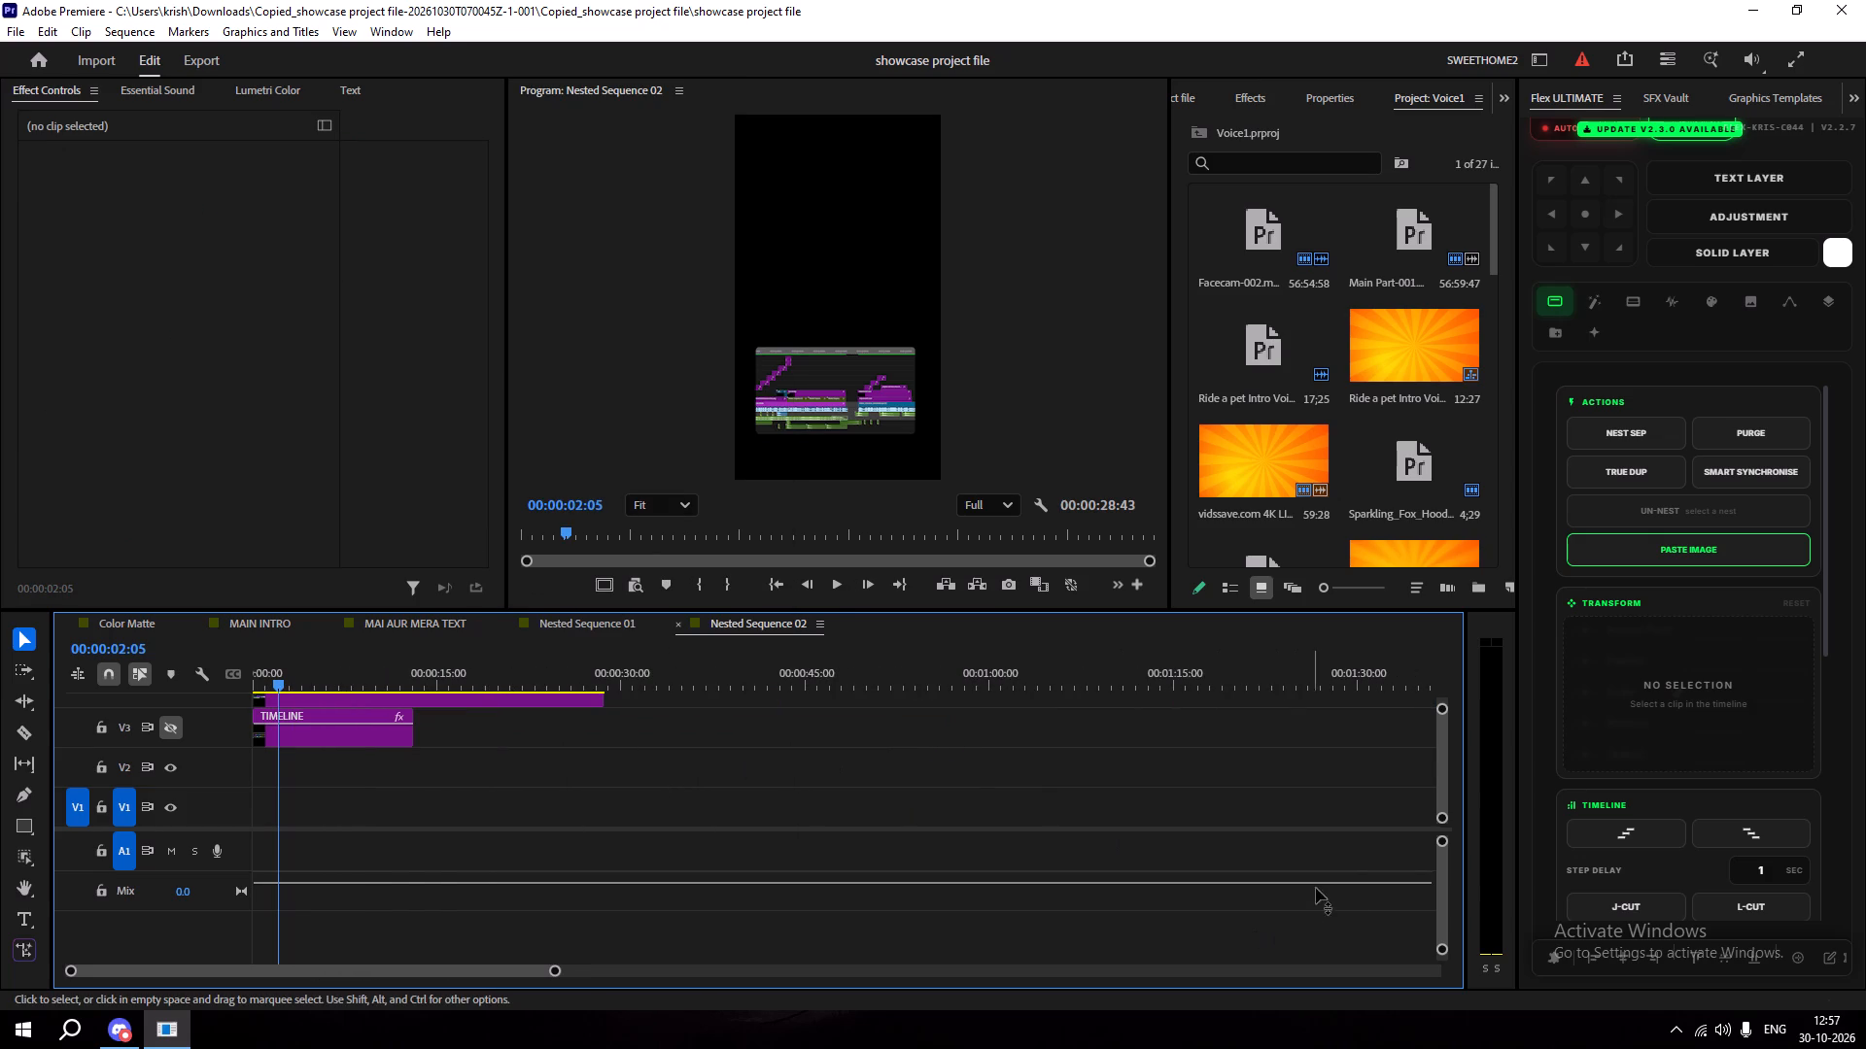
{"action": "left_click", "coordinate": [1445, 754]}
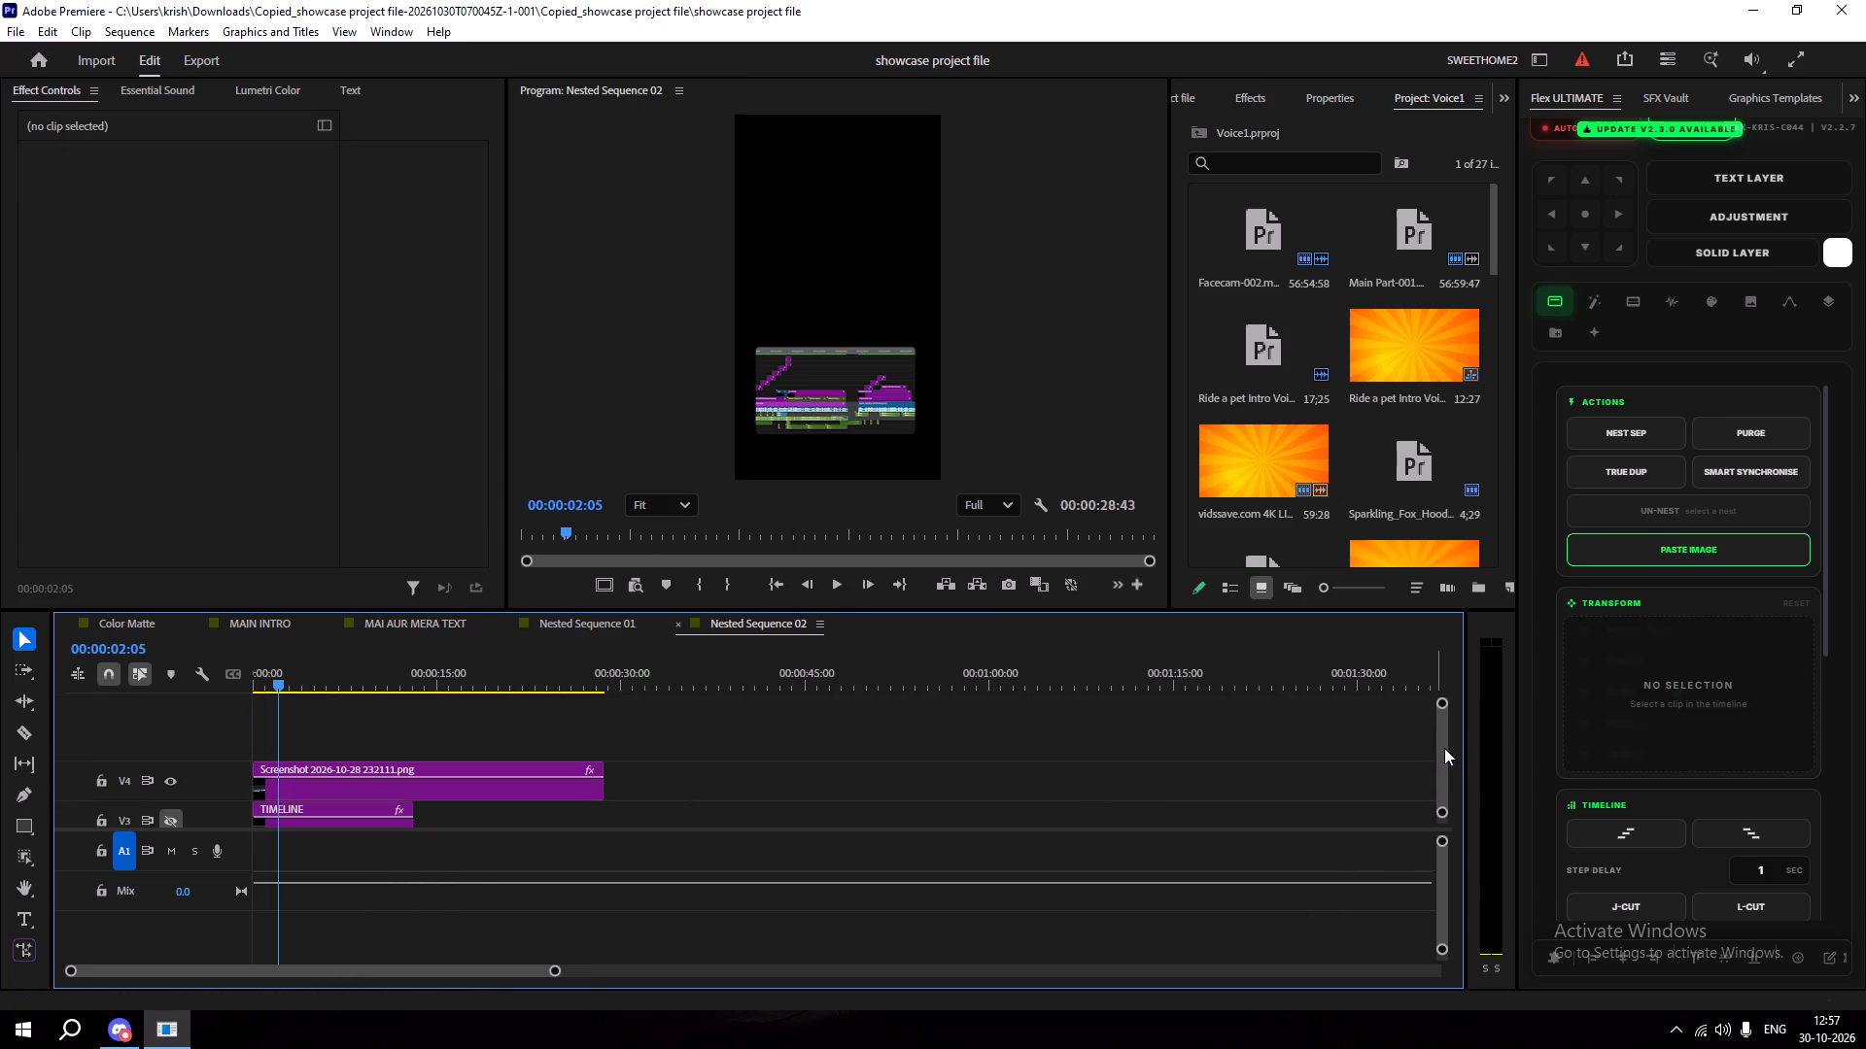
{"action": "scroll", "coordinate": [1365, 491], "scroll_direction": "down", "scroll_amount": 19}
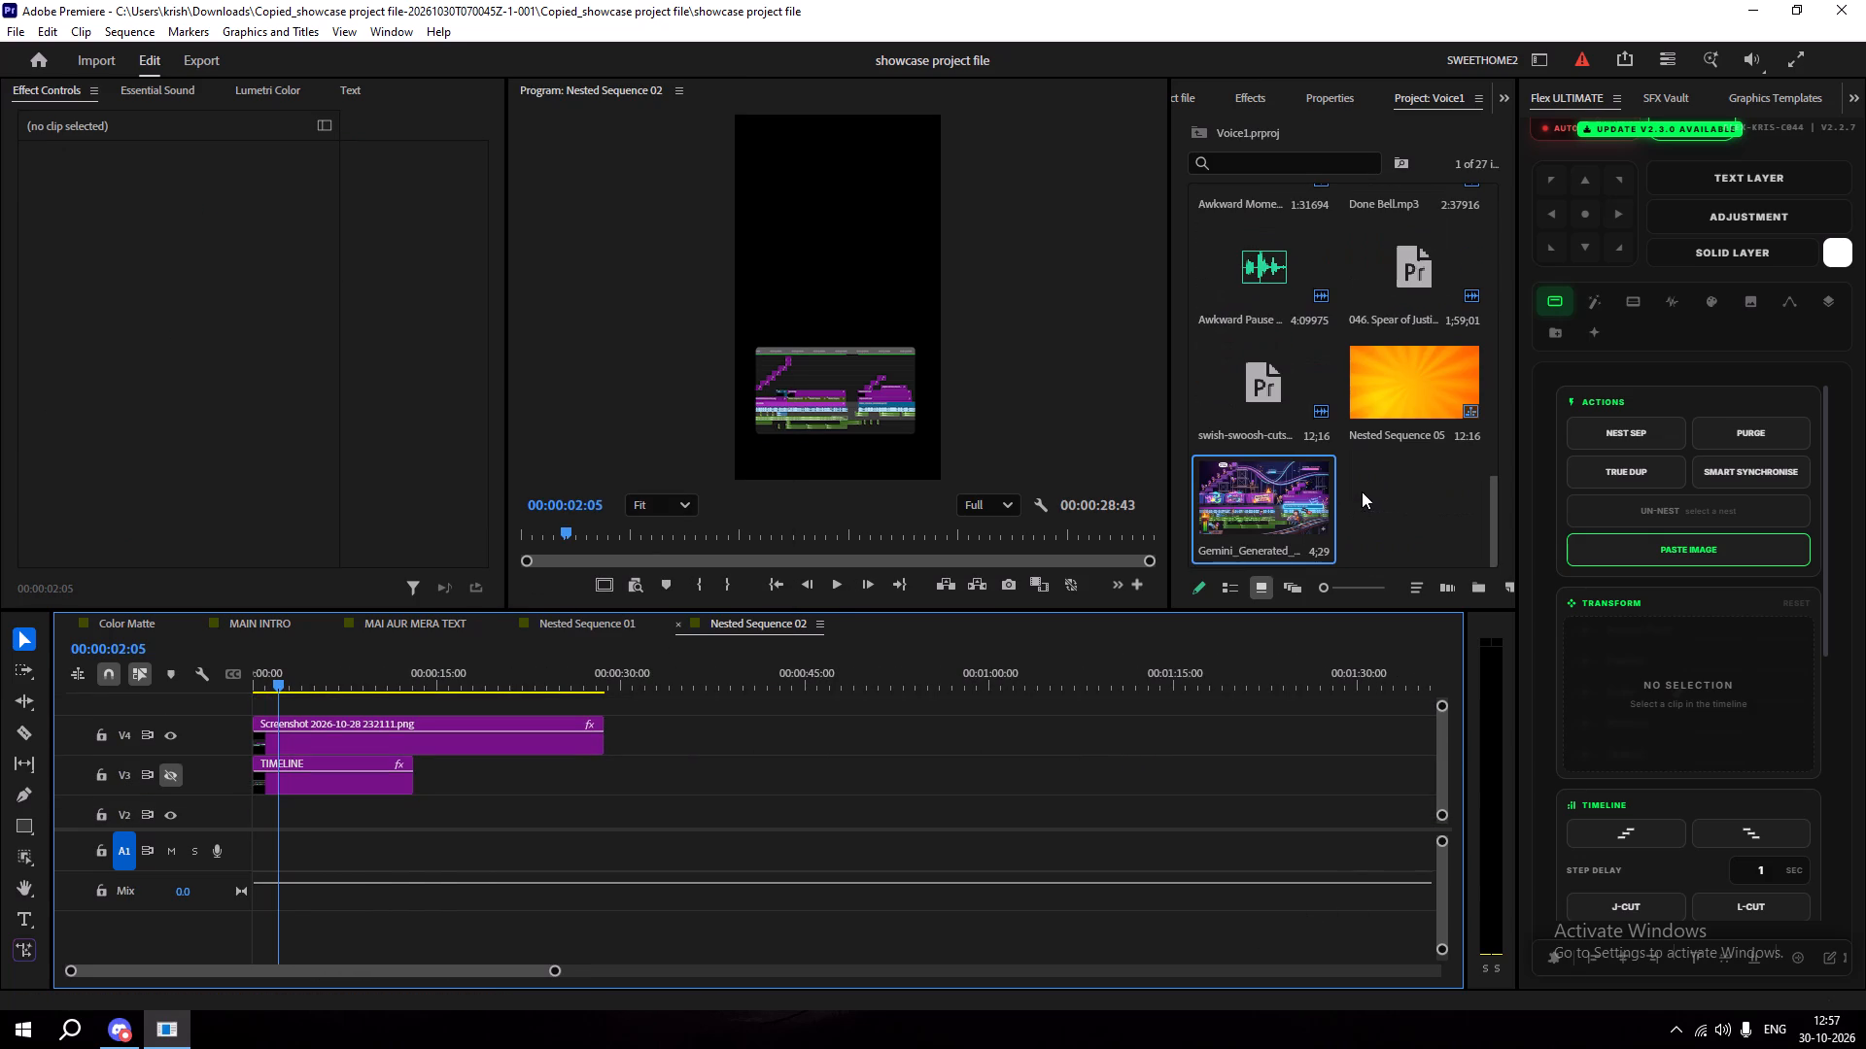
{"action": "left_click_drag", "start_coordinate": [1247, 513], "coordinate": [245, 711]}
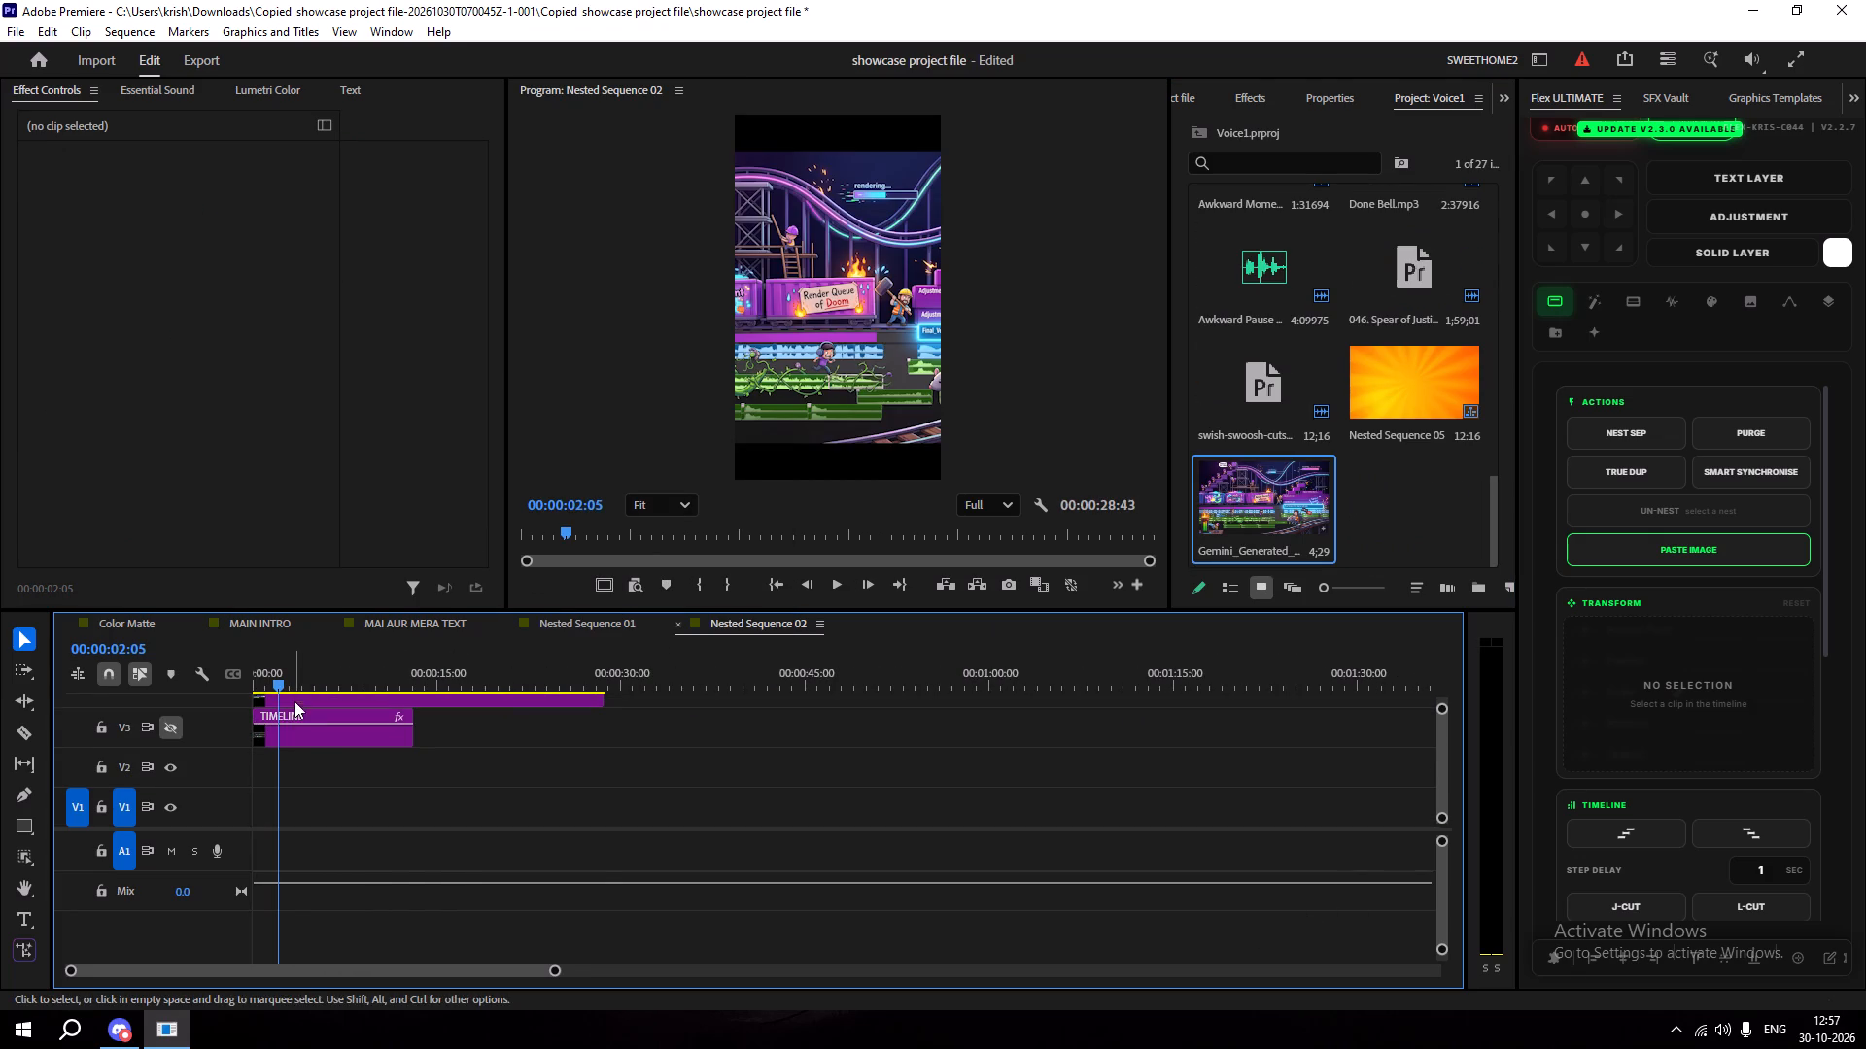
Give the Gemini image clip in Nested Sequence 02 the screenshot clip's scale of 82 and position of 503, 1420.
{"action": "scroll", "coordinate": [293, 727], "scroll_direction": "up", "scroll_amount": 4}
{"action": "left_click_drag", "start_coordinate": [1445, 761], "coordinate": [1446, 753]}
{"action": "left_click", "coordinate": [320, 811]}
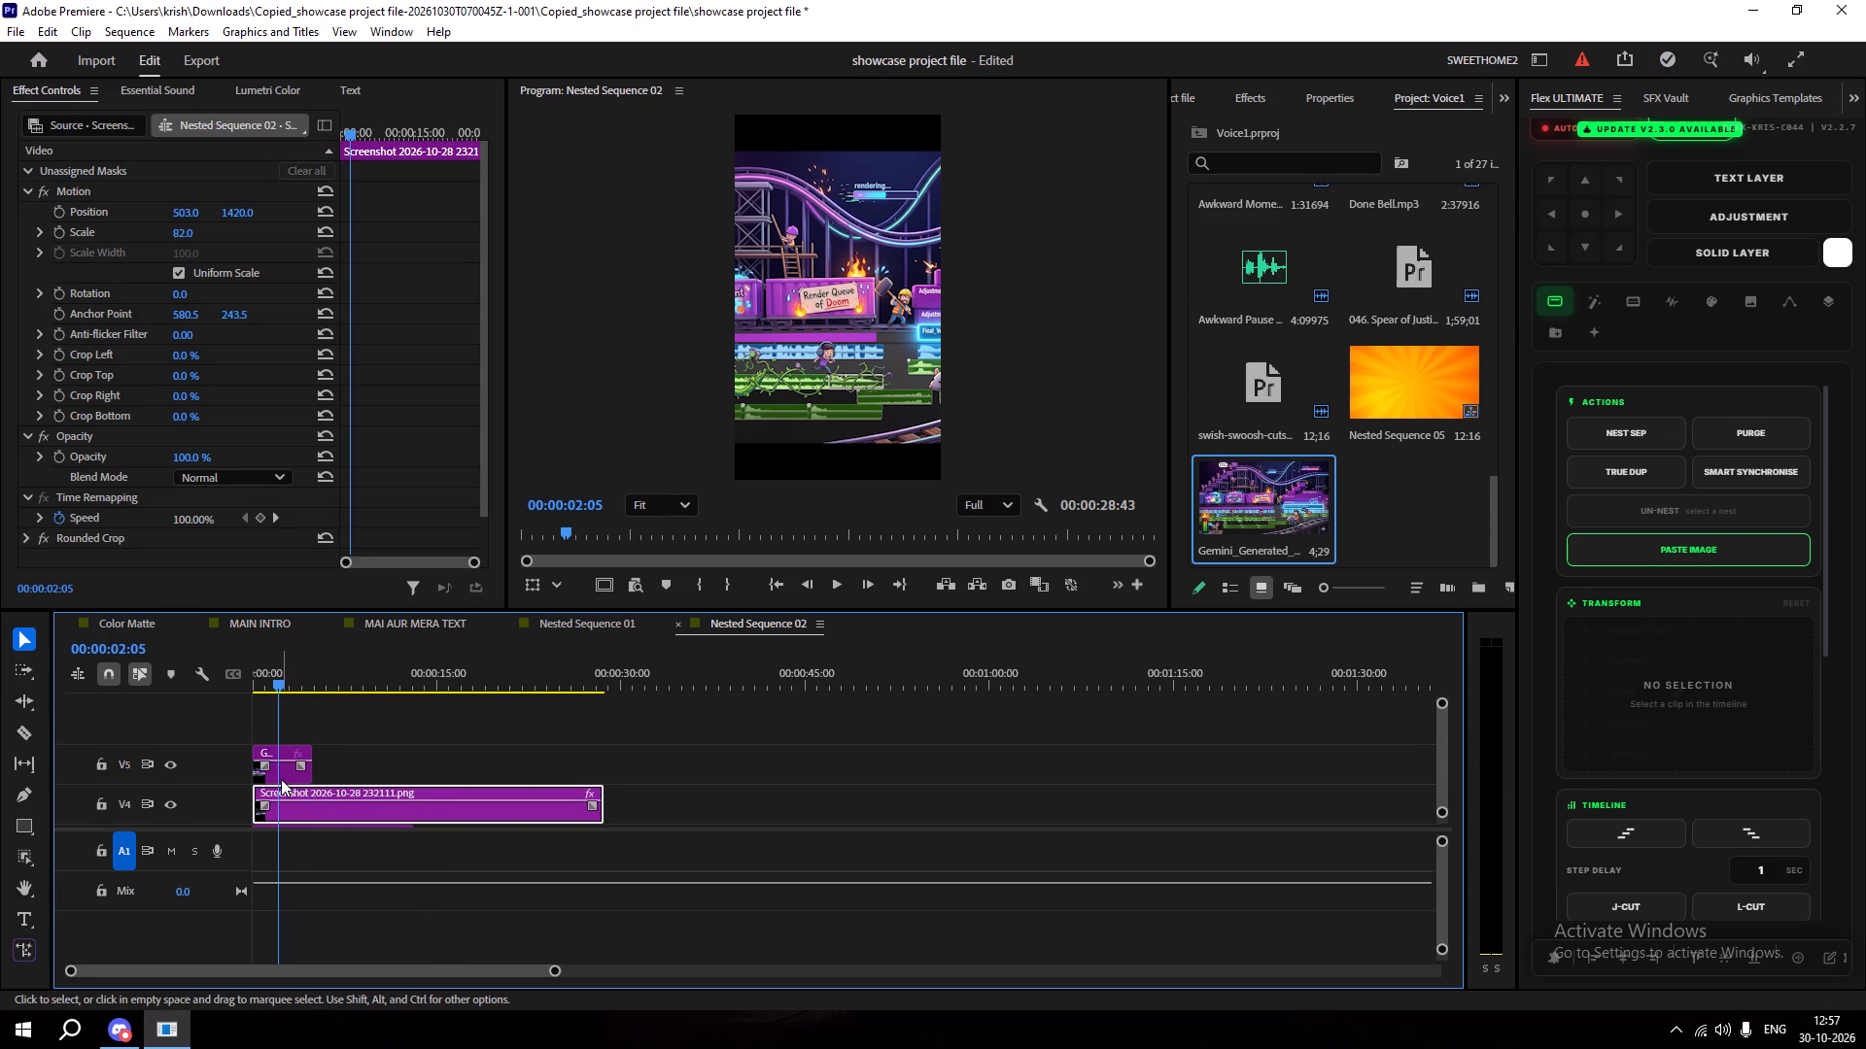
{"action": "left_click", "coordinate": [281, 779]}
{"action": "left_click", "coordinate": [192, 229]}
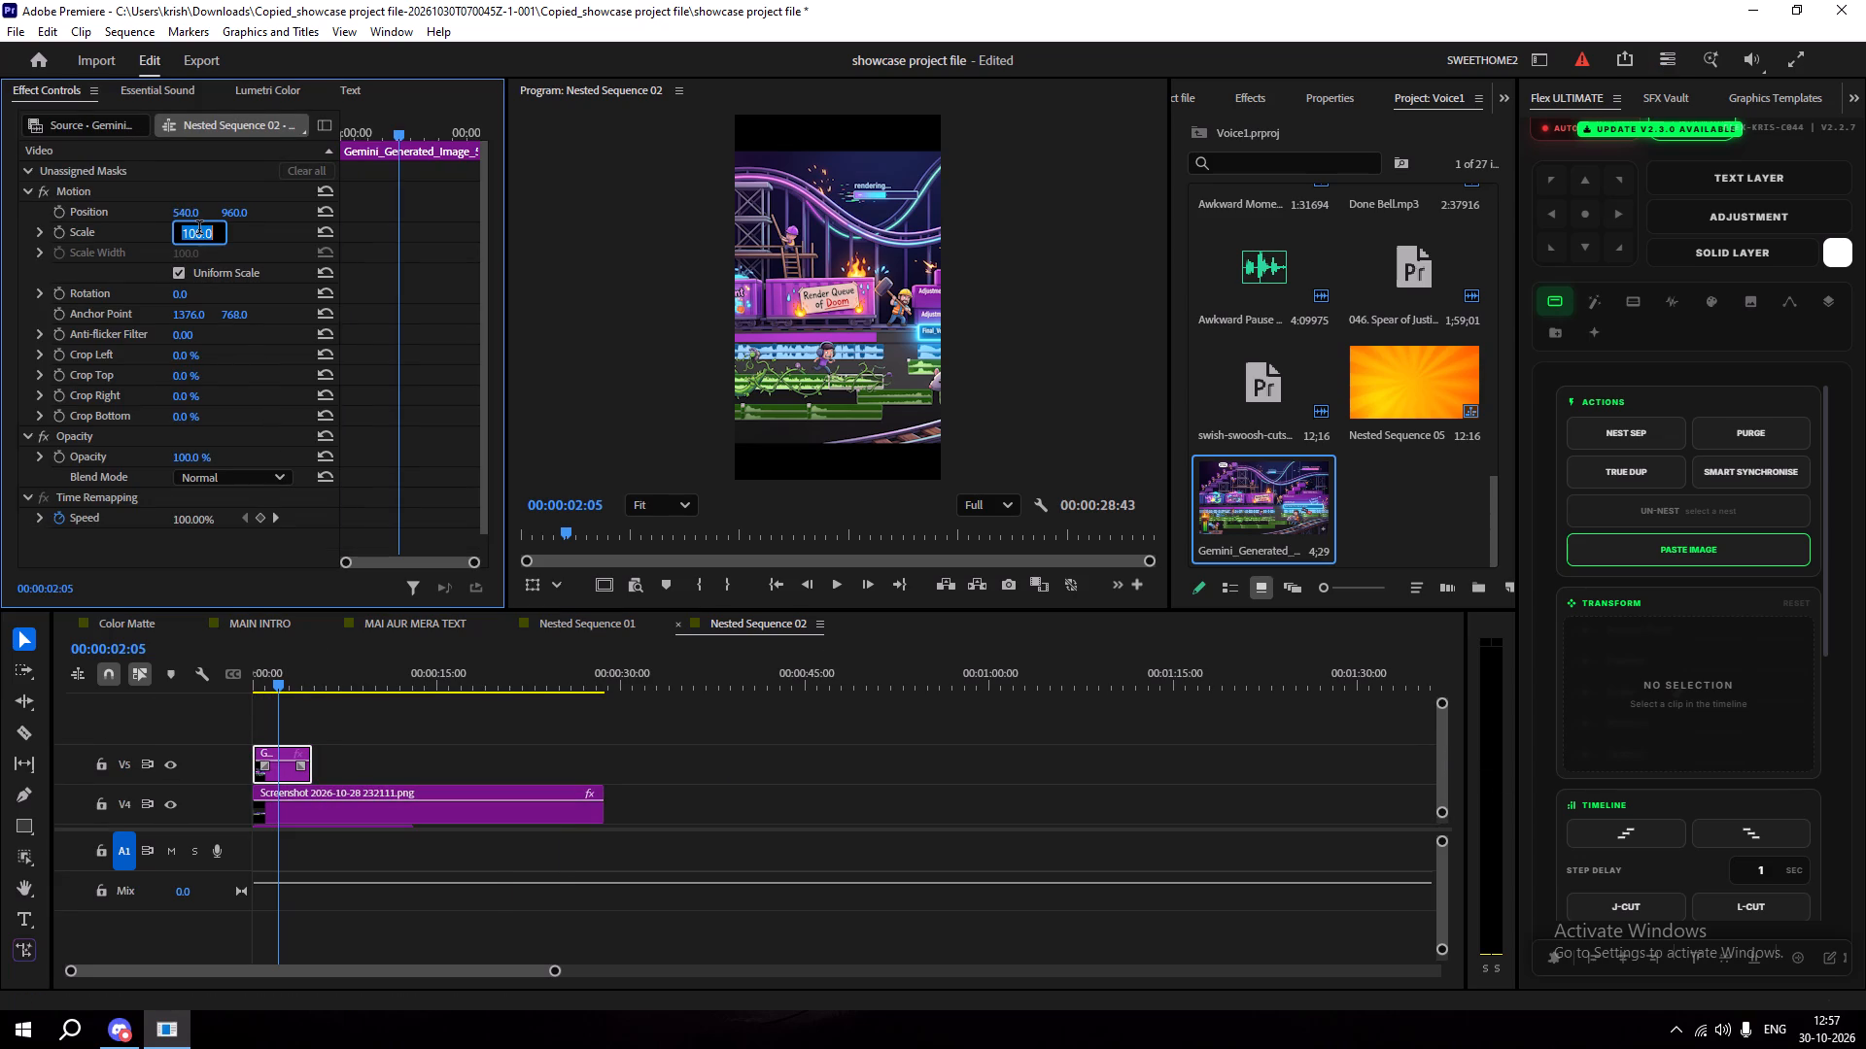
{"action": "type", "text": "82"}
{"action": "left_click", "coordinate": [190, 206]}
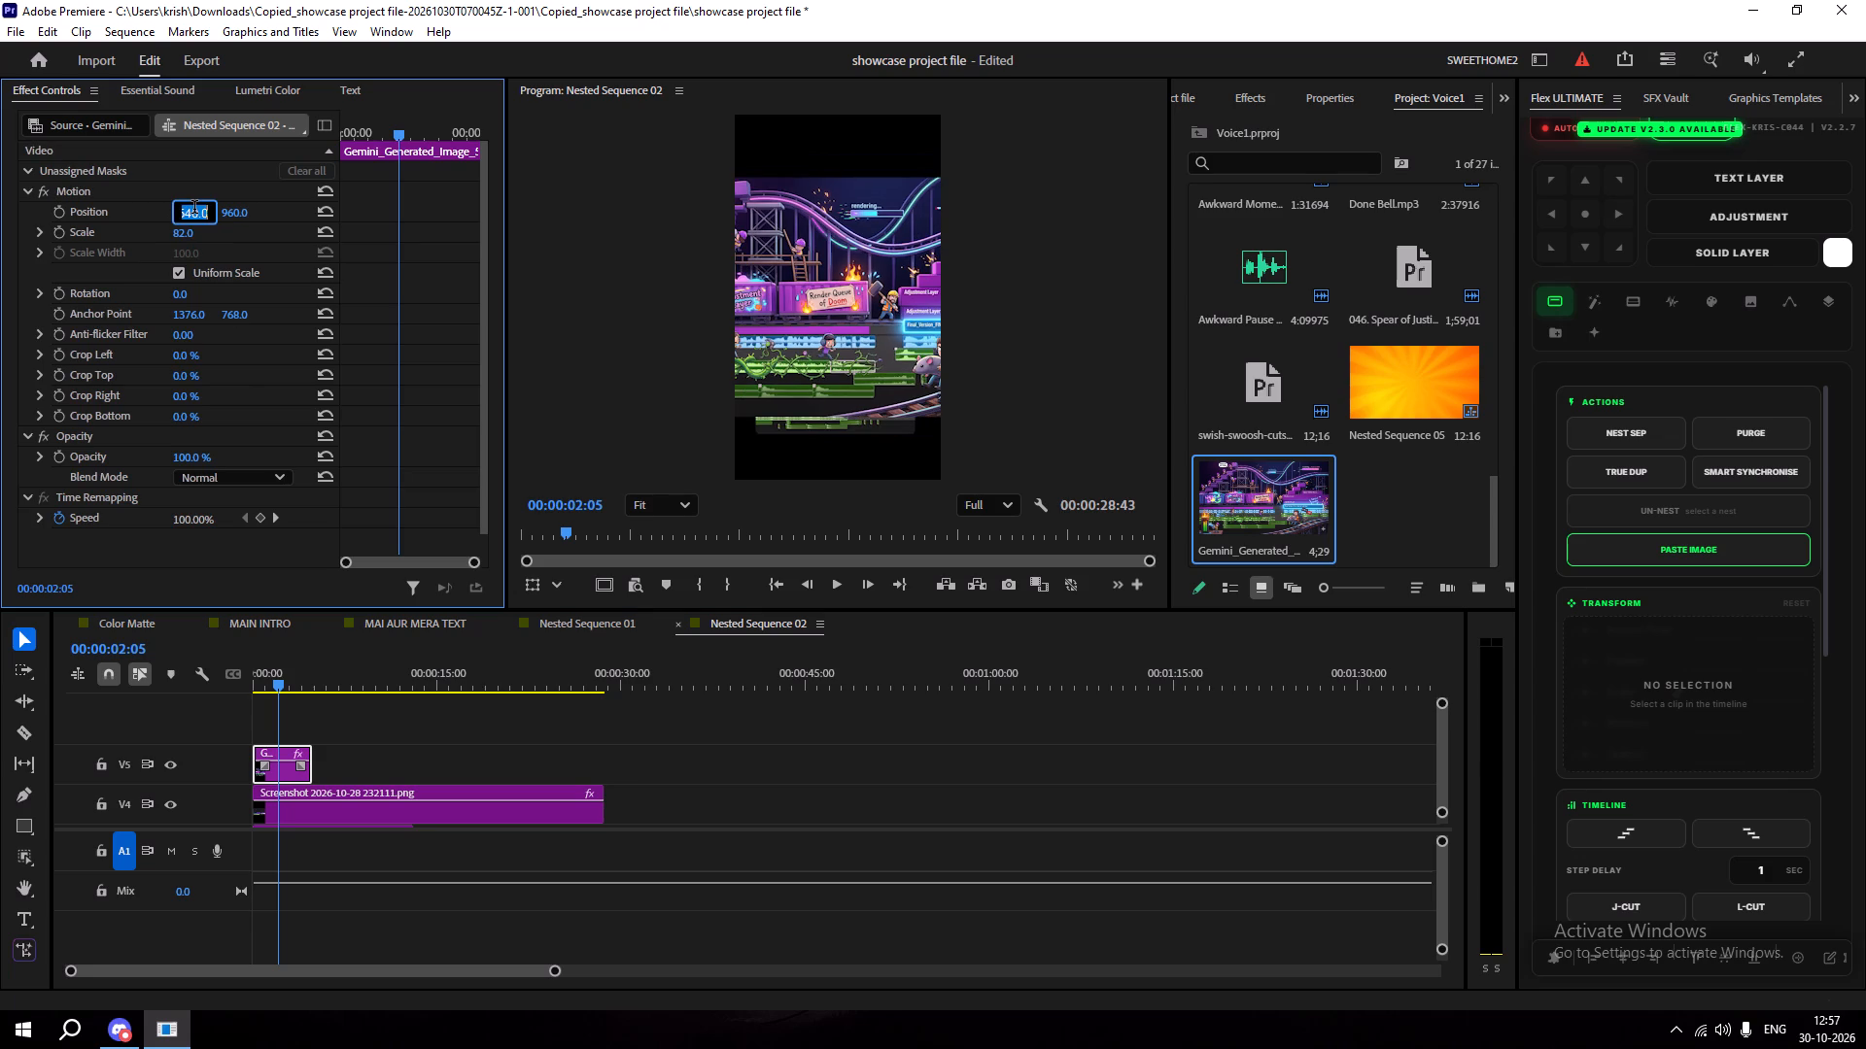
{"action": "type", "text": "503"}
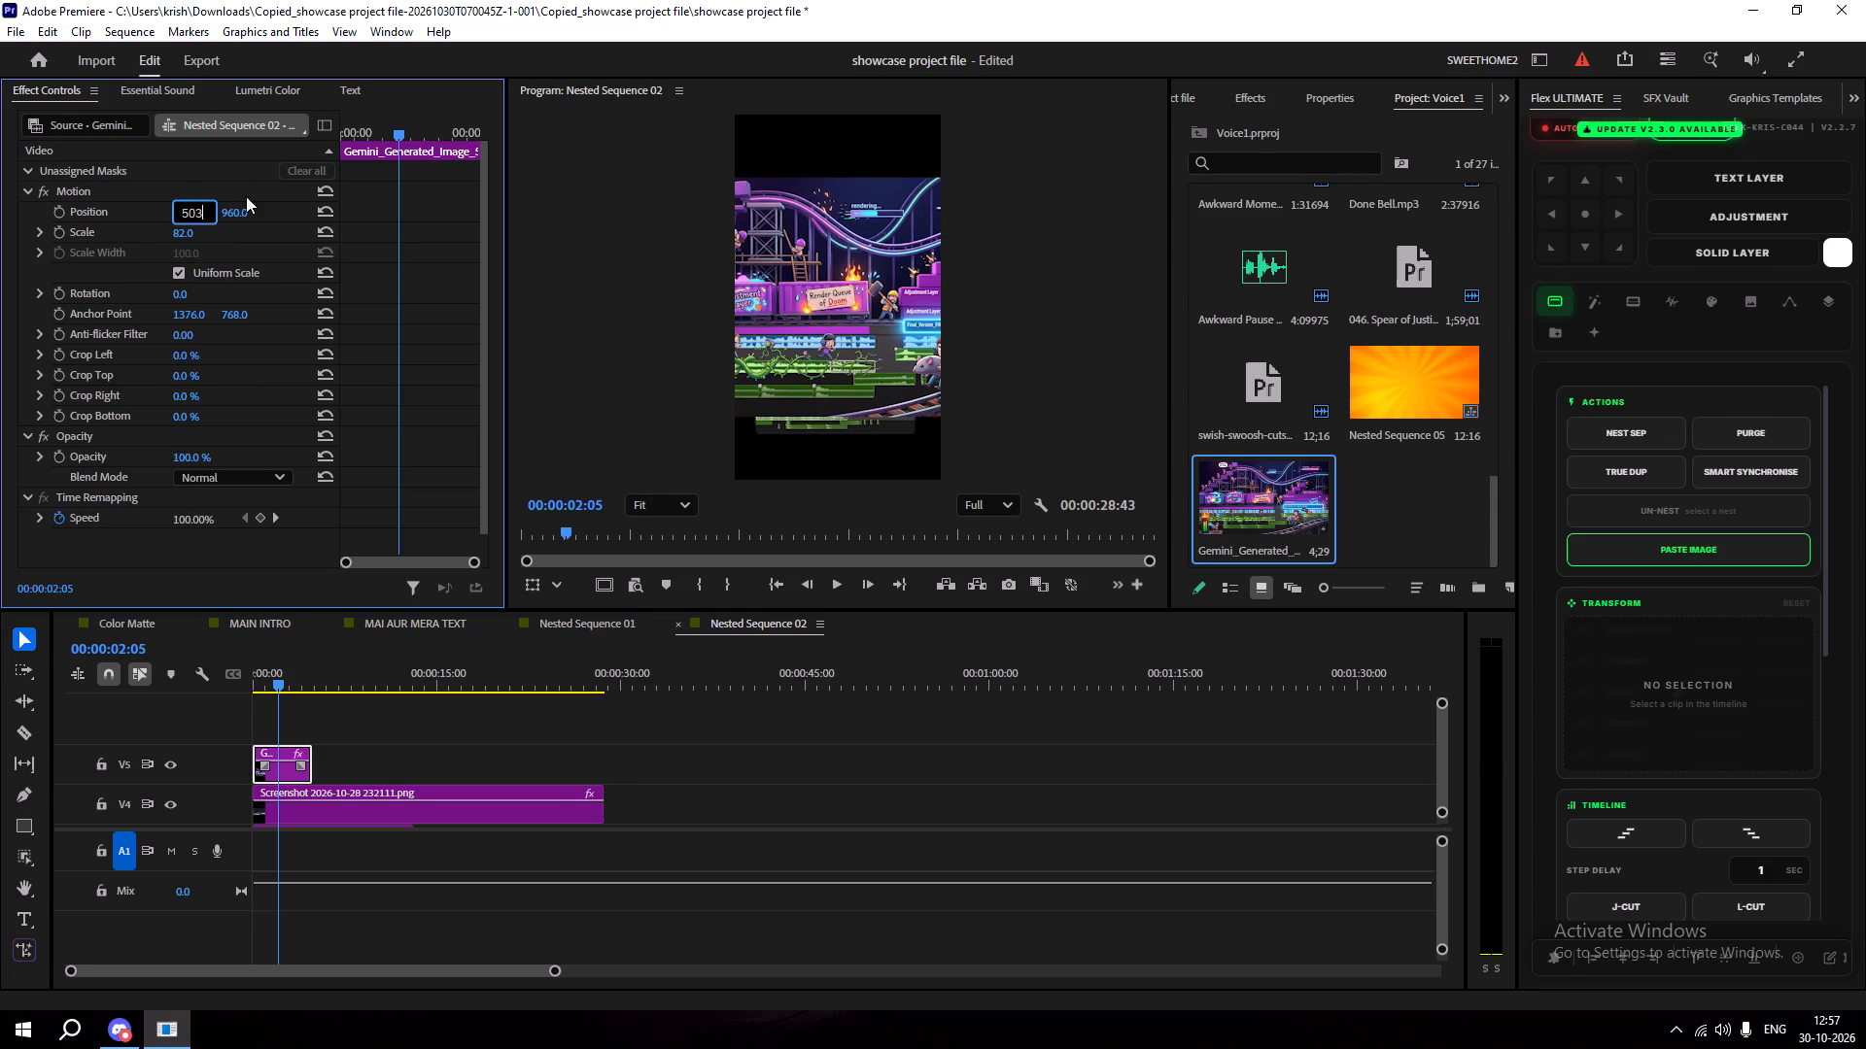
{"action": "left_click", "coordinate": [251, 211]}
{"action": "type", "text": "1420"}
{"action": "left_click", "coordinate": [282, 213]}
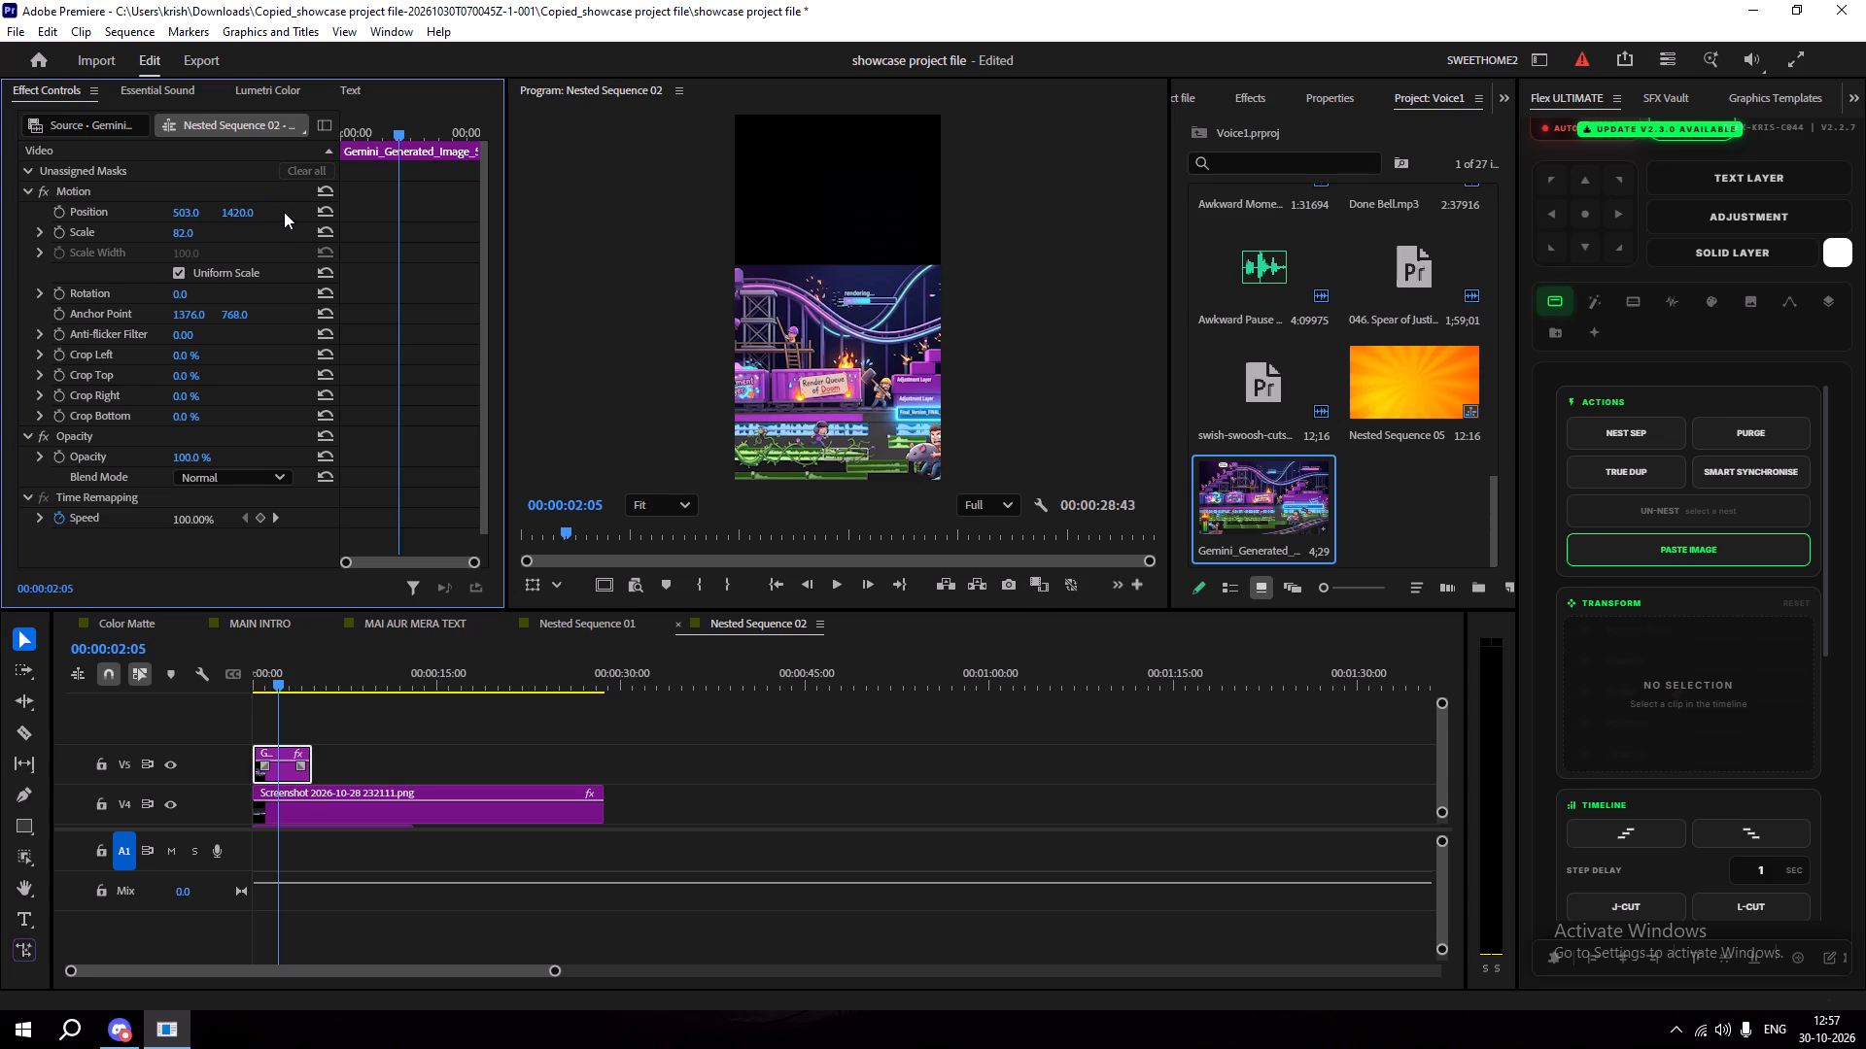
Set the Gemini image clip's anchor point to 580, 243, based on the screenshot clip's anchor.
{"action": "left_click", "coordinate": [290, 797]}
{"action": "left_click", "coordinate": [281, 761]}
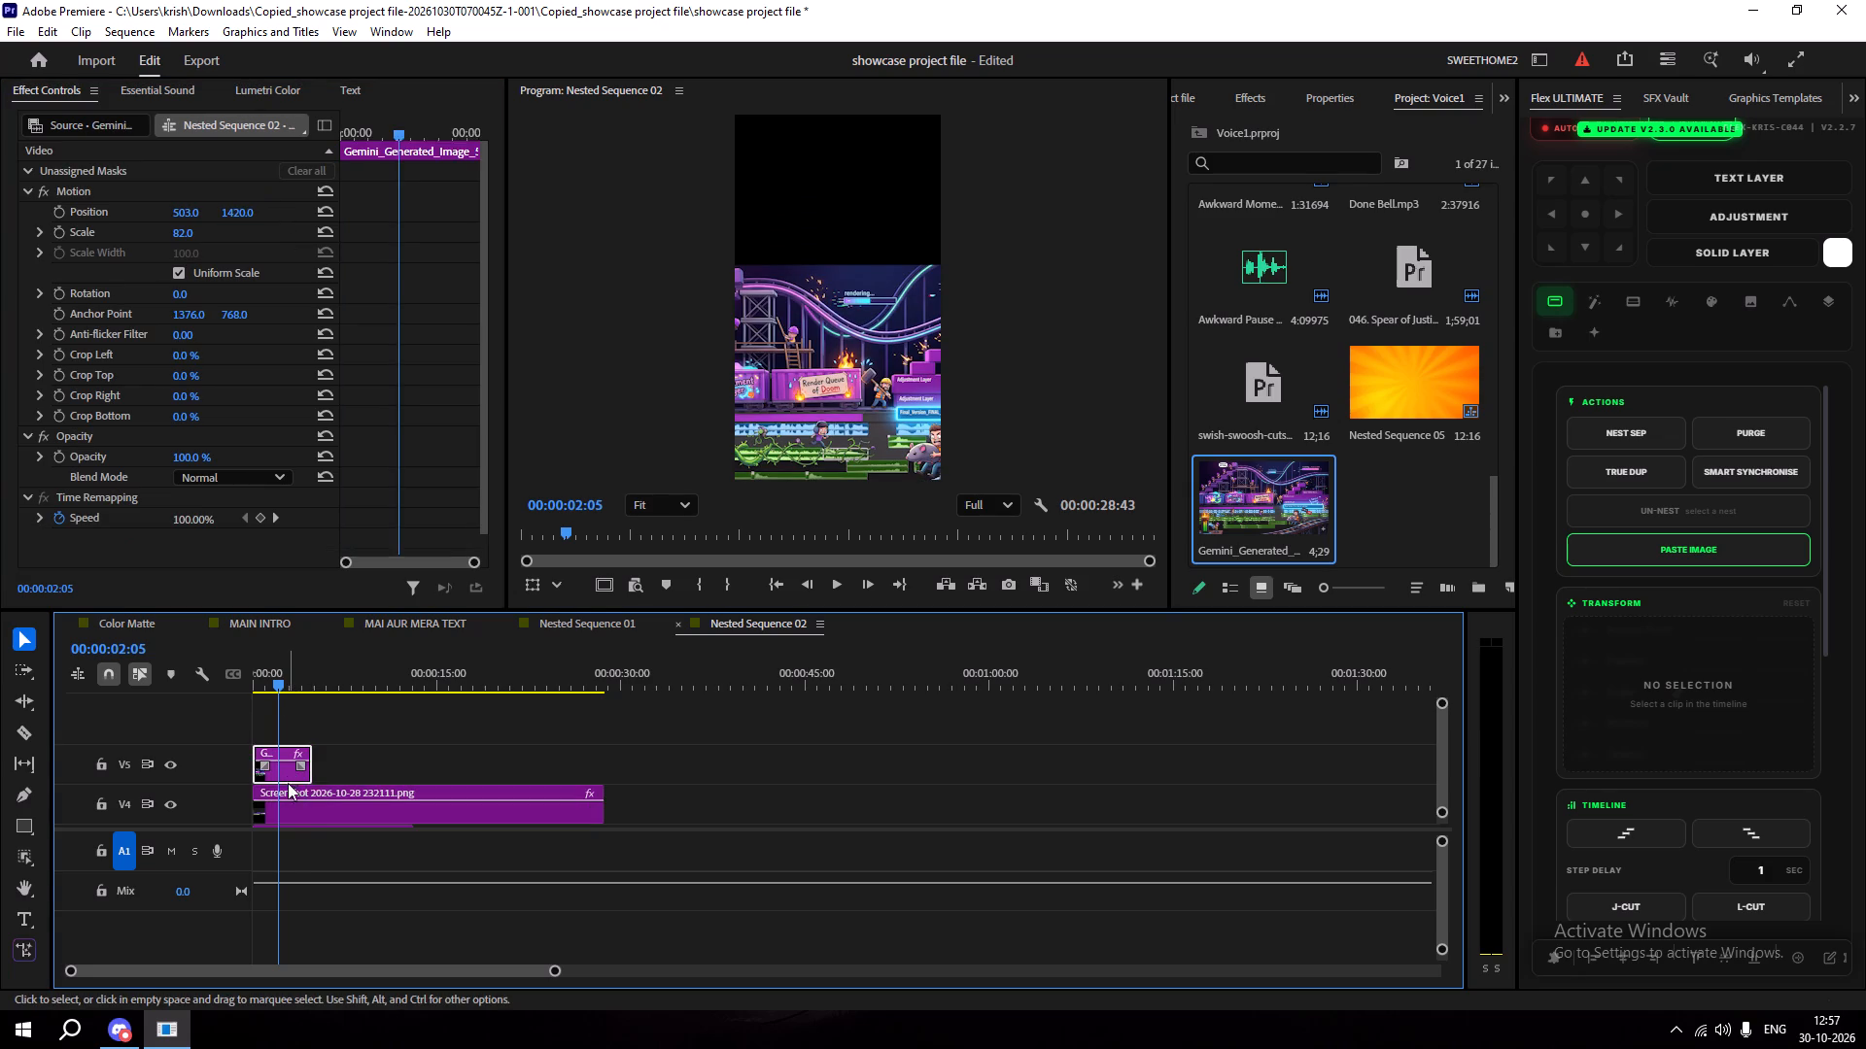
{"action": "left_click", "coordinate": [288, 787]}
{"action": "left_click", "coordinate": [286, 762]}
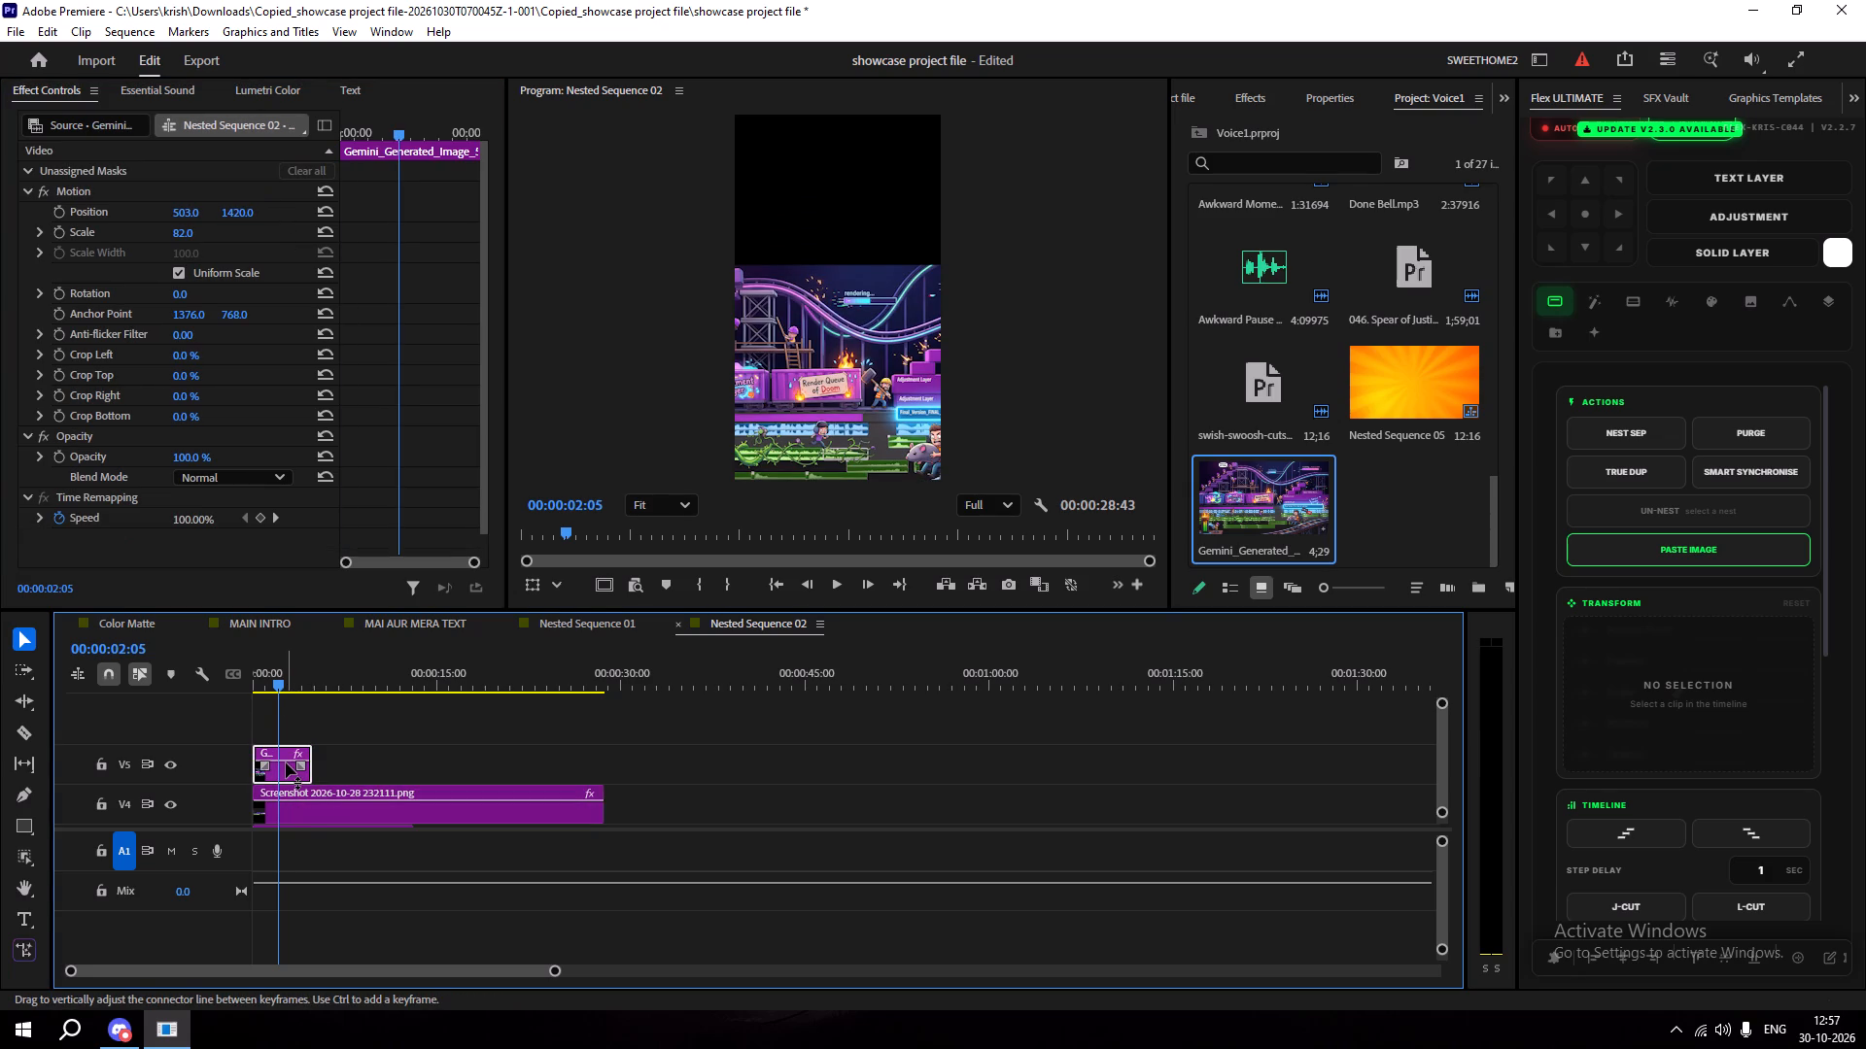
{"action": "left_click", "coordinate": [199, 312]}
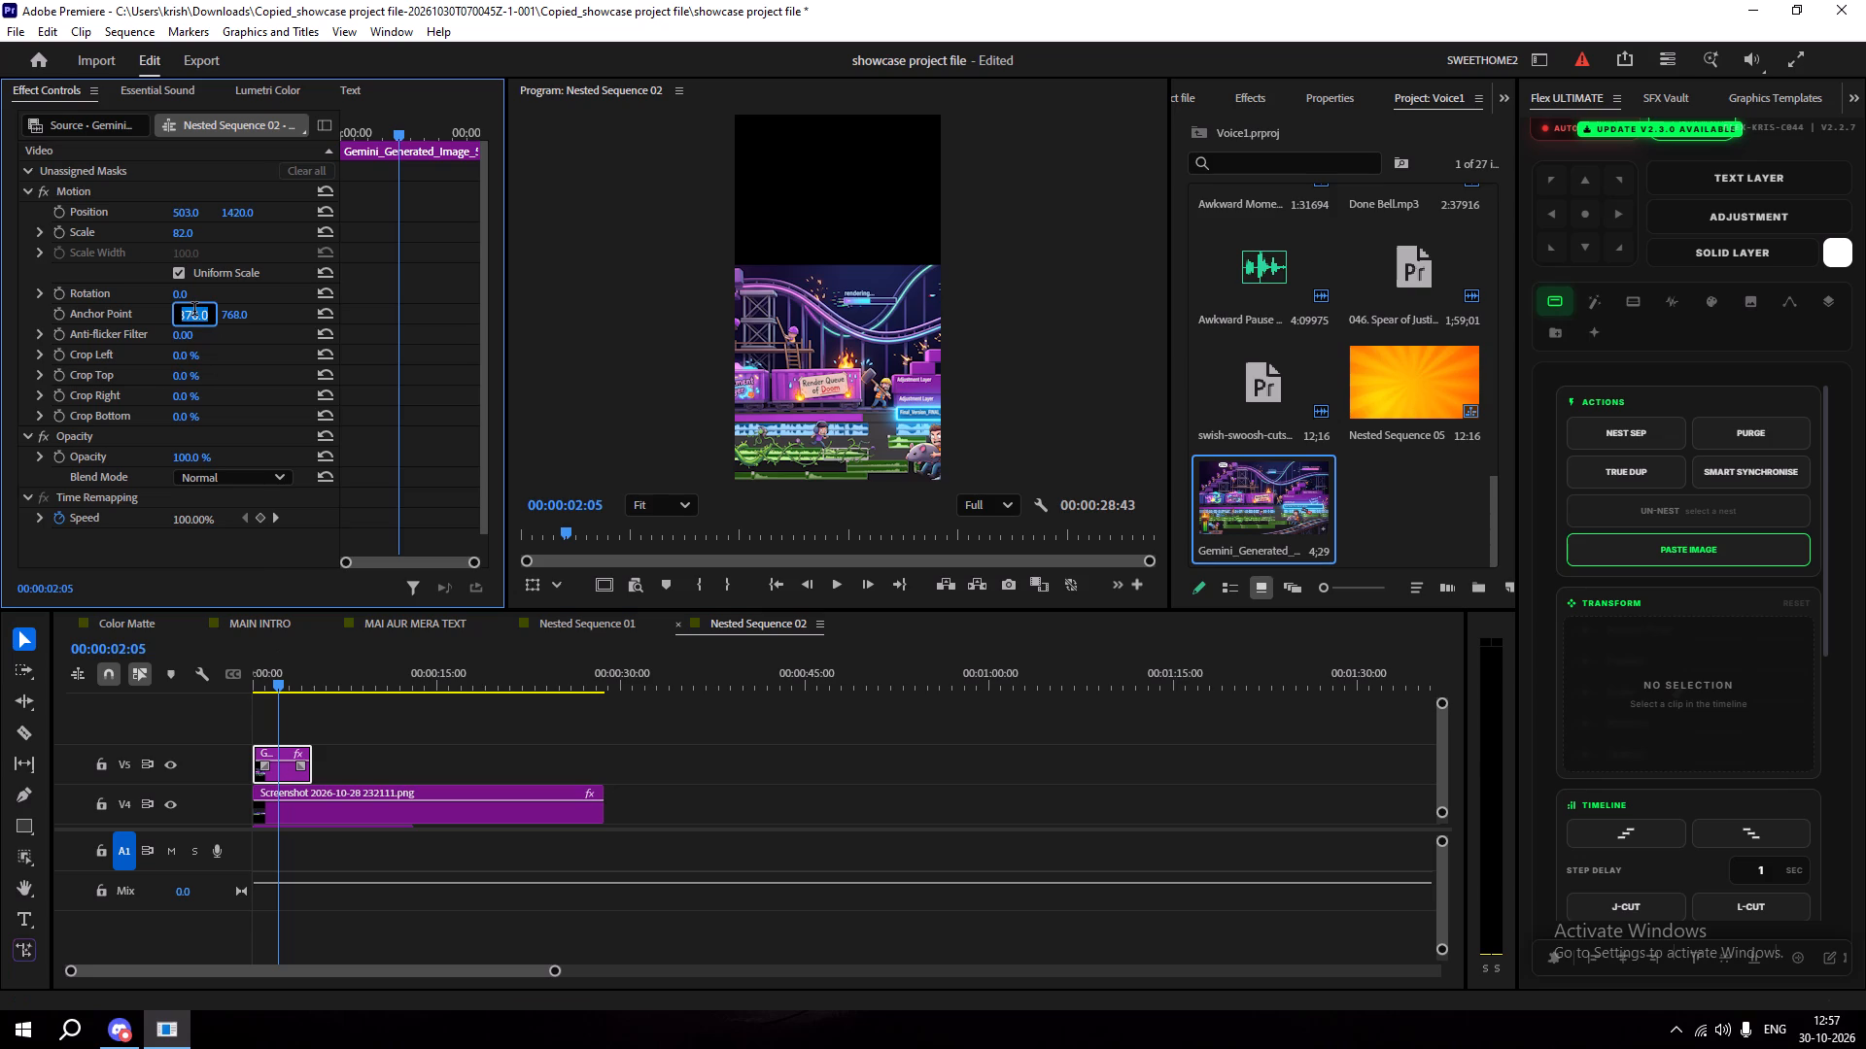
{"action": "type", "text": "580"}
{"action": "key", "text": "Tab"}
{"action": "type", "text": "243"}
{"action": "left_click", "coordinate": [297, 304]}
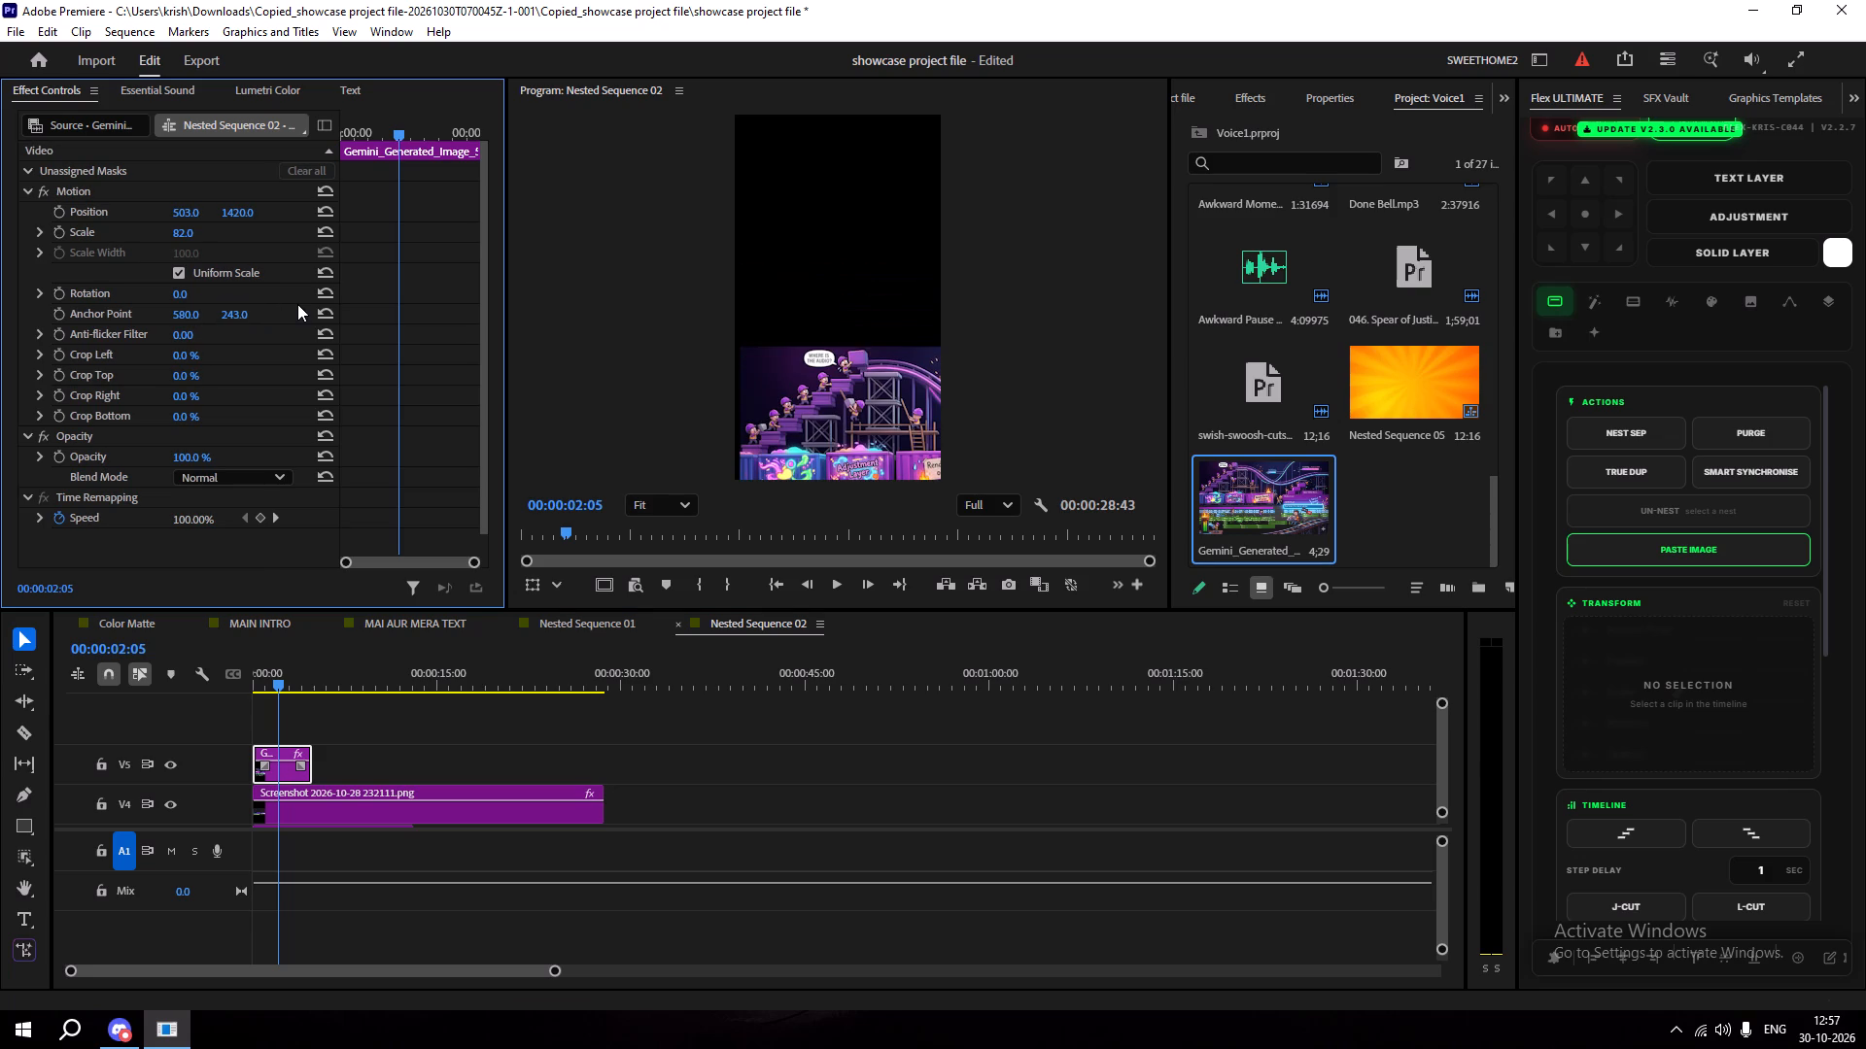
Check the effects applied to the screenshot clip on V4, including Rounded Crop.
{"action": "scroll", "coordinate": [147, 531], "scroll_direction": "down", "scroll_amount": 1}
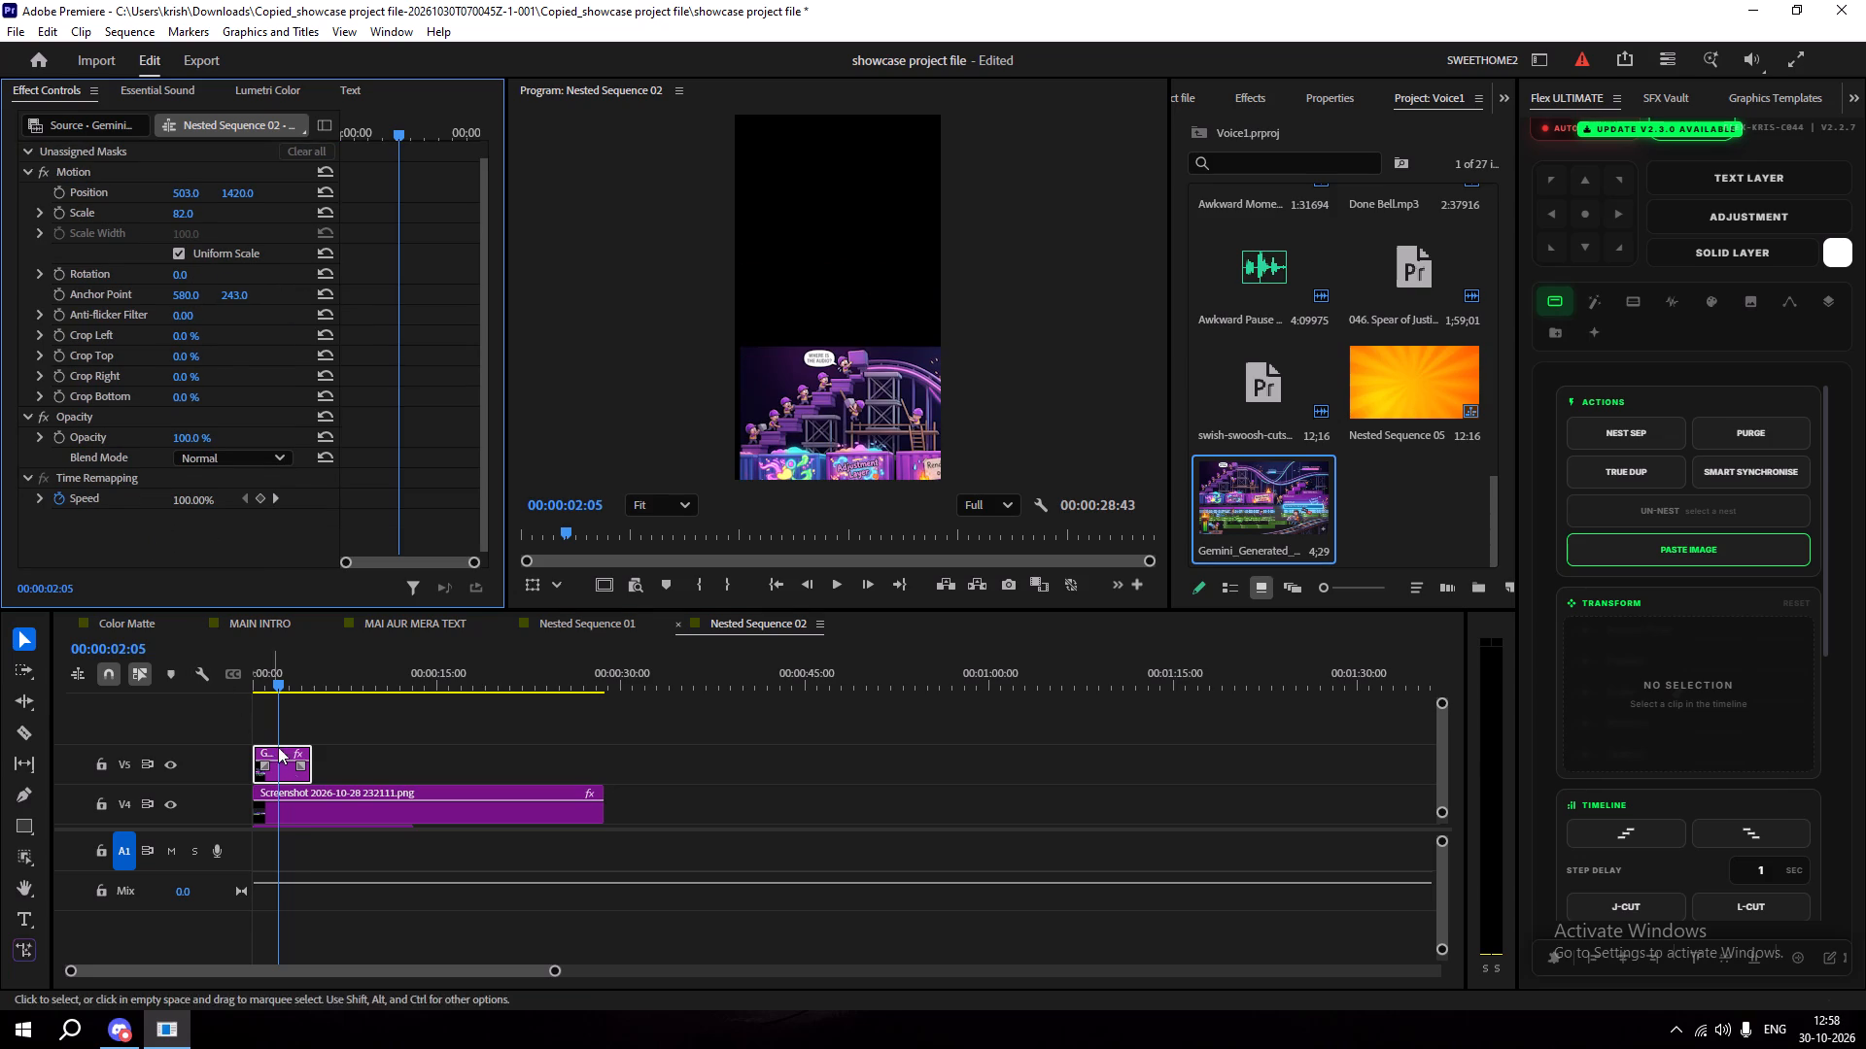
{"action": "left_click", "coordinate": [285, 795]}
{"action": "scroll", "coordinate": [52, 481], "scroll_direction": "down", "scroll_amount": 6}
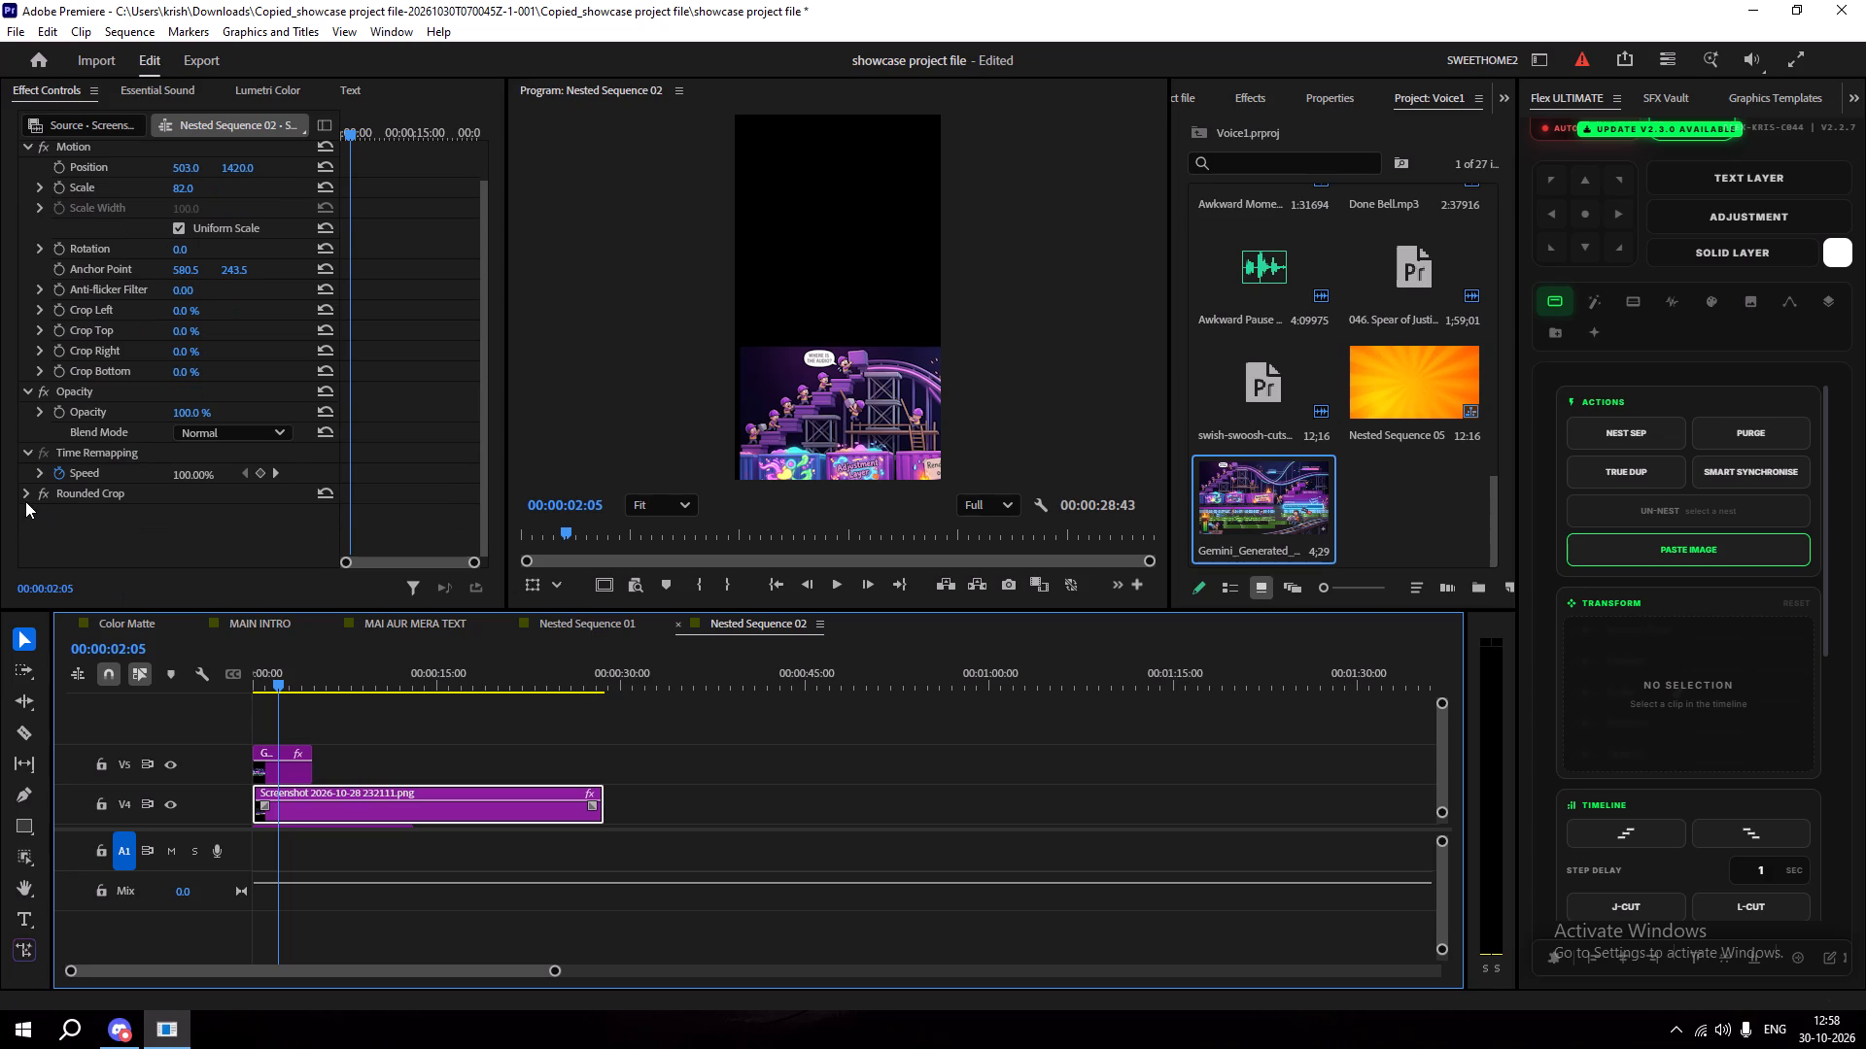
{"action": "left_click", "coordinate": [25, 500]}
{"action": "left_click", "coordinate": [26, 493]}
{"action": "left_click", "coordinate": [26, 493]}
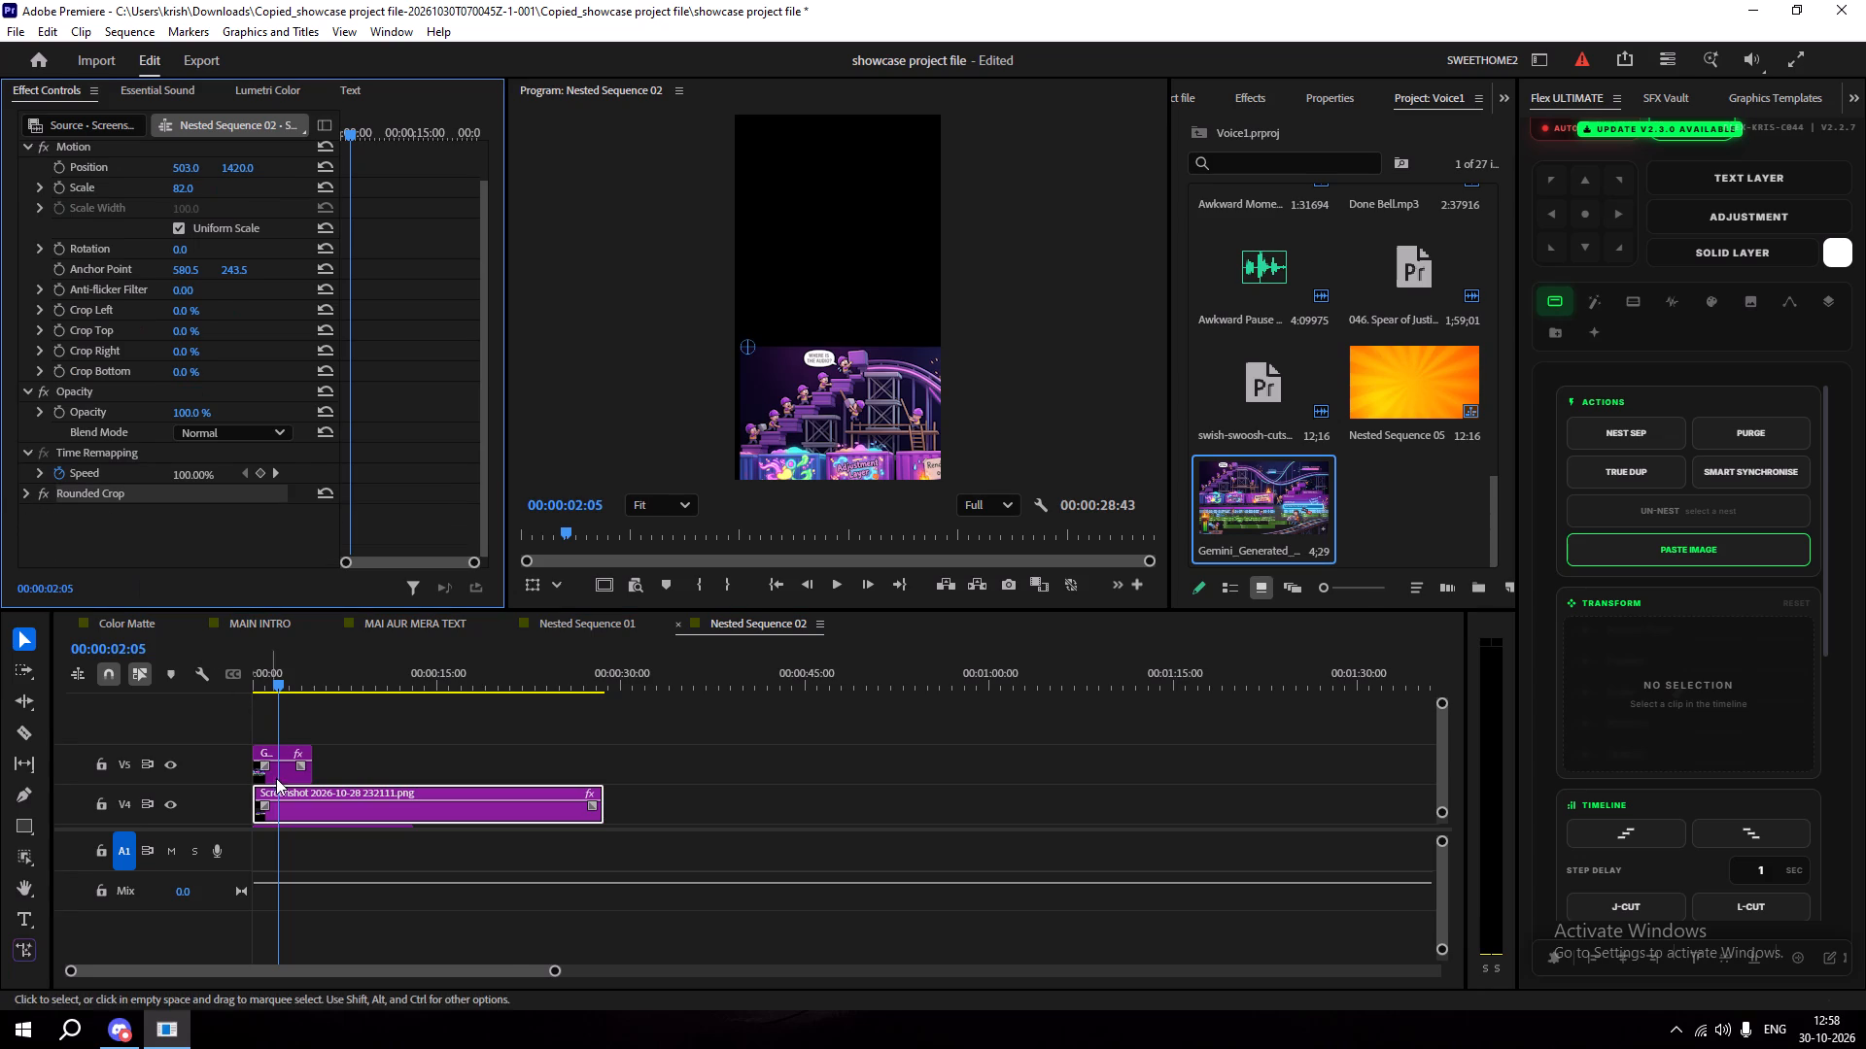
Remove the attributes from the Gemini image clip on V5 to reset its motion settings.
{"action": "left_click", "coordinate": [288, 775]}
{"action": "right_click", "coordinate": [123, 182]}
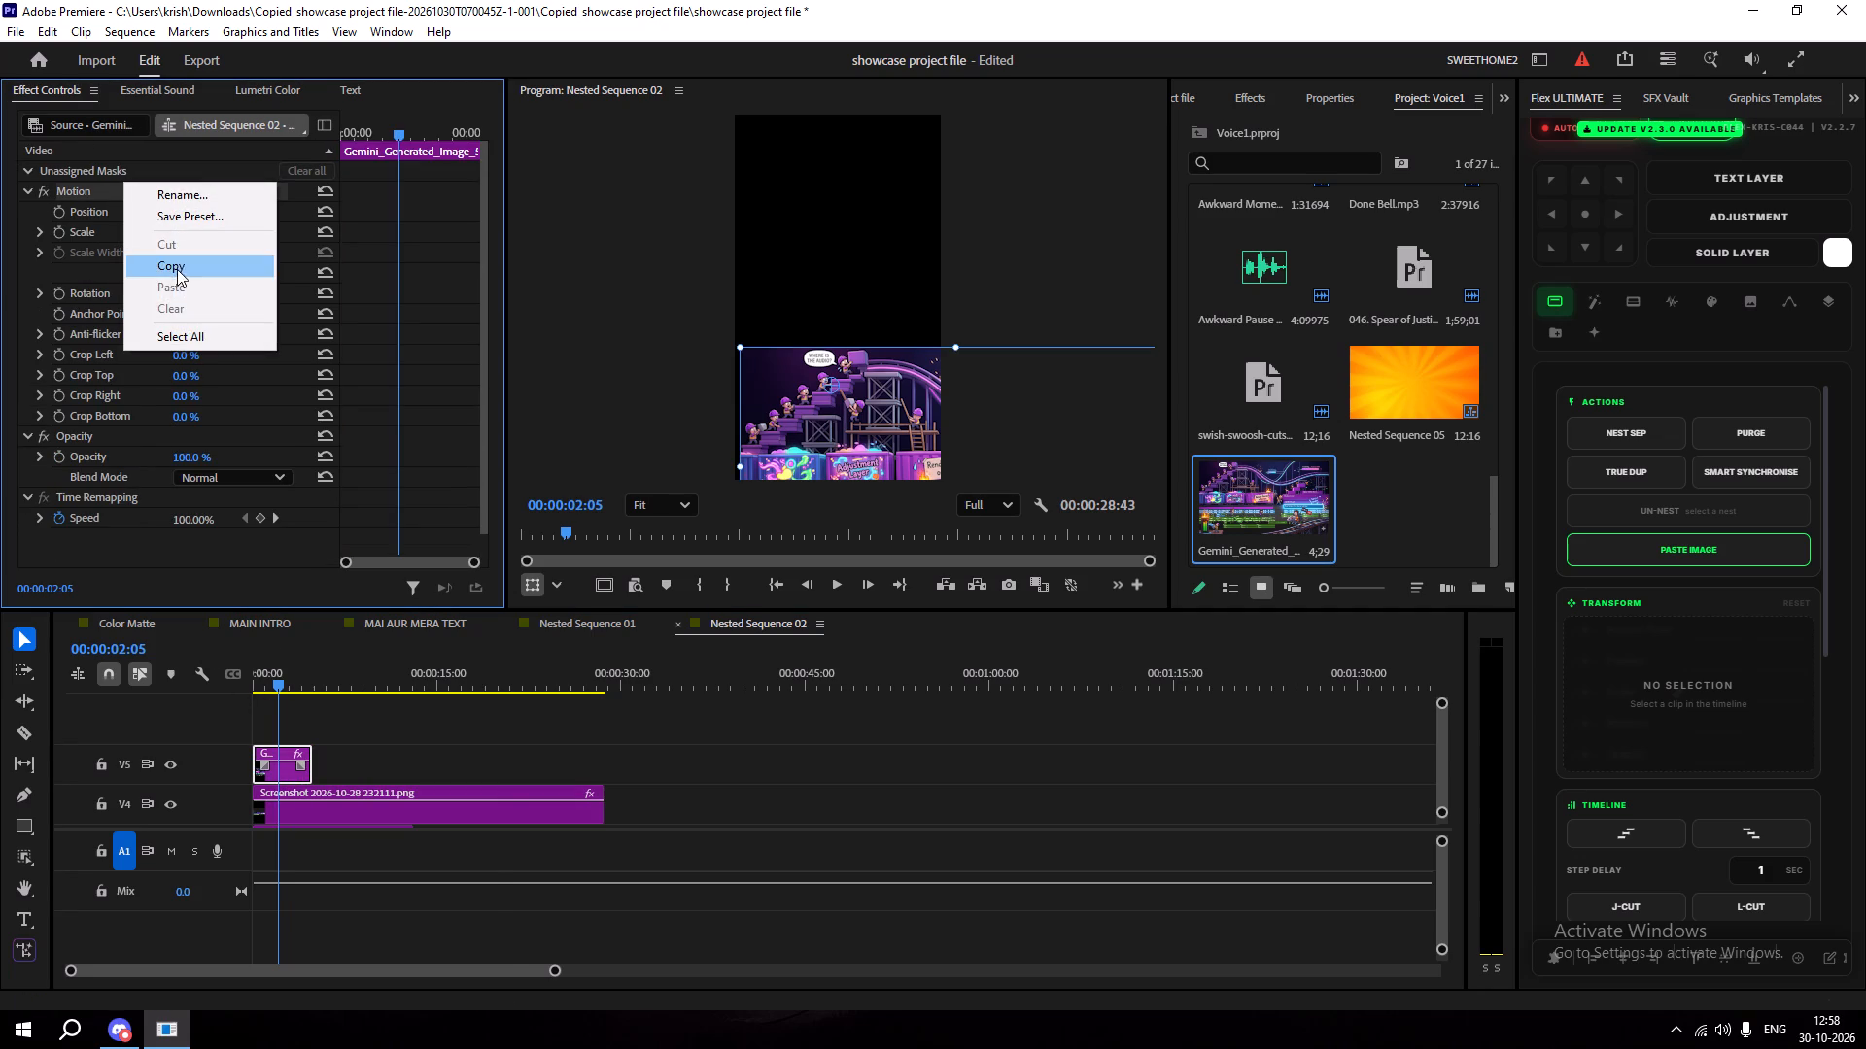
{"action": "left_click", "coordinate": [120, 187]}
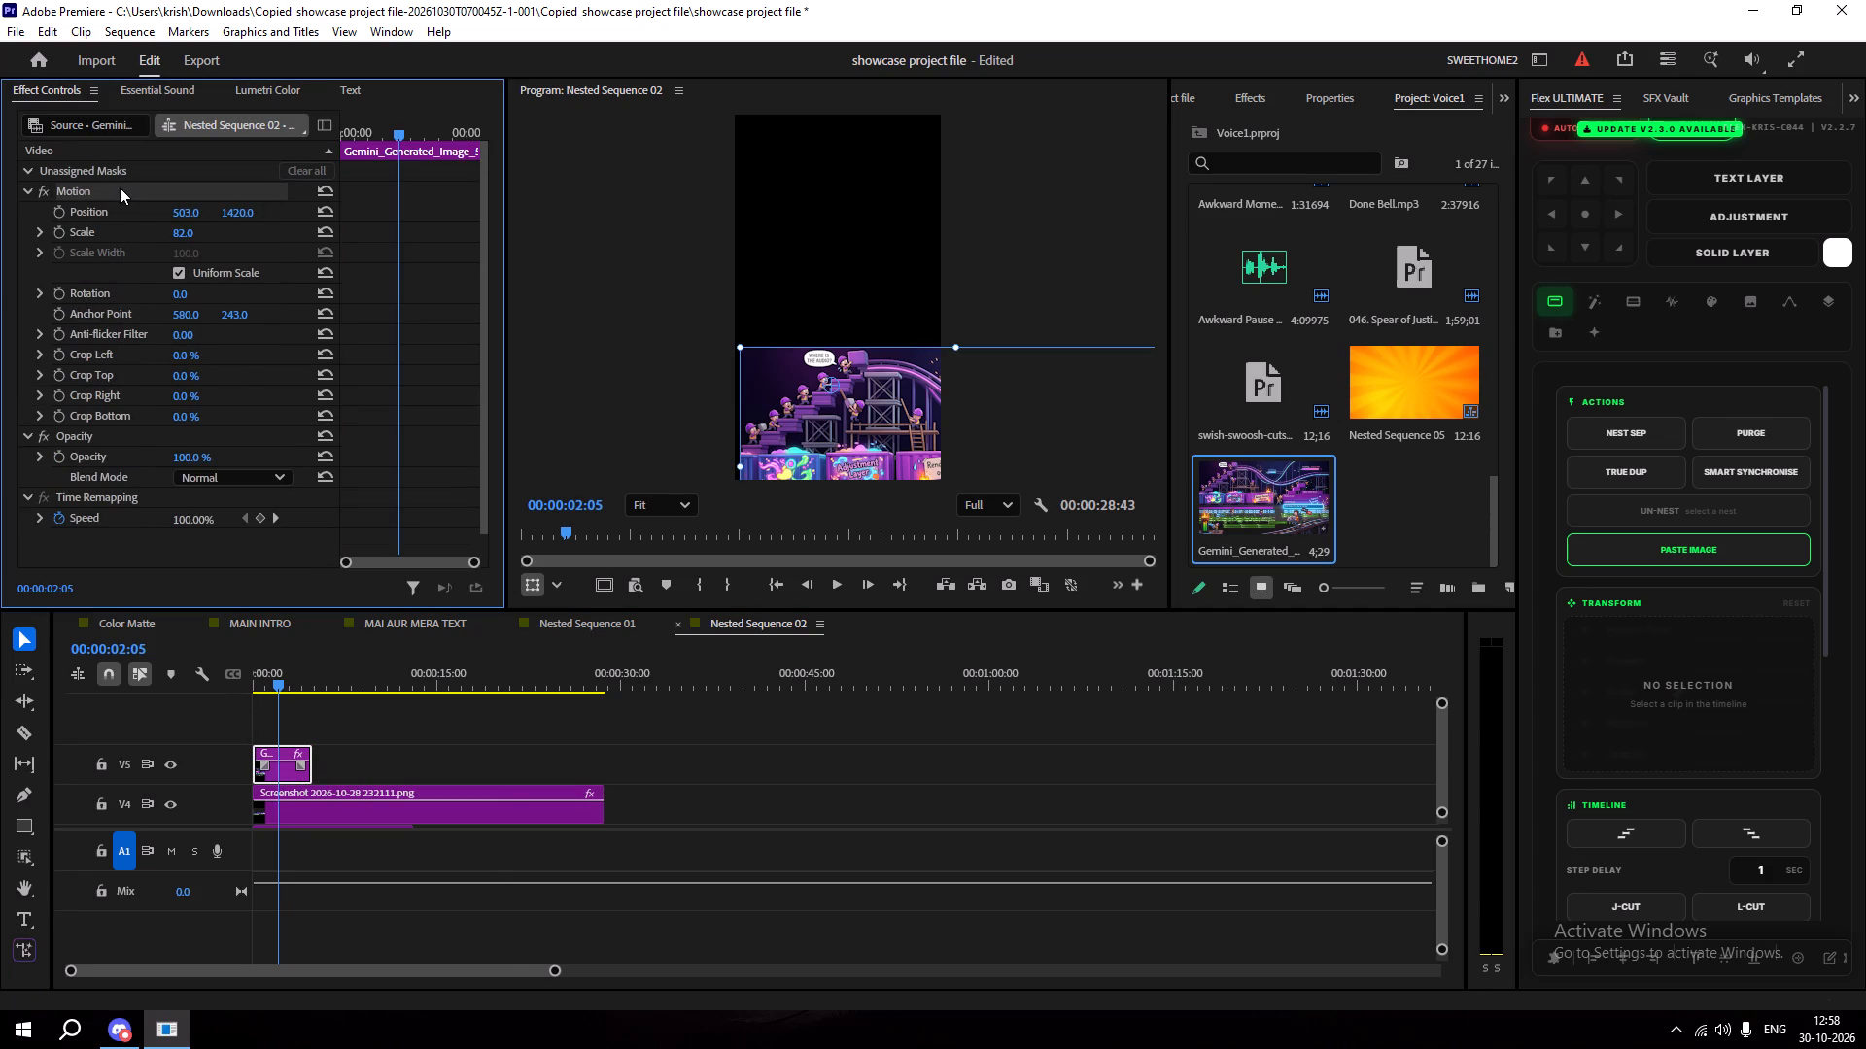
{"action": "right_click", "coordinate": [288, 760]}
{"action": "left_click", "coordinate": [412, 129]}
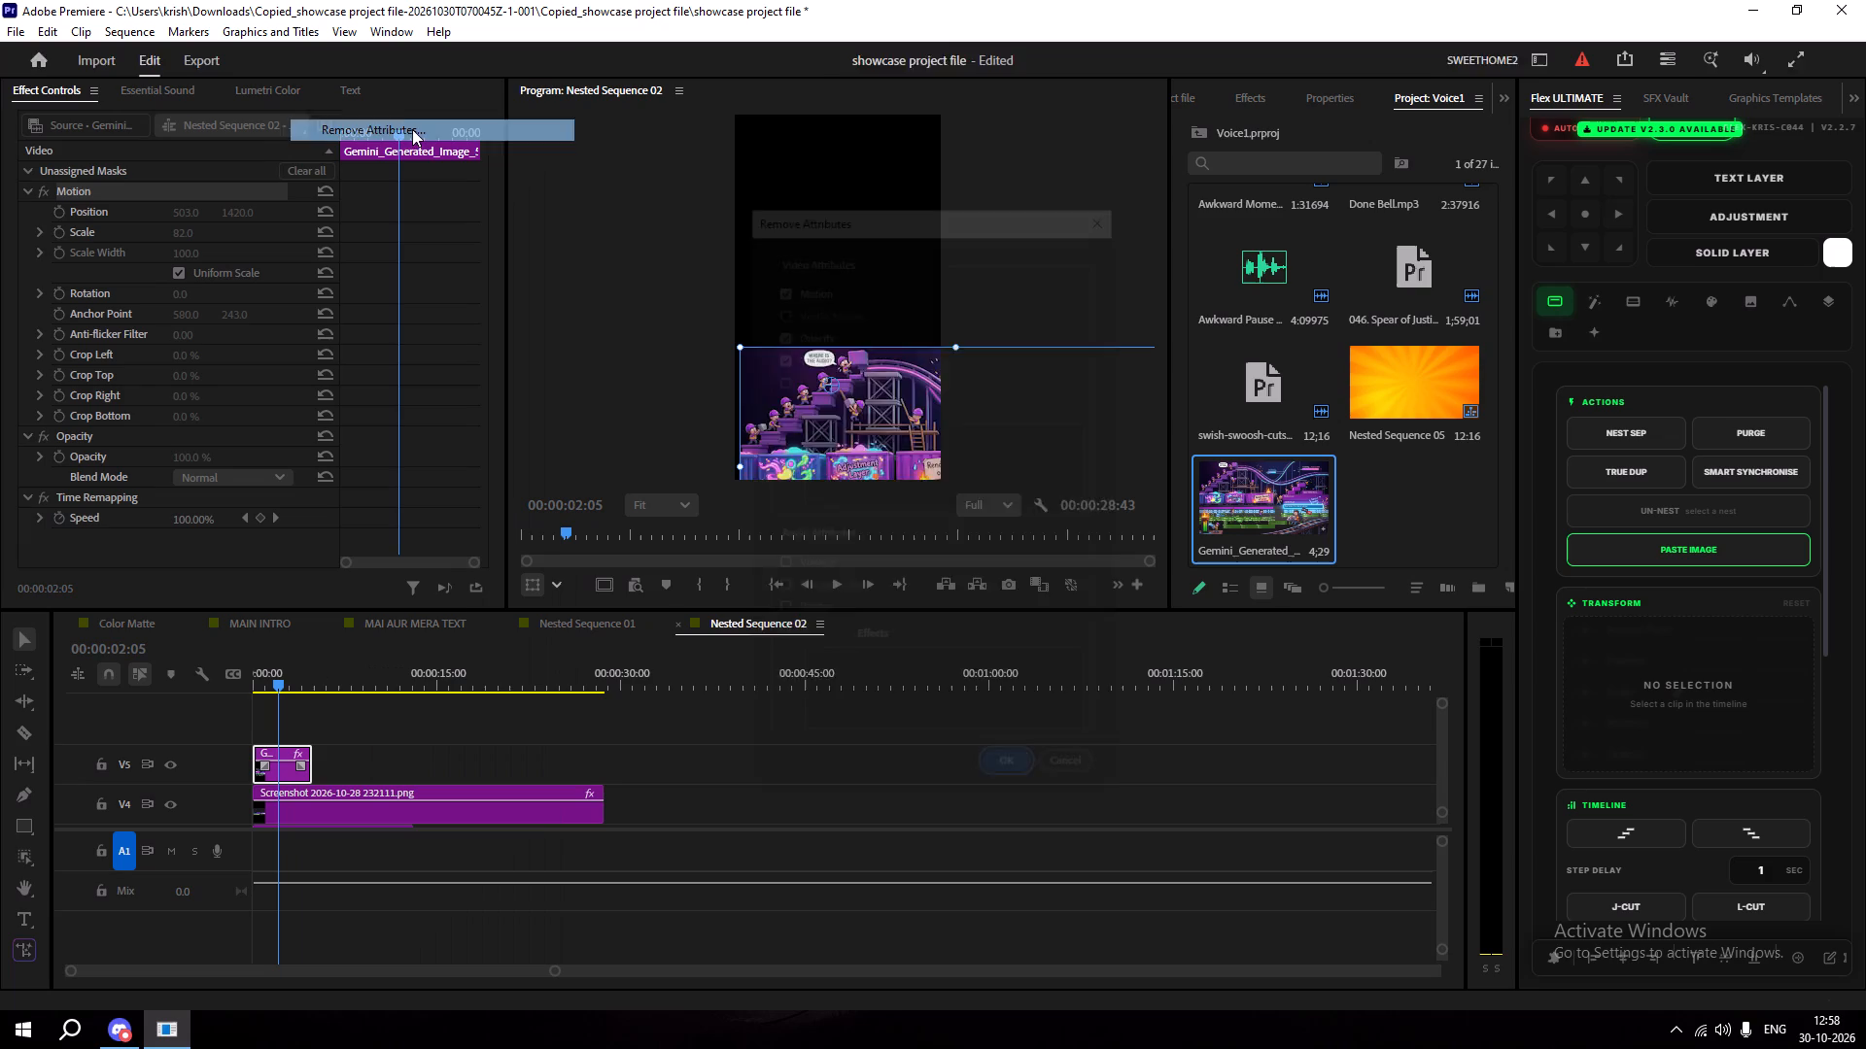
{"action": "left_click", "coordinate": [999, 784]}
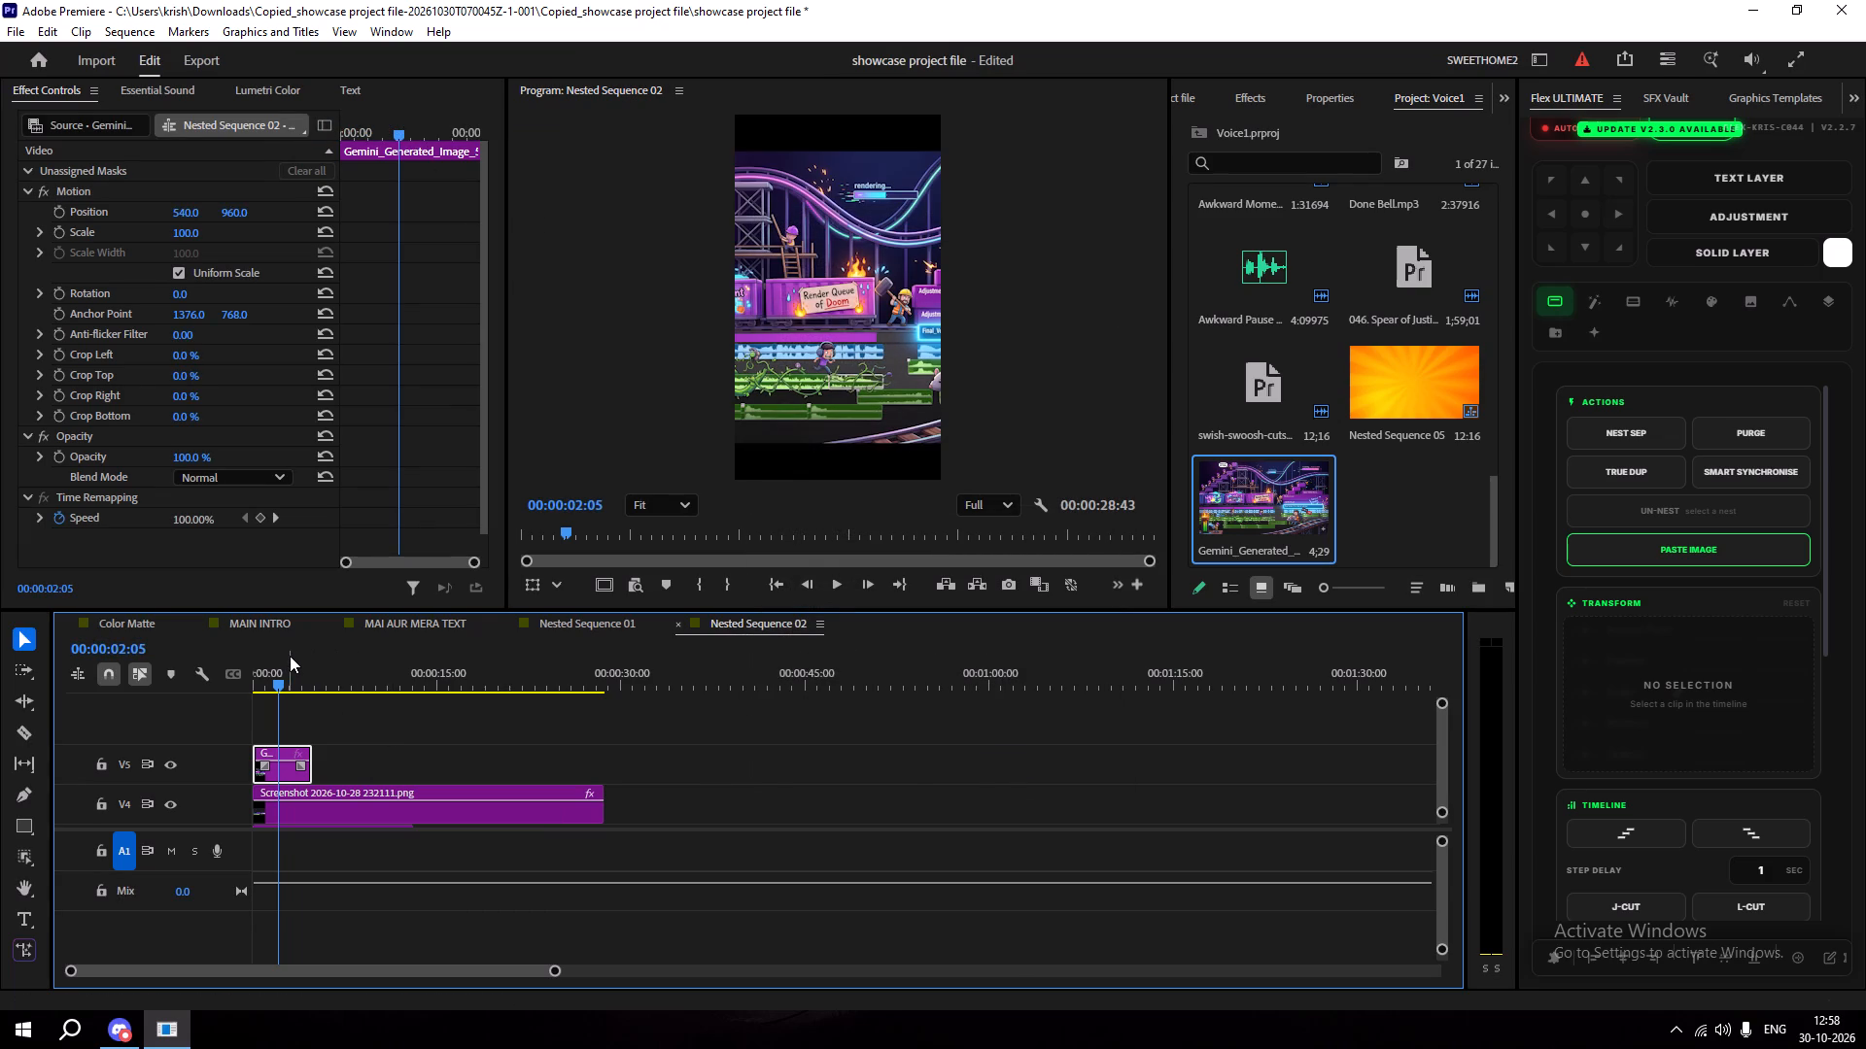
Scale the Gemini image to 31 and position it at 527, 1431 so it covers the screenshot.
{"action": "key", "text": "space"}
{"action": "key", "text": "space"}
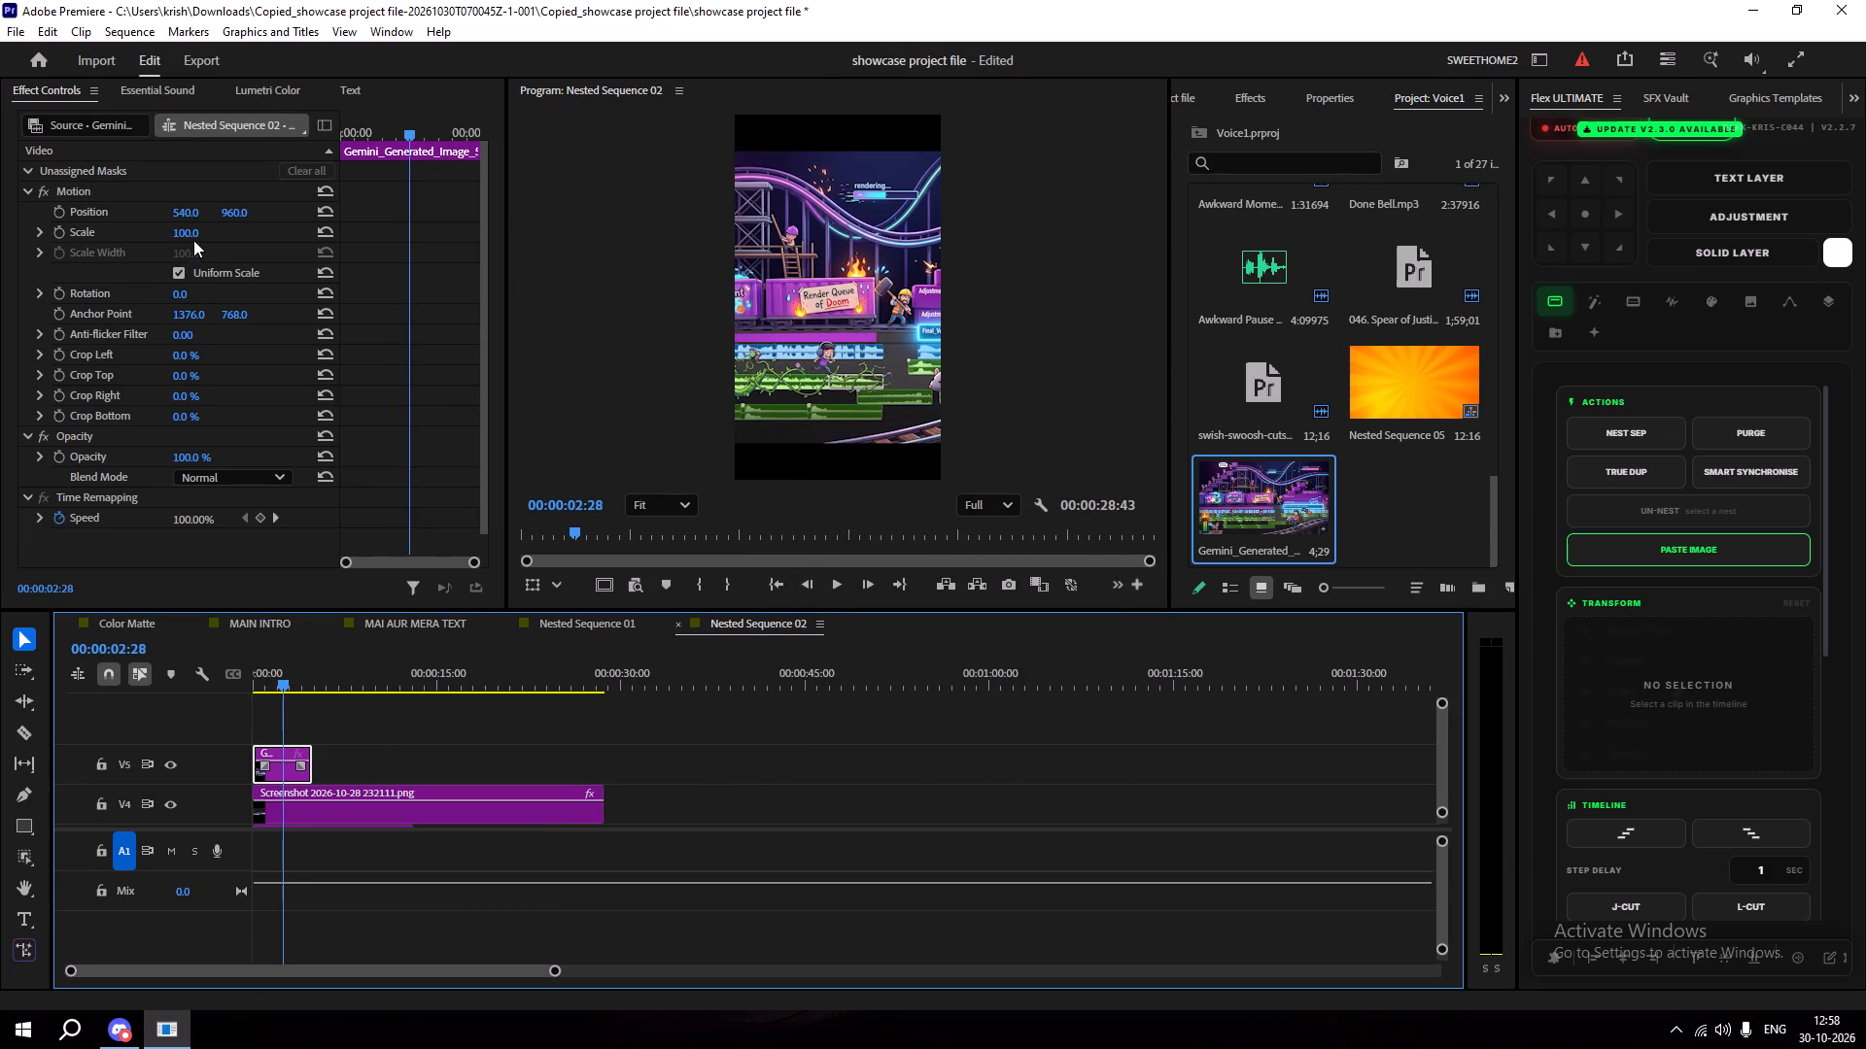
{"action": "left_click", "coordinate": [193, 239]}
{"action": "left_click", "coordinate": [235, 227]}
{"action": "left_click_drag", "start_coordinate": [193, 227], "coordinate": [136, 227]}
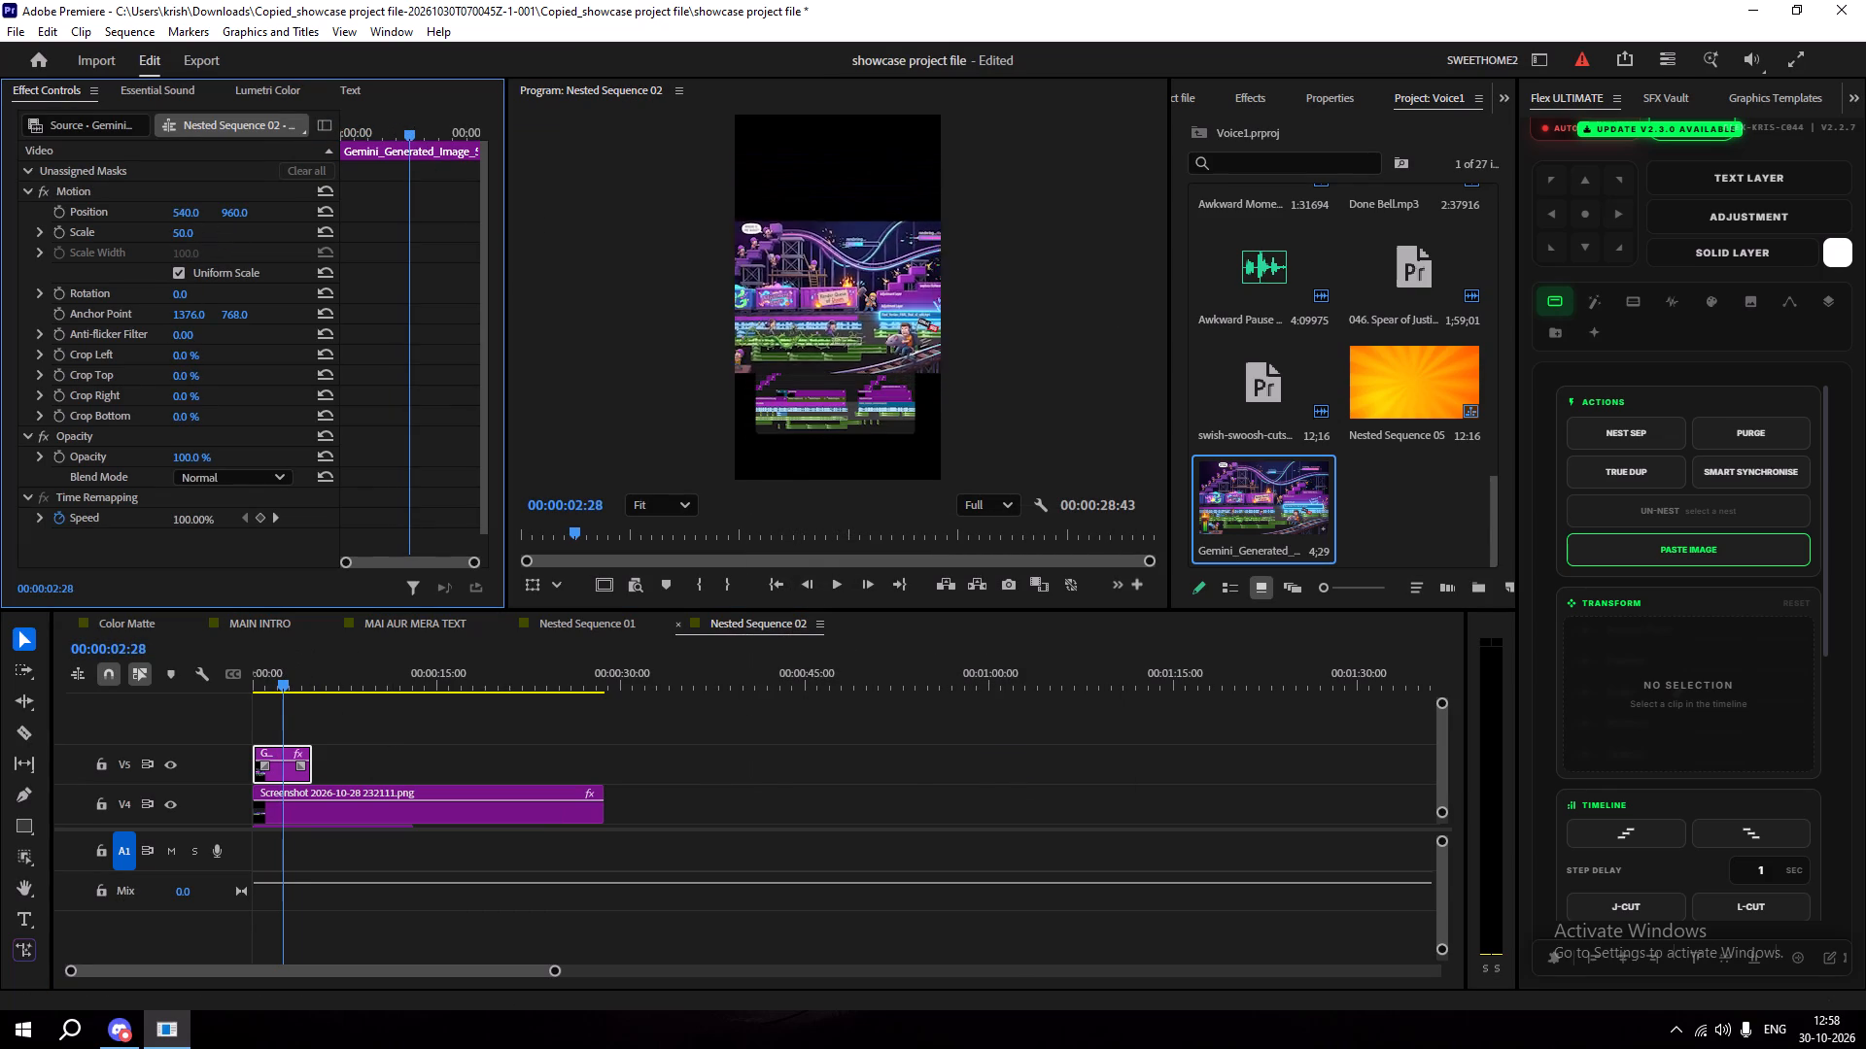
{"action": "left_click_drag", "start_coordinate": [136, 227], "coordinate": [120, 225]}
{"action": "left_click_drag", "start_coordinate": [233, 212], "coordinate": [540, 215]}
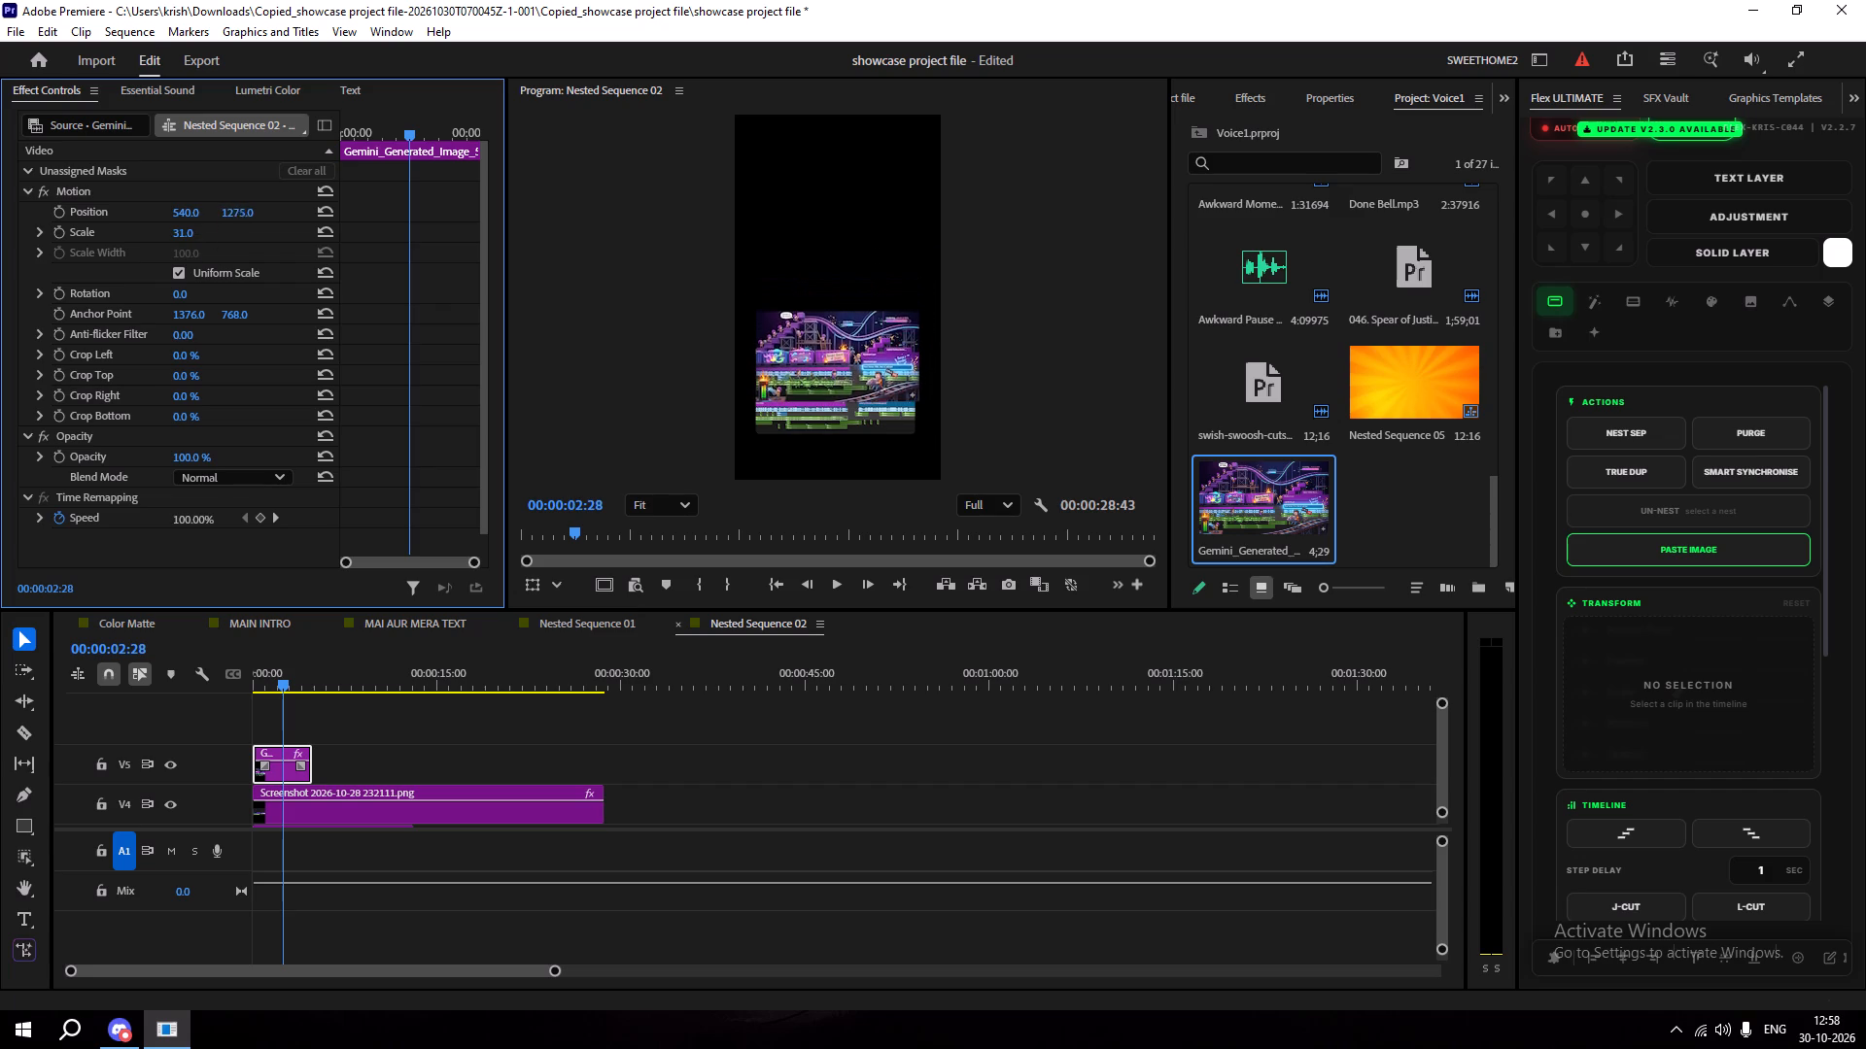
{"action": "left_click_drag", "start_coordinate": [540, 215], "coordinate": [686, 205]}
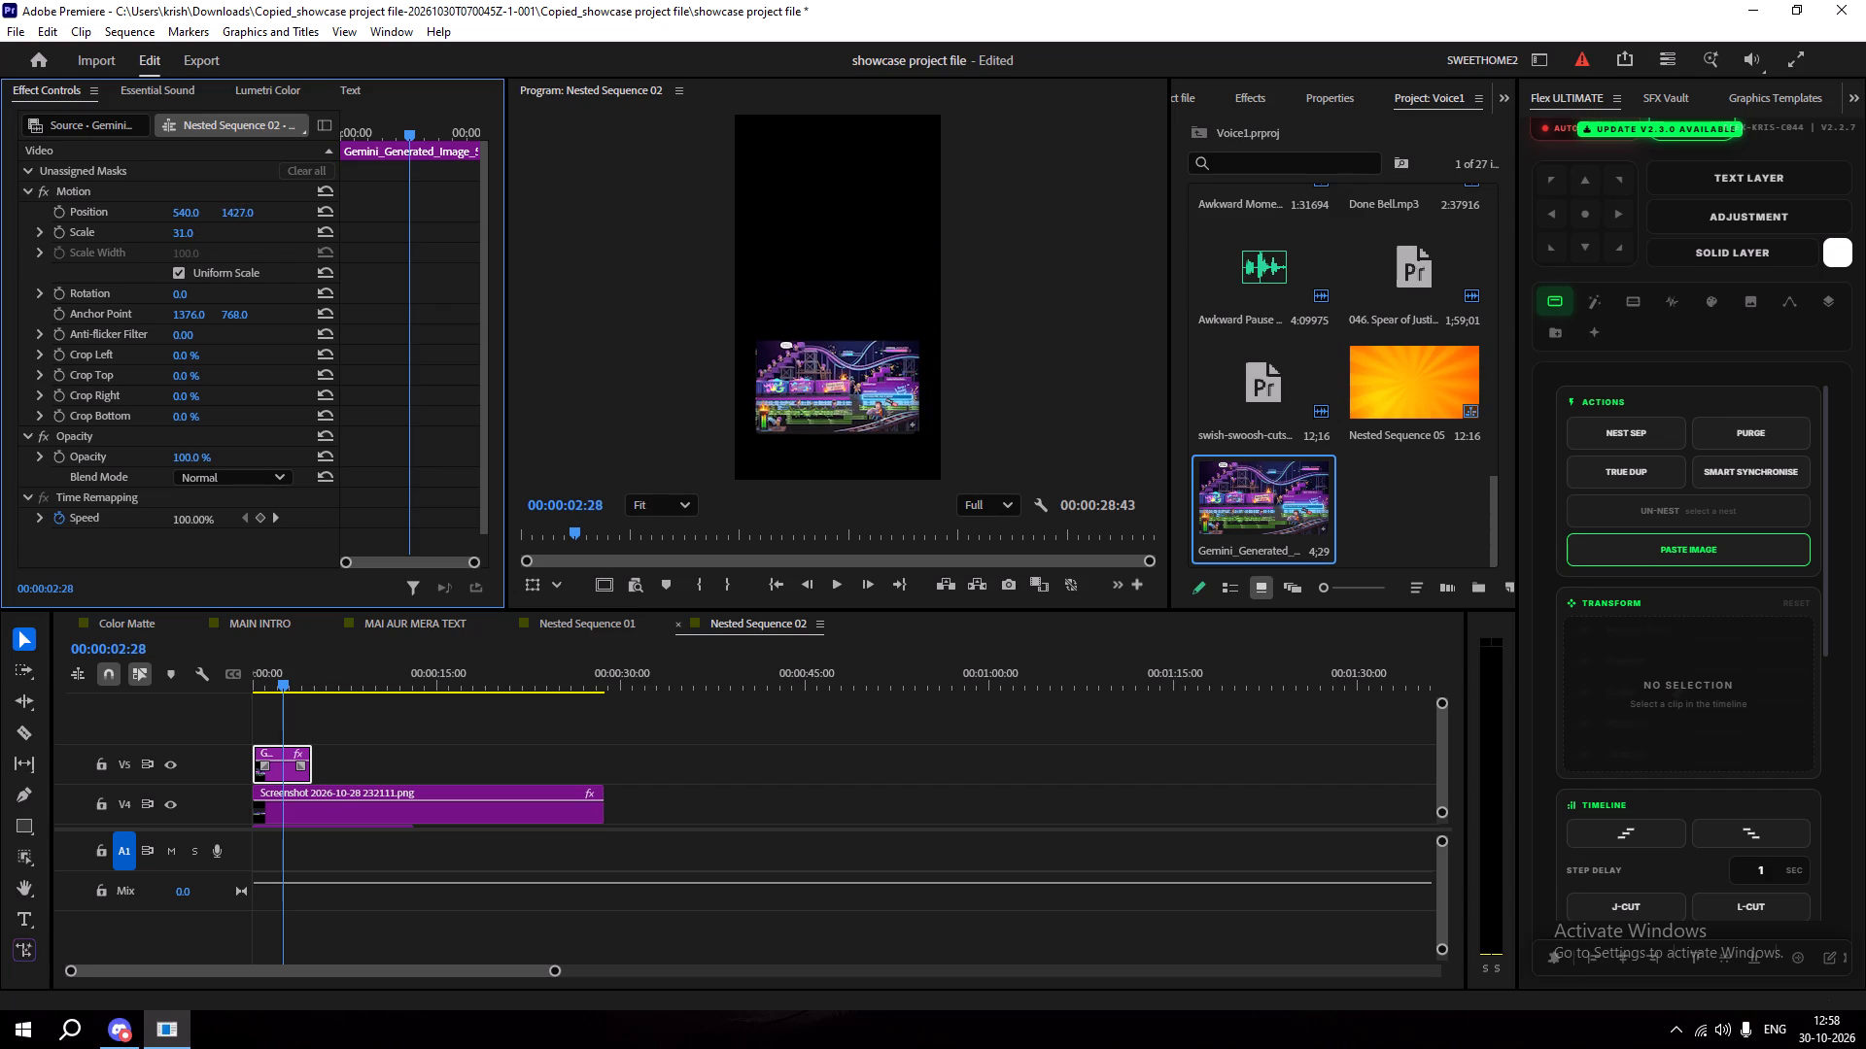
{"action": "left_click_drag", "start_coordinate": [686, 205], "coordinate": [690, 205]}
{"action": "left_click_drag", "start_coordinate": [184, 215], "coordinate": [183, 215]}
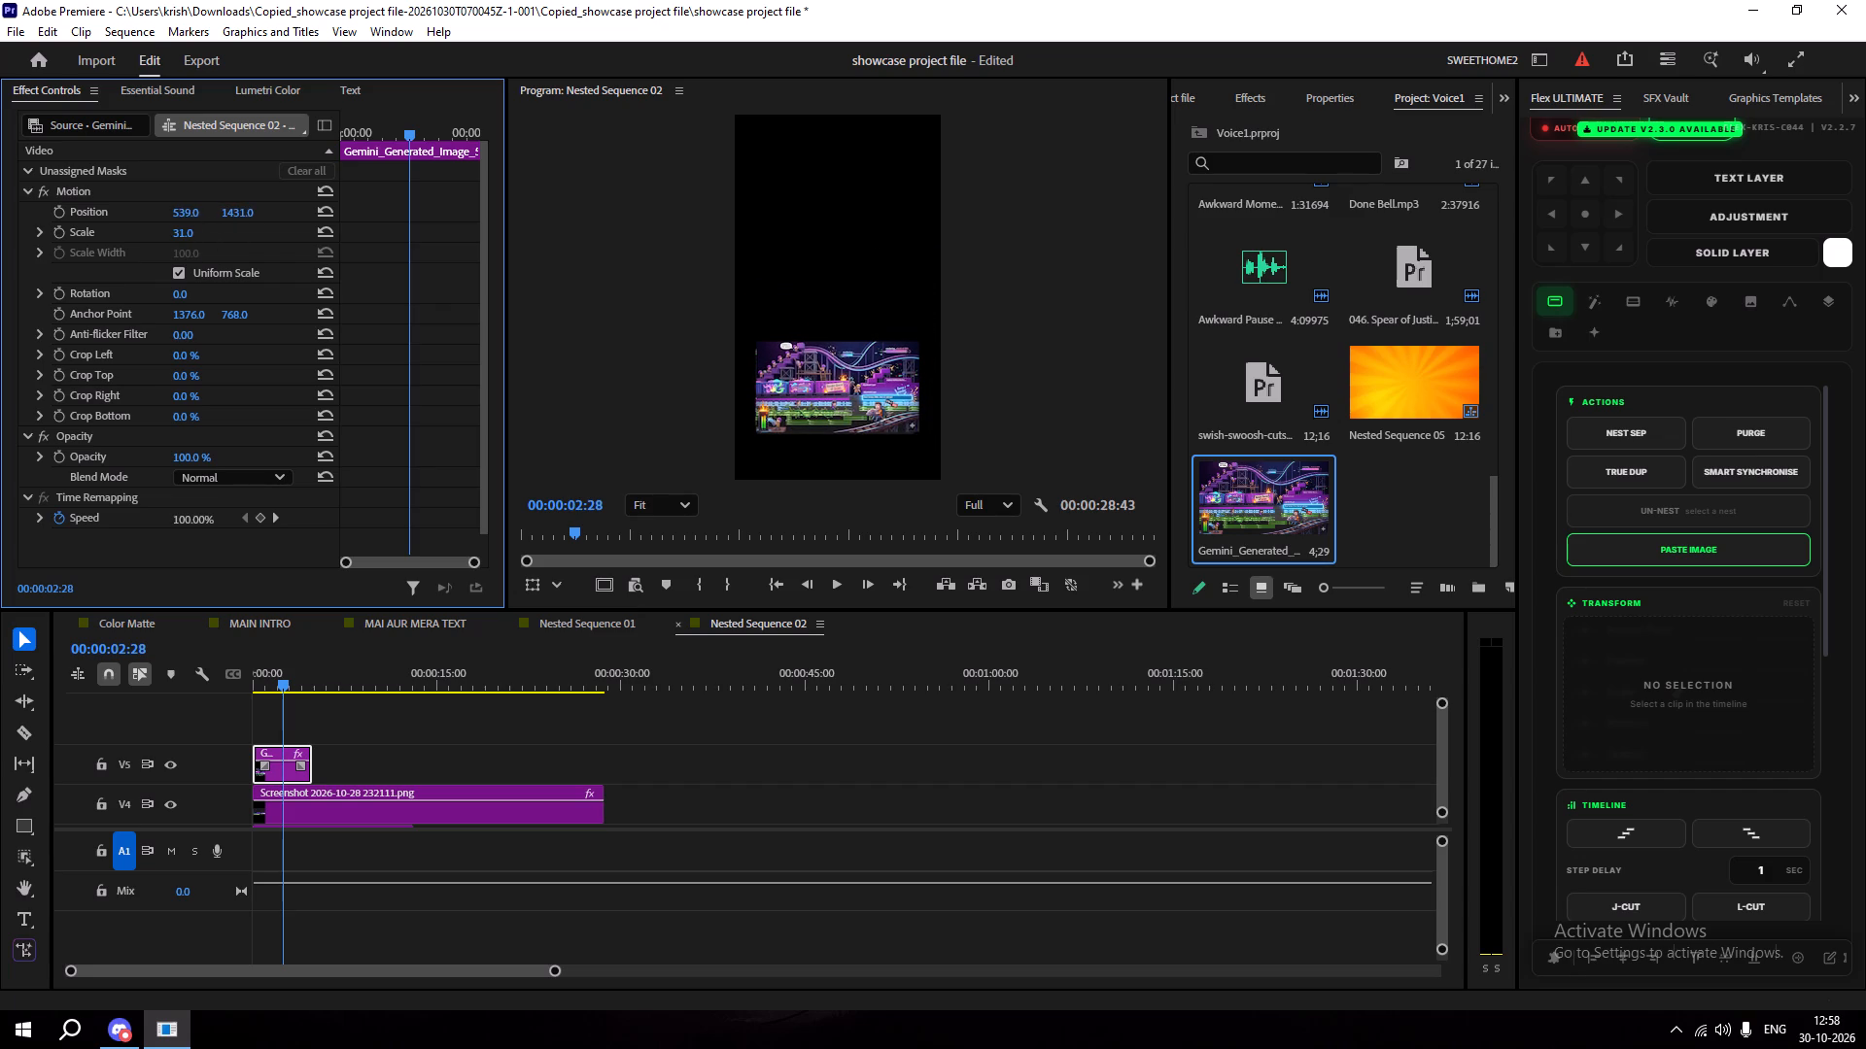
{"action": "left_click_drag", "start_coordinate": [183, 215], "coordinate": [171, 215]}
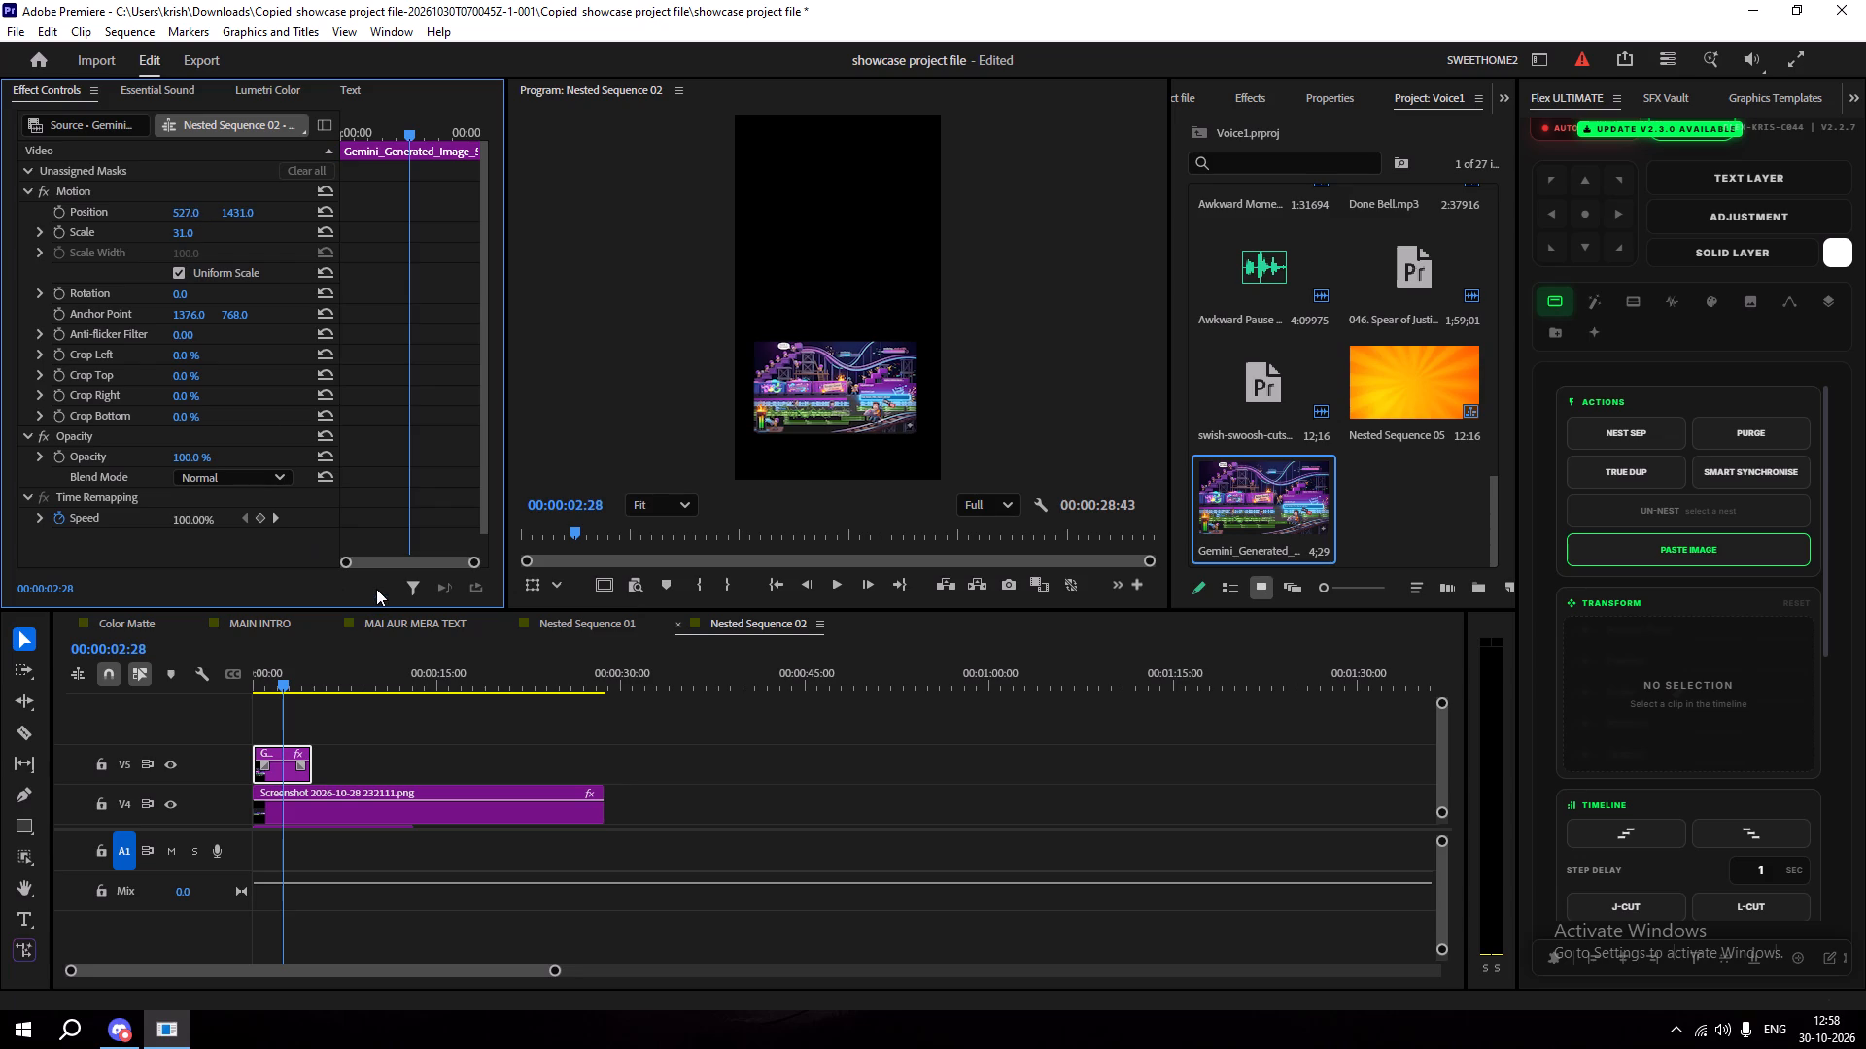
Extend the Gemini image clip on V5 to the end of the screenshot clip below it.
{"action": "left_click_drag", "start_coordinate": [302, 674], "coordinate": [314, 673]}
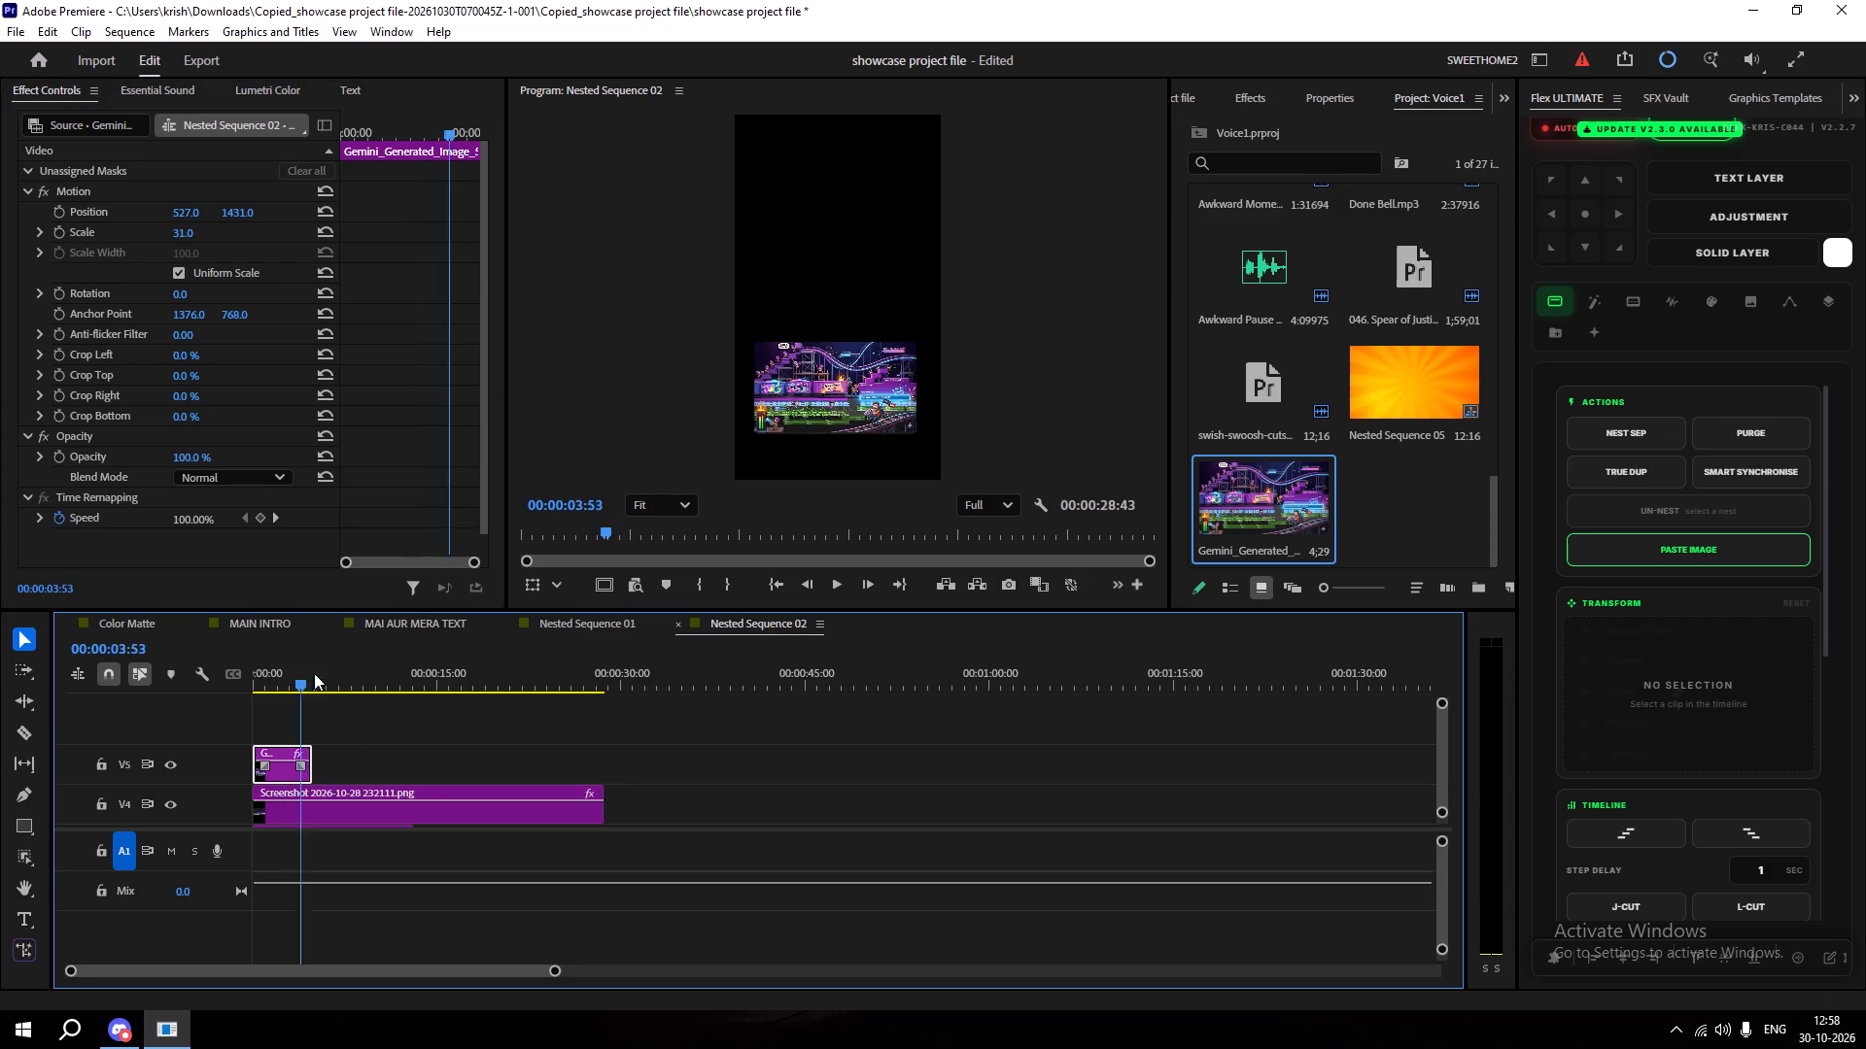
{"action": "left_click_drag", "start_coordinate": [314, 673], "coordinate": [326, 680]}
{"action": "left_click_drag", "start_coordinate": [318, 761], "coordinate": [585, 764]}
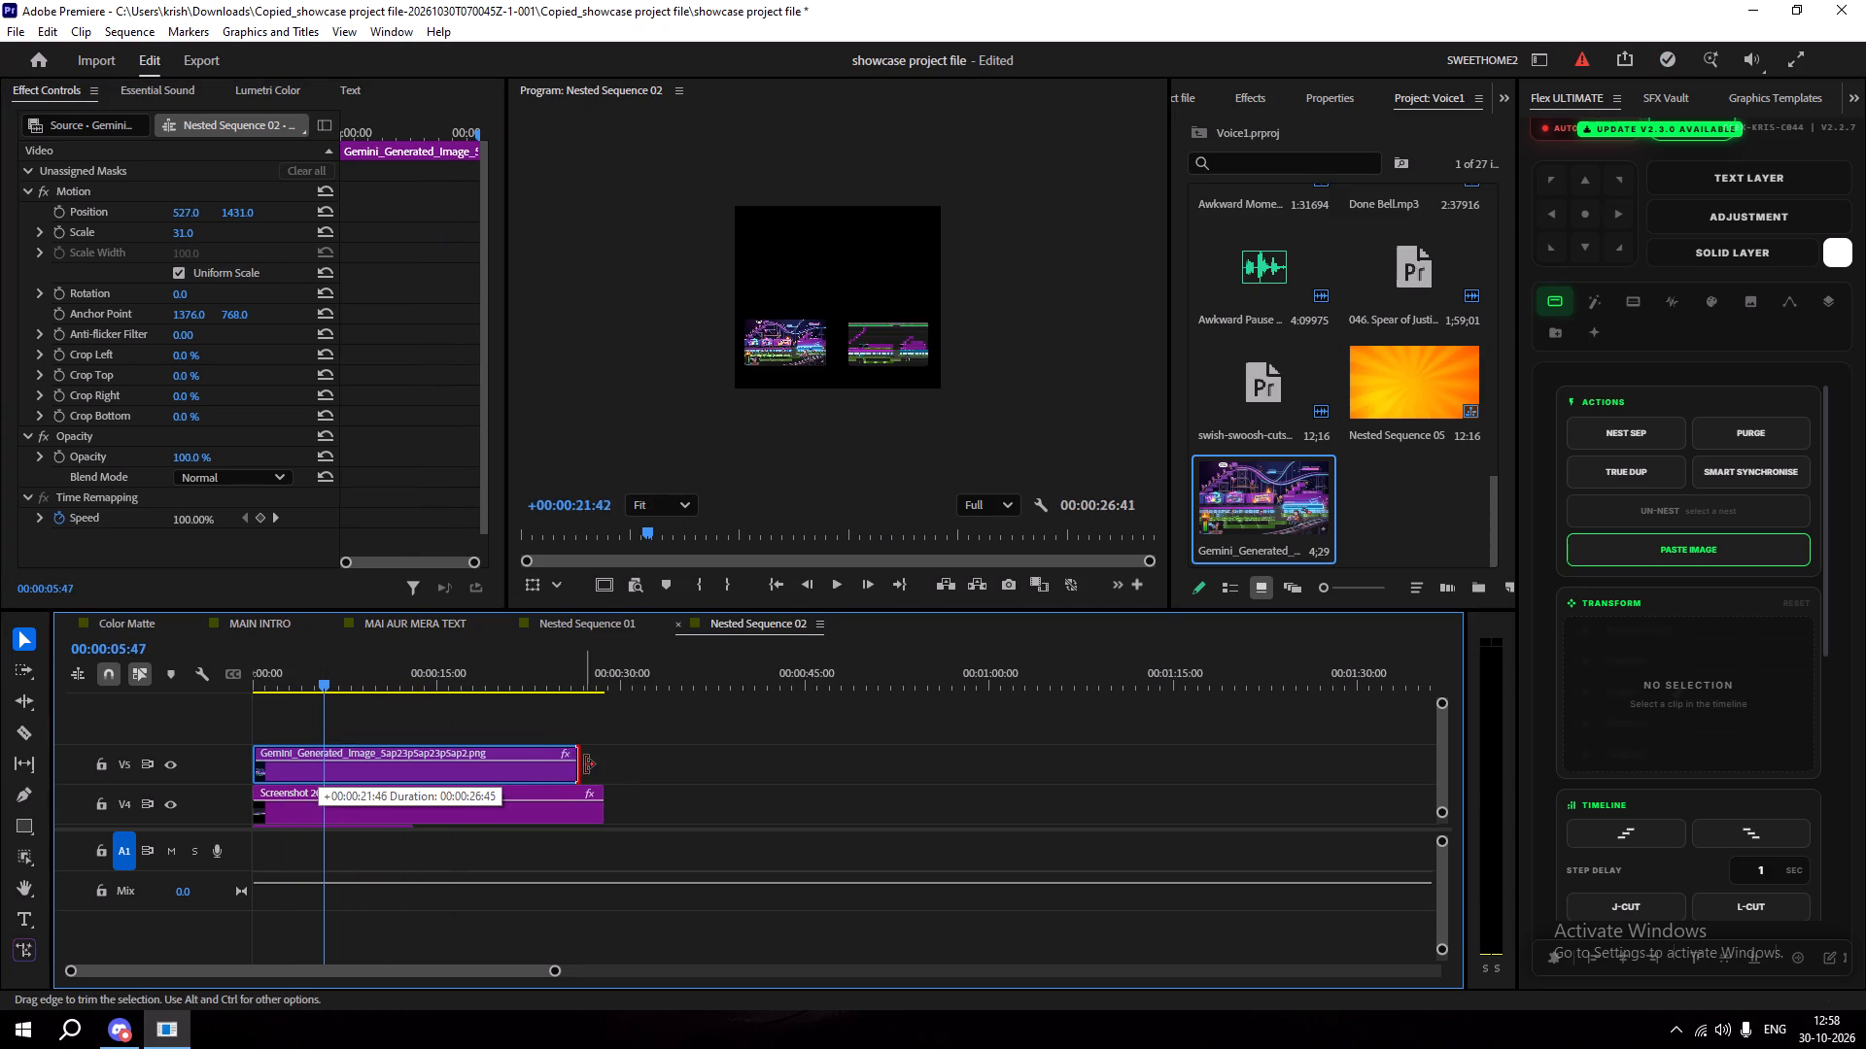
{"action": "left_click_drag", "start_coordinate": [585, 764], "coordinate": [605, 771]}
Play back the opening of Nested Sequence 02 to check the extended Gemini image clip.
{"action": "left_click_drag", "start_coordinate": [332, 659], "coordinate": [214, 680]}
{"action": "key", "text": "space"}
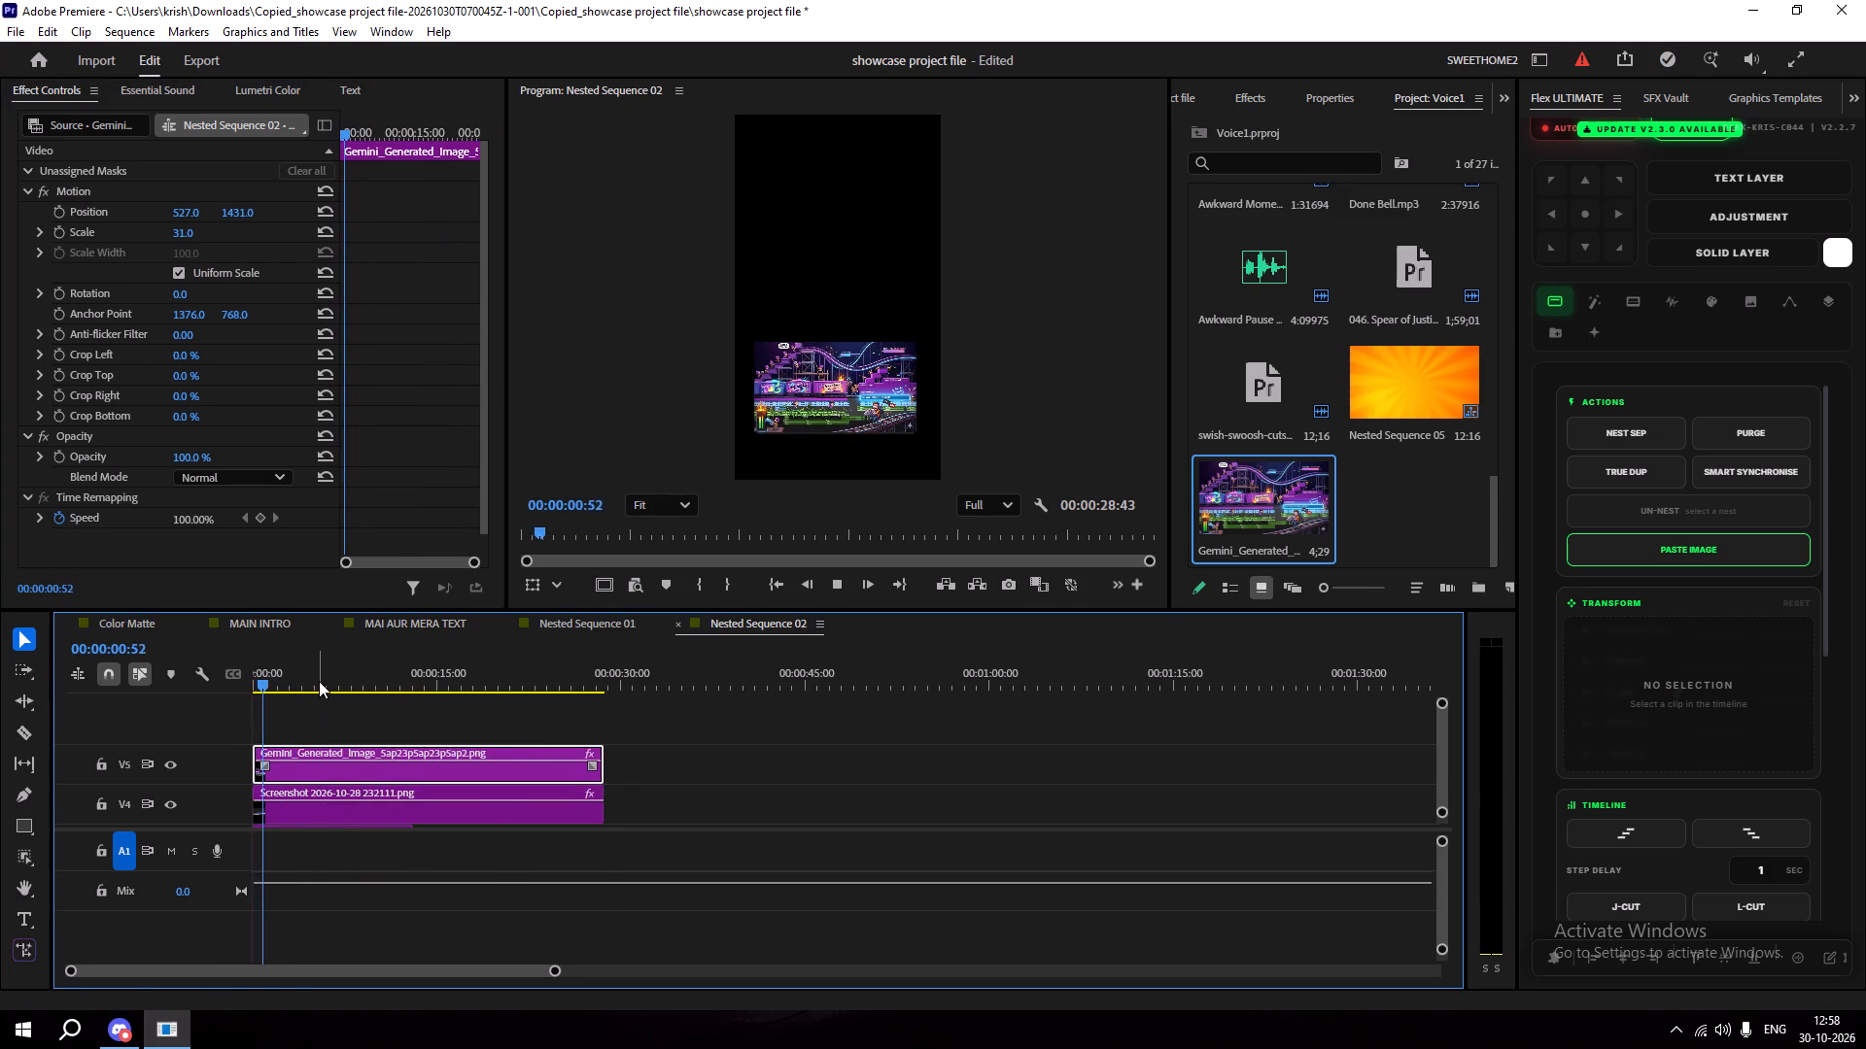
{"action": "key", "text": "space"}
{"action": "left_click", "coordinate": [323, 696]}
Return to the Color Matte sequence, play it, and inspect the Gemini image in the lower frame up close.
{"action": "left_click", "coordinate": [122, 628]}
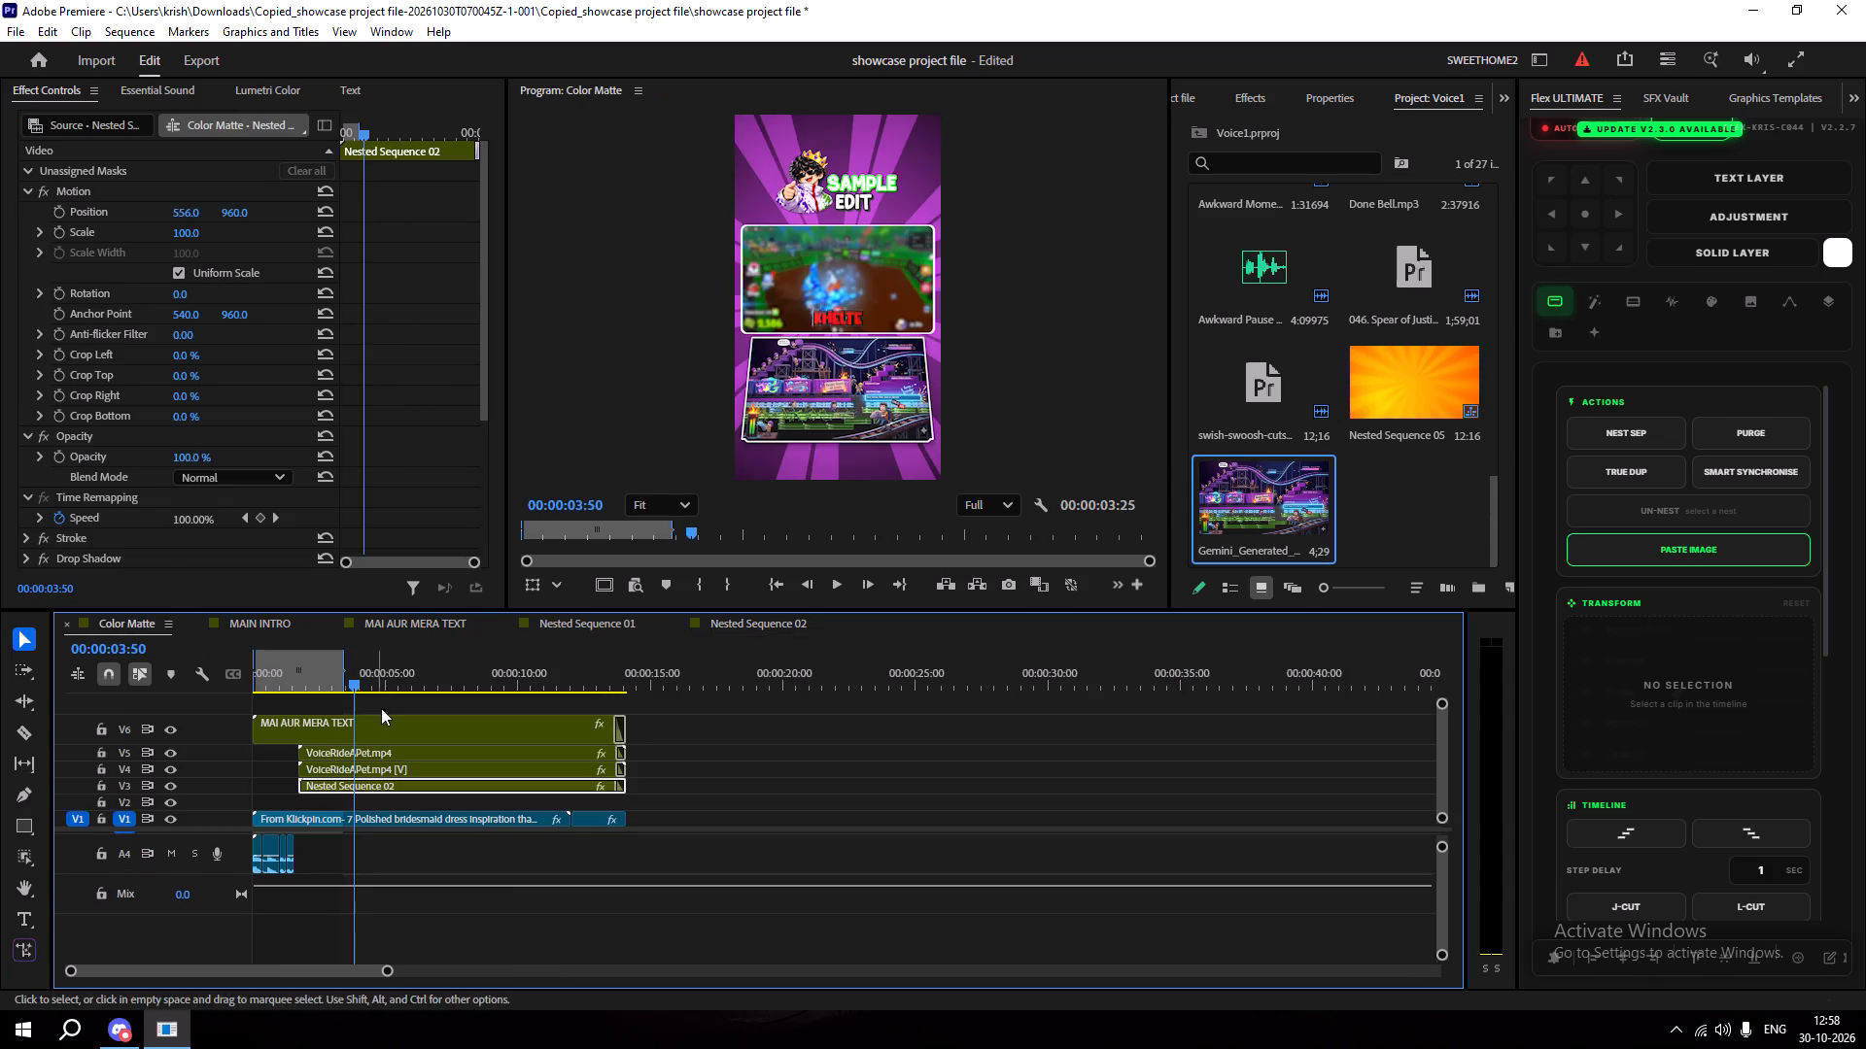
{"action": "left_click_drag", "start_coordinate": [359, 667], "coordinate": [305, 681]}
{"action": "key", "text": "space"}
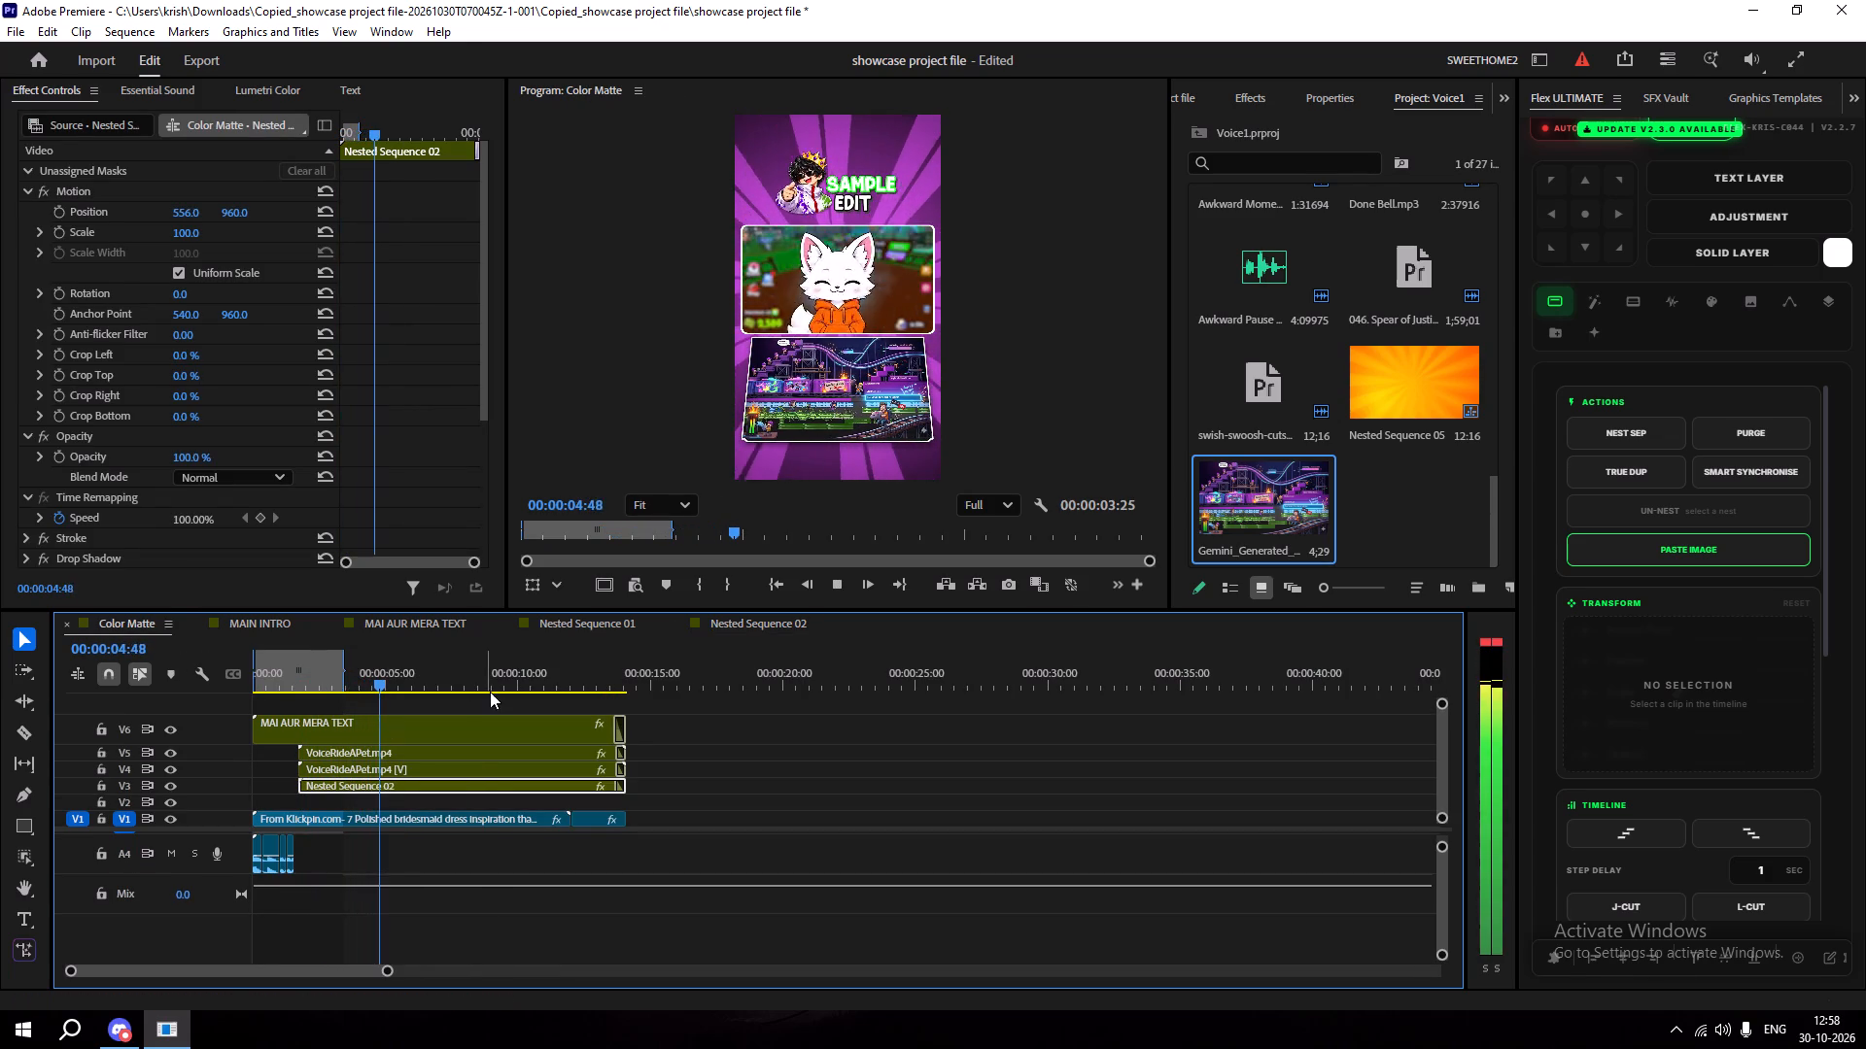
{"action": "key", "text": "space"}
{"action": "scroll", "coordinate": [847, 406], "scroll_direction": "up", "scroll_amount": 1, "text": "alt"}
{"action": "scroll", "coordinate": [787, 445], "scroll_direction": "up", "scroll_amount": 11}
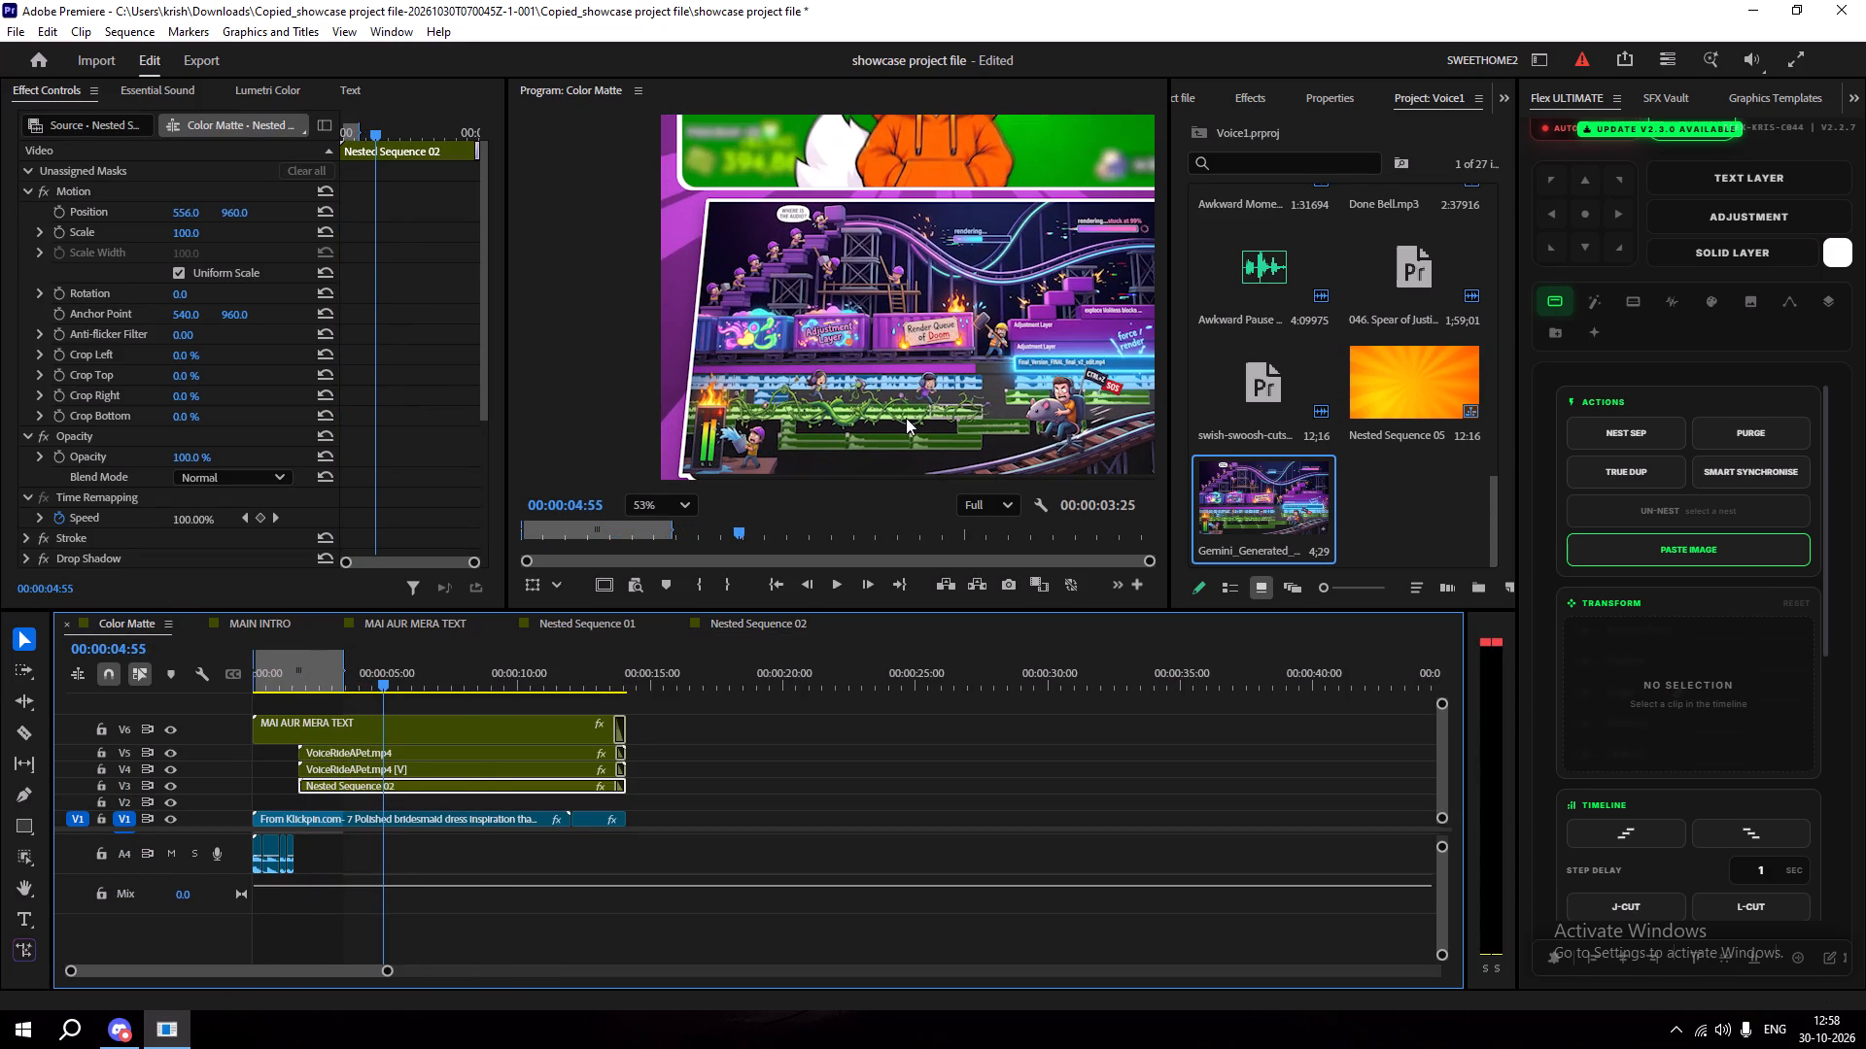
{"action": "middle_click_drag", "start_coordinate": [903, 390], "coordinate": [833, 279]}
{"action": "scroll", "coordinate": [846, 283], "scroll_direction": "down", "scroll_amount": 12}
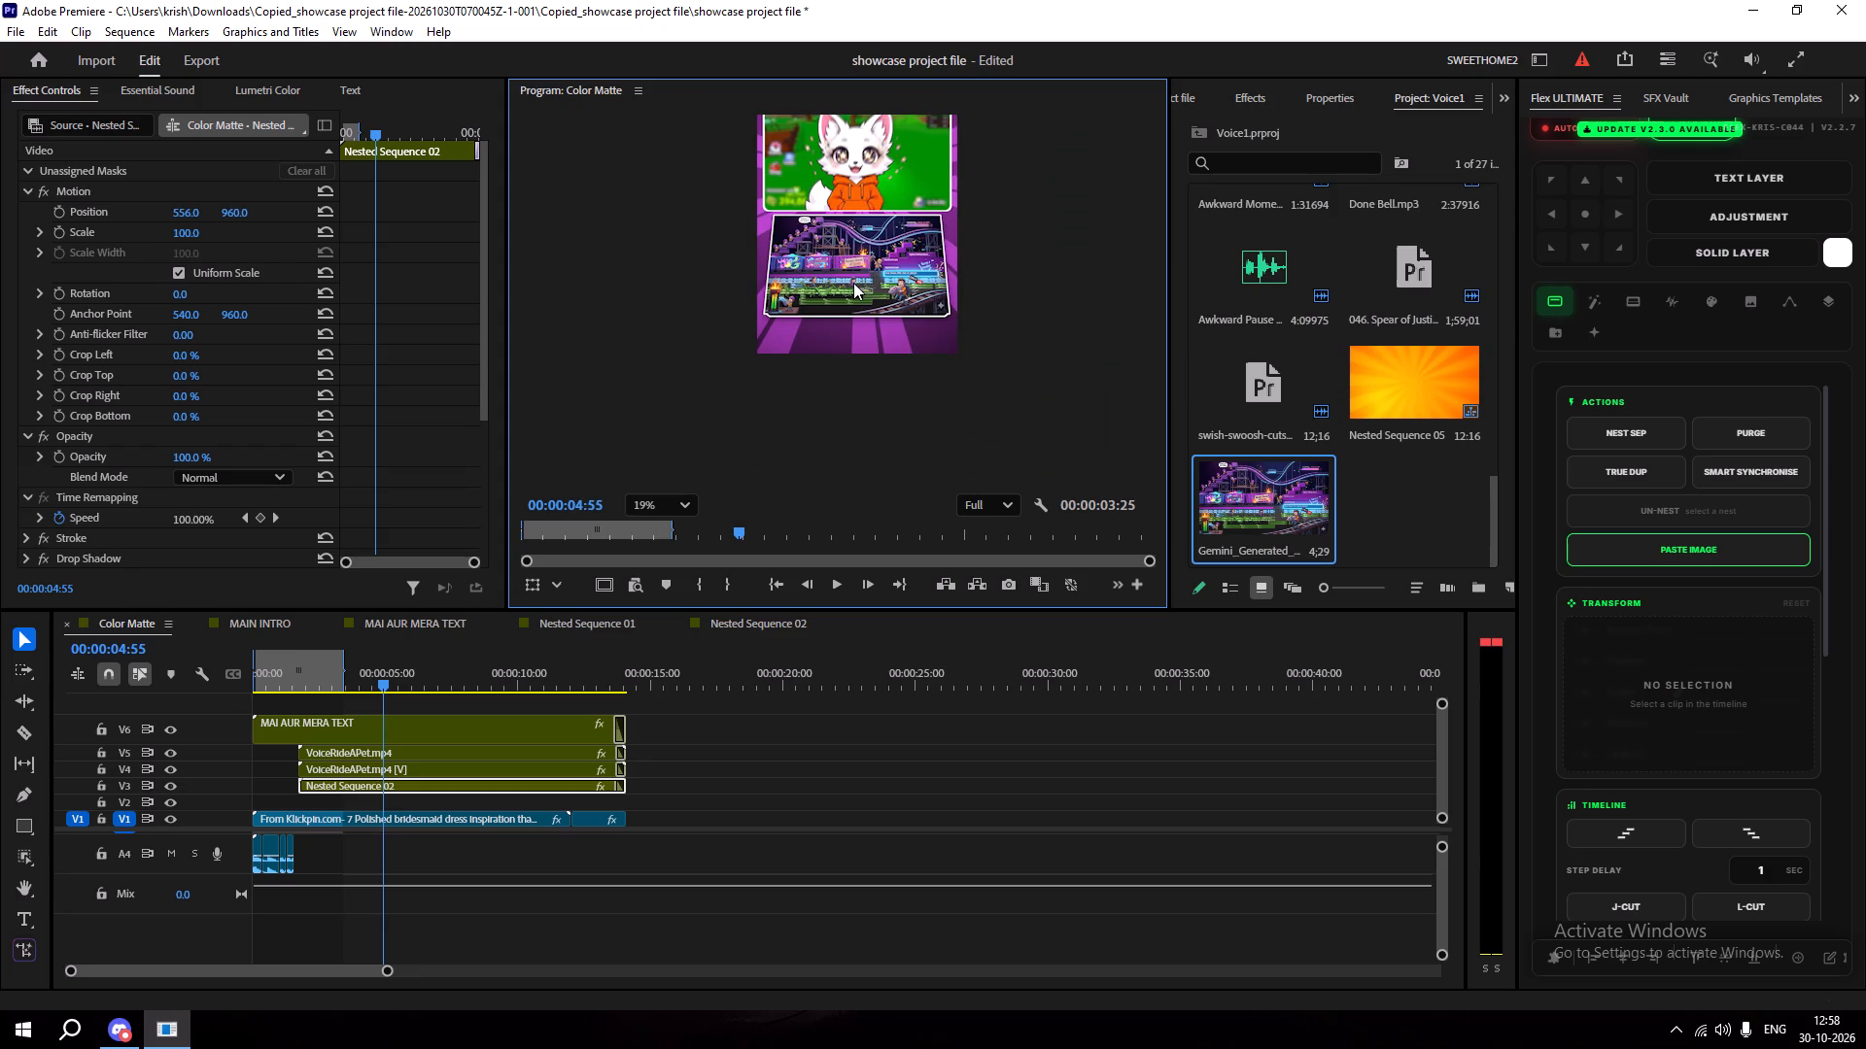
{"action": "middle_click_drag", "start_coordinate": [853, 287], "coordinate": [868, 419]}
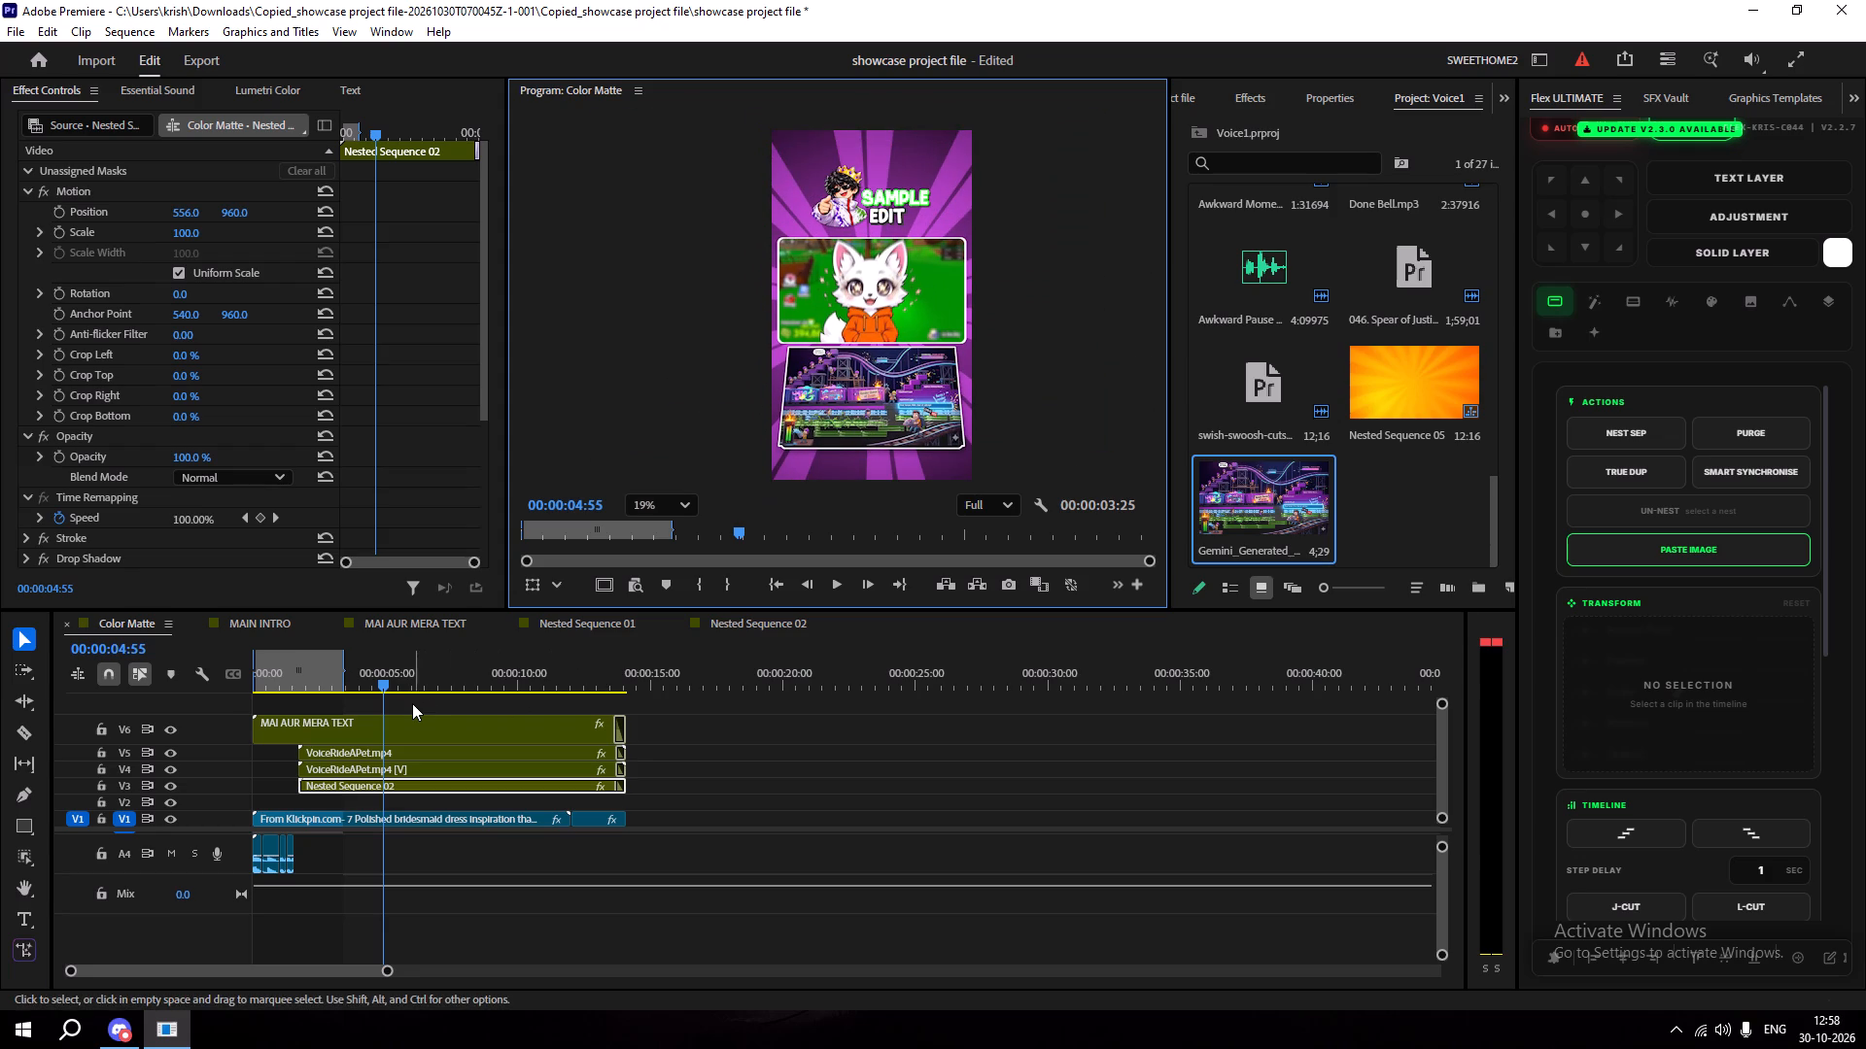
Play the rest of the Color Matte sequence, and replay it from the start to review the whole composition.
{"action": "left_click", "coordinate": [412, 703]}
{"action": "key", "text": "space"}
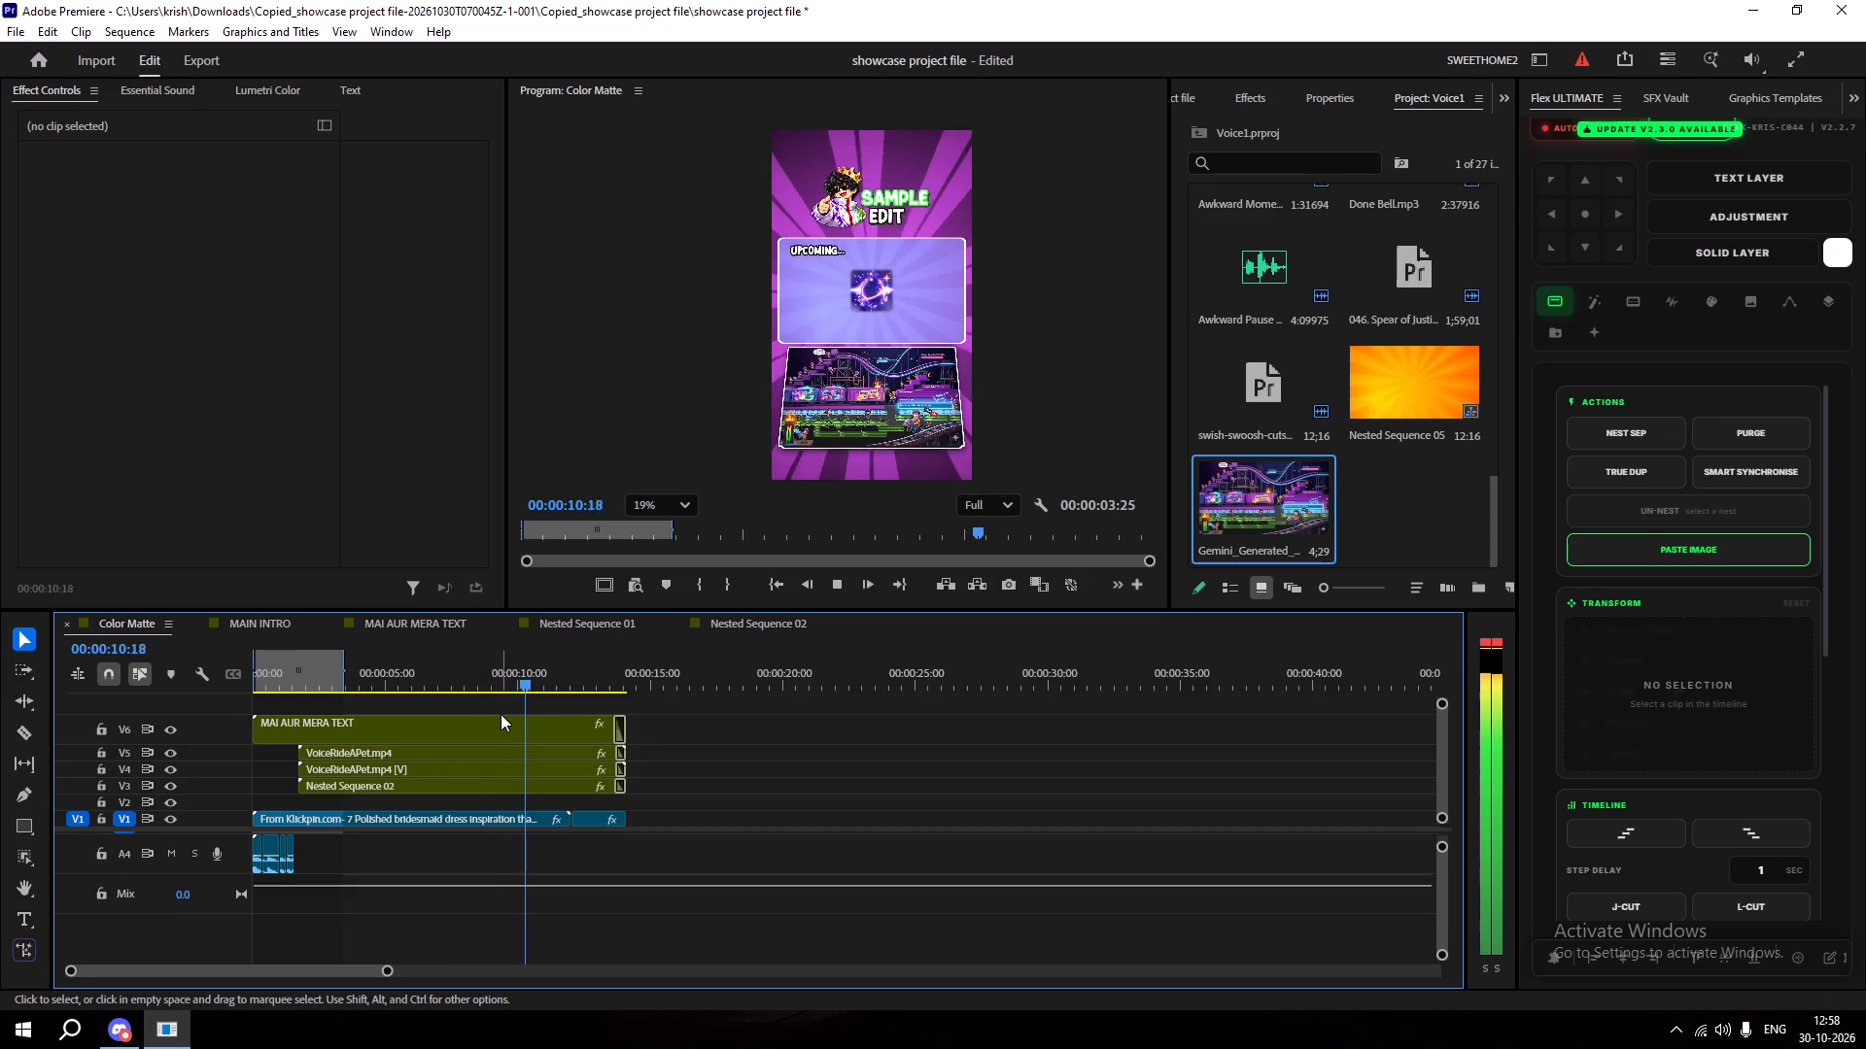
{"action": "scroll", "coordinate": [501, 718], "scroll_direction": "down", "scroll_amount": 7, "text": "alt"}
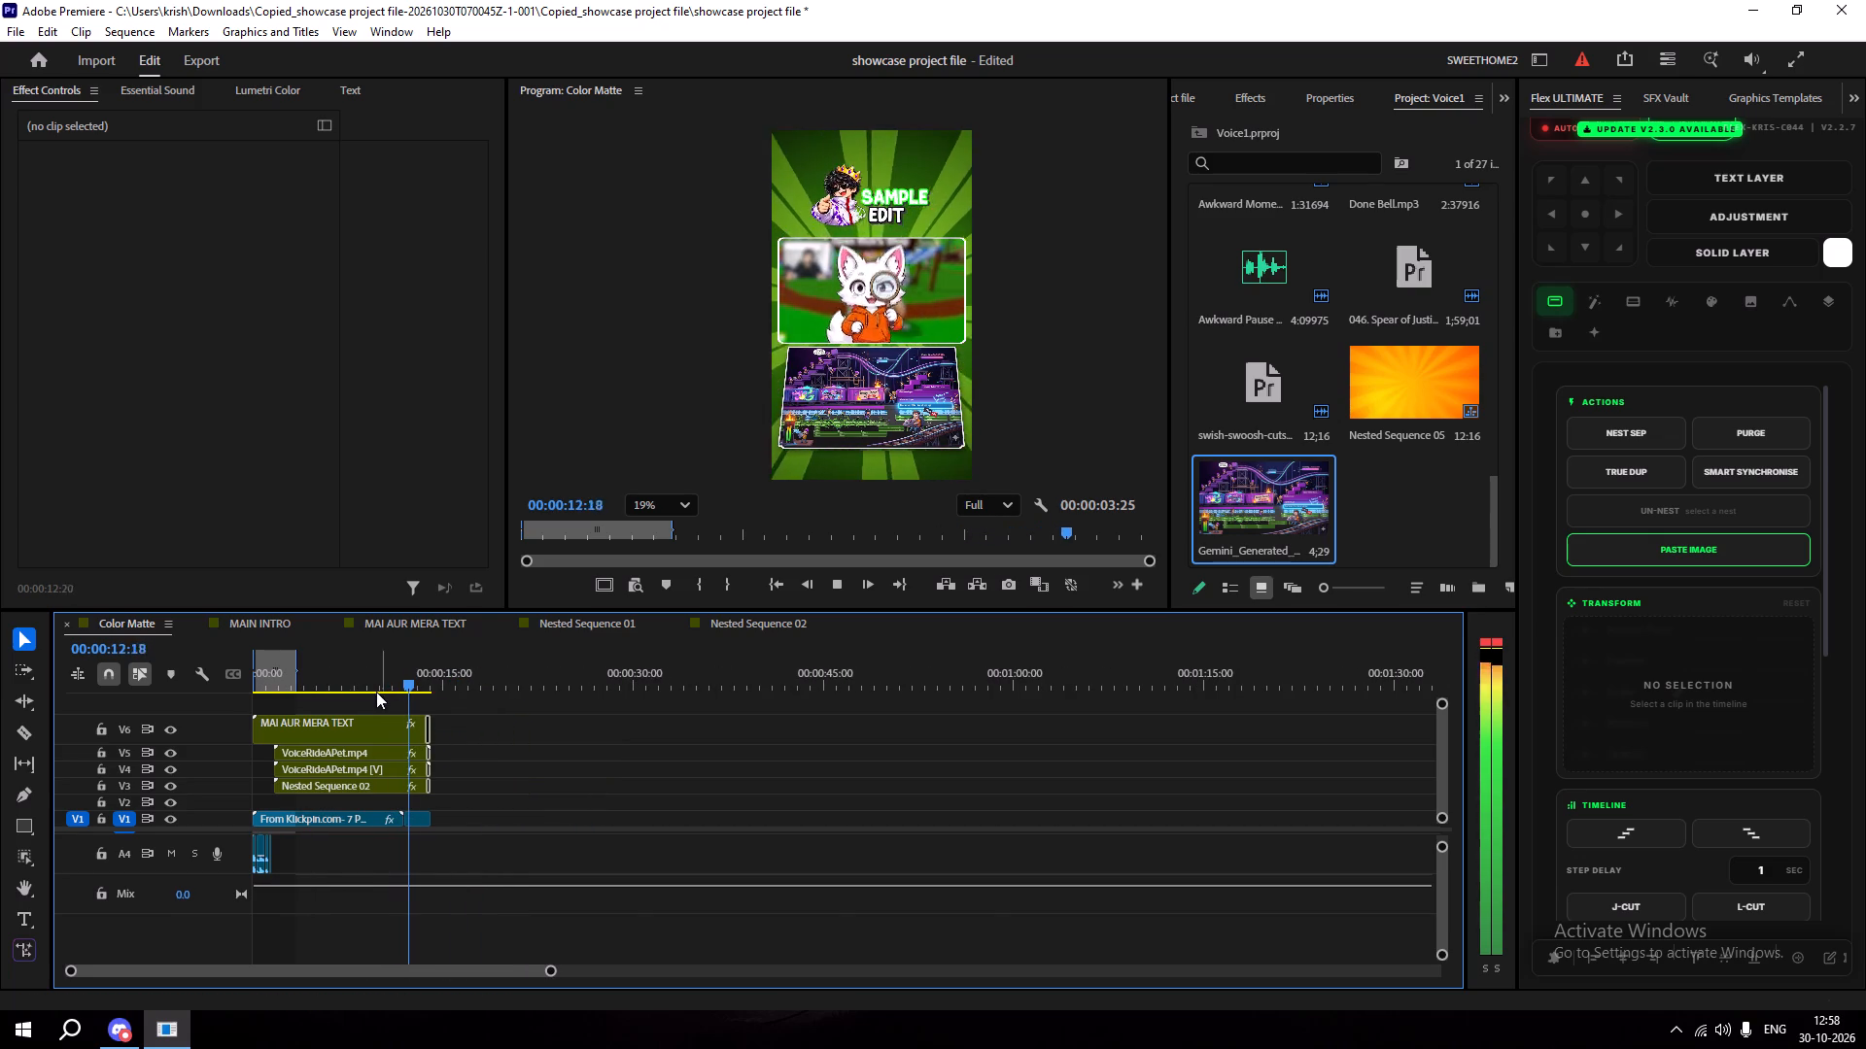
{"action": "key", "text": "space"}
{"action": "left_click_drag", "start_coordinate": [410, 671], "coordinate": [191, 675]}
{"action": "key", "text": "space"}
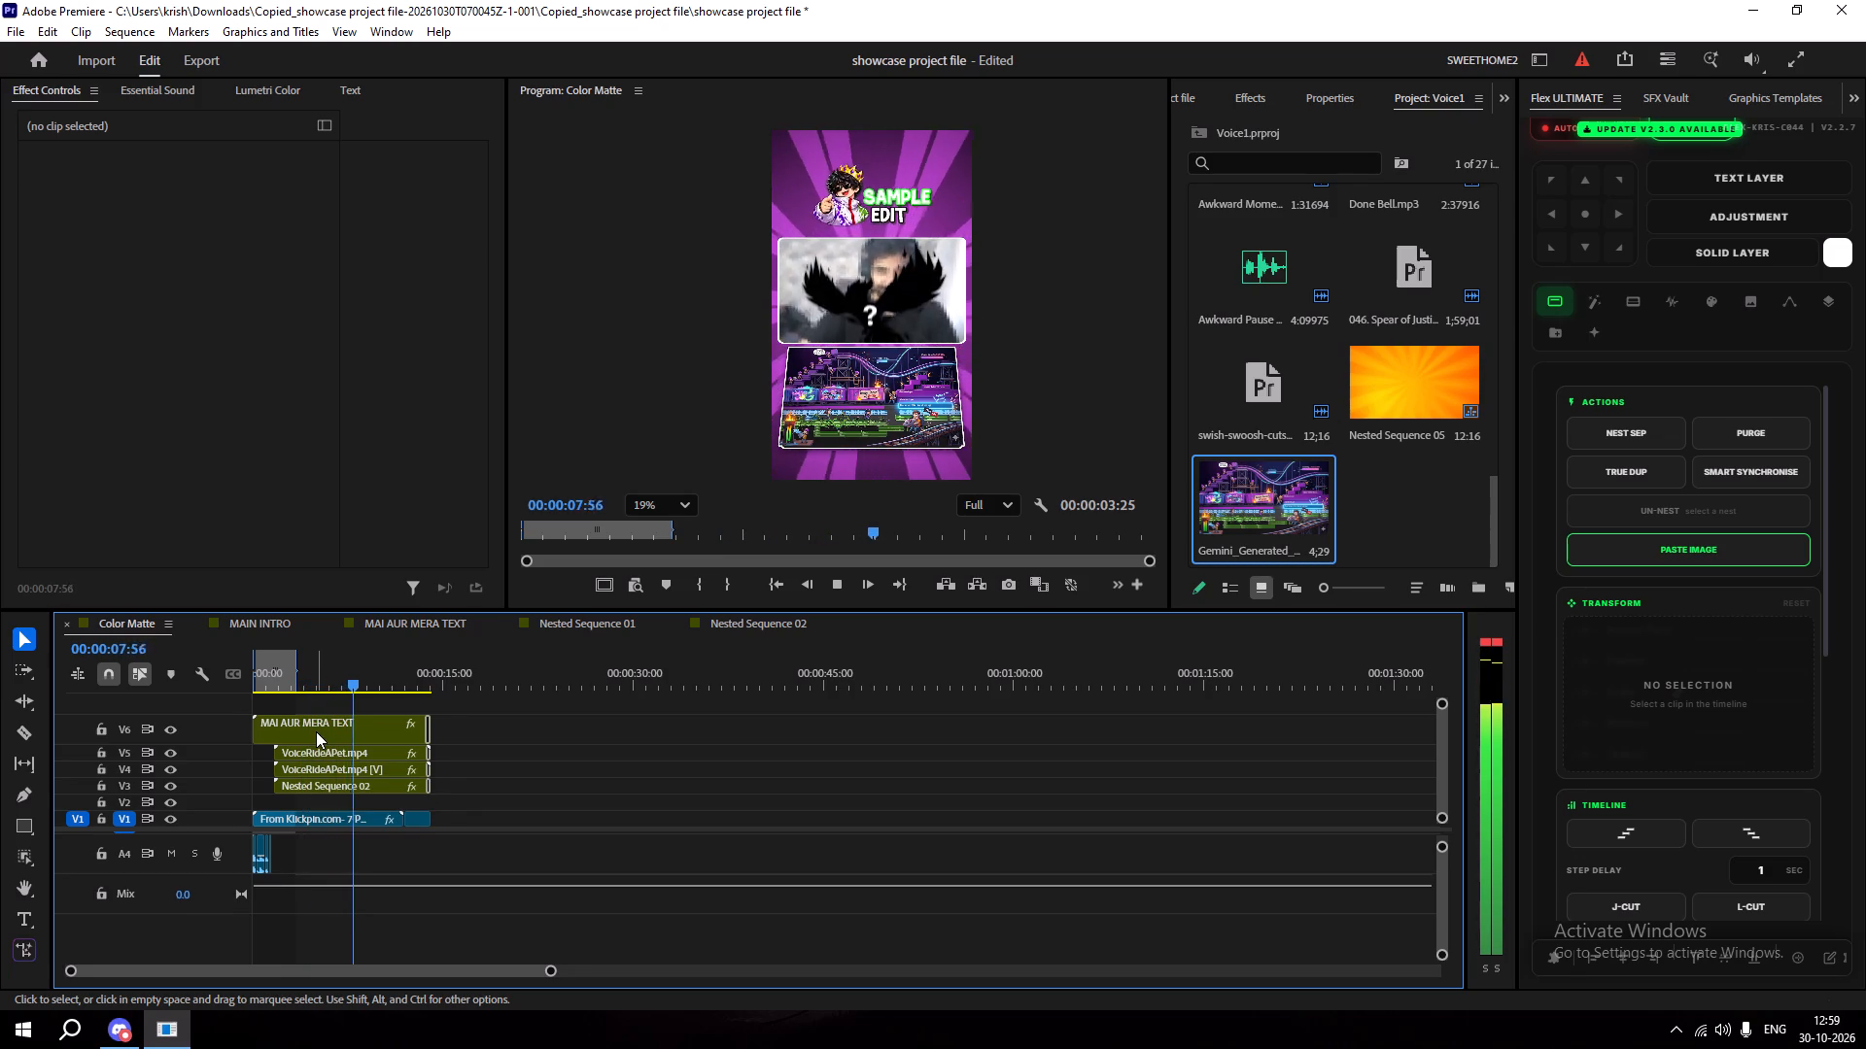
{"action": "key", "text": "space"}
{"action": "key", "text": "space"}
{"action": "key", "text": "space"}
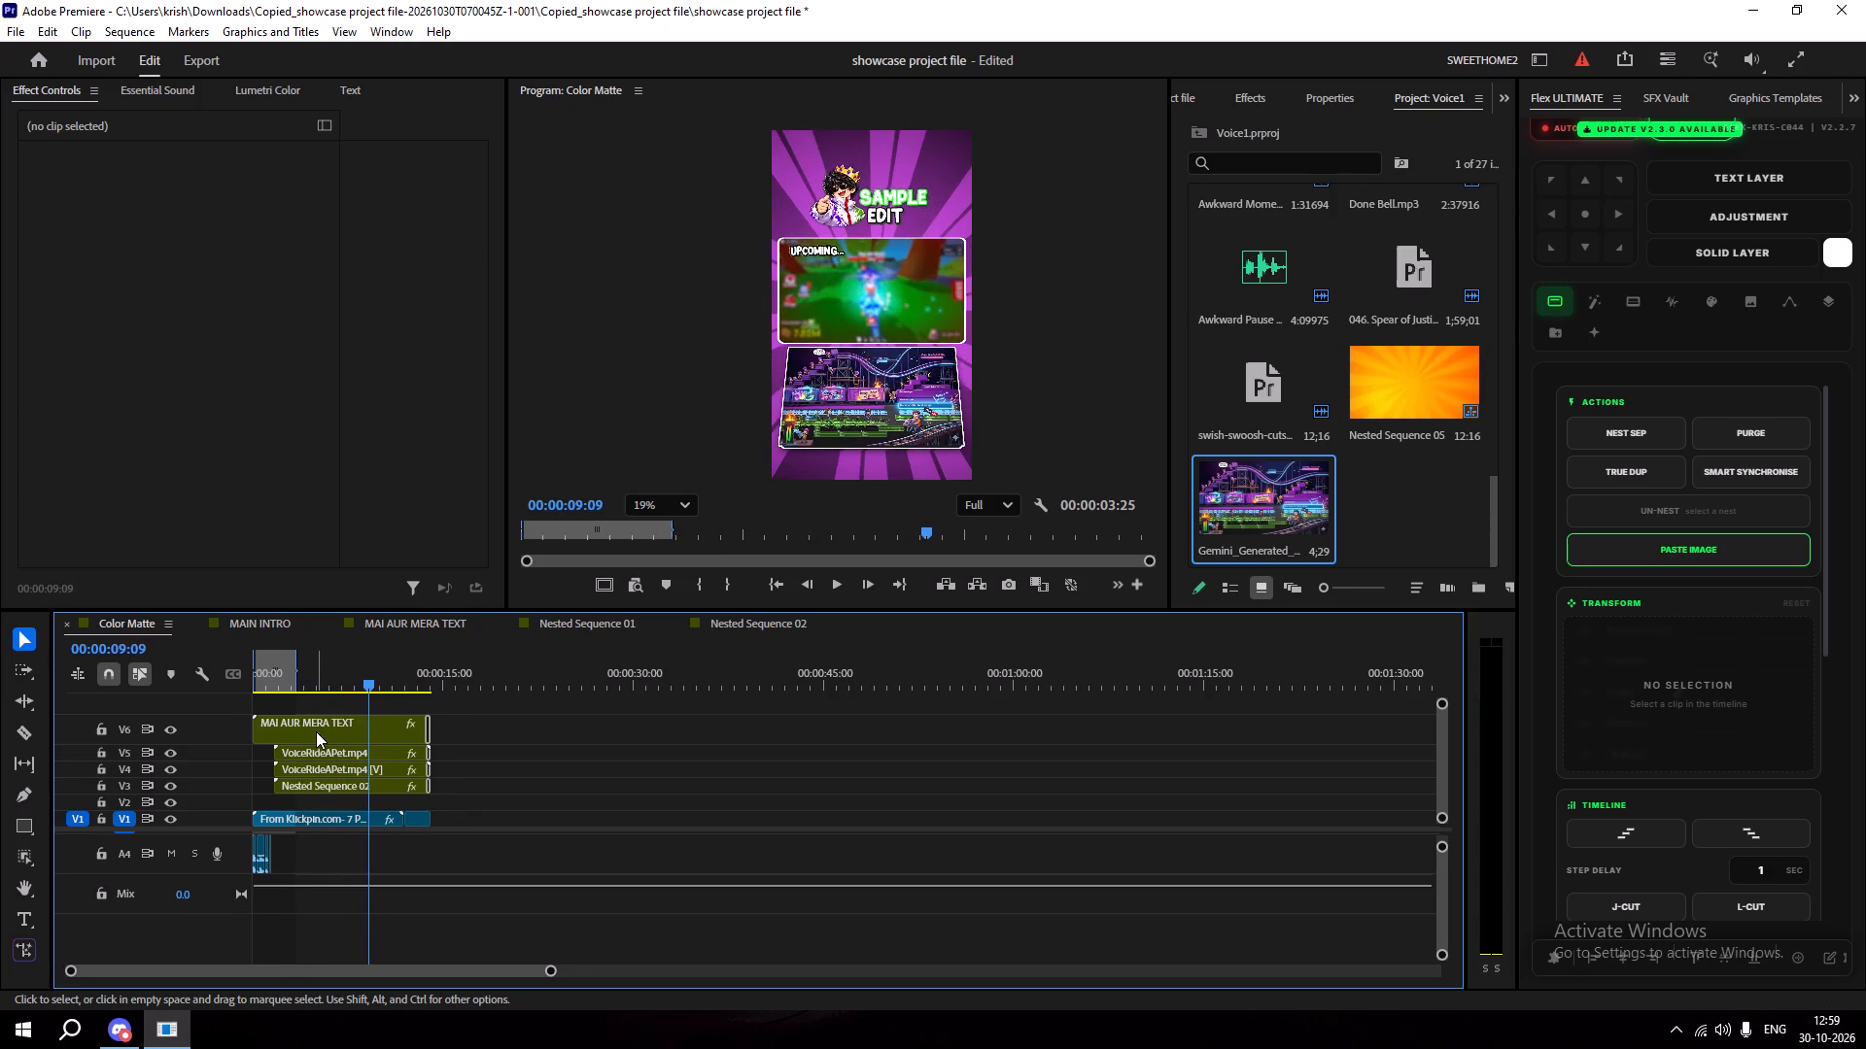
Open the MAI AUR MERA TEXT nested sequence from its clip on V6 of the Color Matte sequence.
{"action": "double_click", "coordinate": [316, 731]}
{"action": "scroll", "coordinate": [307, 718], "scroll_direction": "down", "scroll_amount": 2}
{"action": "scroll", "coordinate": [312, 724], "scroll_direction": "up", "scroll_amount": 3}
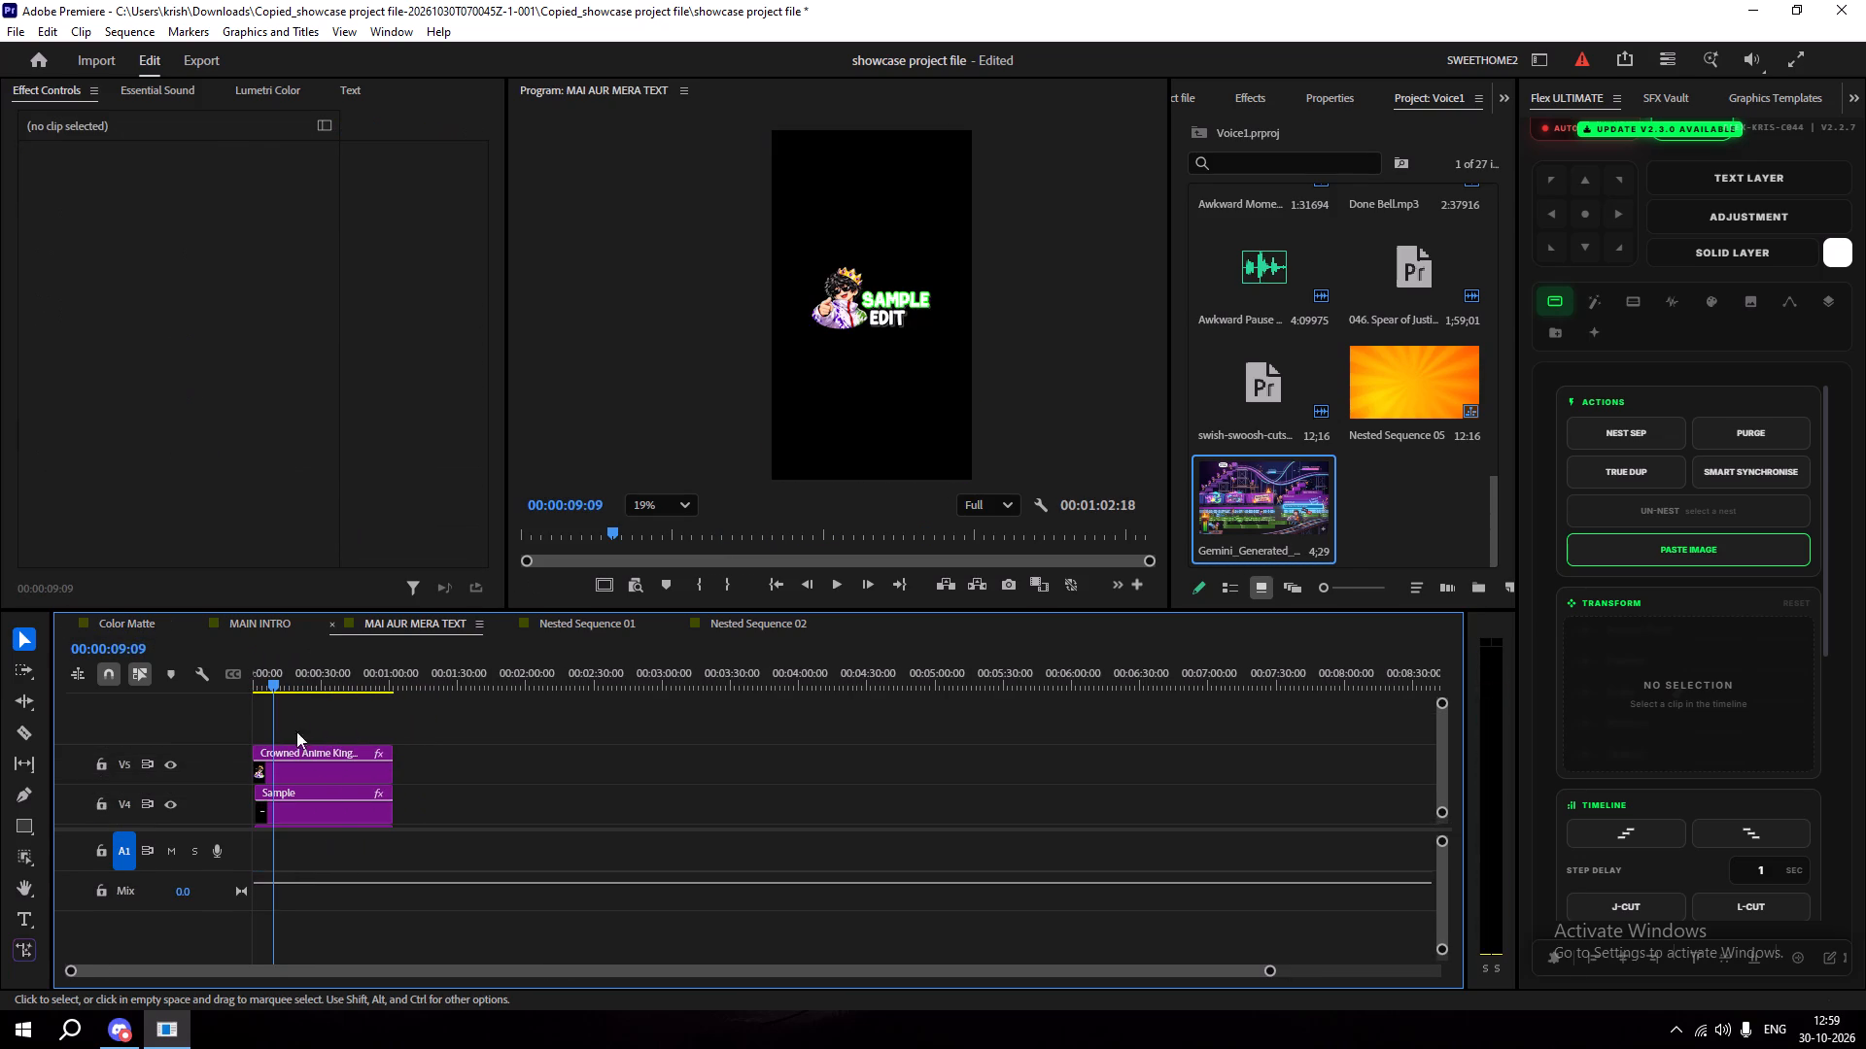
Inspect the Sample and EDIT text clips in the MAI AUR MERA TEXT sequence, and return to the Color Matte sequence.
{"action": "left_click", "coordinate": [316, 804]}
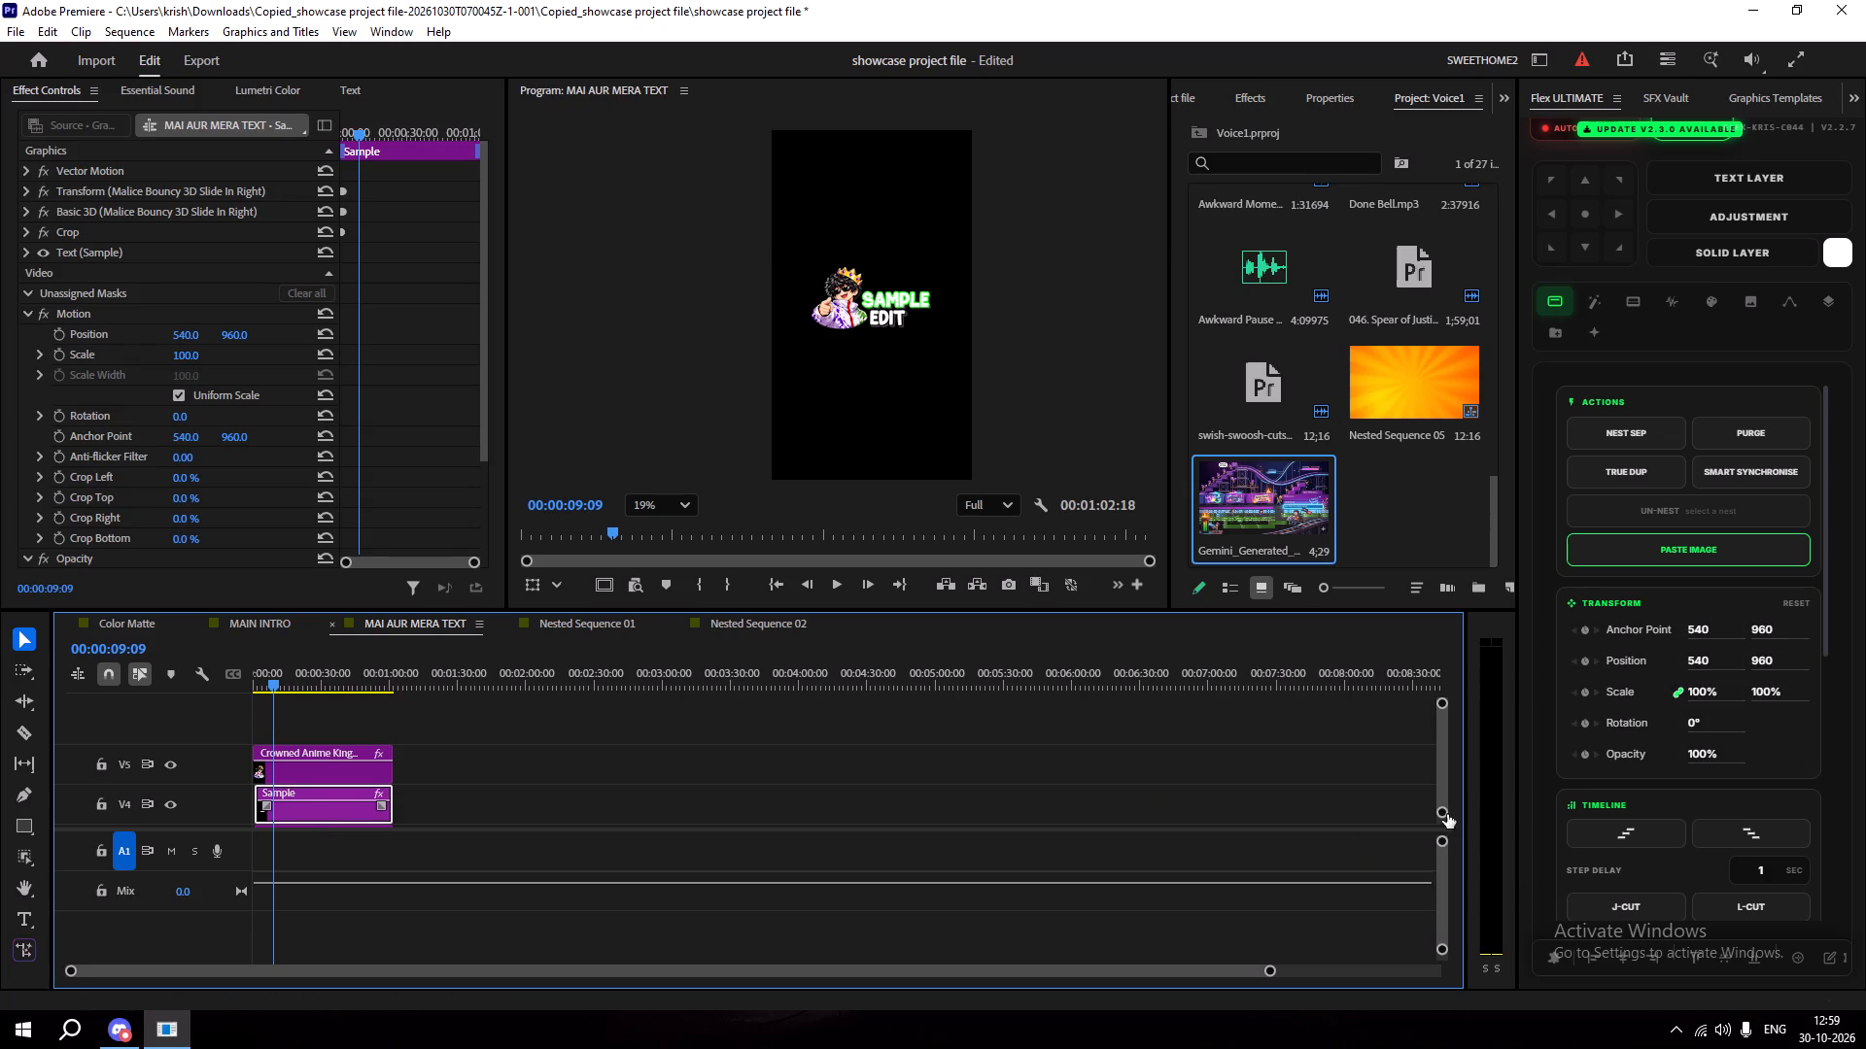
{"action": "left_click", "coordinate": [1439, 778]}
{"action": "left_click", "coordinate": [290, 767]}
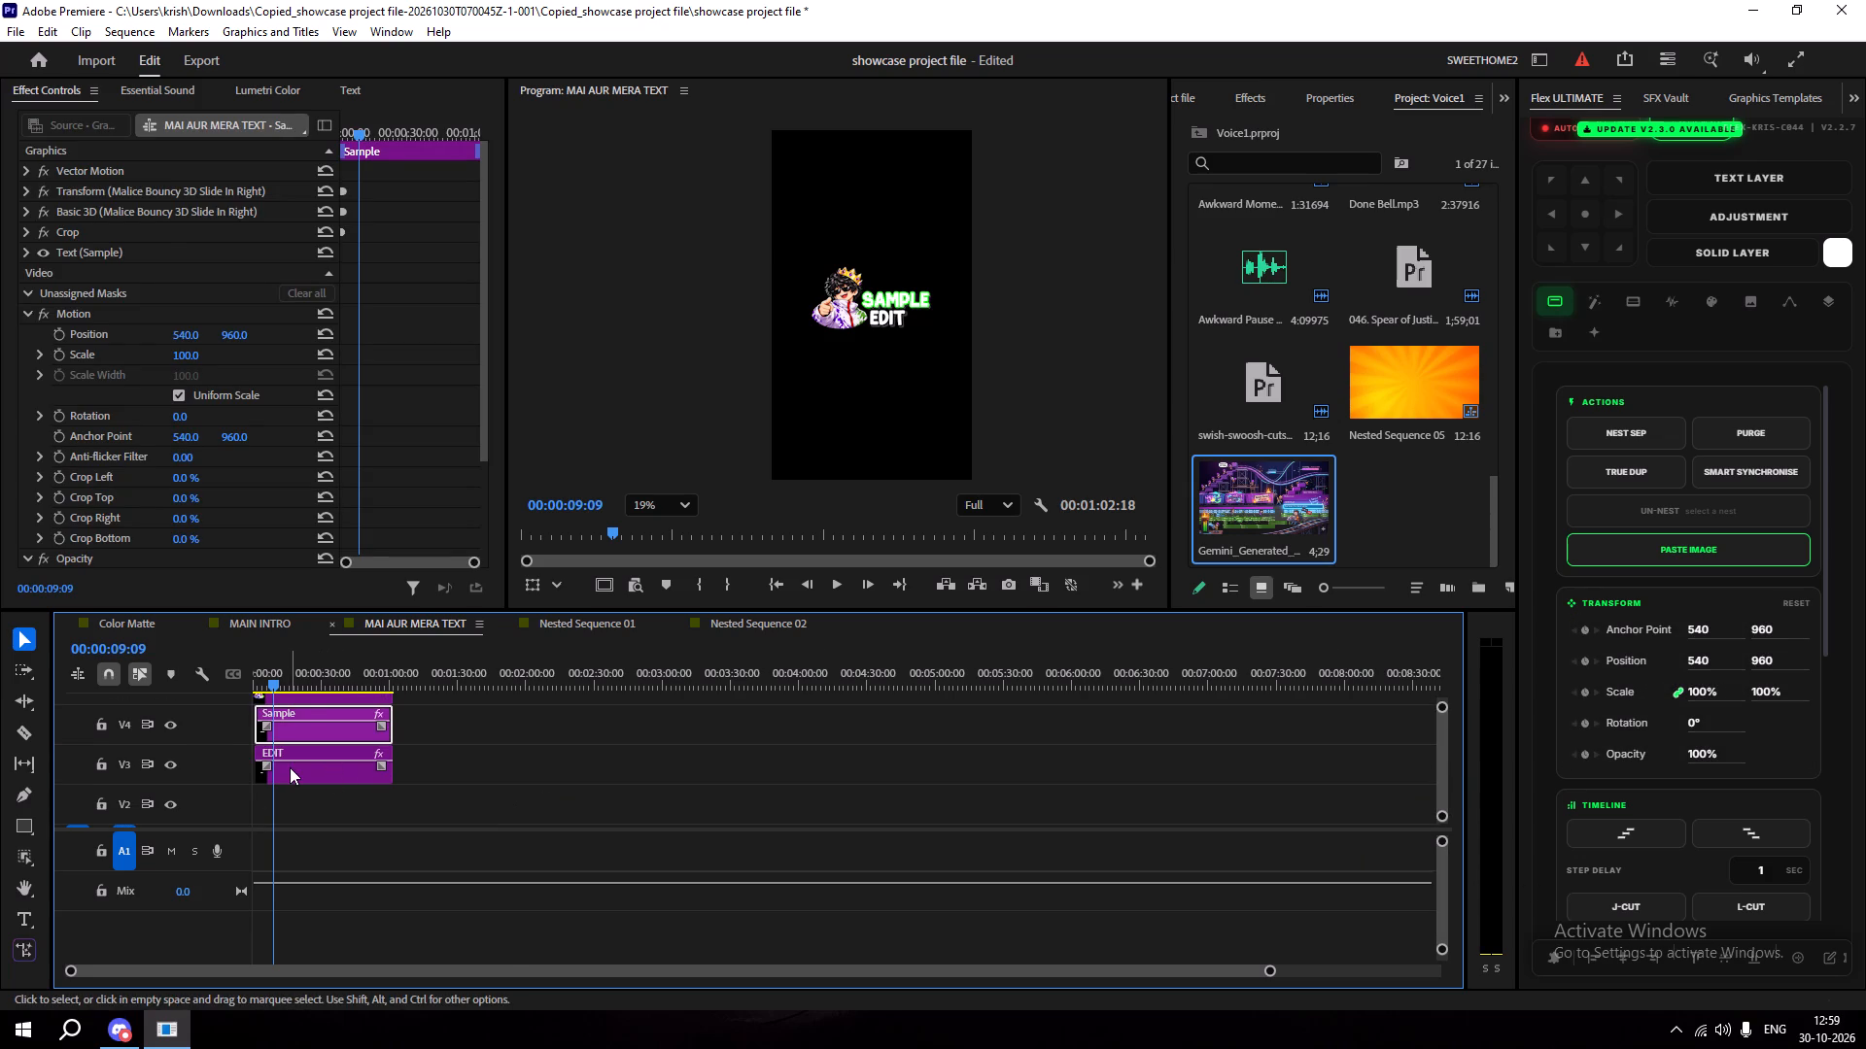
{"action": "left_click", "coordinate": [141, 640]}
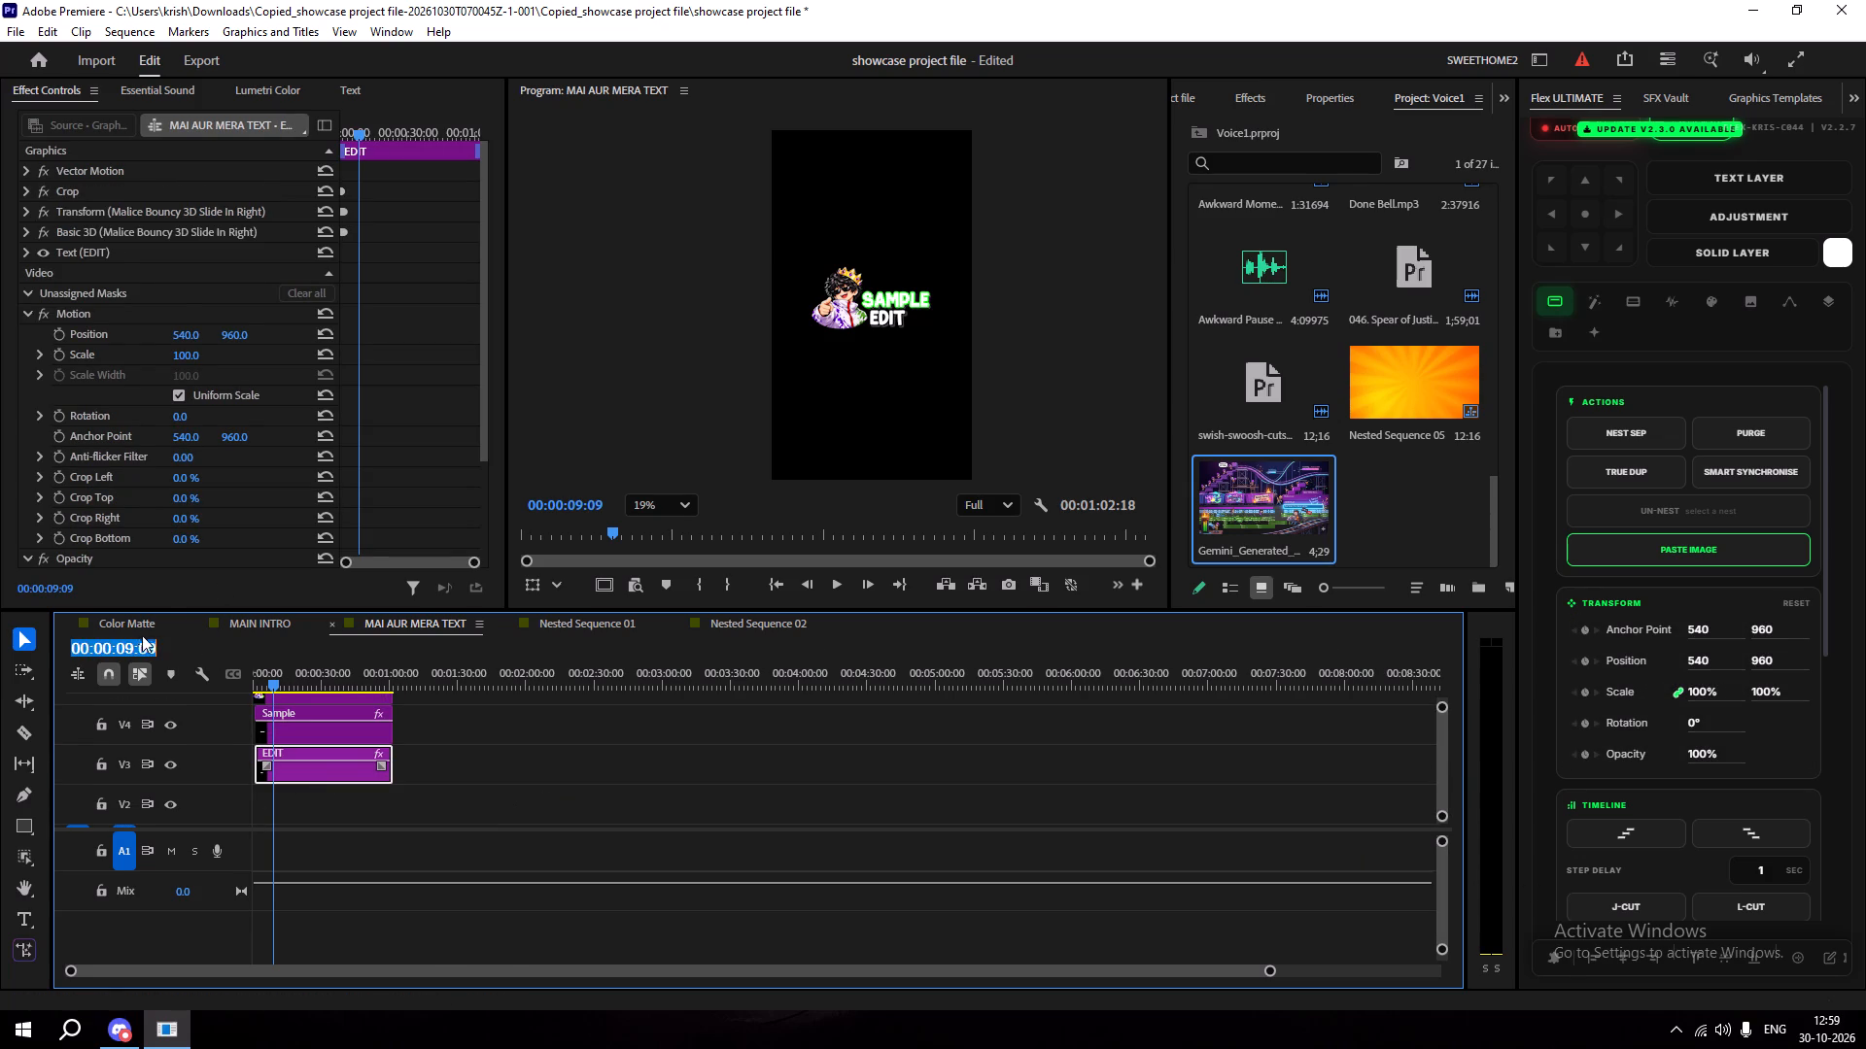
{"action": "left_click", "coordinate": [142, 632]}
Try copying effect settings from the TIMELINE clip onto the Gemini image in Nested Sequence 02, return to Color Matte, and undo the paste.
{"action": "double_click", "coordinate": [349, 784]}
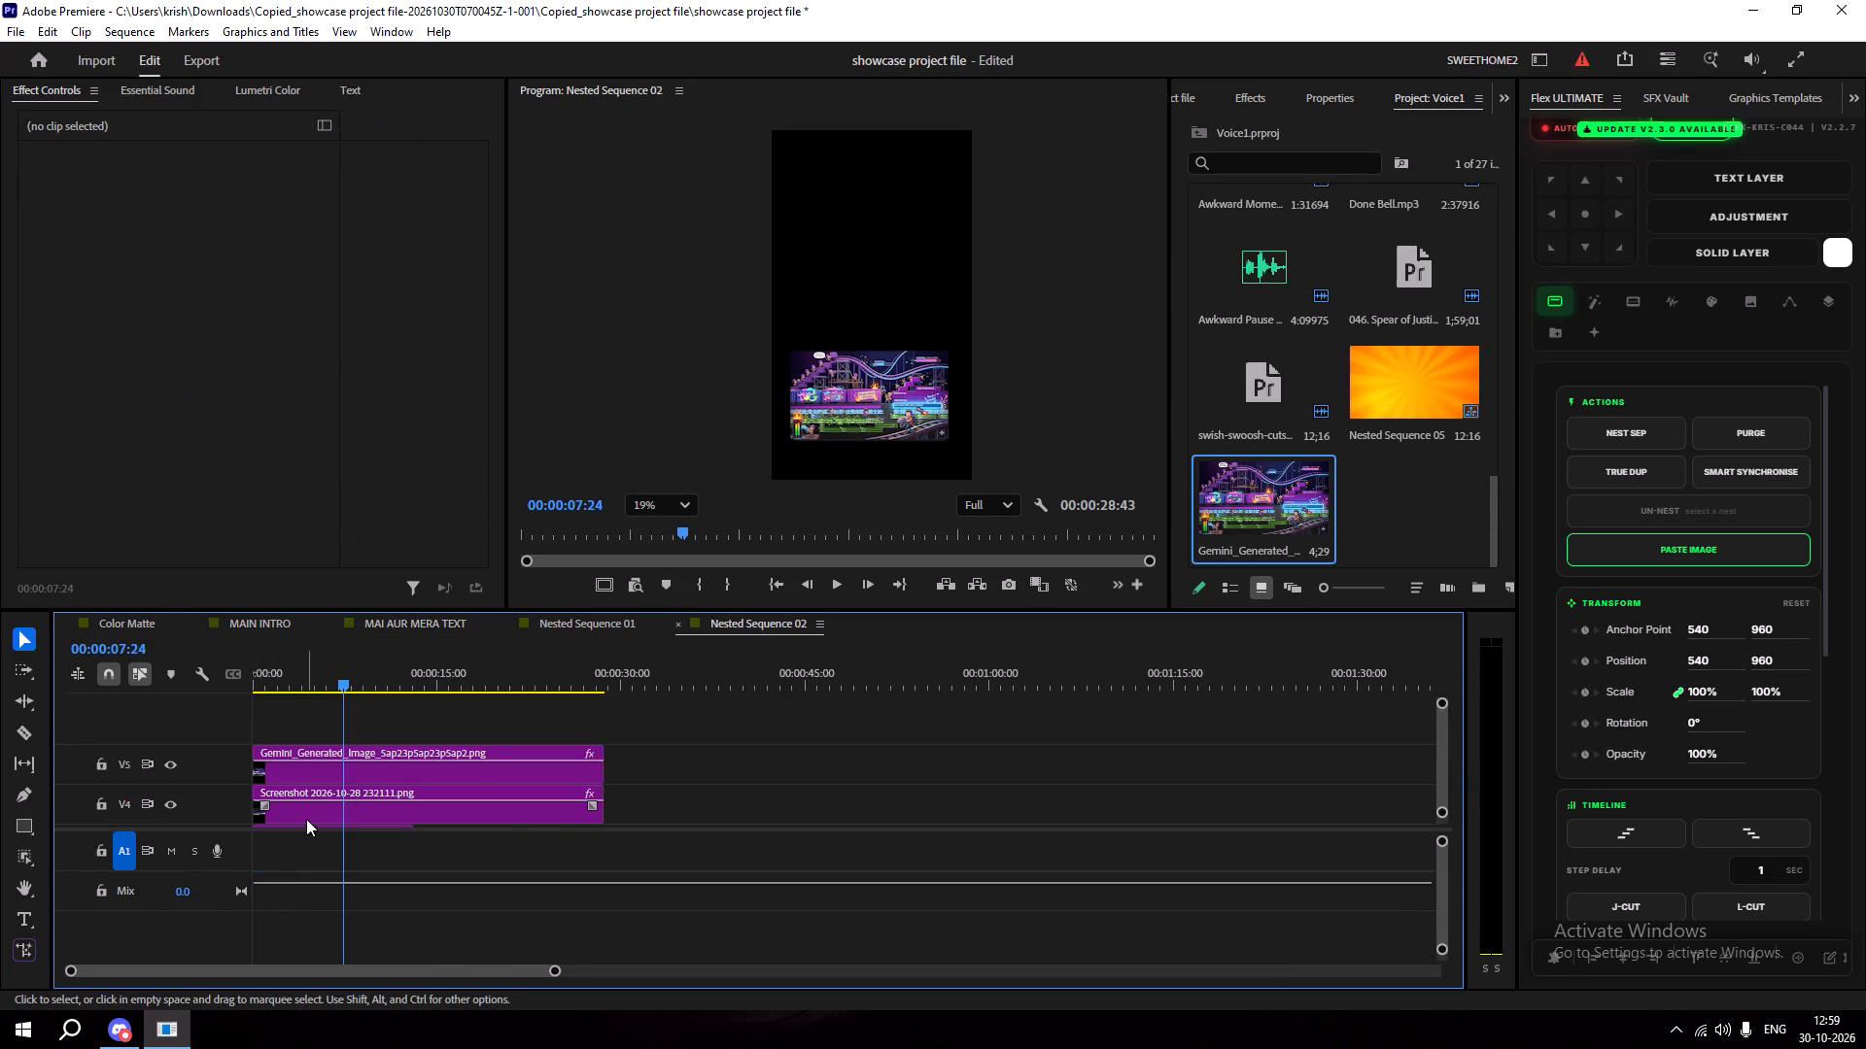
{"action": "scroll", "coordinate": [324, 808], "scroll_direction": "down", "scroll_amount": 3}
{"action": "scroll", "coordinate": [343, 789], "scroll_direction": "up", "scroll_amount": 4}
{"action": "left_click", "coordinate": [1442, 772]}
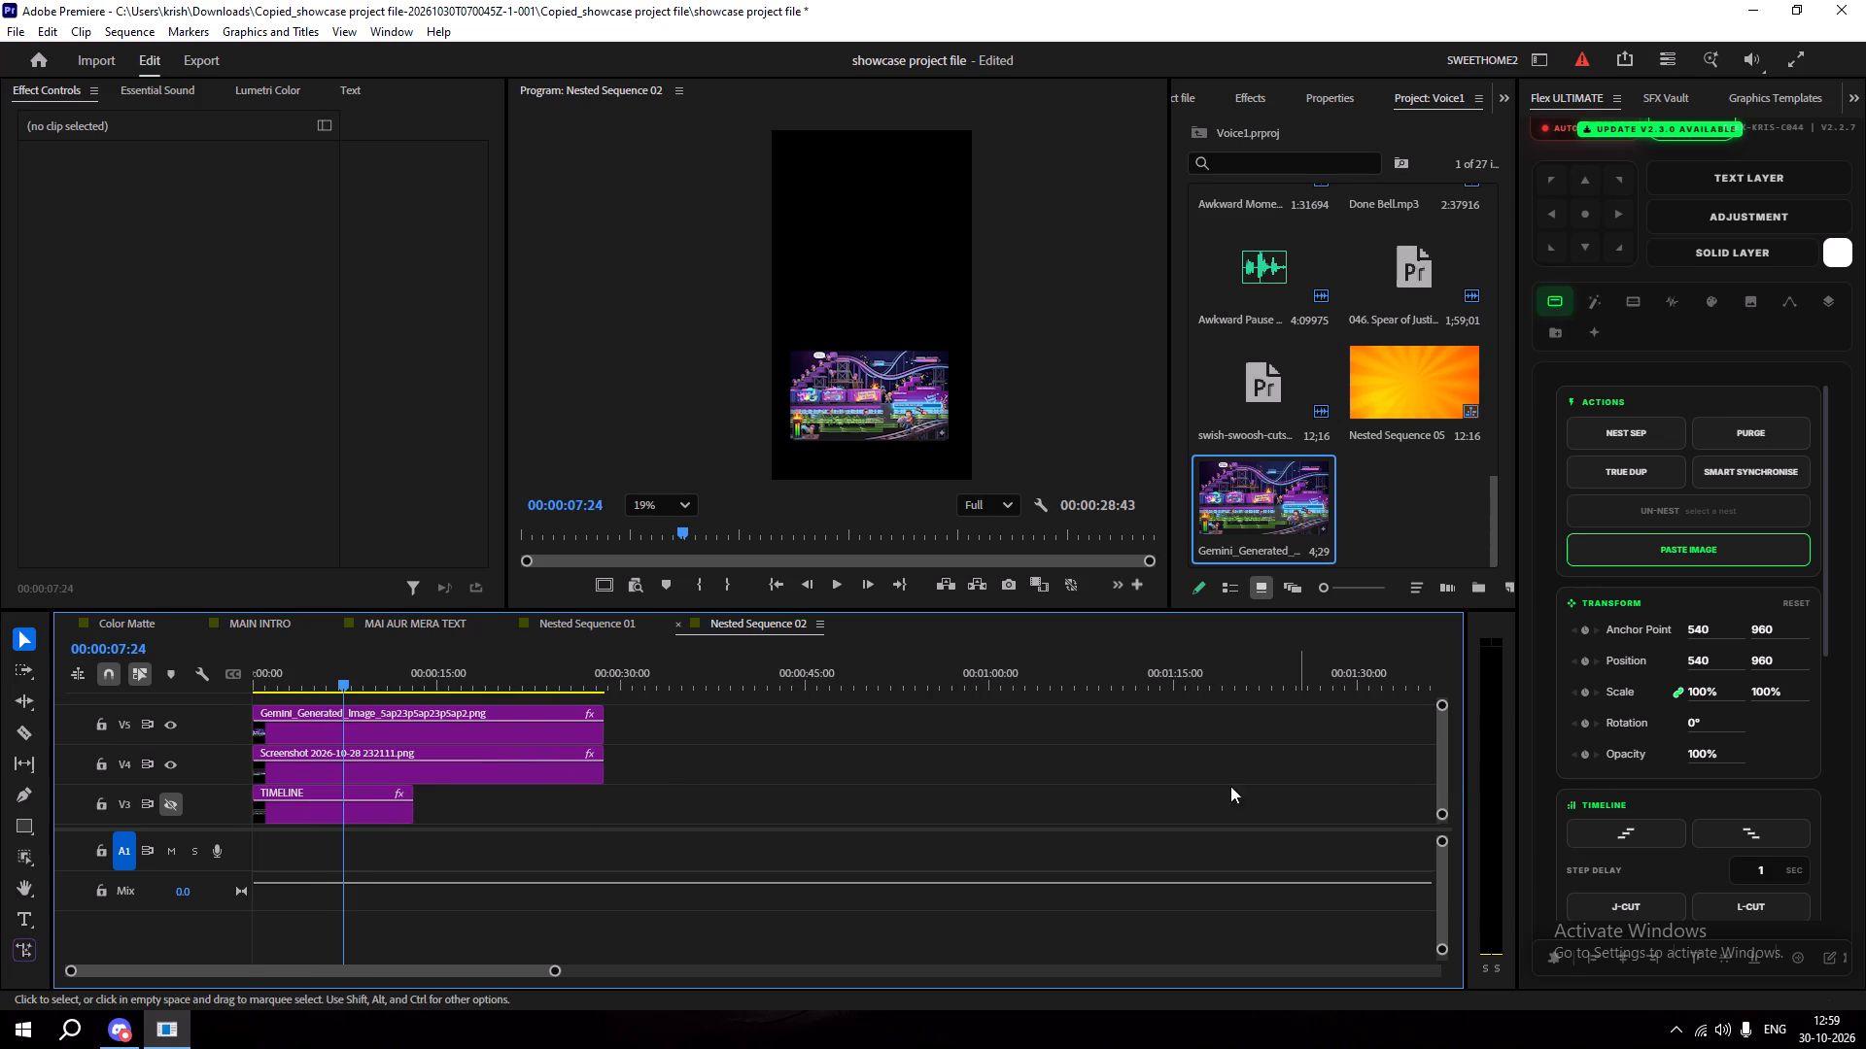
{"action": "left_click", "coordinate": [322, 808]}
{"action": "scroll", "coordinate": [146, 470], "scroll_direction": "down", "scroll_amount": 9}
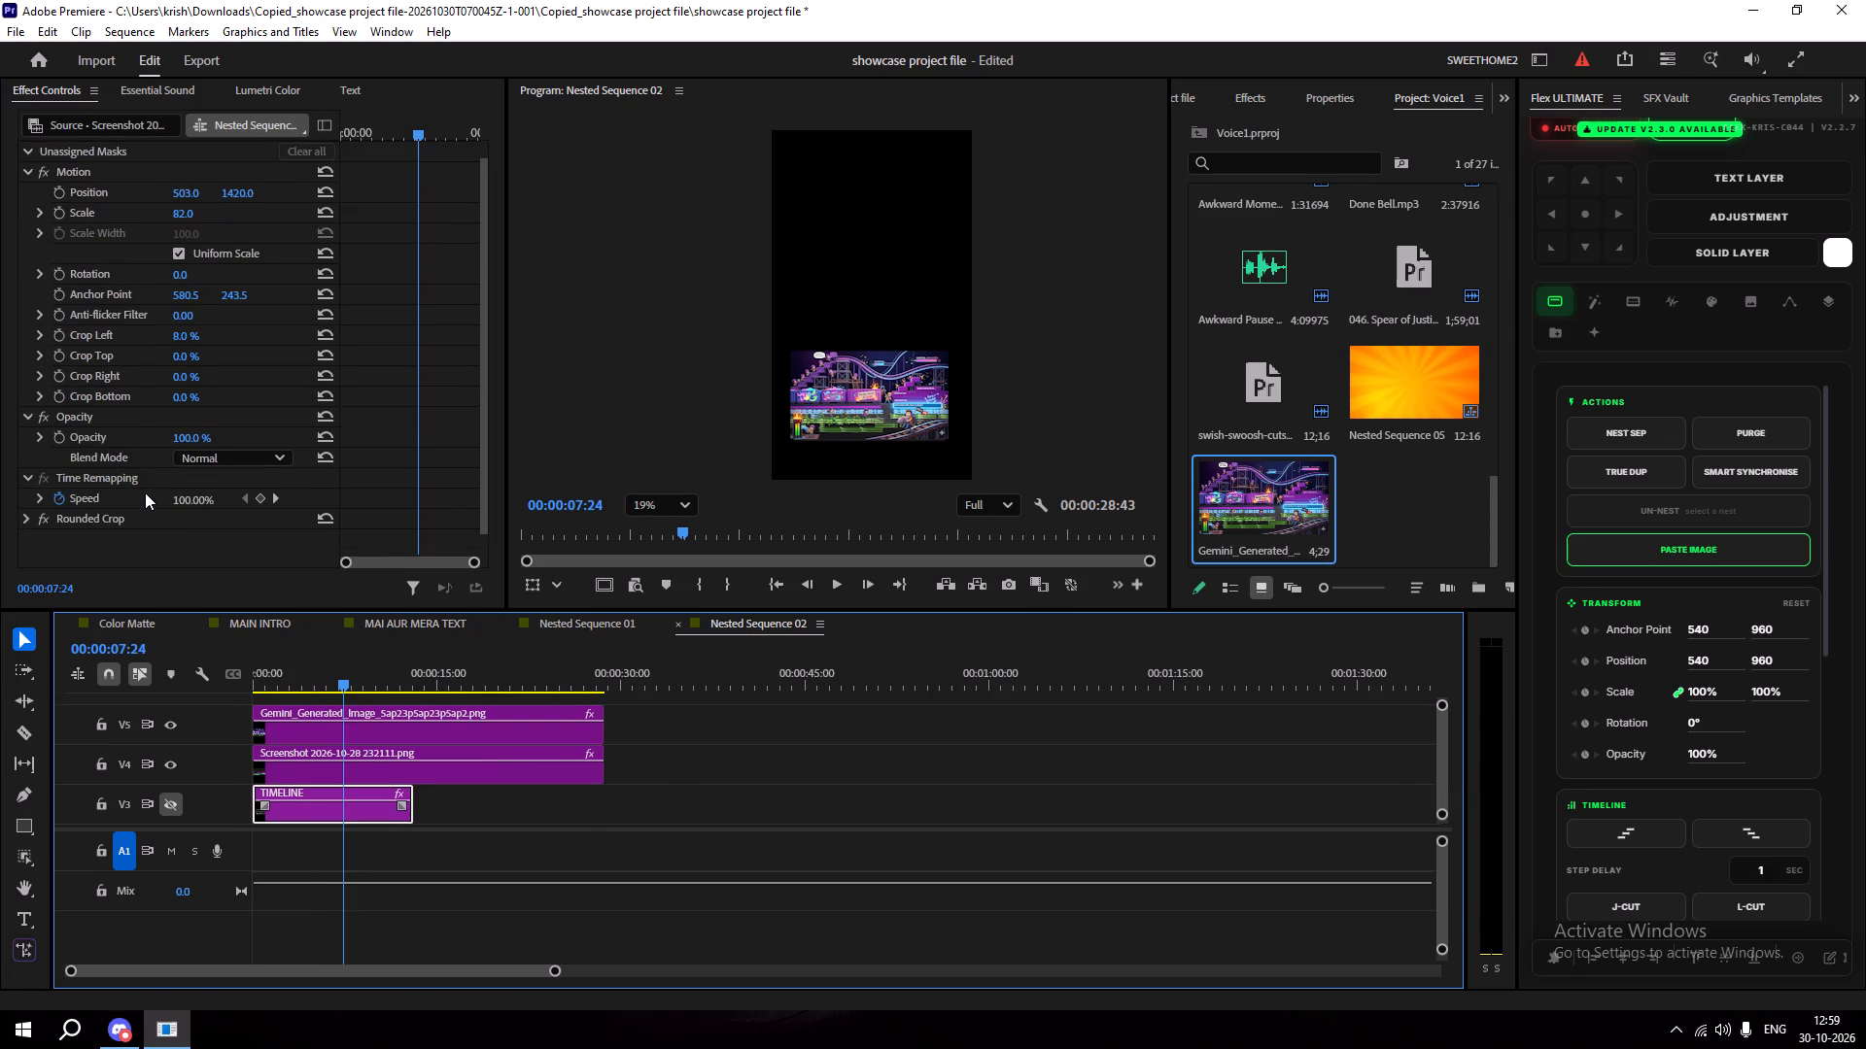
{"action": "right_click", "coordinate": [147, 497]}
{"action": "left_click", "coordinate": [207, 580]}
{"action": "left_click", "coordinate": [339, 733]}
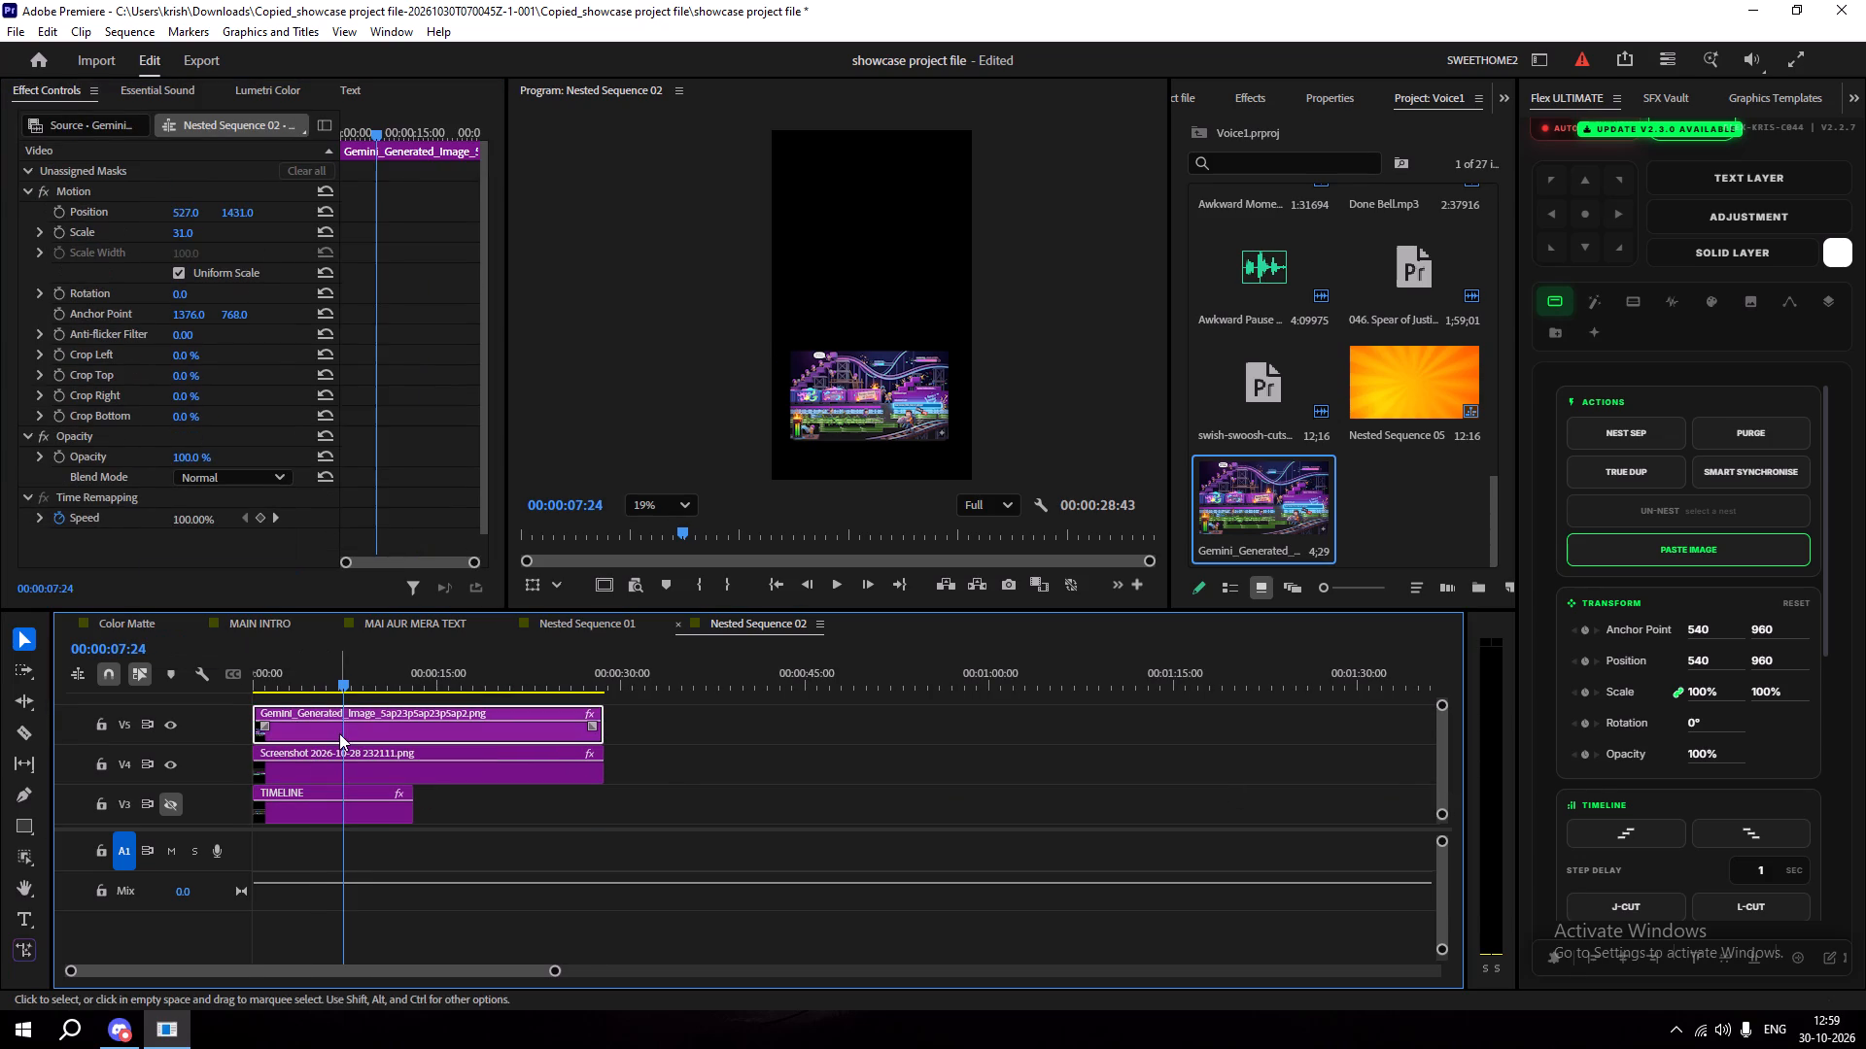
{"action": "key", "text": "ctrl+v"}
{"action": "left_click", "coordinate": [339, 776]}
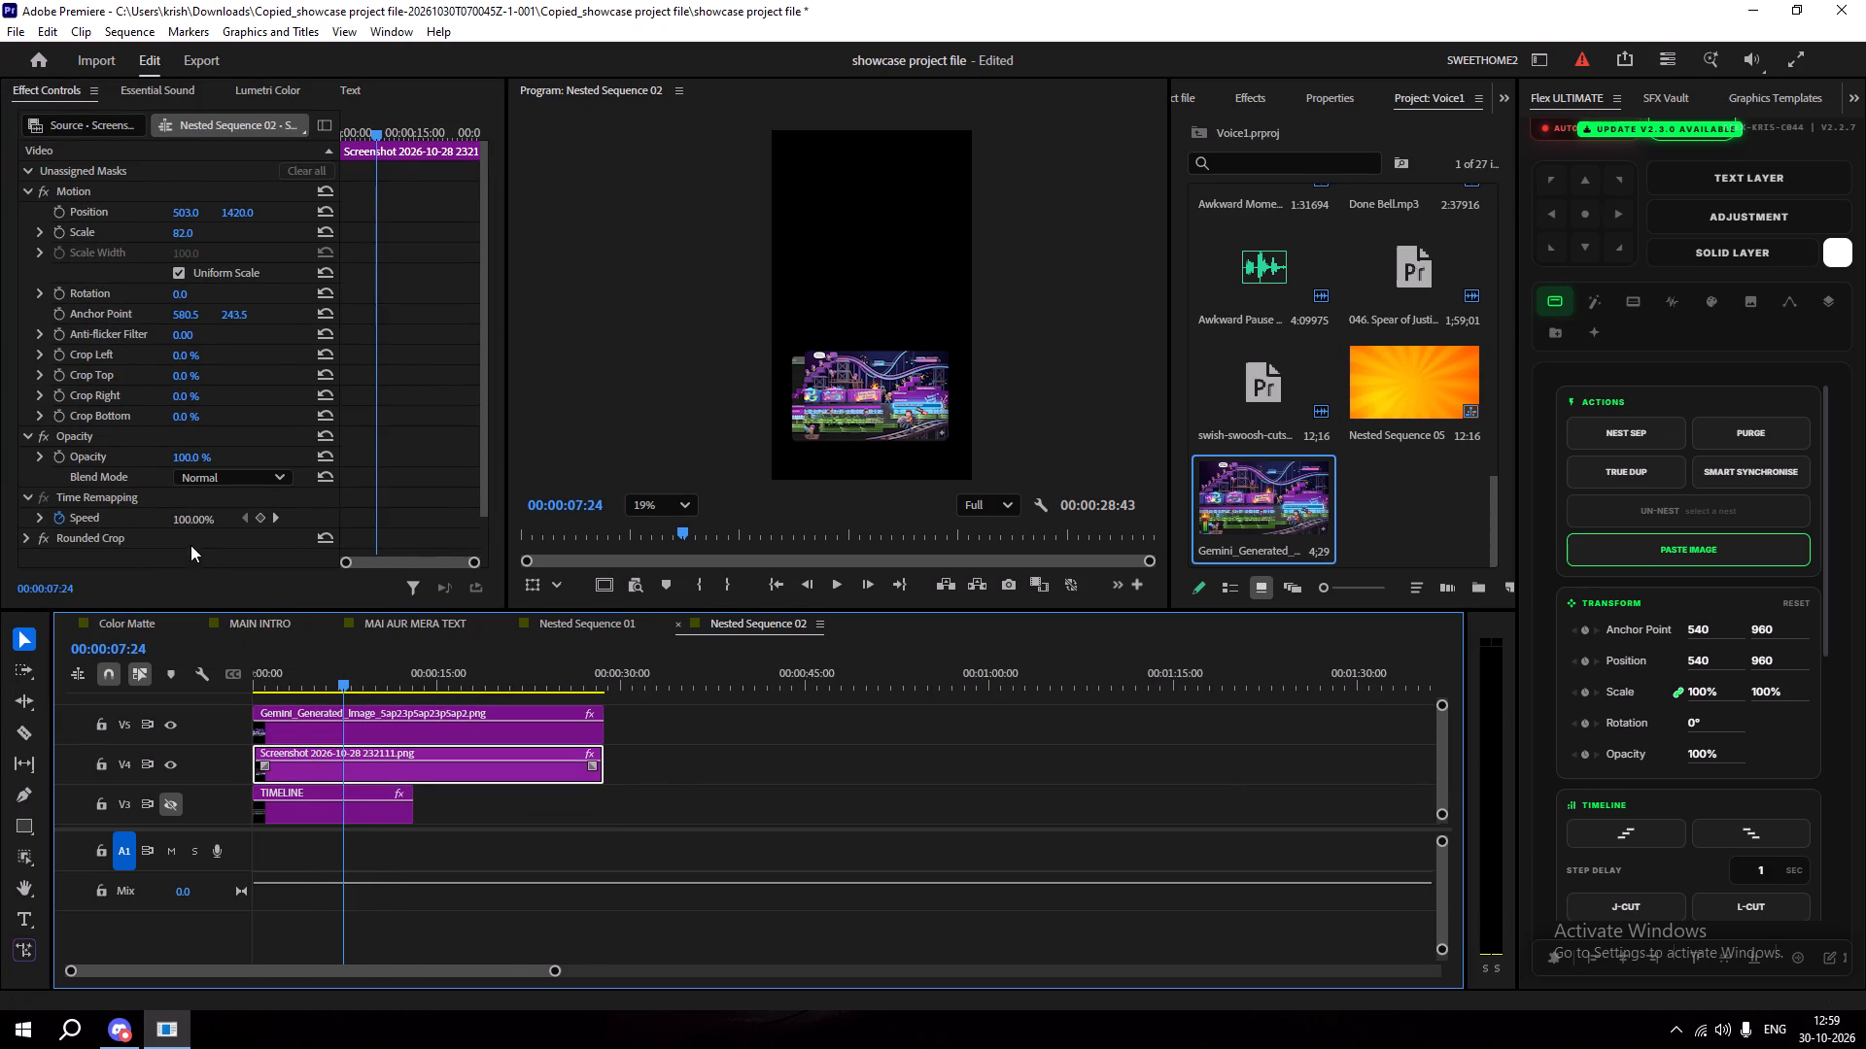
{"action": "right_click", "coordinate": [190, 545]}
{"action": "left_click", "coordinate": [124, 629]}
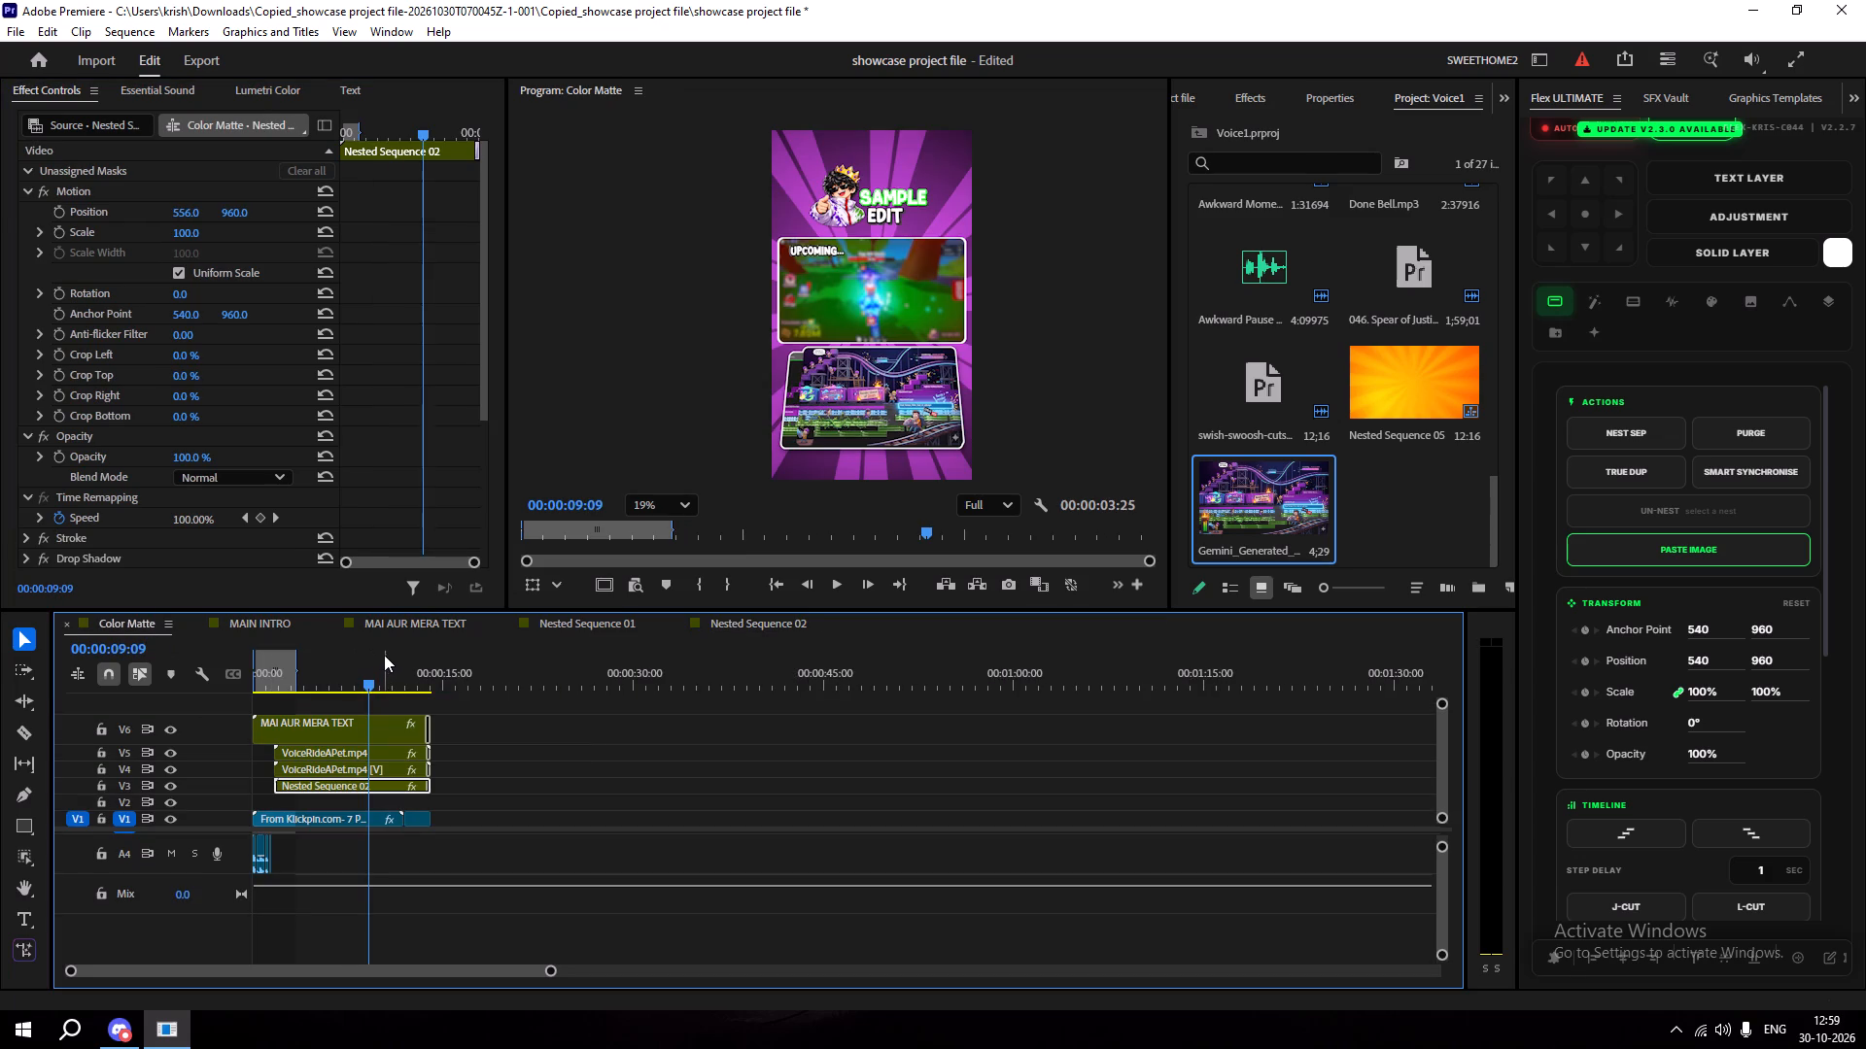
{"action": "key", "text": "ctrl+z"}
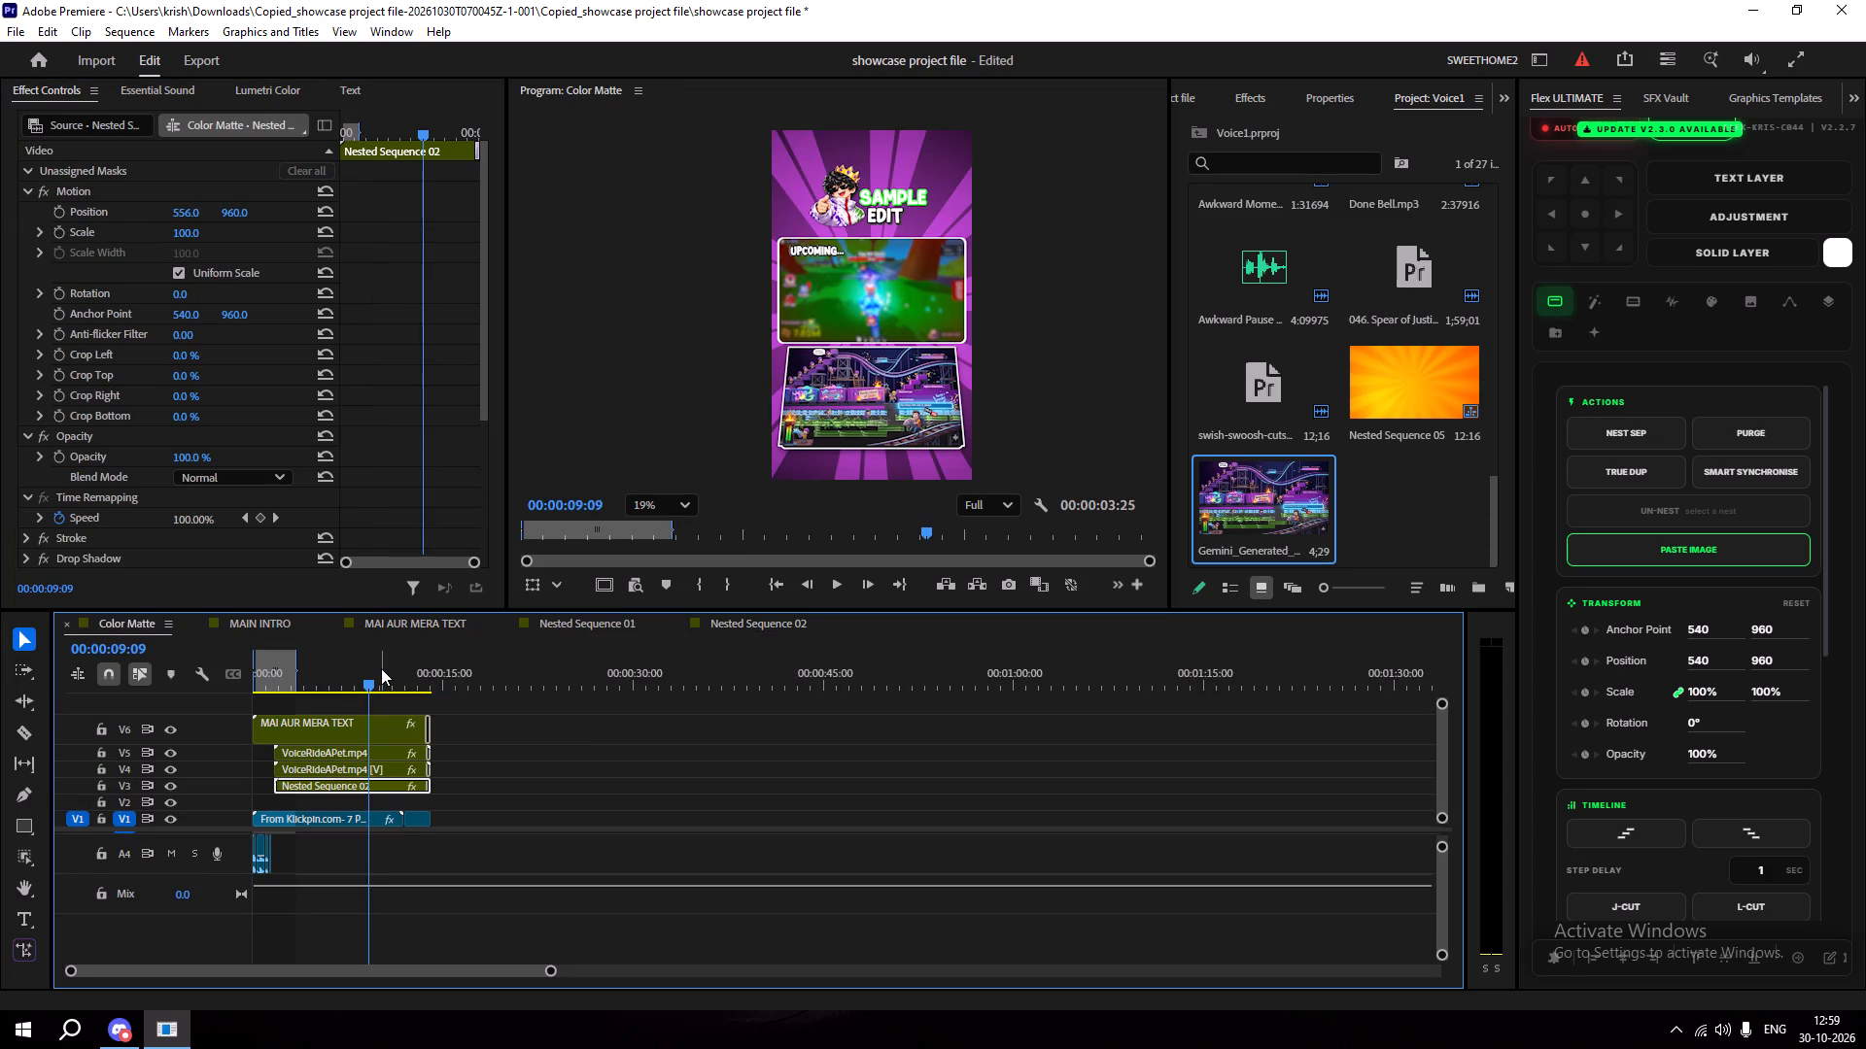
Play the opening of the Color Matte sequence from the start to check the lower frame.
{"action": "left_click", "coordinate": [392, 696]}
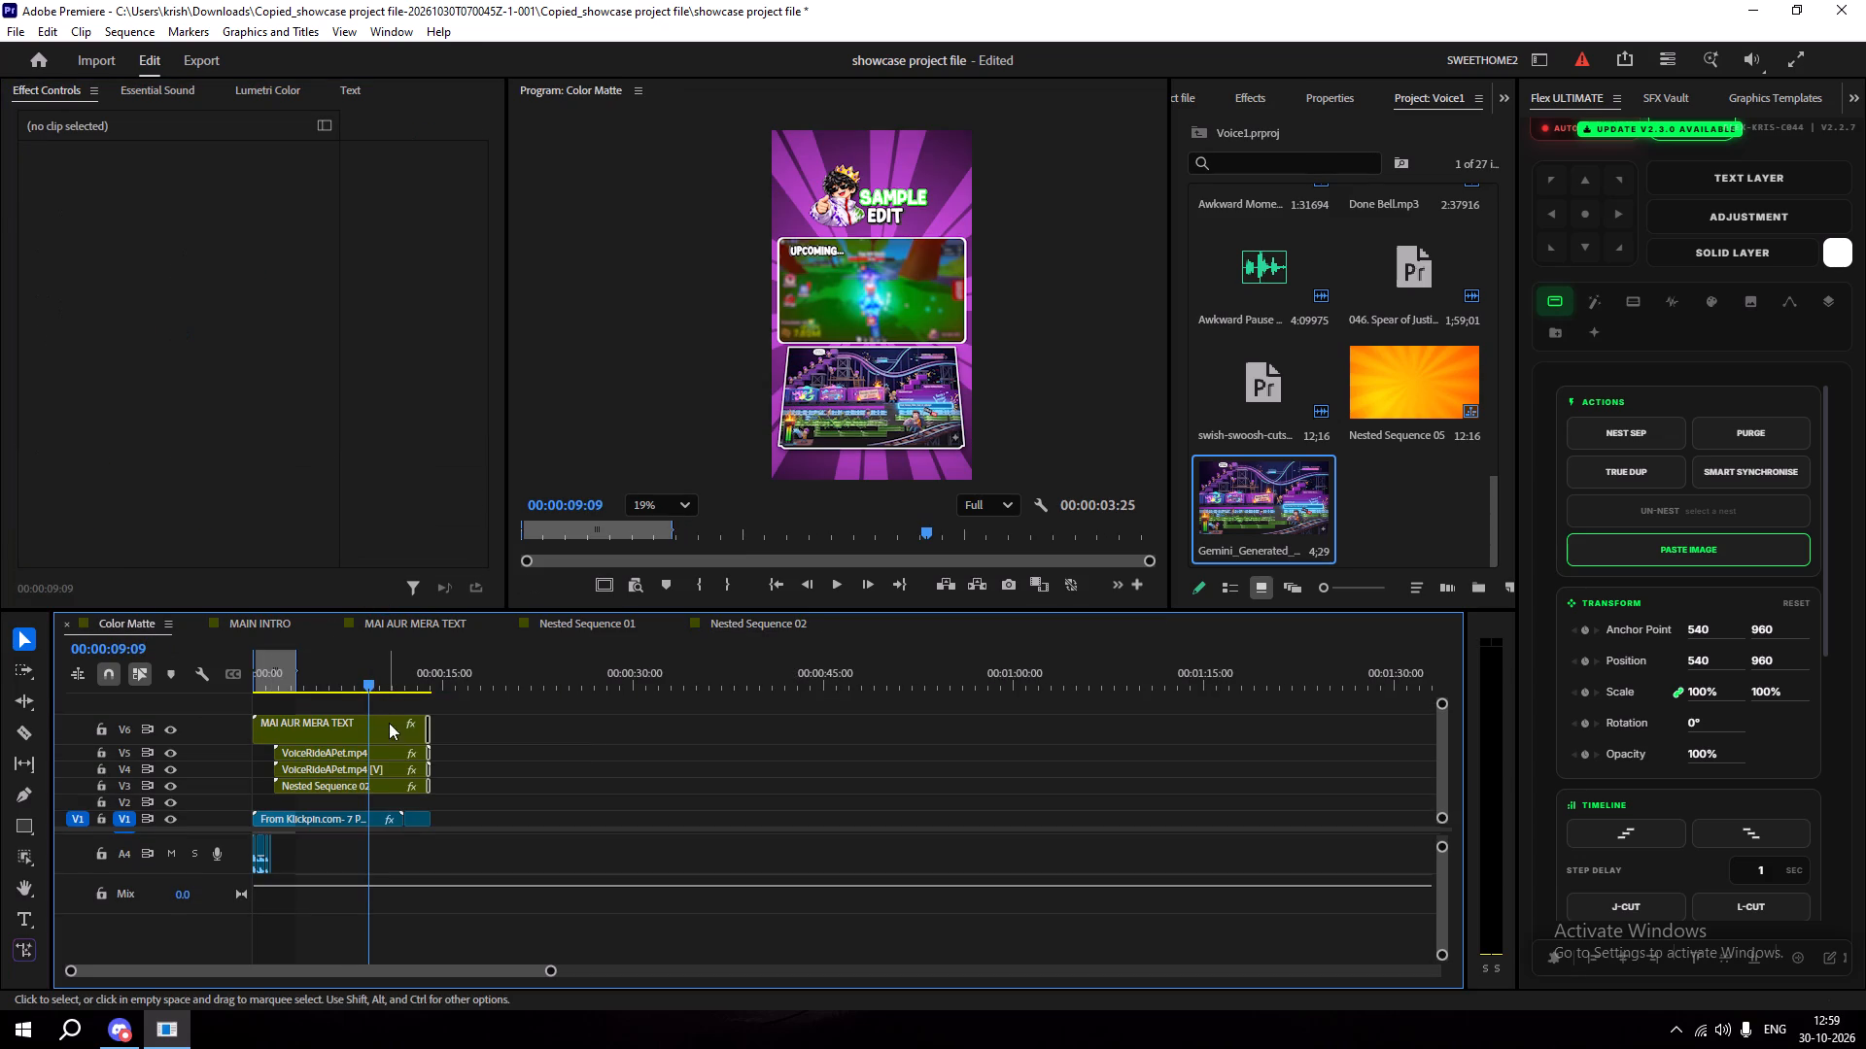
{"action": "left_click_drag", "start_coordinate": [362, 679], "coordinate": [187, 685]}
{"action": "key", "text": "space"}
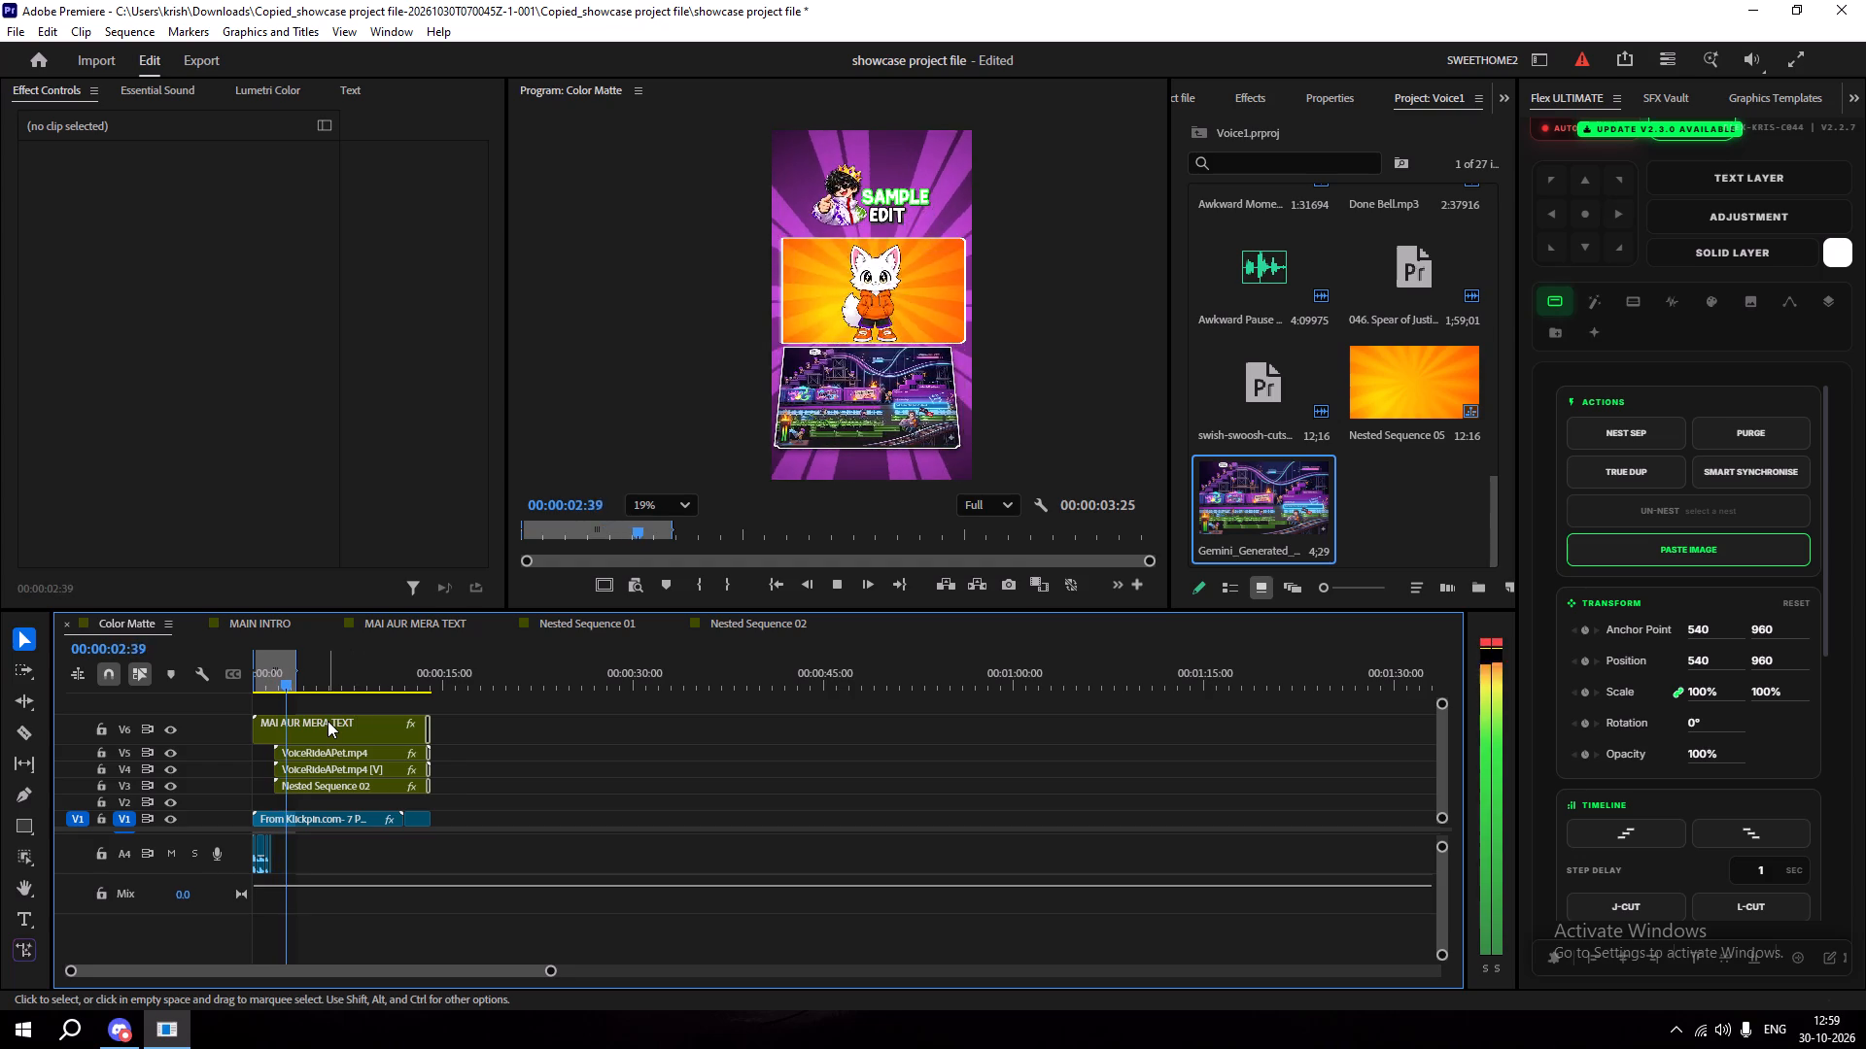
{"action": "key", "text": "space"}
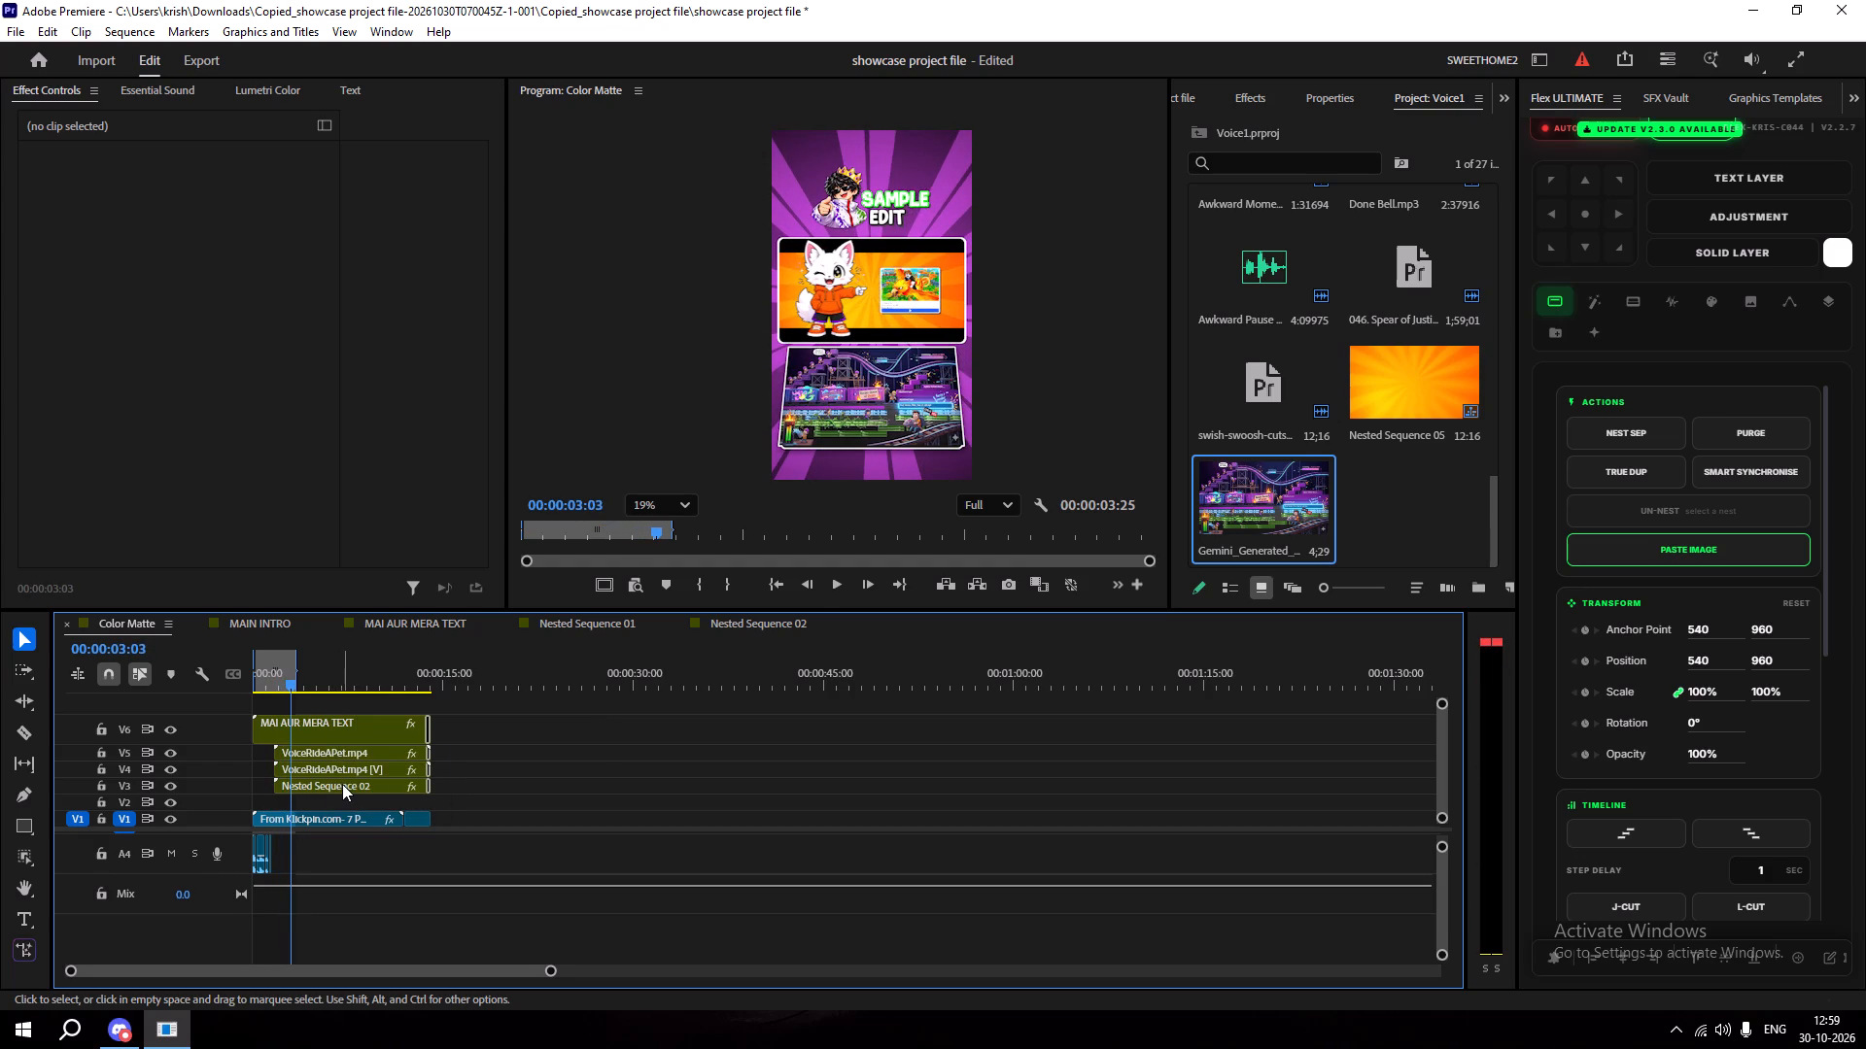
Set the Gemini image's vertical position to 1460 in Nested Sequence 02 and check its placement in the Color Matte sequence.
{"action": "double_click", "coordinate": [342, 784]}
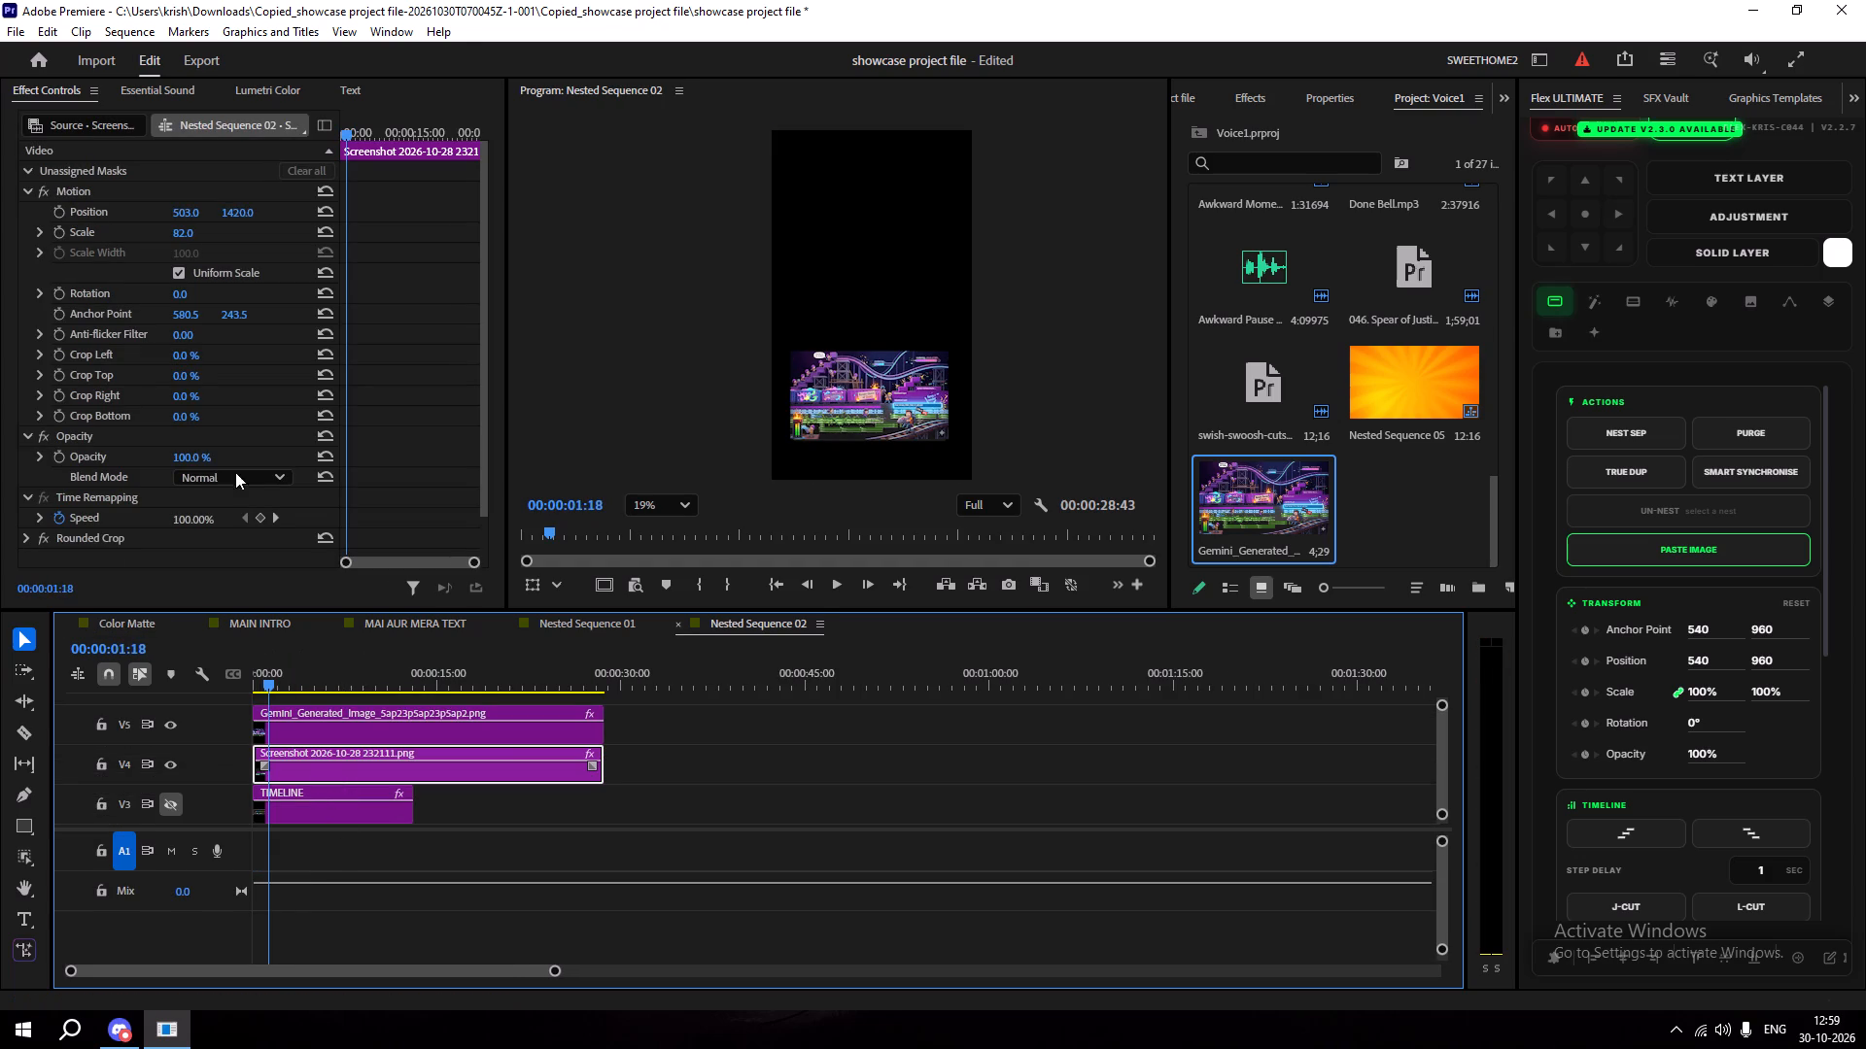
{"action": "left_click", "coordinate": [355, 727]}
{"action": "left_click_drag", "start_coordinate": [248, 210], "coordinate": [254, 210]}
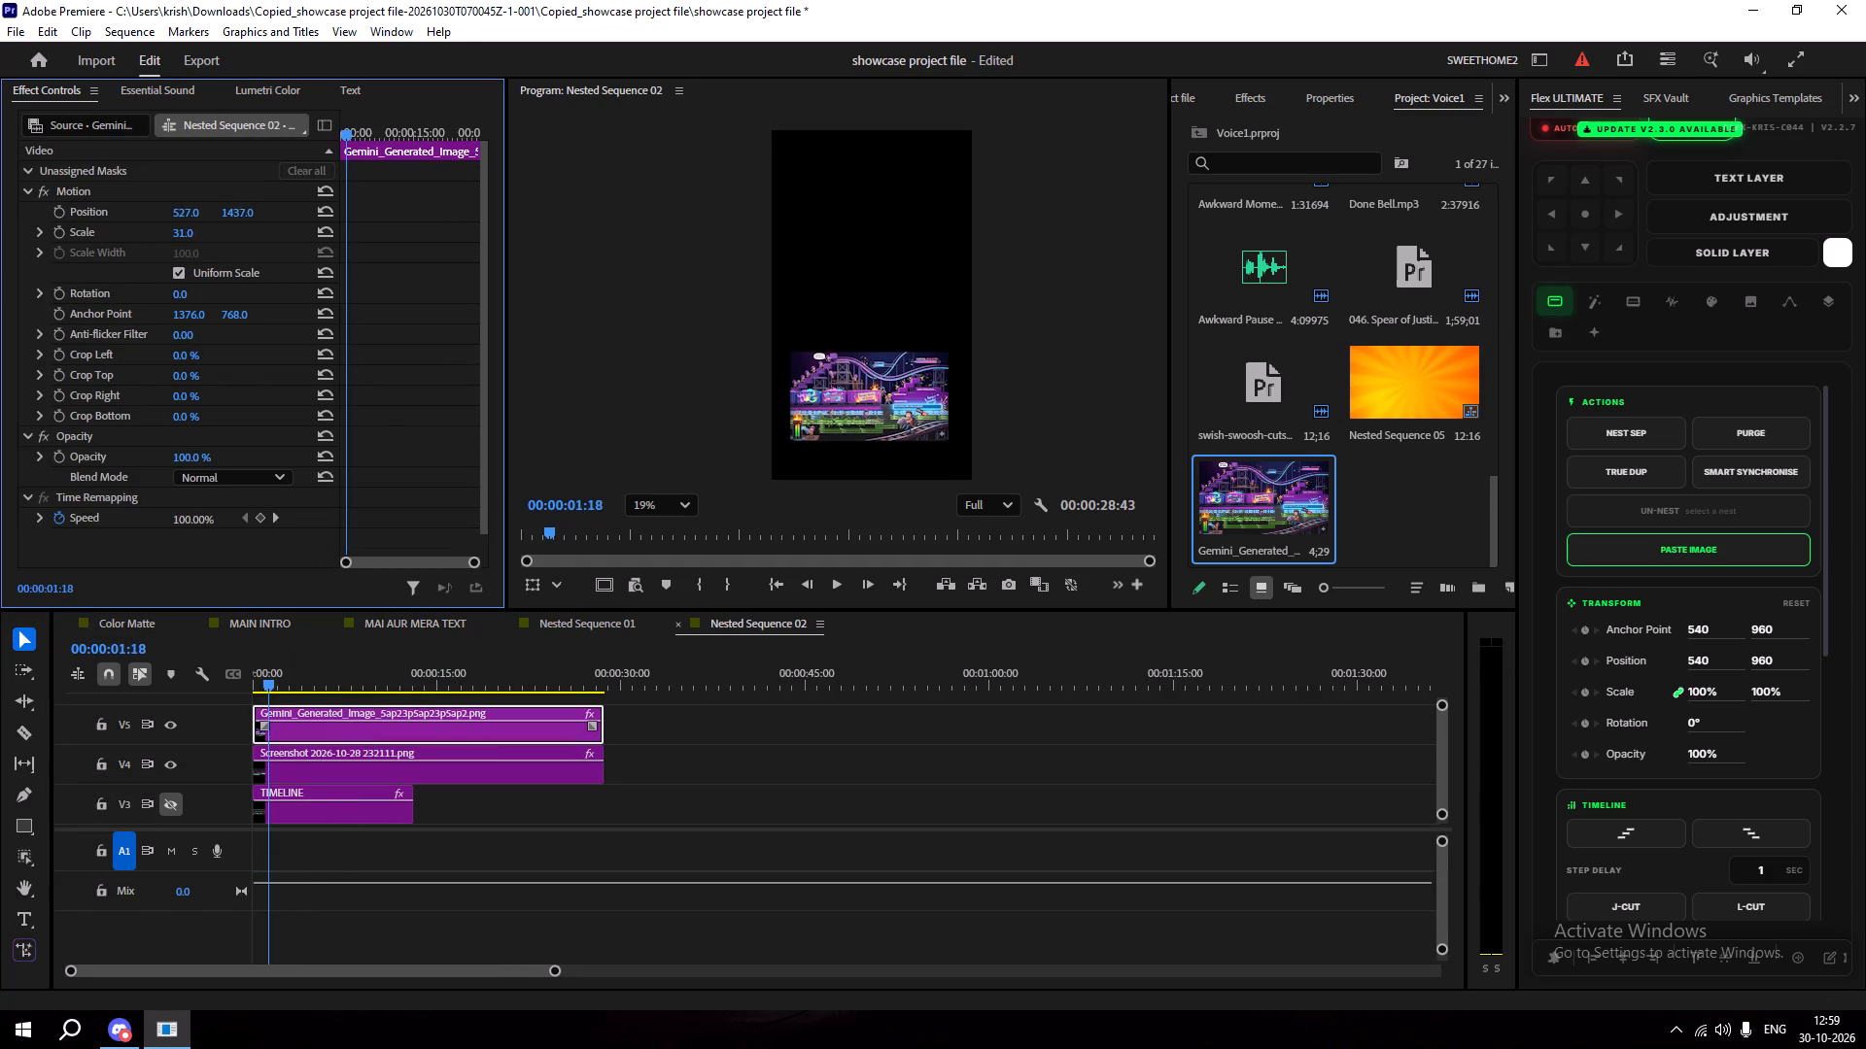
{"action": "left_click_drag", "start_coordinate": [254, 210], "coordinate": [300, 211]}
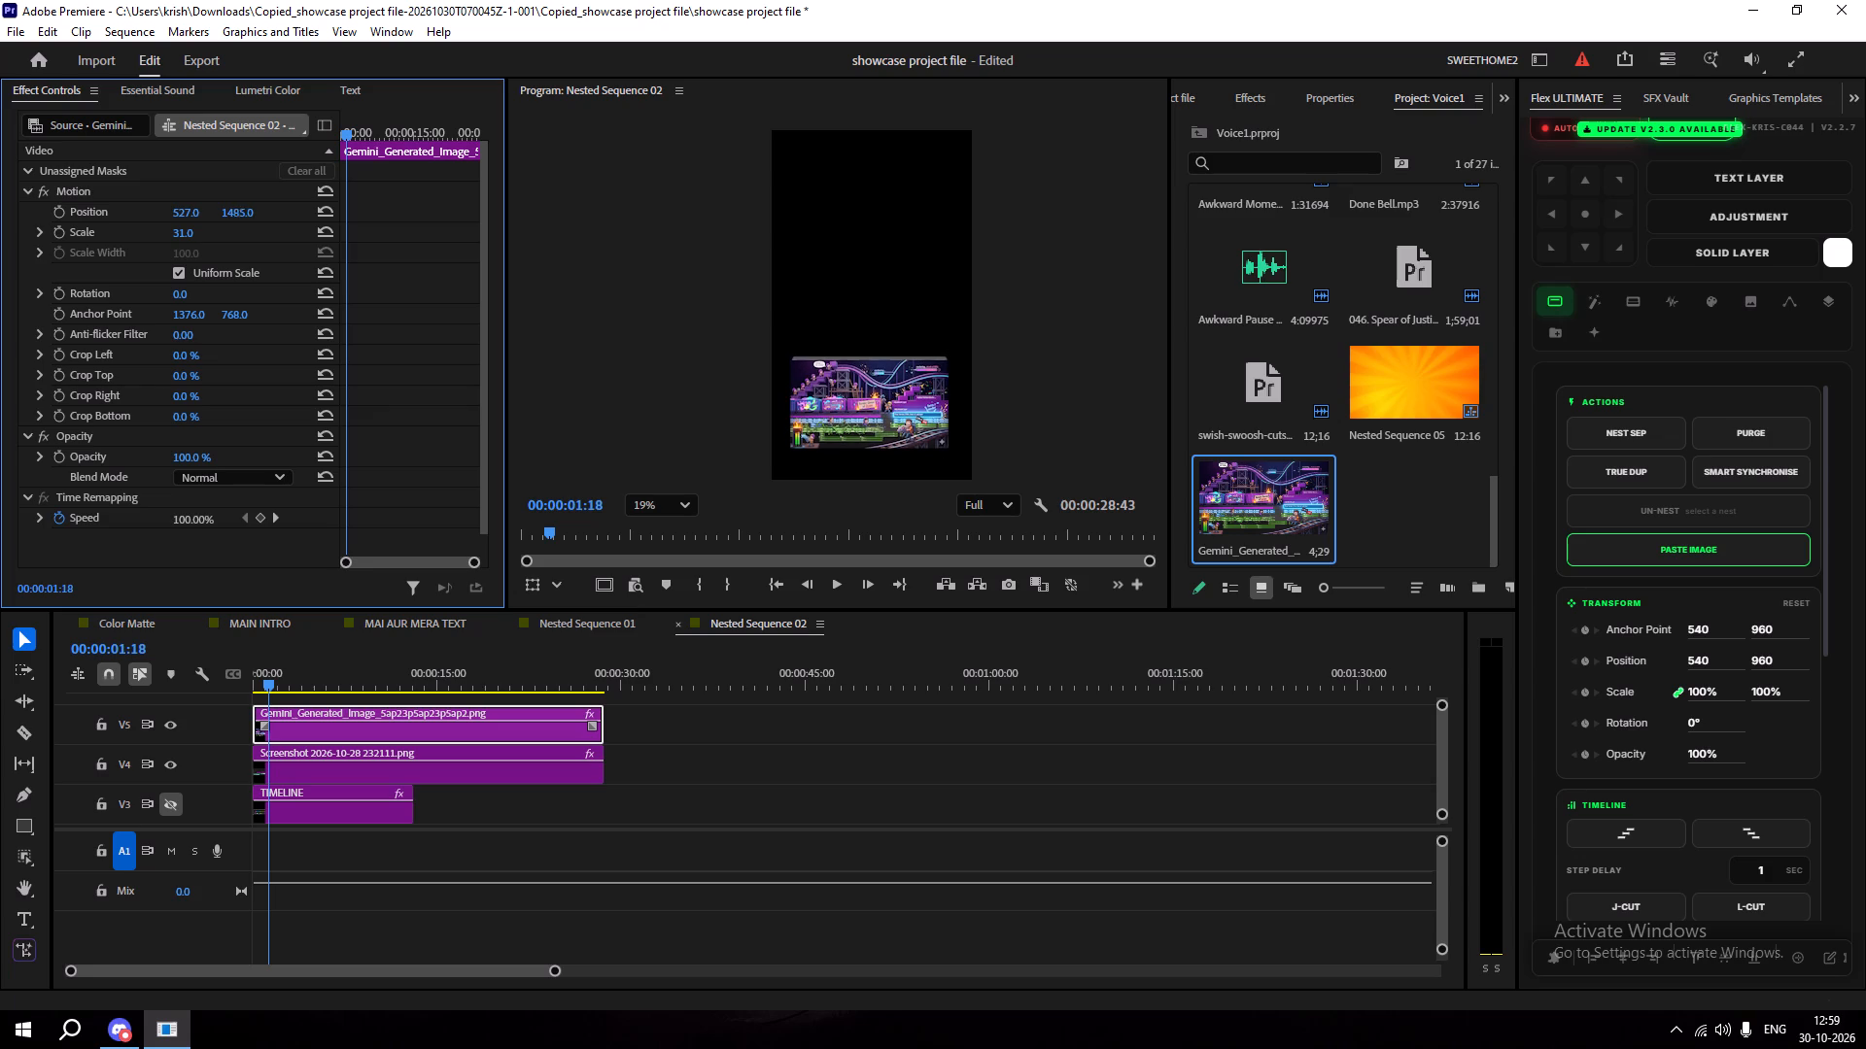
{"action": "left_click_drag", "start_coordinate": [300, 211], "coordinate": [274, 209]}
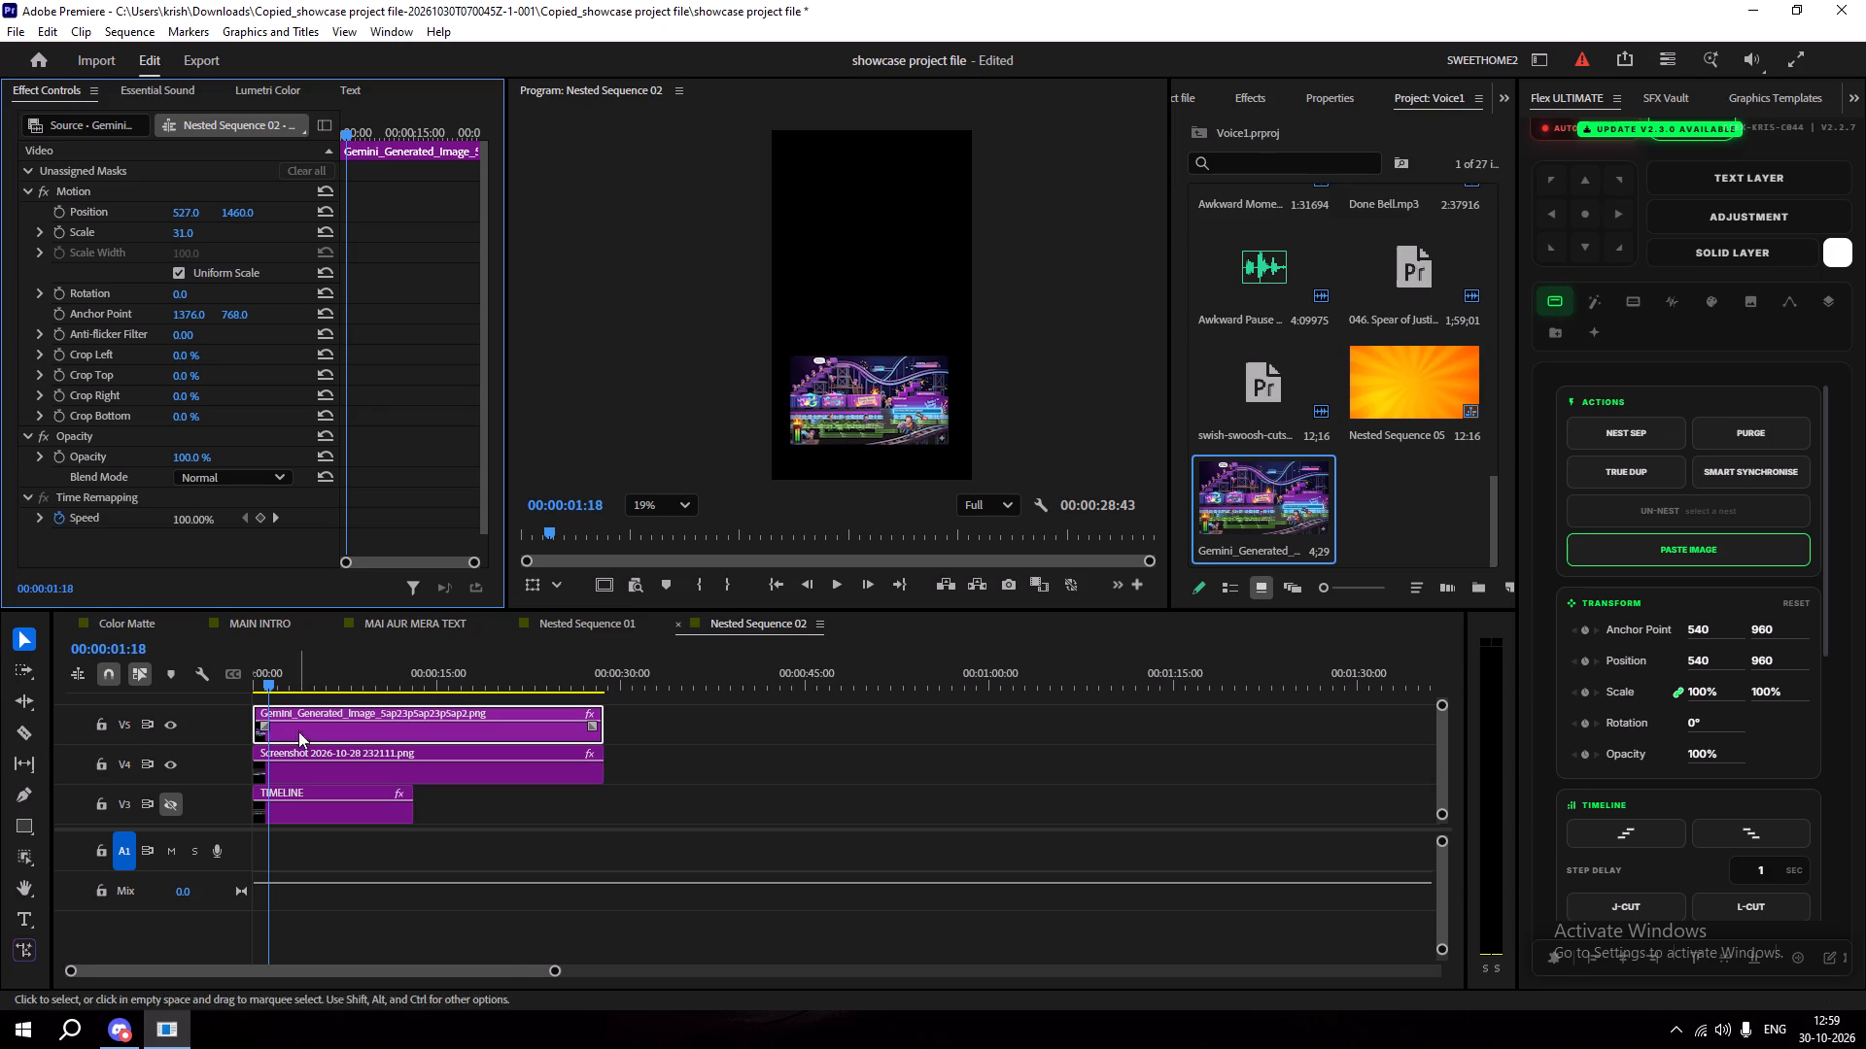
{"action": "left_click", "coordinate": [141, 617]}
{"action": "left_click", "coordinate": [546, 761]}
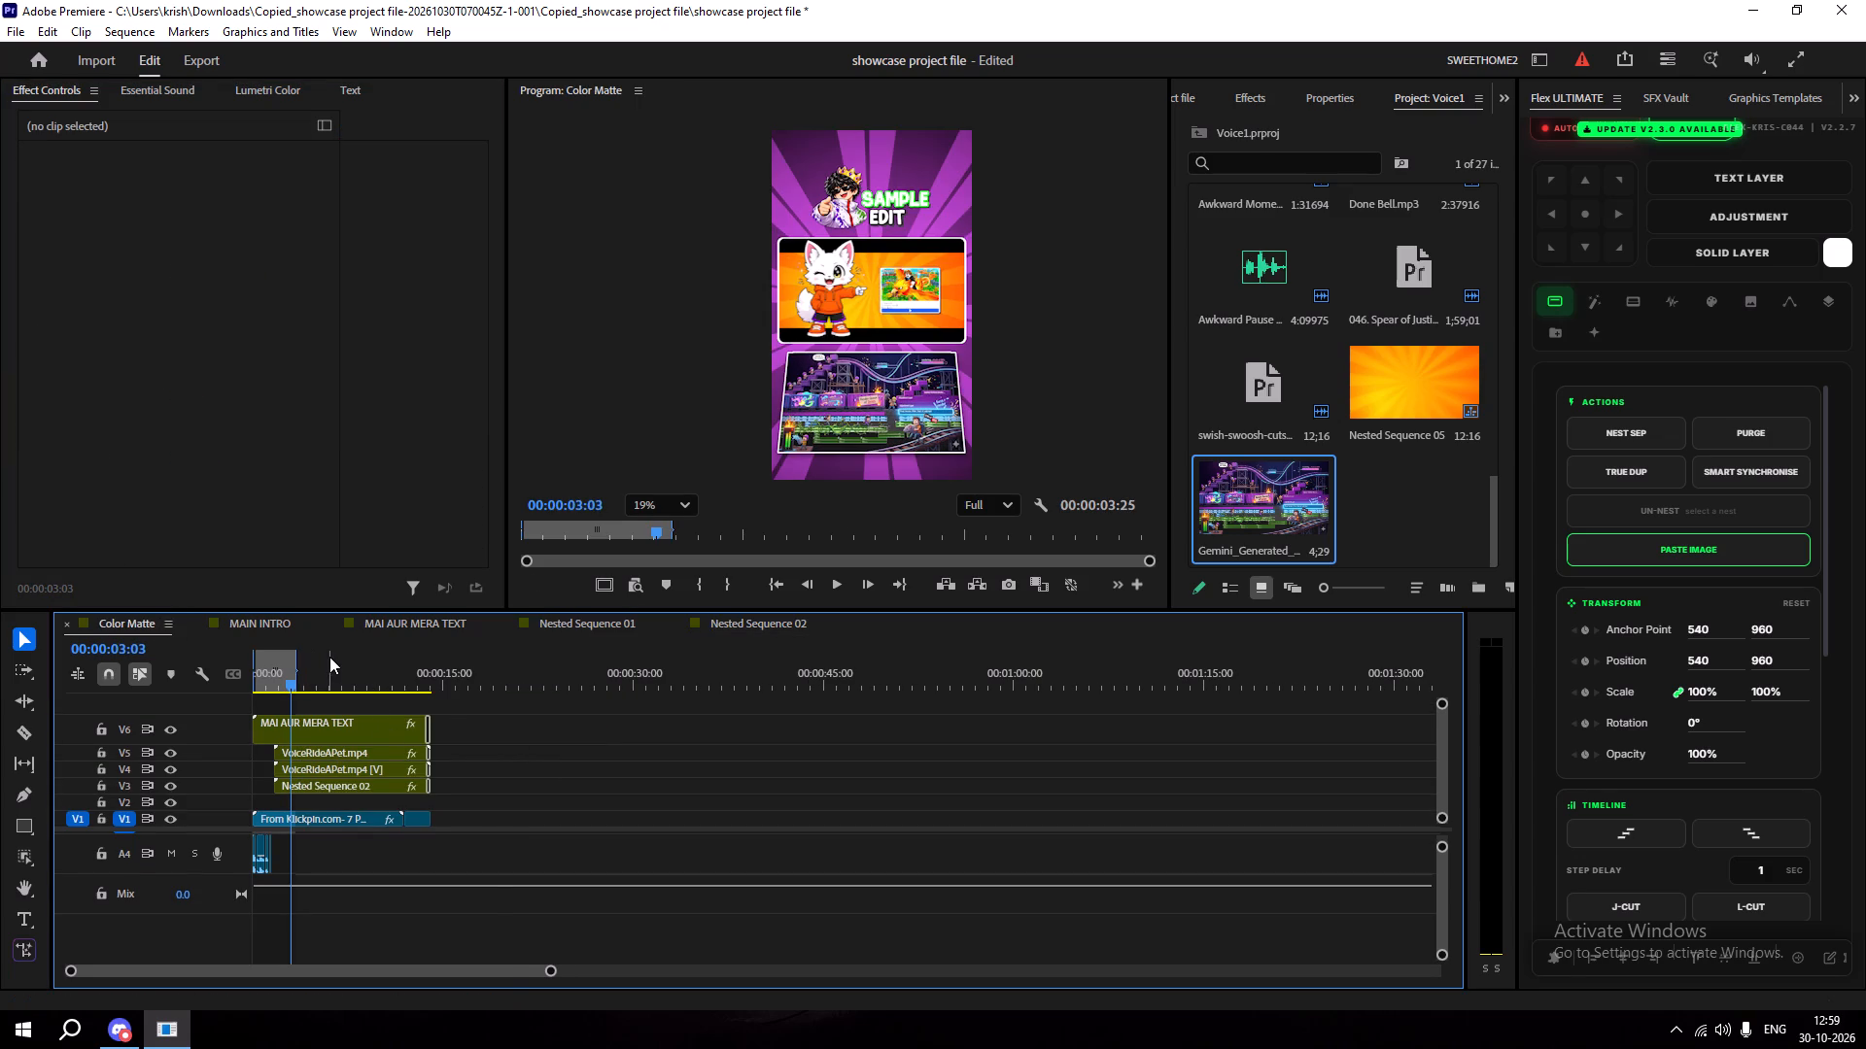
In Nested Sequence 02, set the Gemini image's scale to 32 and its vertical position to 1463.
{"action": "double_click", "coordinate": [350, 784]}
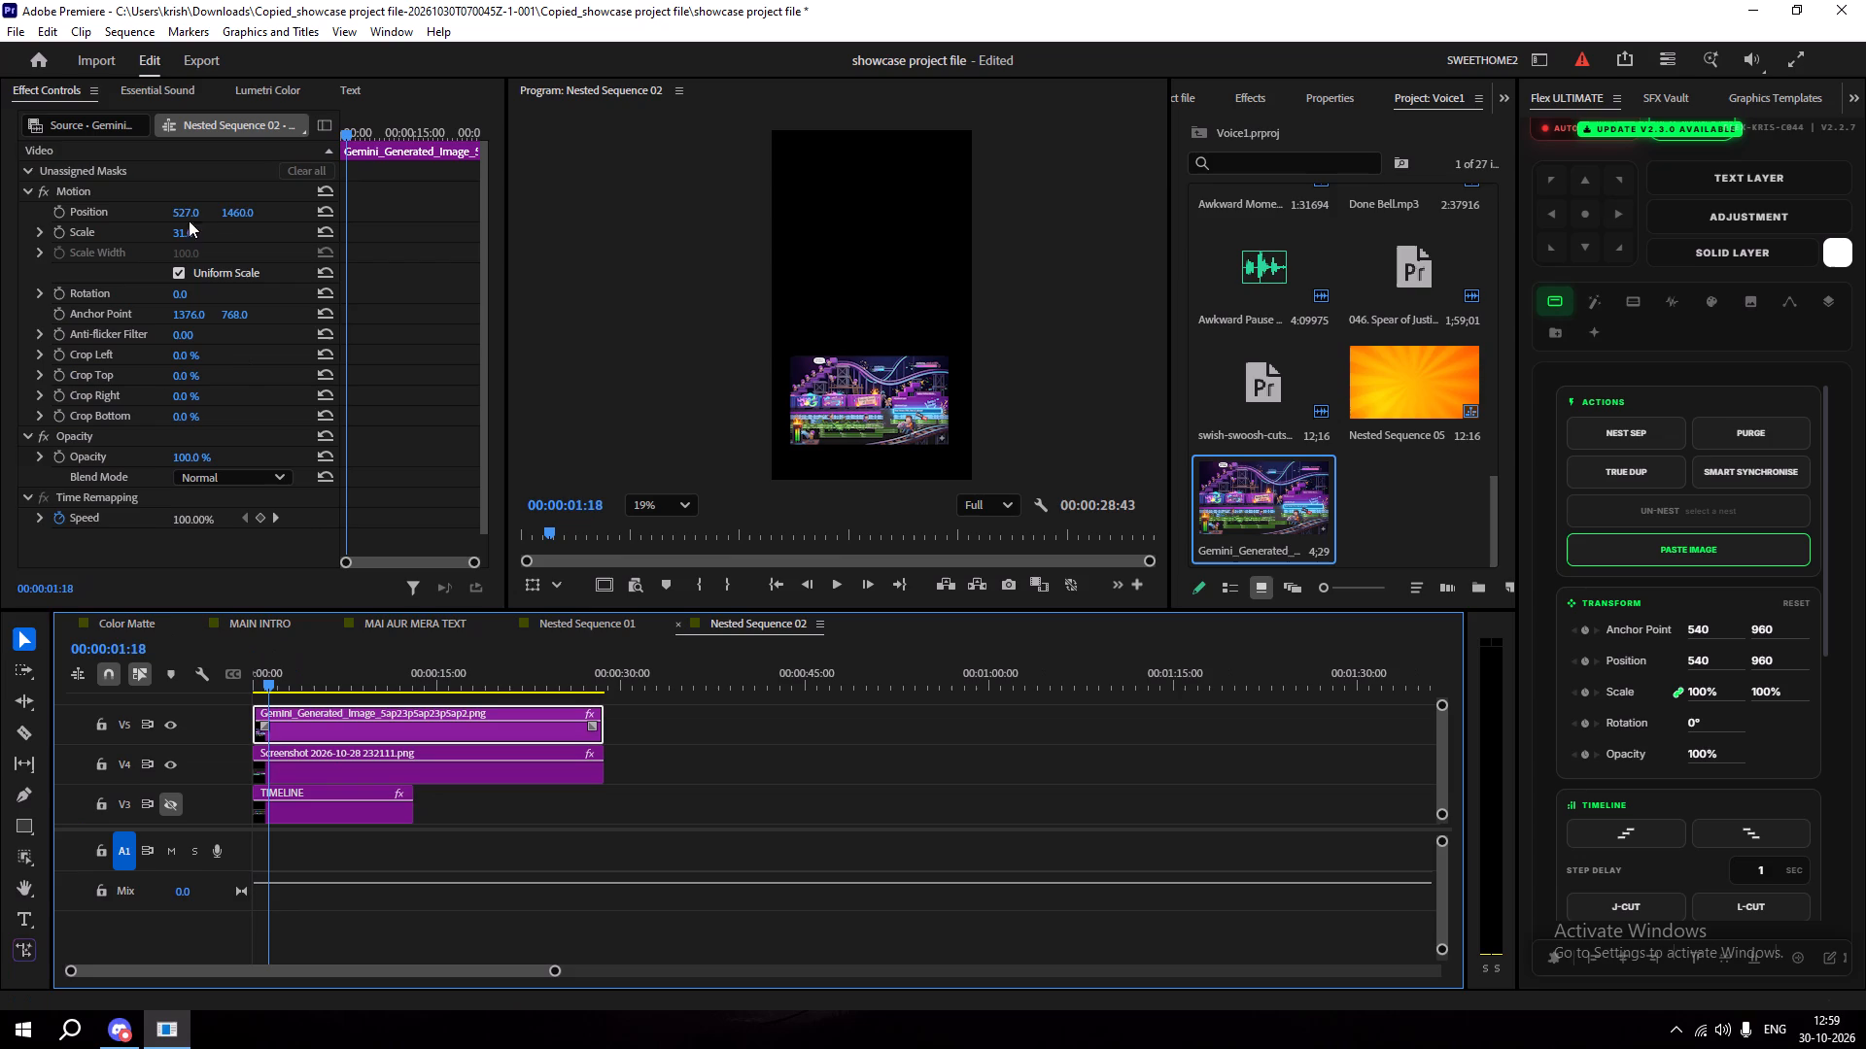
{"action": "left_click", "coordinate": [235, 212]}
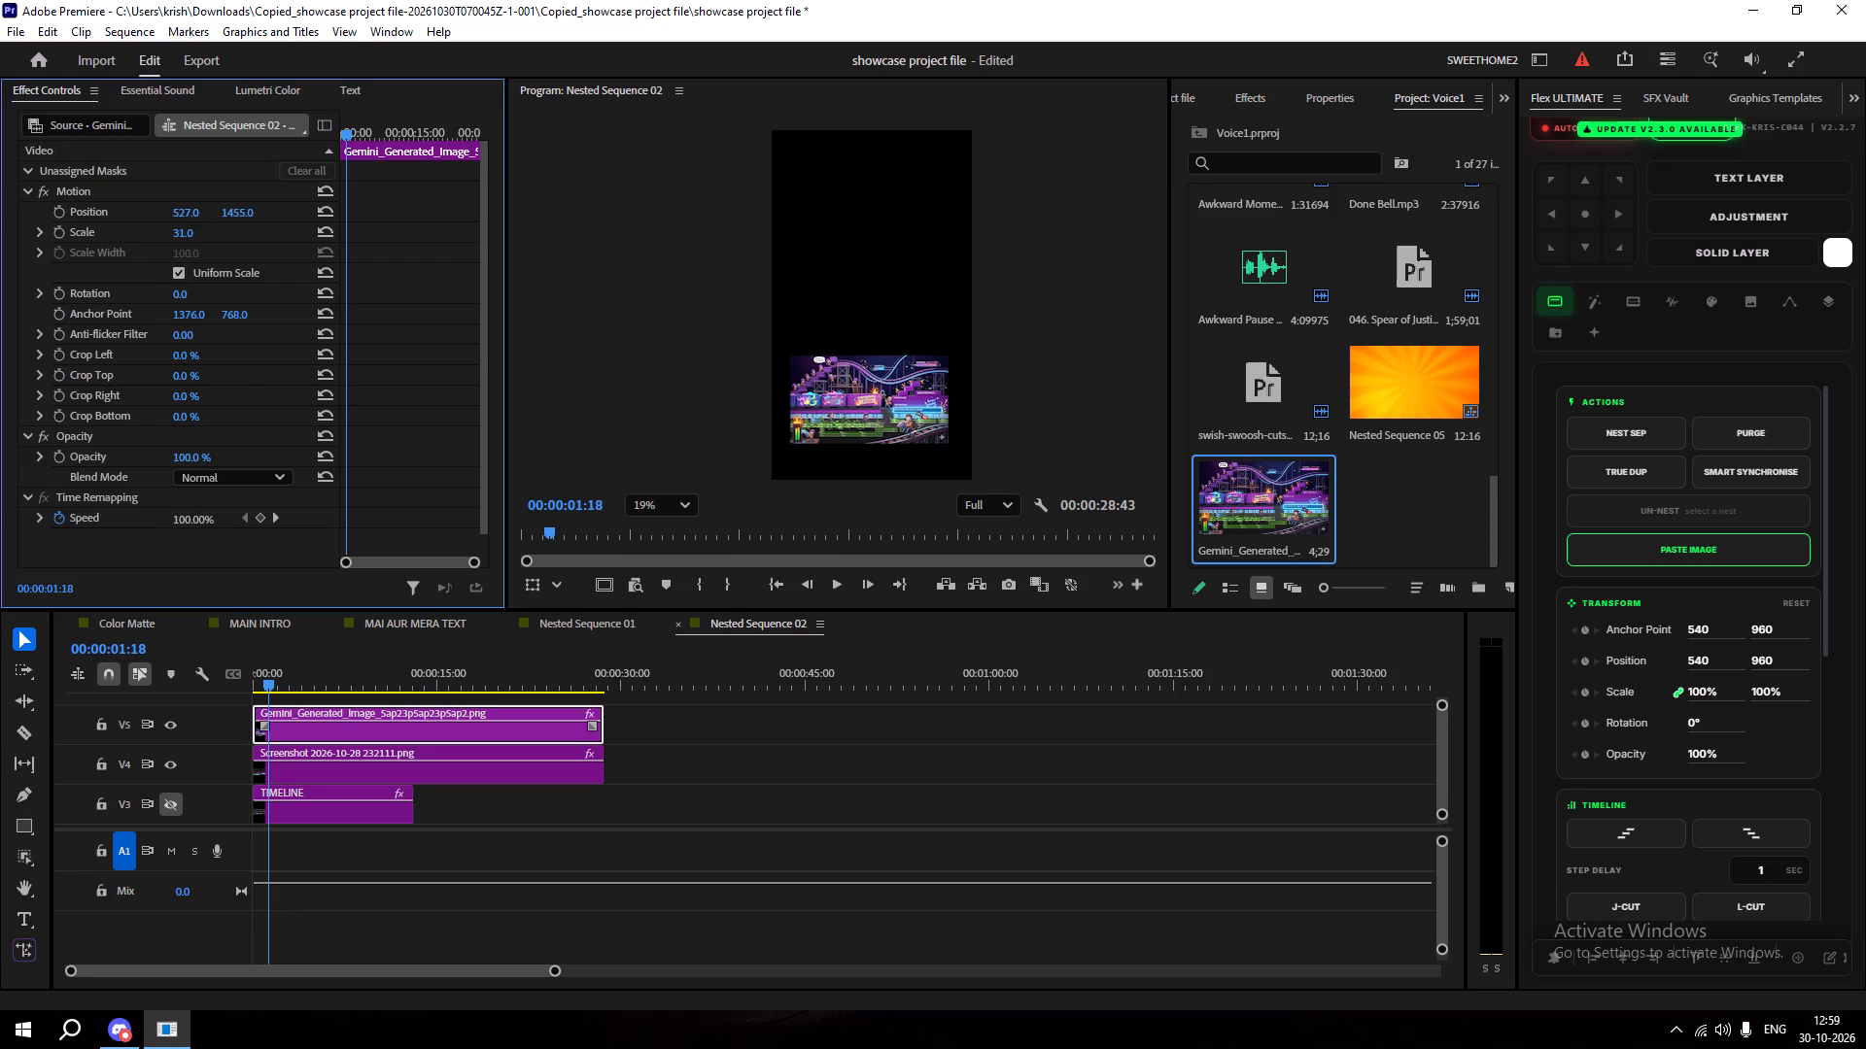
{"action": "scroll", "coordinate": [821, 353], "scroll_direction": "up", "scroll_amount": 6}
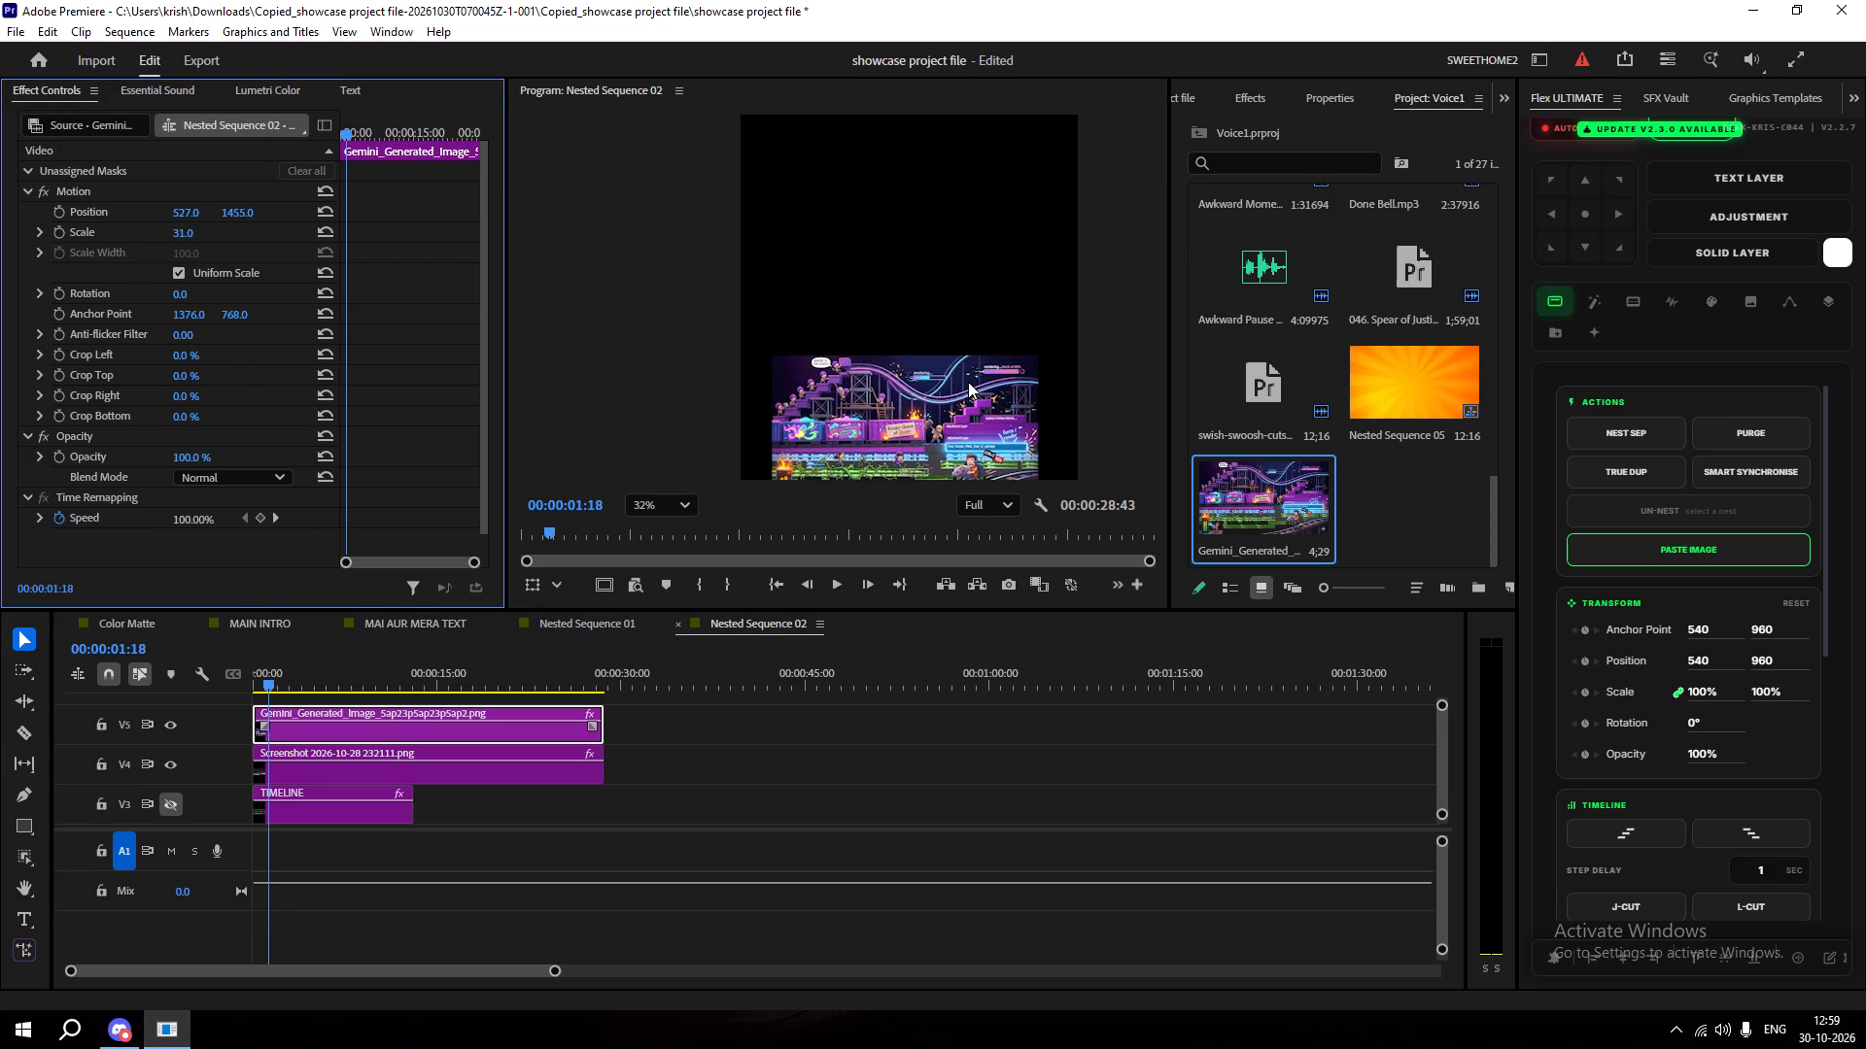
{"action": "middle_click_drag", "start_coordinate": [968, 382], "coordinate": [926, 304]}
{"action": "left_click", "coordinate": [186, 229]}
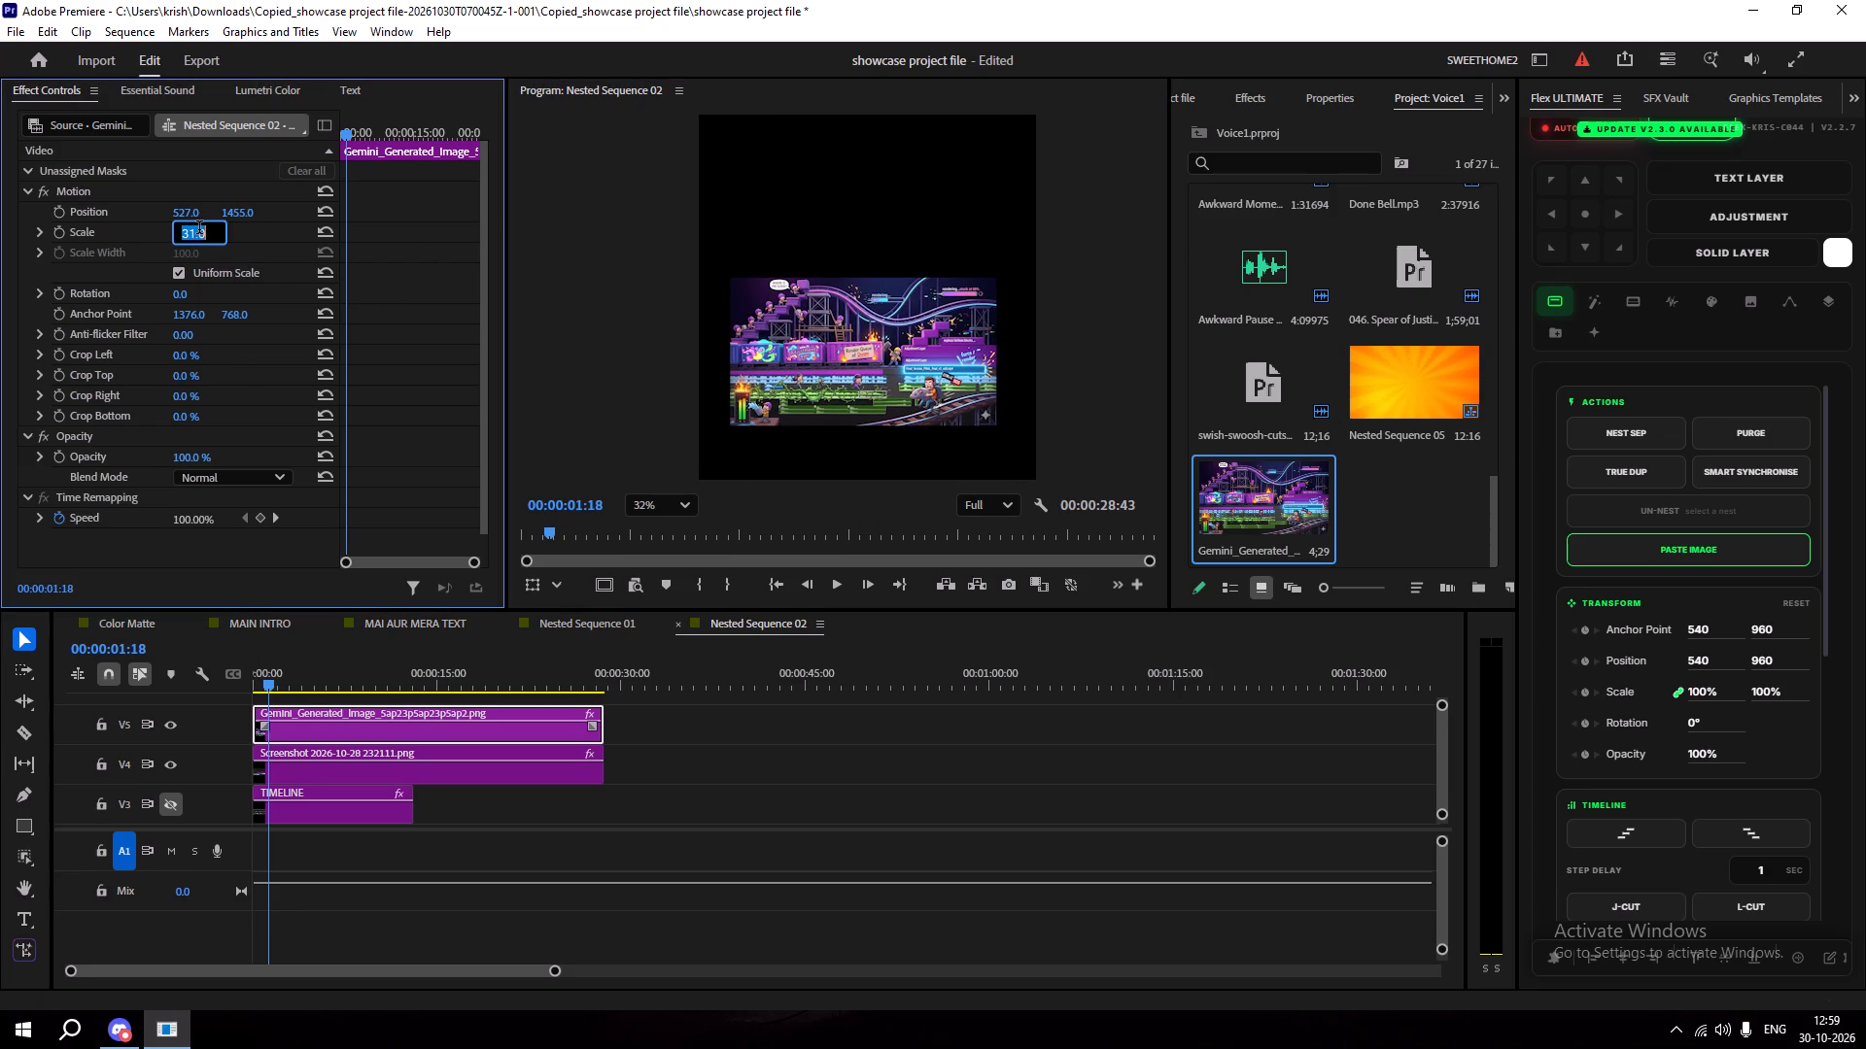
{"action": "key", "text": "3"}
{"action": "key", "text": "2"}
{"action": "left_click", "coordinate": [242, 235]}
{"action": "left_click_drag", "start_coordinate": [244, 214], "coordinate": [249, 214]}
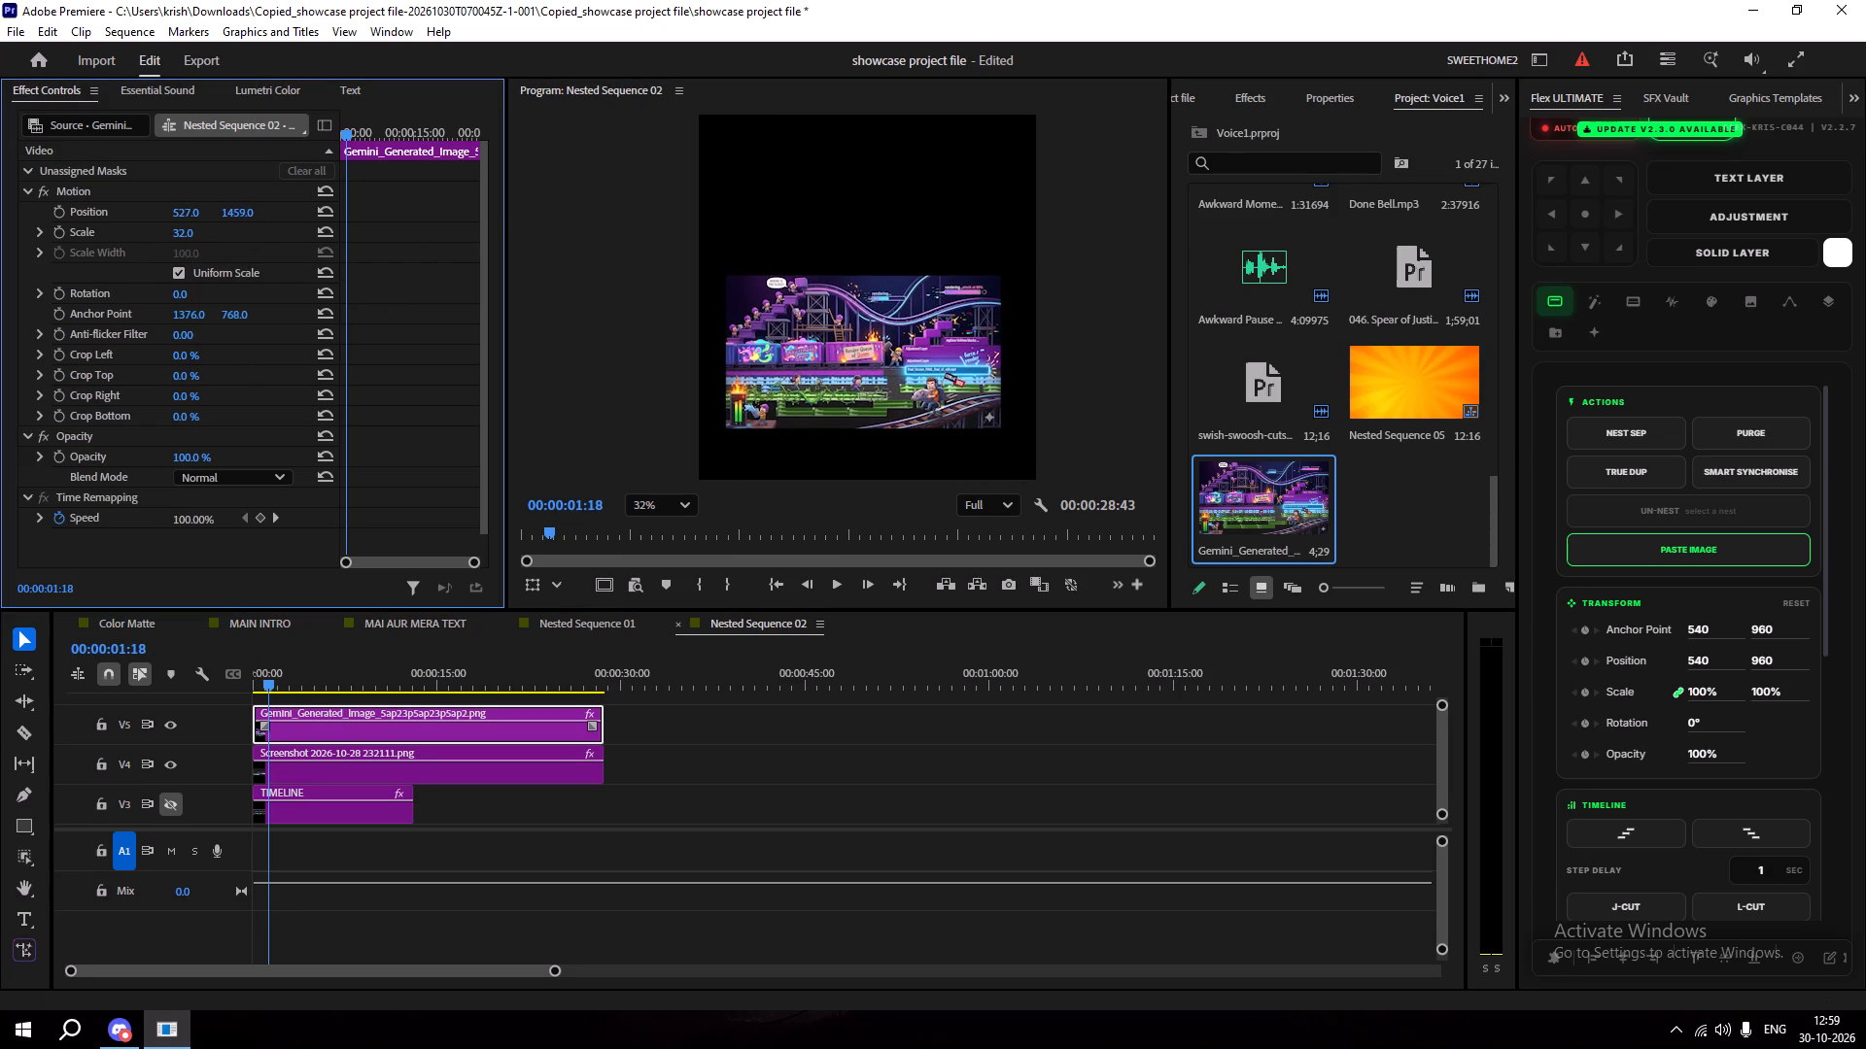
{"action": "left_click_drag", "start_coordinate": [249, 214], "coordinate": [259, 230]}
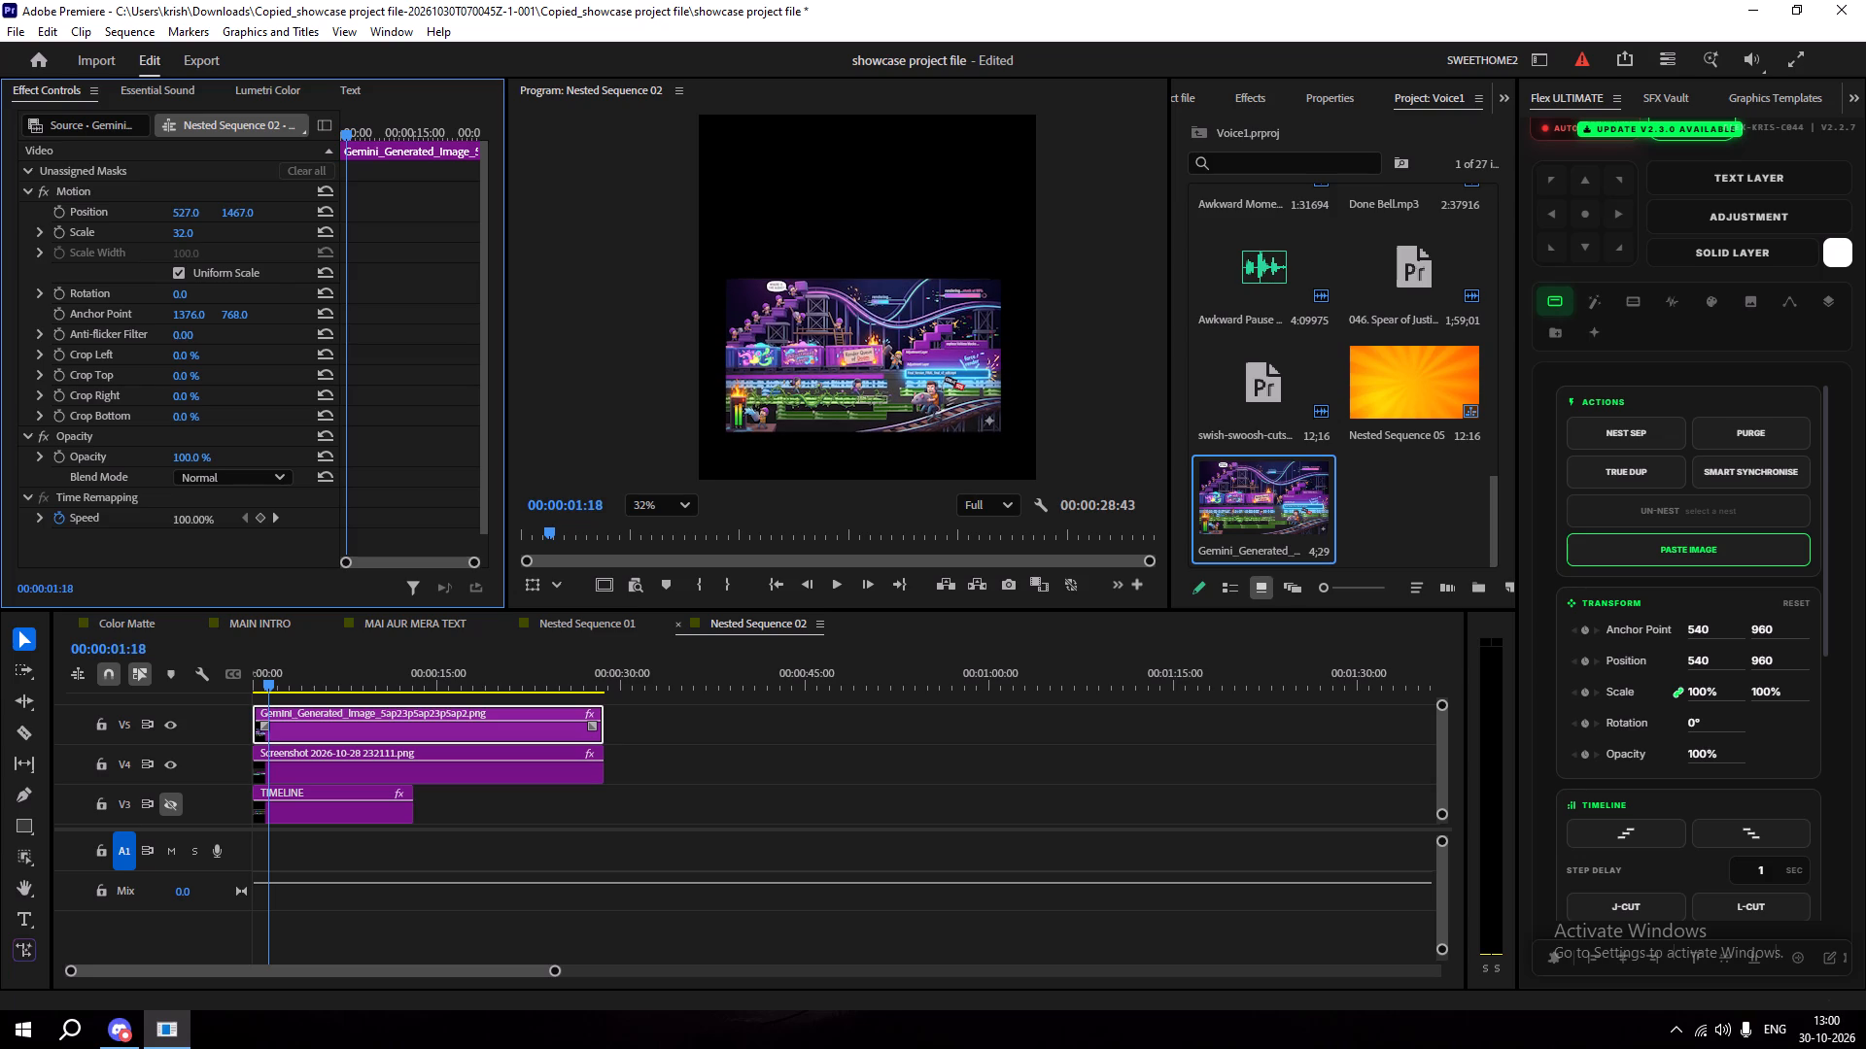
{"action": "left_click_drag", "start_coordinate": [259, 230], "coordinate": [256, 230]}
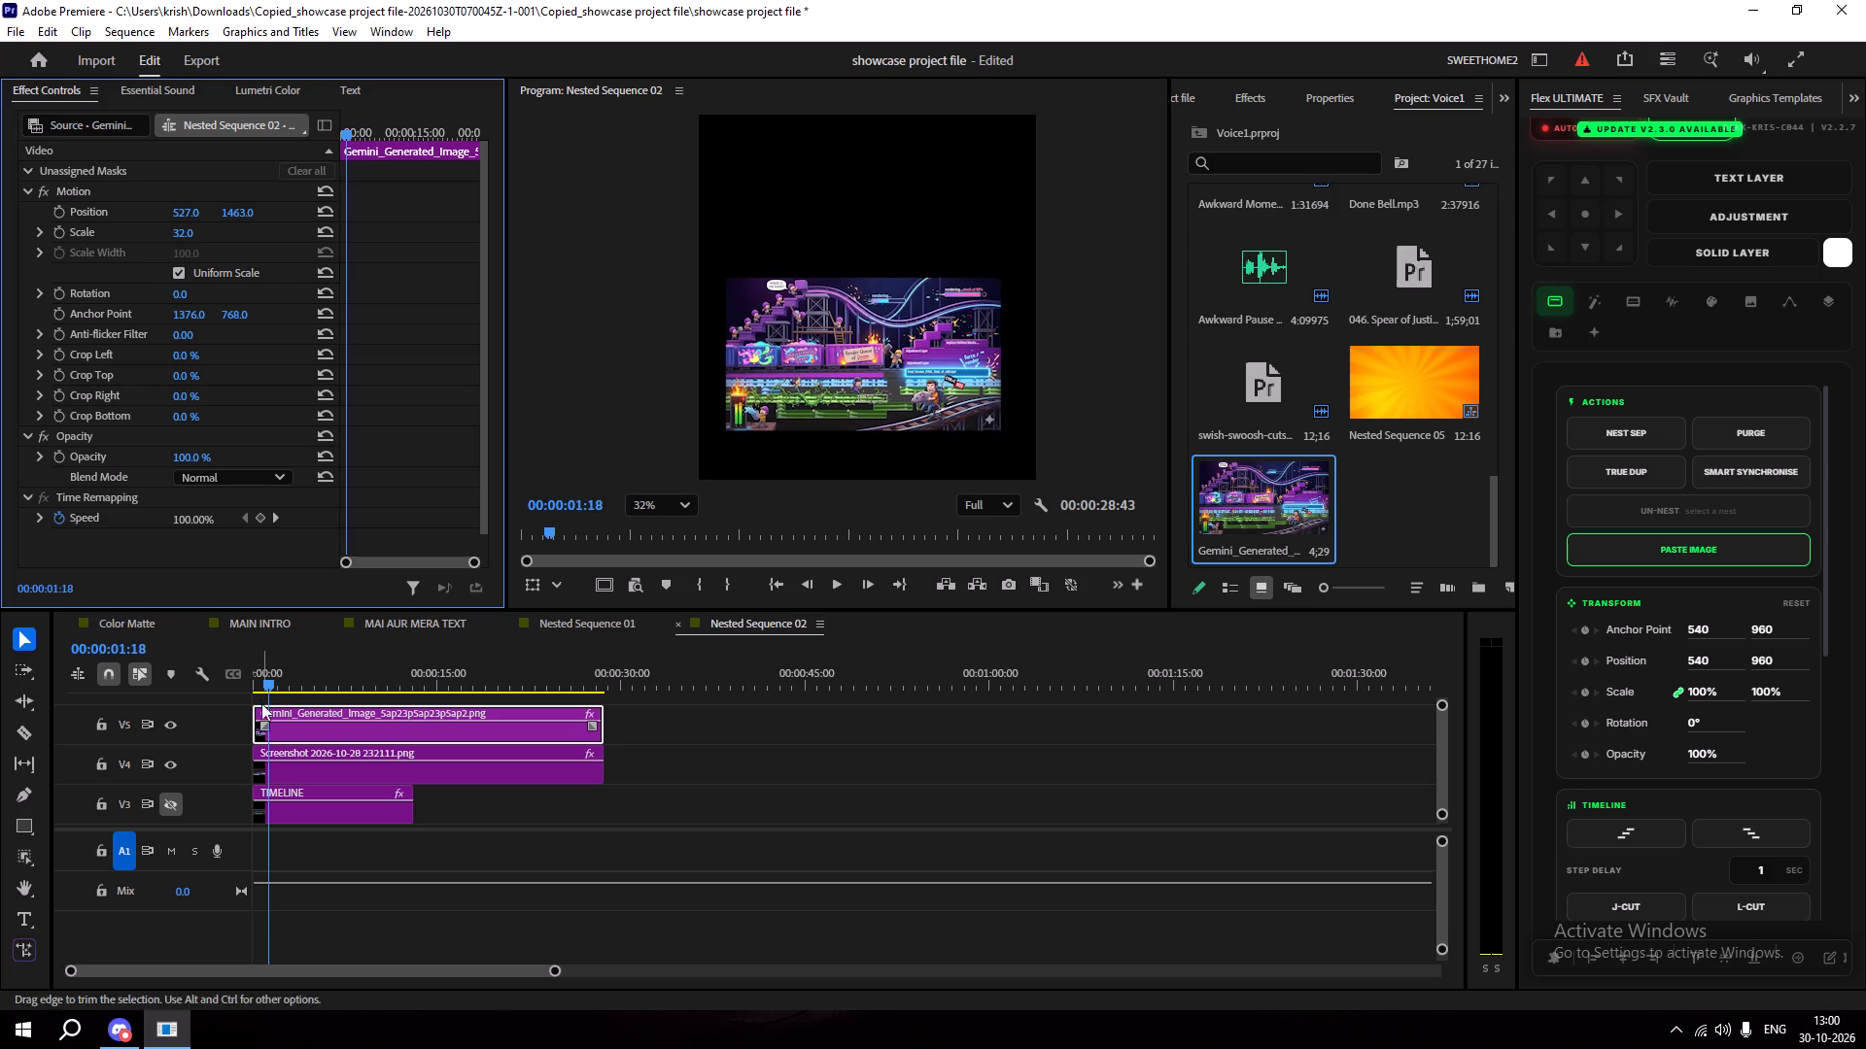
Play a moment of the Color Matte sequence to check the adjusted image, and save the project.
{"action": "left_click", "coordinate": [158, 626]}
{"action": "key", "text": "space"}
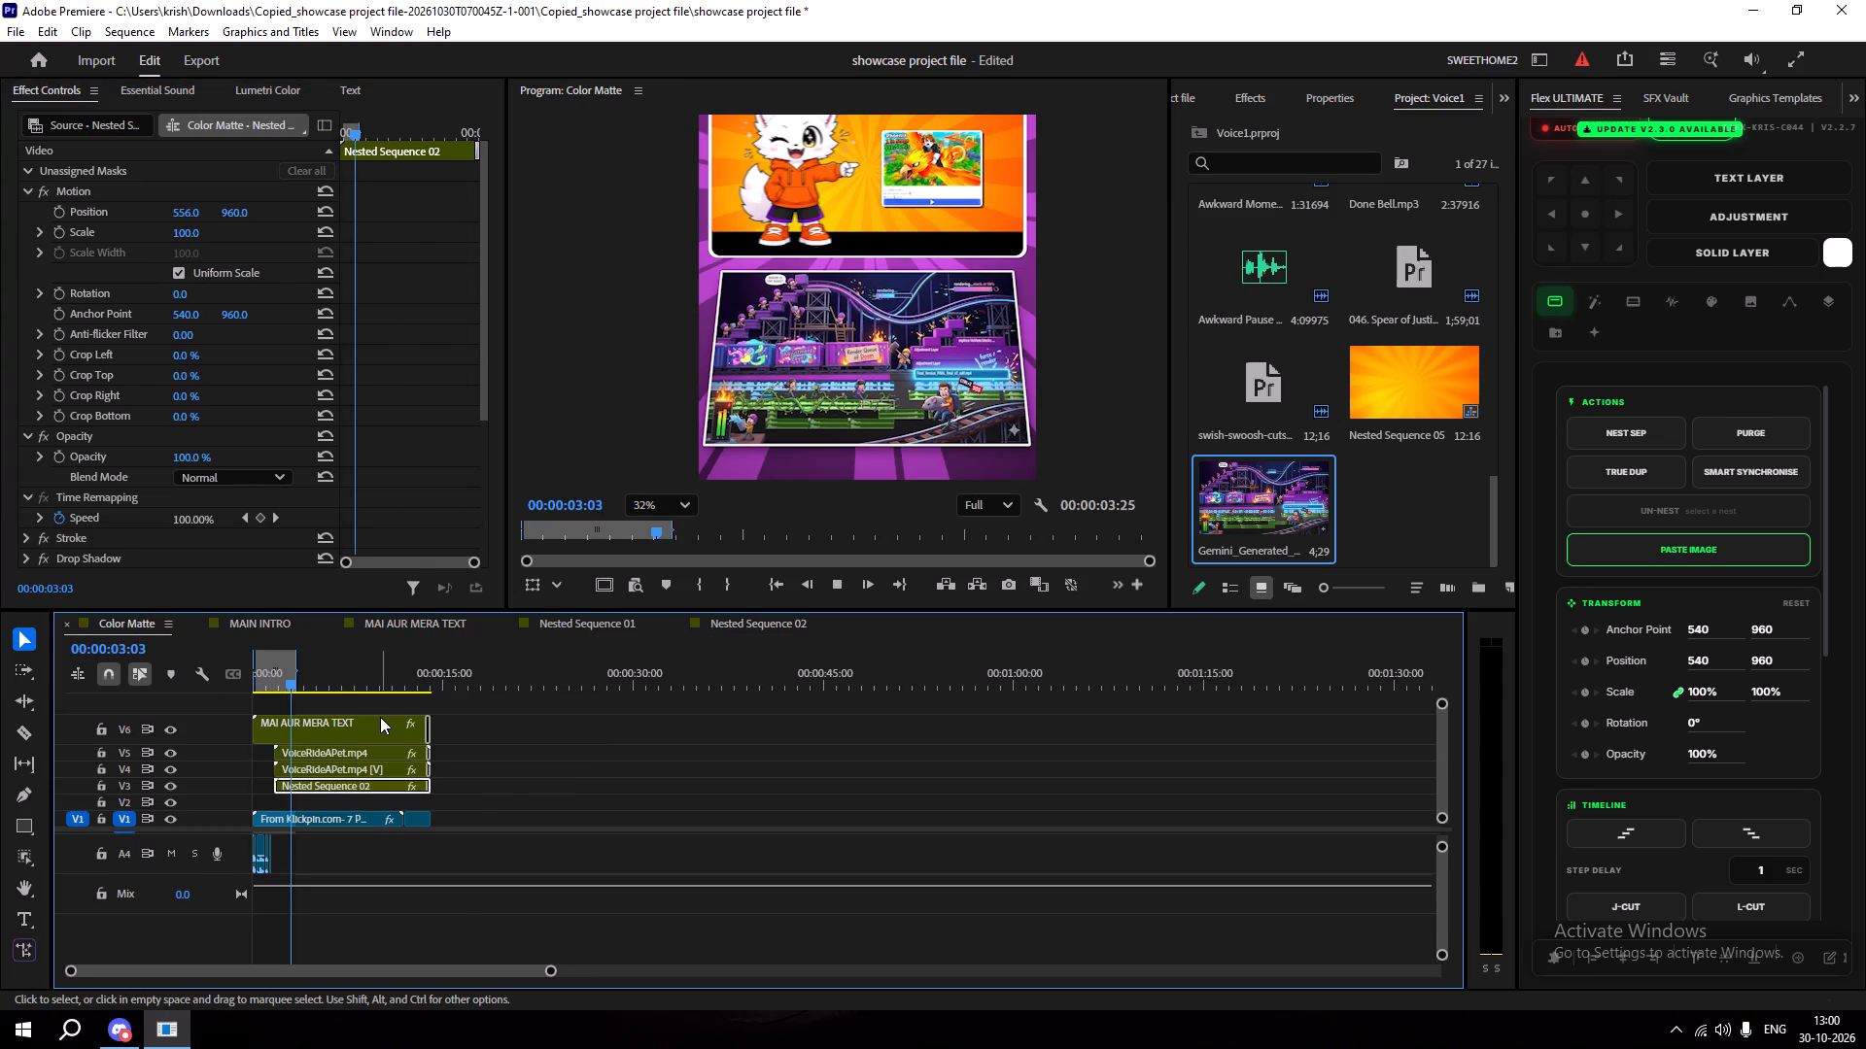
{"action": "key", "text": "space"}
{"action": "key", "text": "ctrl+s"}
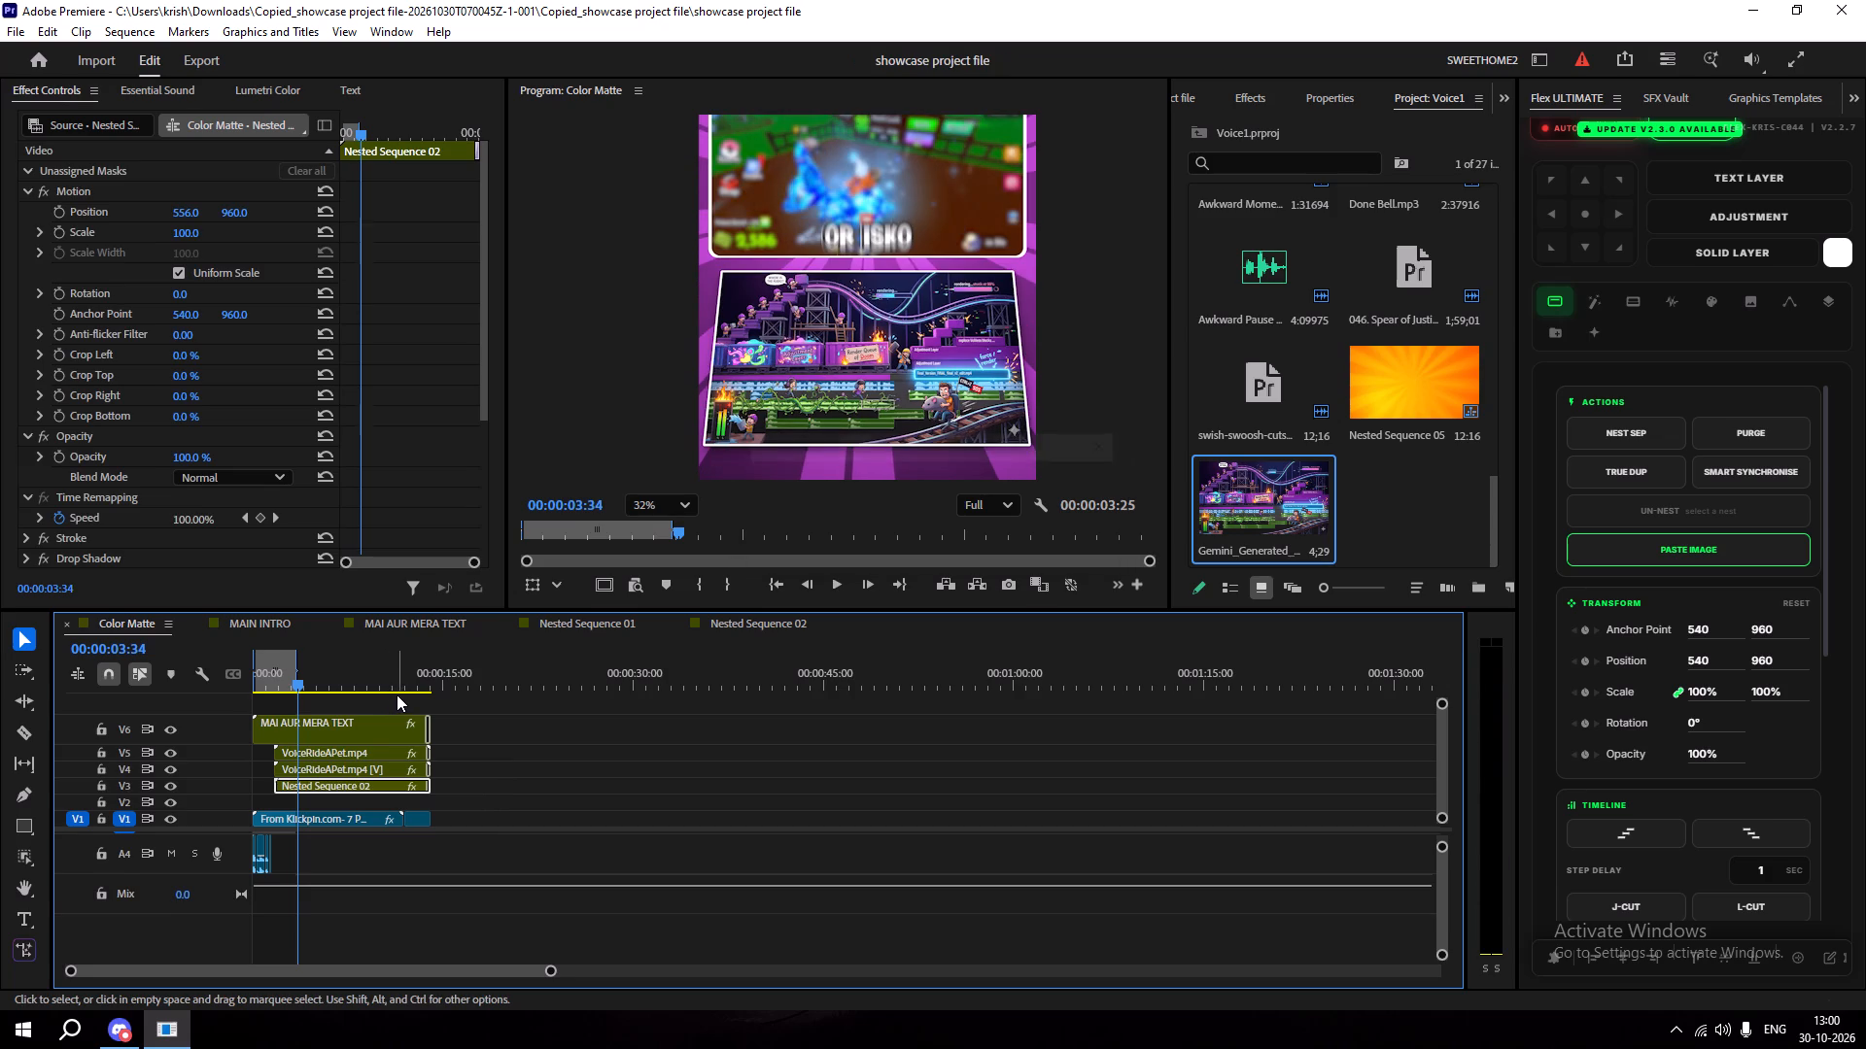
Find the blur presets and apply Blur (Light) to the Nested Sequence 02 clip on V3 of the Color Matte sequence.
{"action": "scroll", "coordinate": [362, 725], "scroll_direction": "down", "scroll_amount": 13, "text": "alt"}
{"action": "left_click_drag", "start_coordinate": [282, 677], "coordinate": [242, 705]}
{"action": "left_click_drag", "start_coordinate": [243, 705], "coordinate": [274, 706]}
{"action": "left_click", "coordinate": [280, 683]}
{"action": "left_click", "coordinate": [1306, 104]}
{"action": "left_click", "coordinate": [1257, 99]}
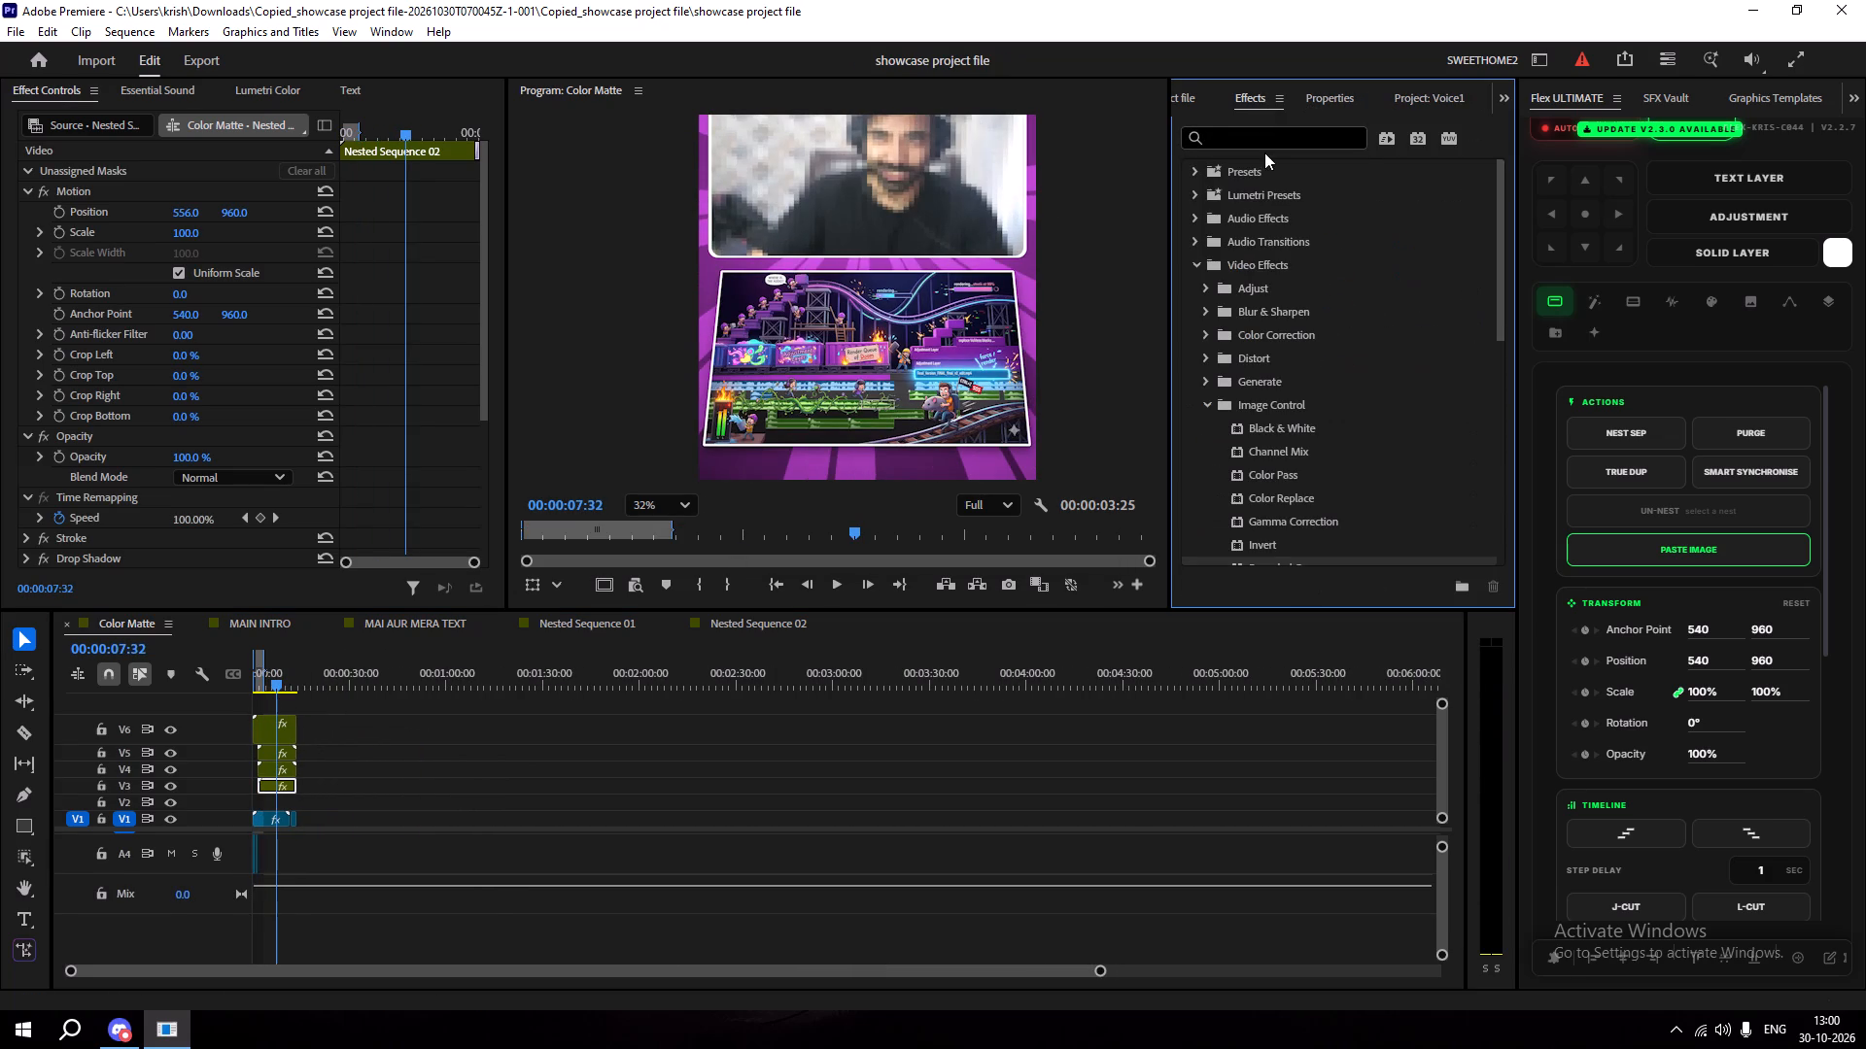
{"action": "left_click", "coordinate": [1264, 152]}
{"action": "left_click", "coordinate": [1269, 144]}
{"action": "type", "text": "blur"}
{"action": "left_click_drag", "start_coordinate": [1289, 287], "coordinate": [492, 565]}
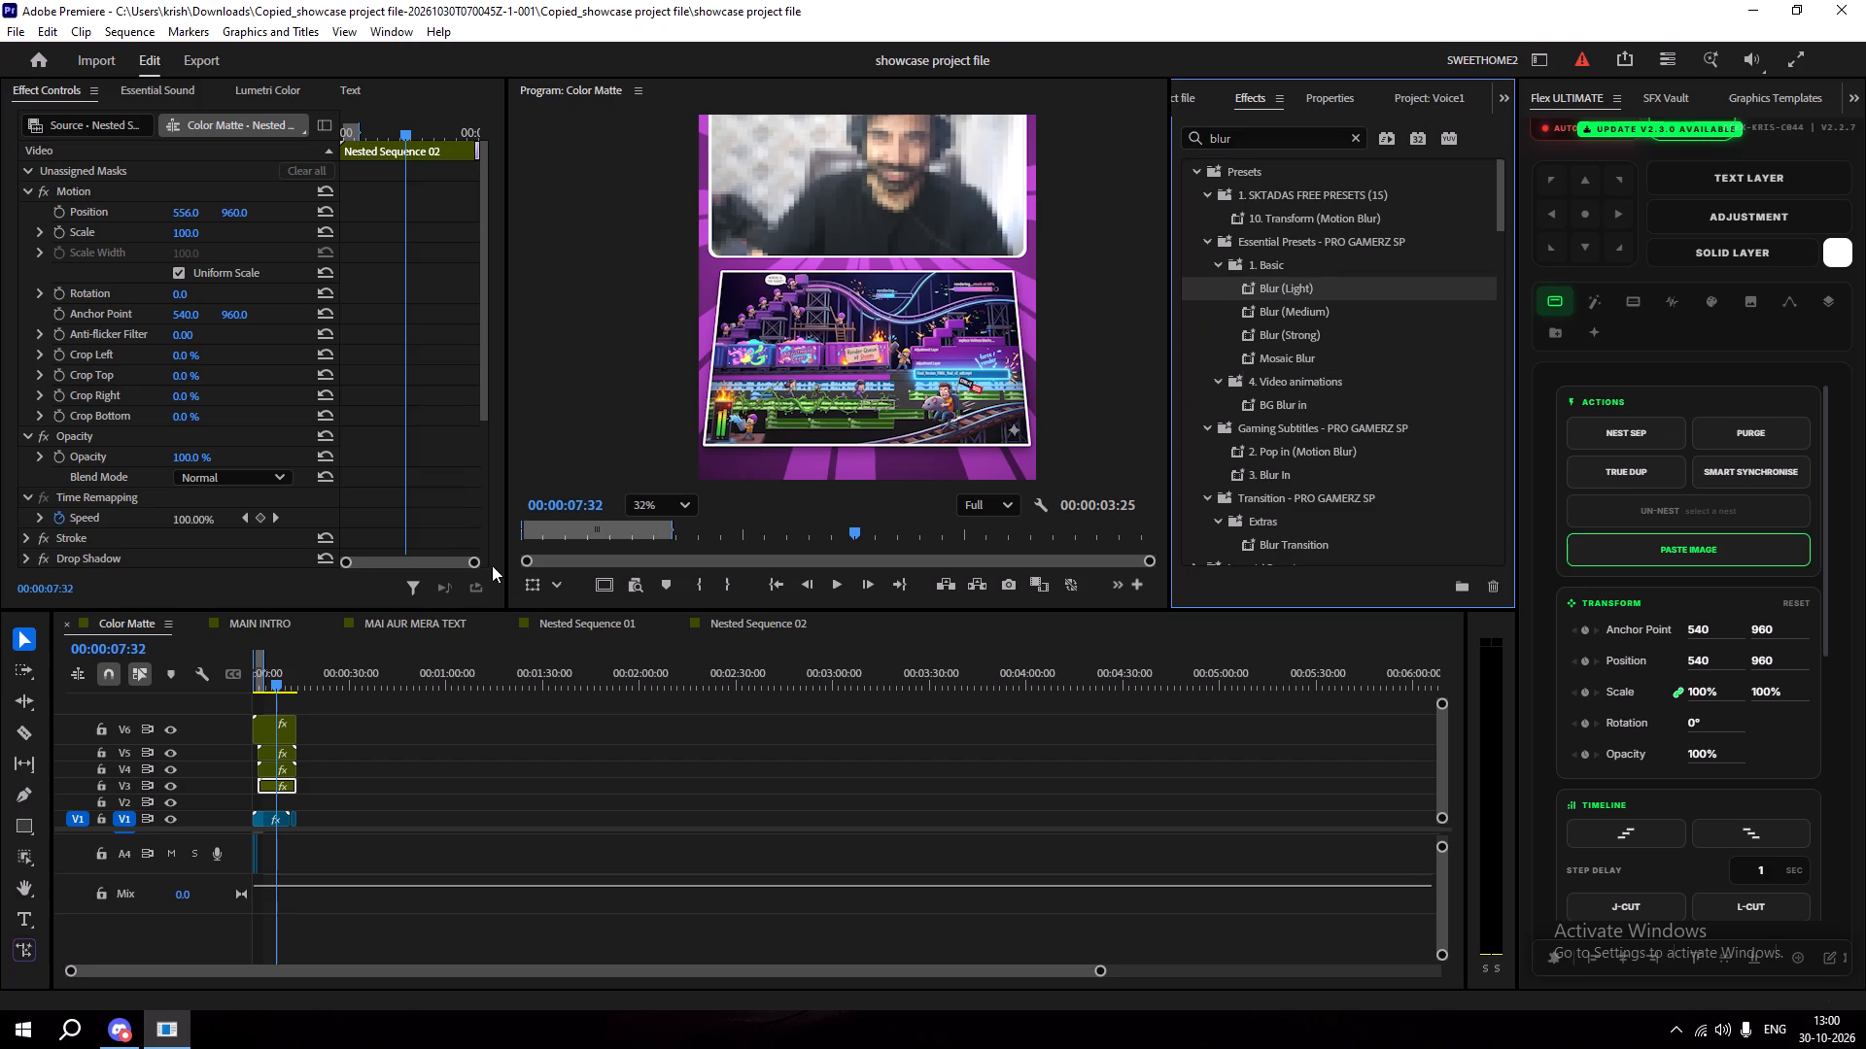
{"action": "left_click_drag", "start_coordinate": [492, 565], "coordinate": [280, 789]}
{"action": "left_click", "coordinate": [370, 702]}
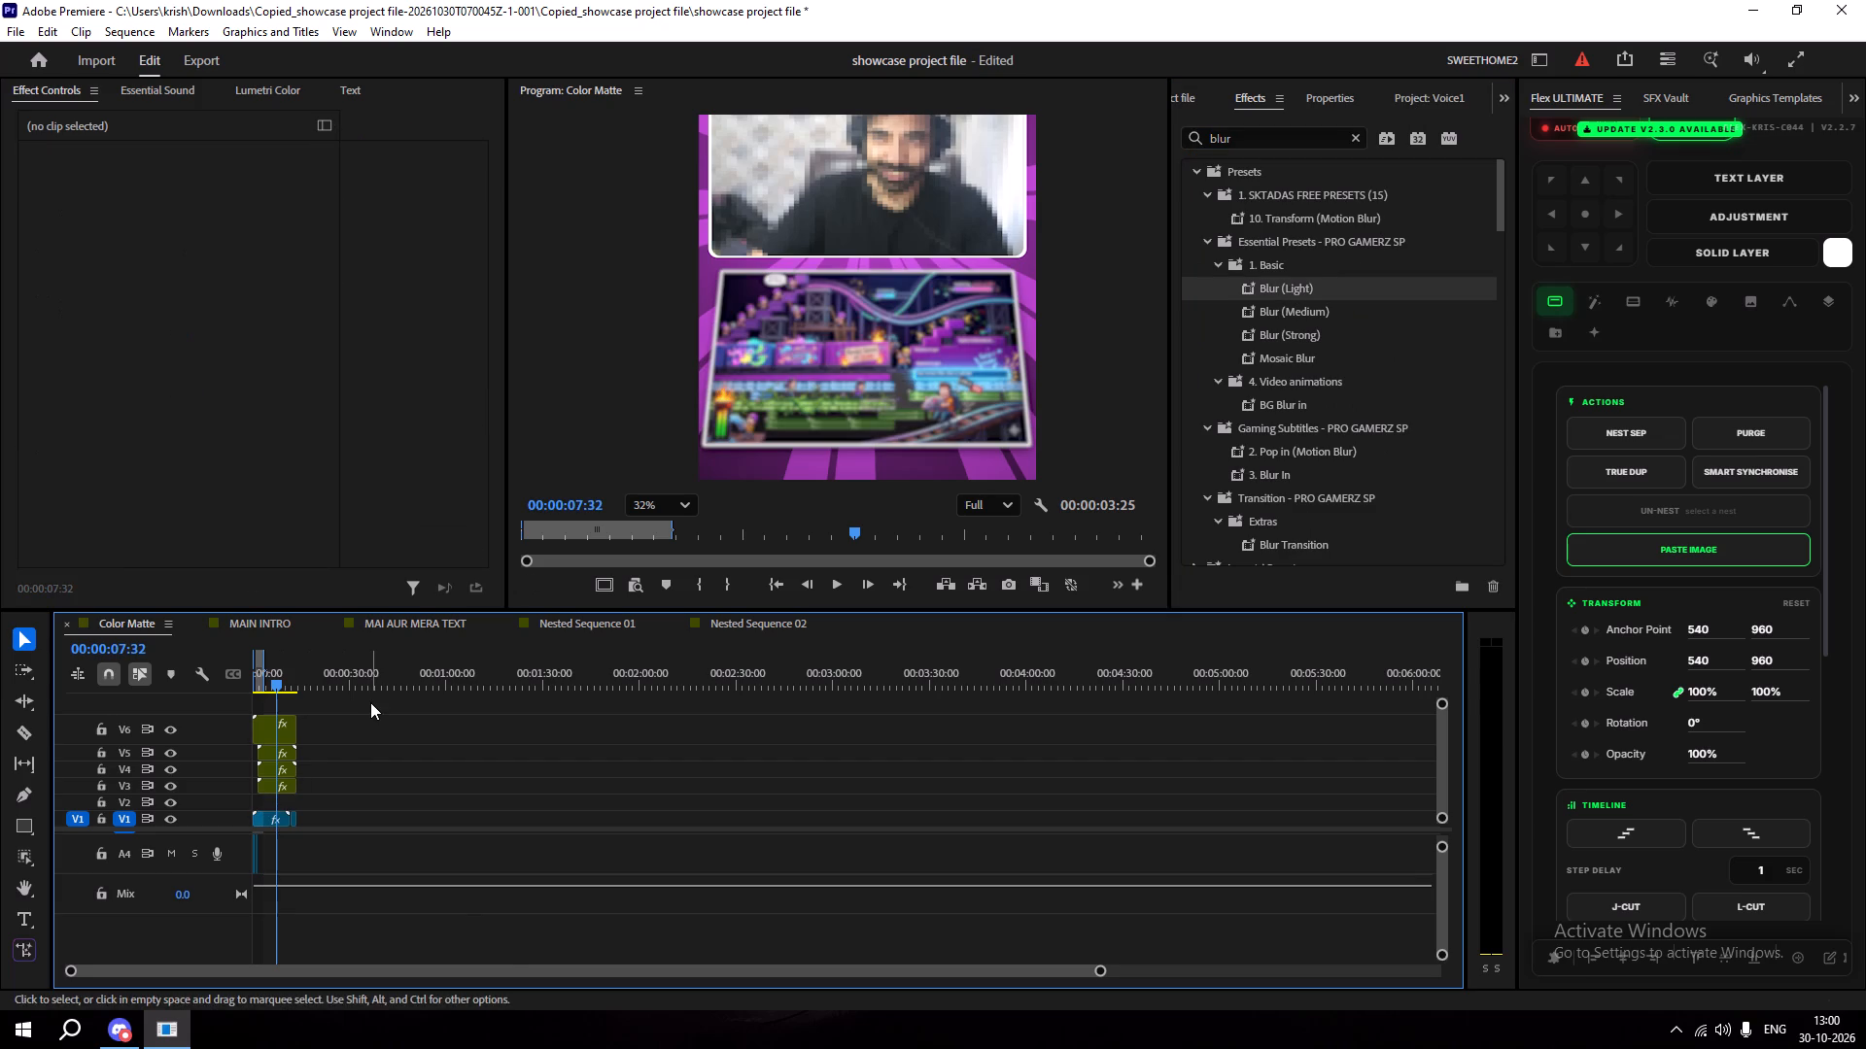
Fit the whole frame in the preview and play the Color Matte sequence from the start to review the blurred lower image.
{"action": "scroll", "coordinate": [359, 683], "scroll_direction": "down", "scroll_amount": 9, "text": "alt"}
{"action": "left_click_drag", "start_coordinate": [303, 675], "coordinate": [166, 736]}
{"action": "key", "text": "space"}
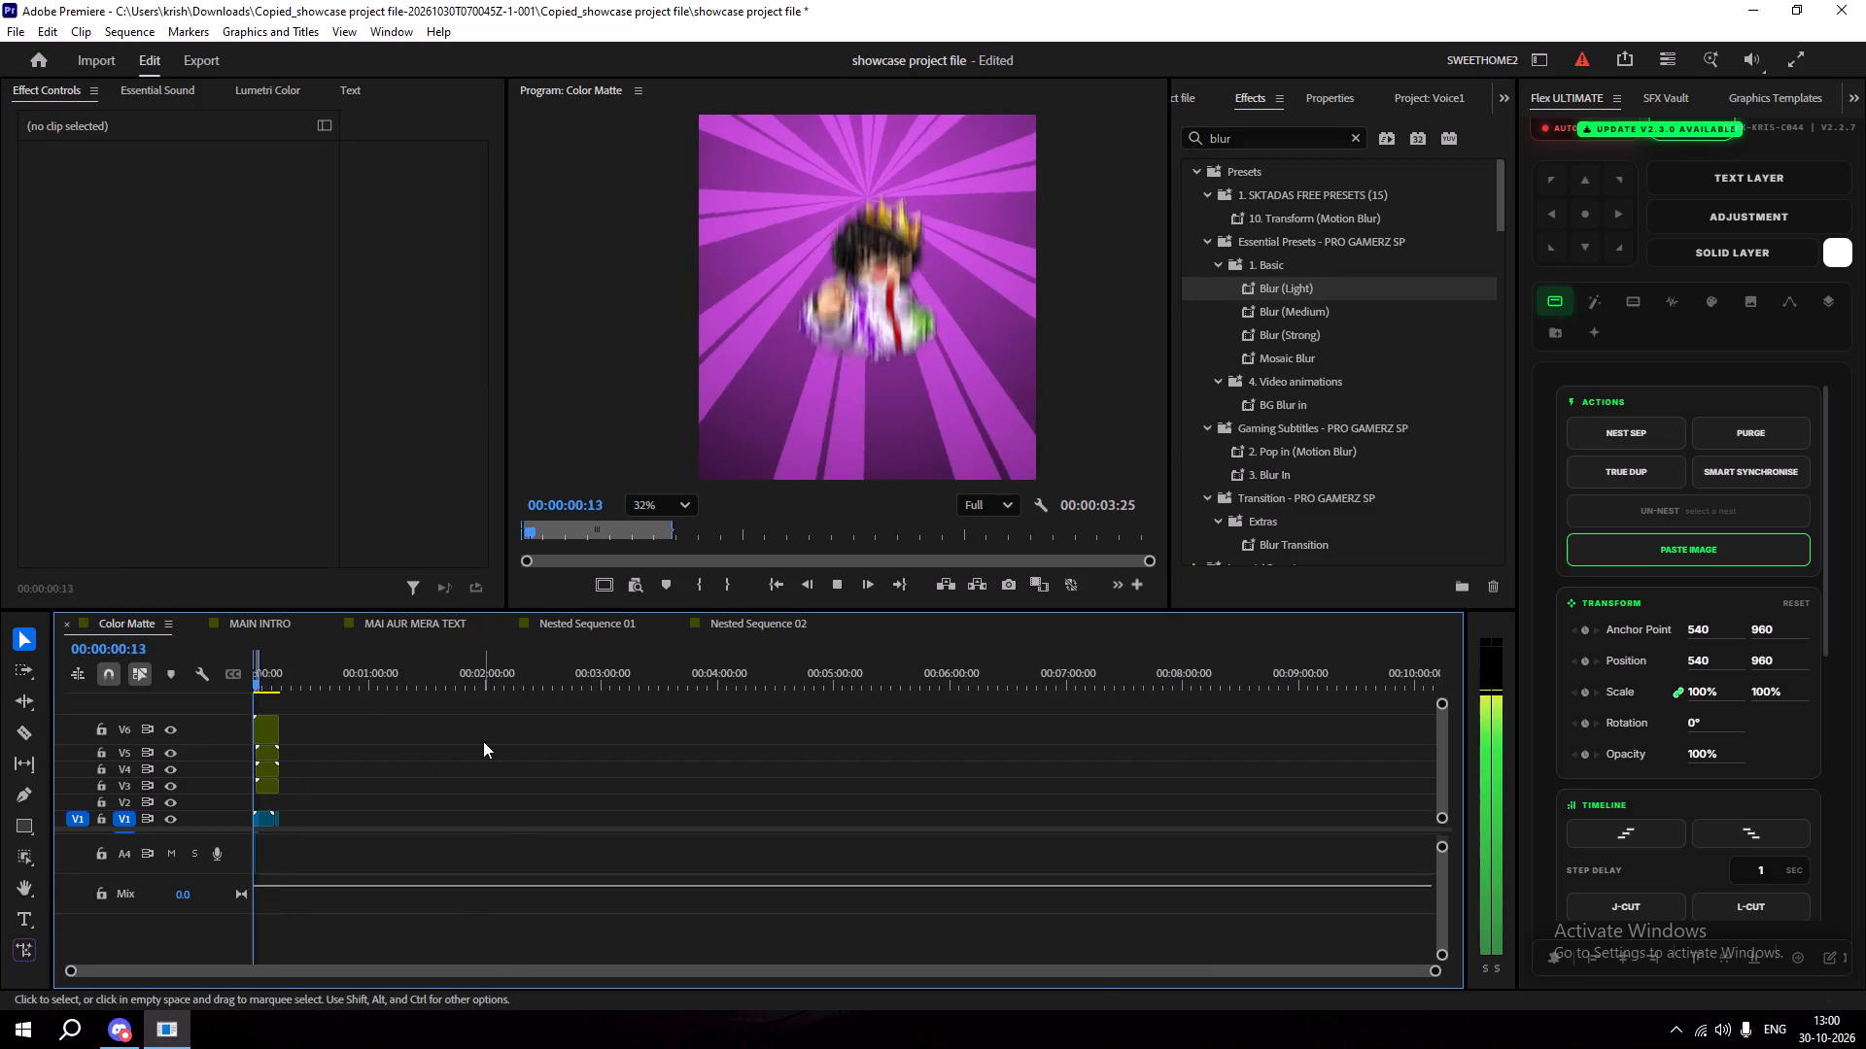
{"action": "key", "text": "space"}
{"action": "left_click", "coordinate": [649, 494]}
{"action": "left_click", "coordinate": [661, 528]}
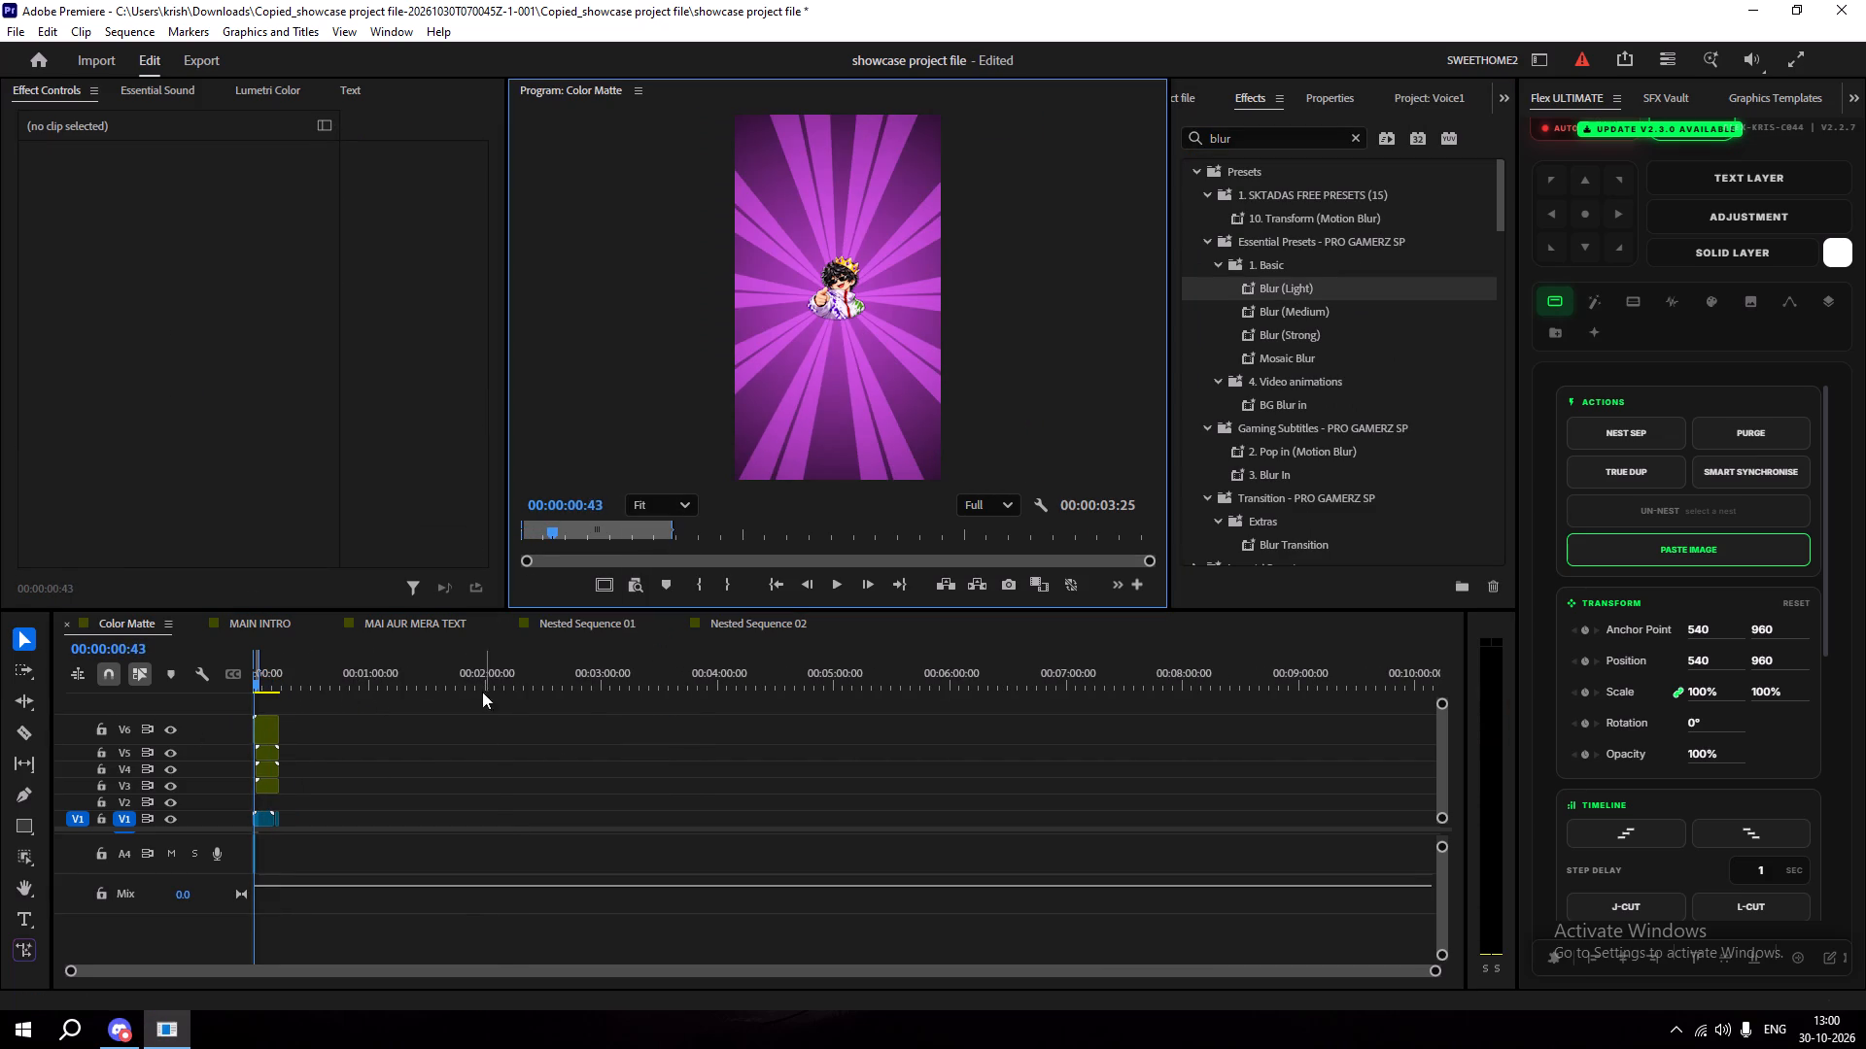
{"action": "left_click", "coordinate": [450, 709]}
{"action": "left_click_drag", "start_coordinate": [264, 673], "coordinate": [188, 719]}
{"action": "key", "text": "space"}
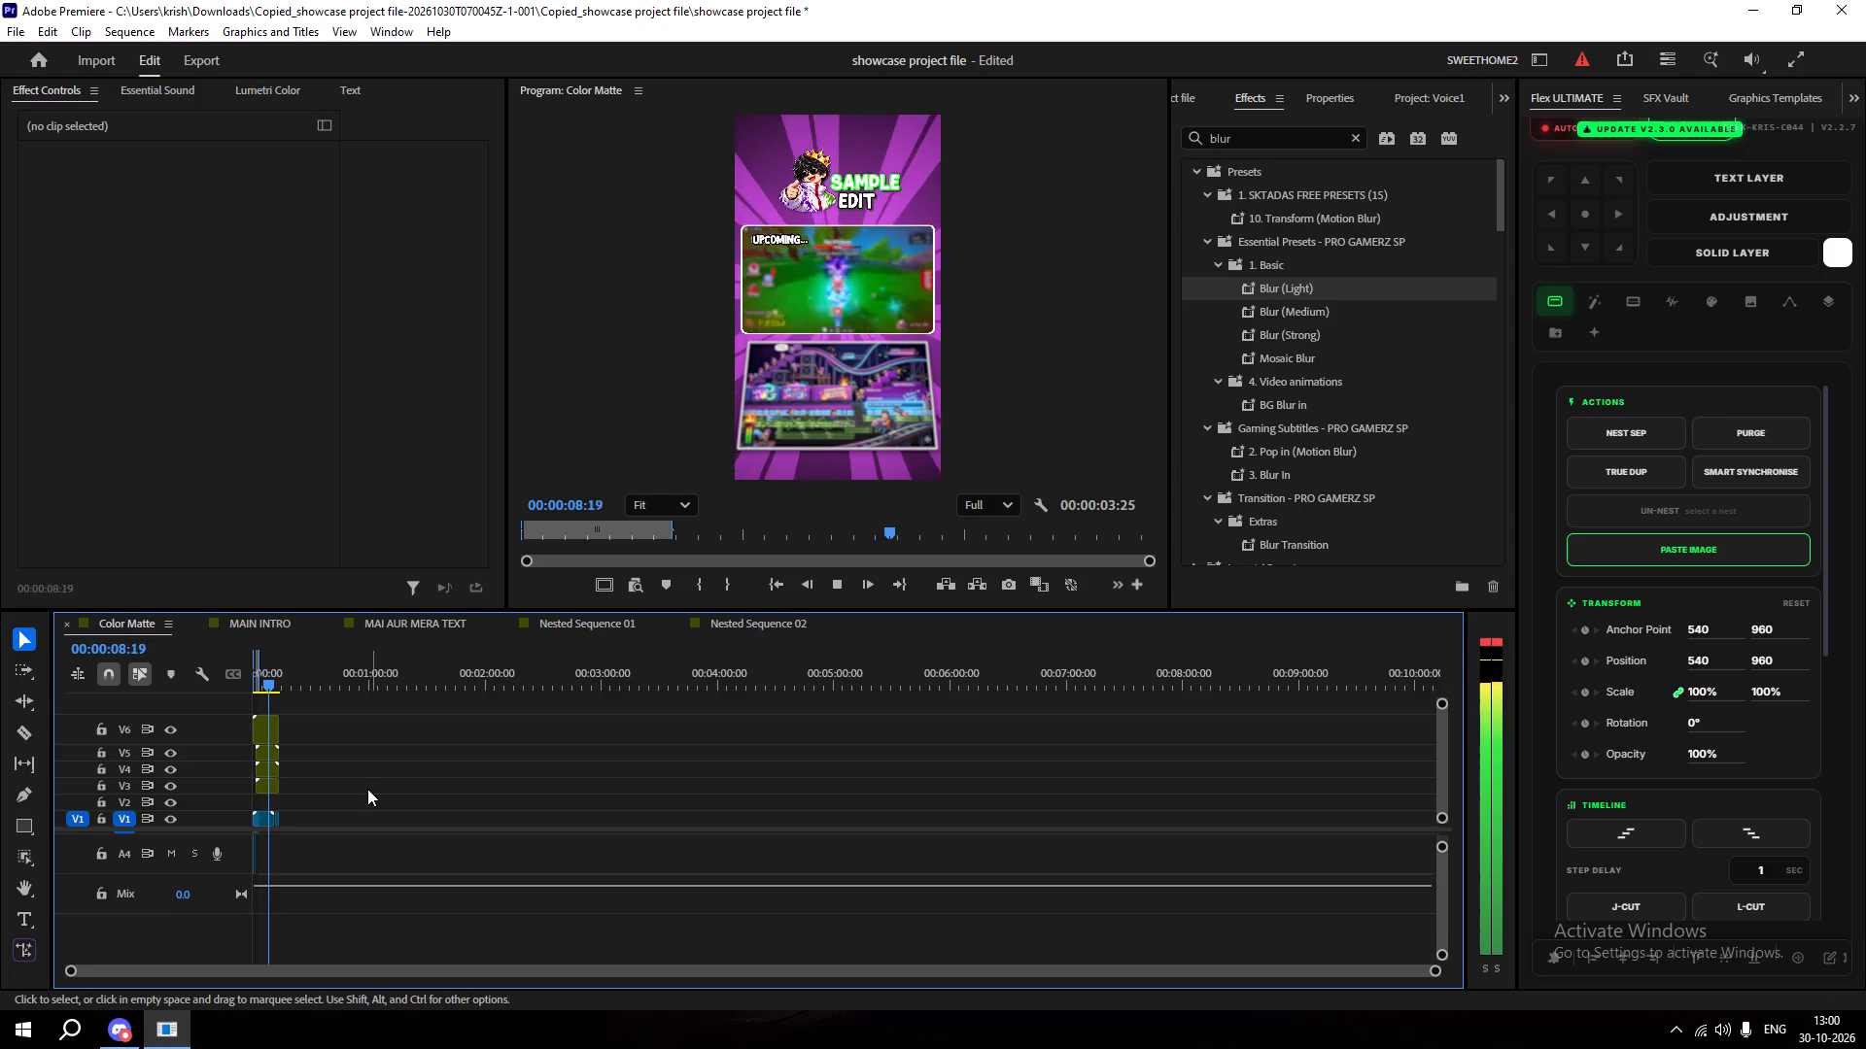
{"action": "key", "text": "space"}
Undo the blur on the lower image and redo it to compare the two looks.
{"action": "key", "text": "ctrl+z"}
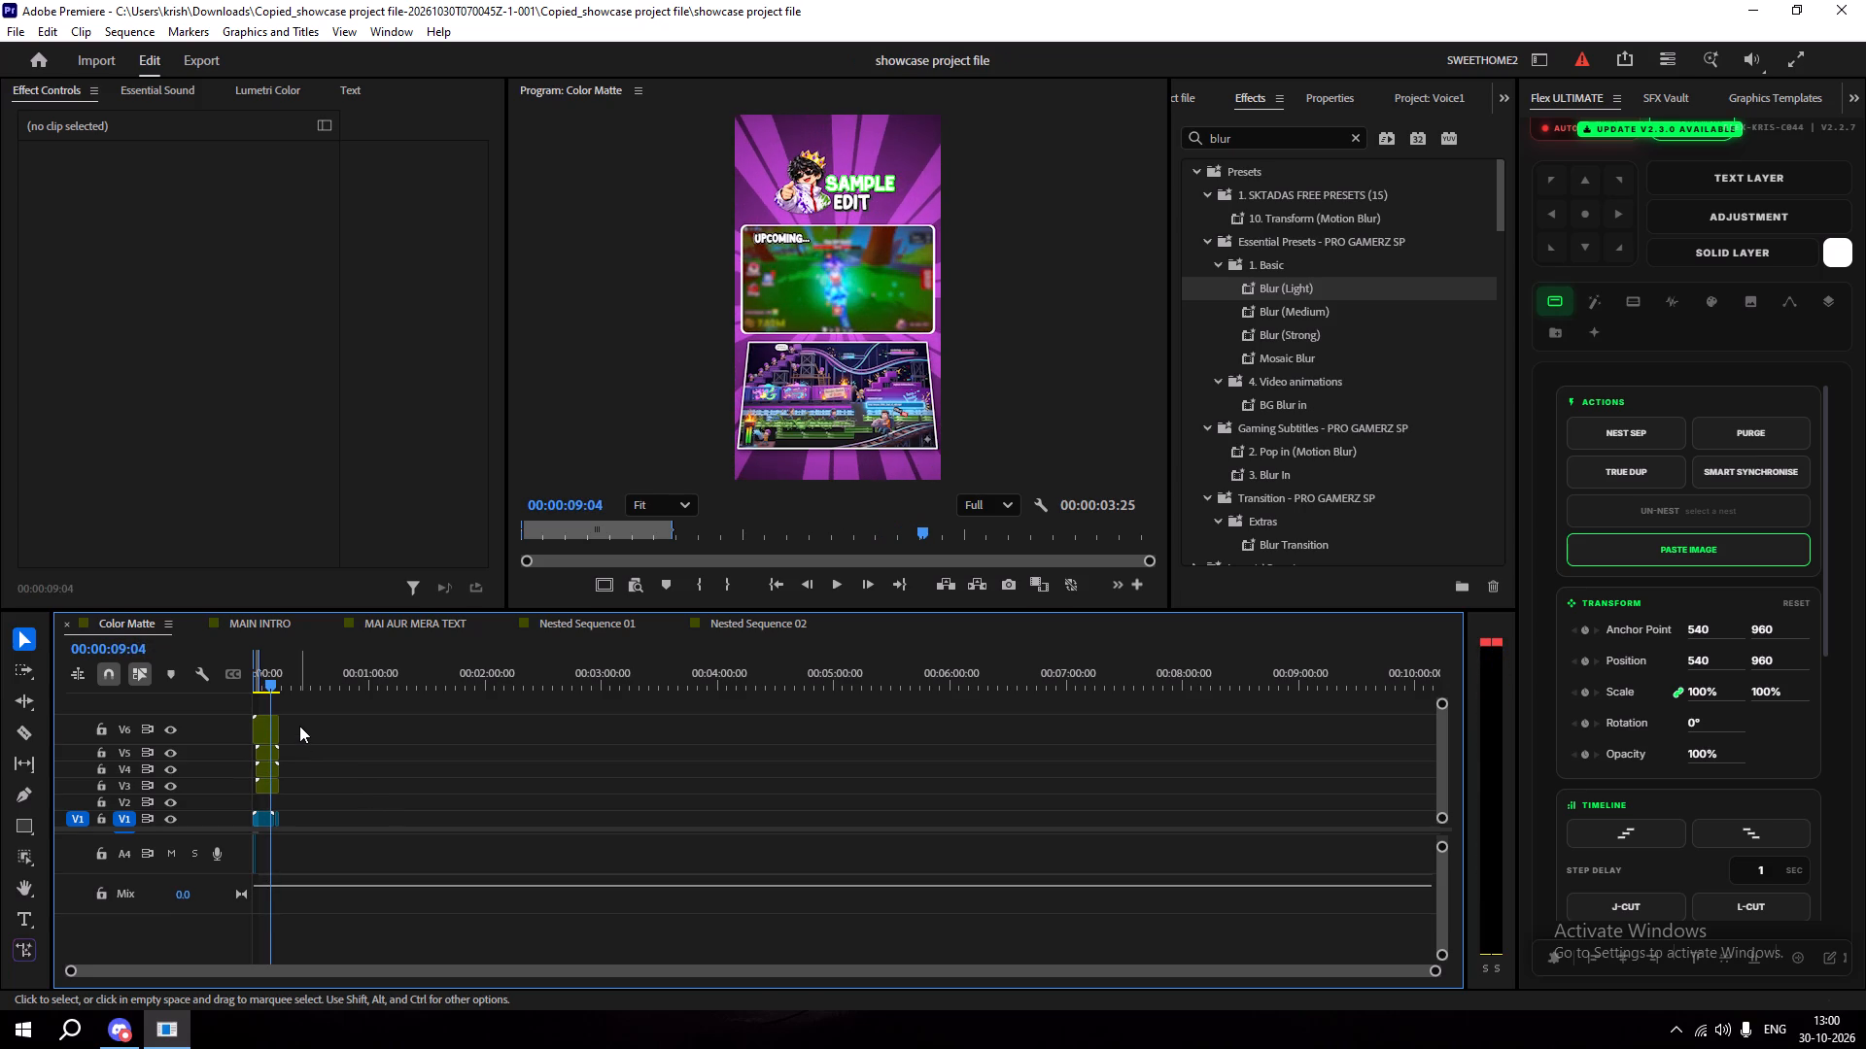
{"action": "key", "text": "ctrl+shift+z"}
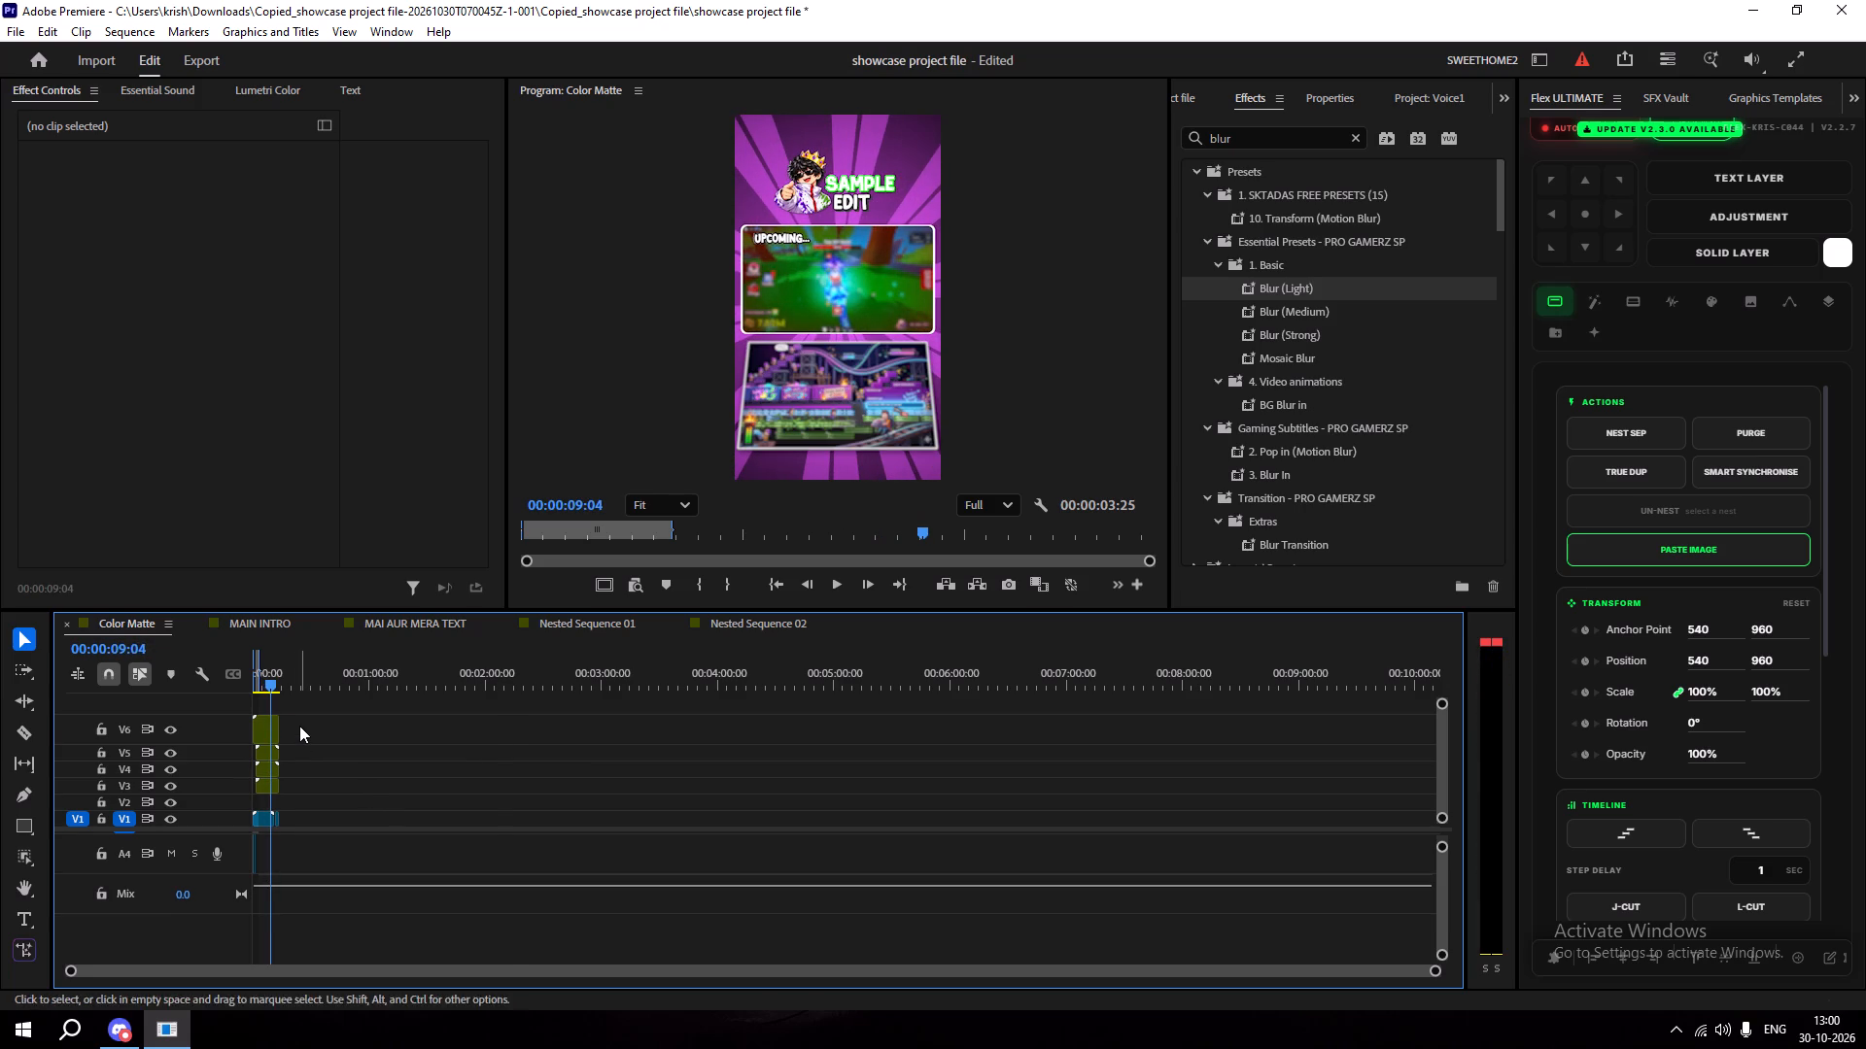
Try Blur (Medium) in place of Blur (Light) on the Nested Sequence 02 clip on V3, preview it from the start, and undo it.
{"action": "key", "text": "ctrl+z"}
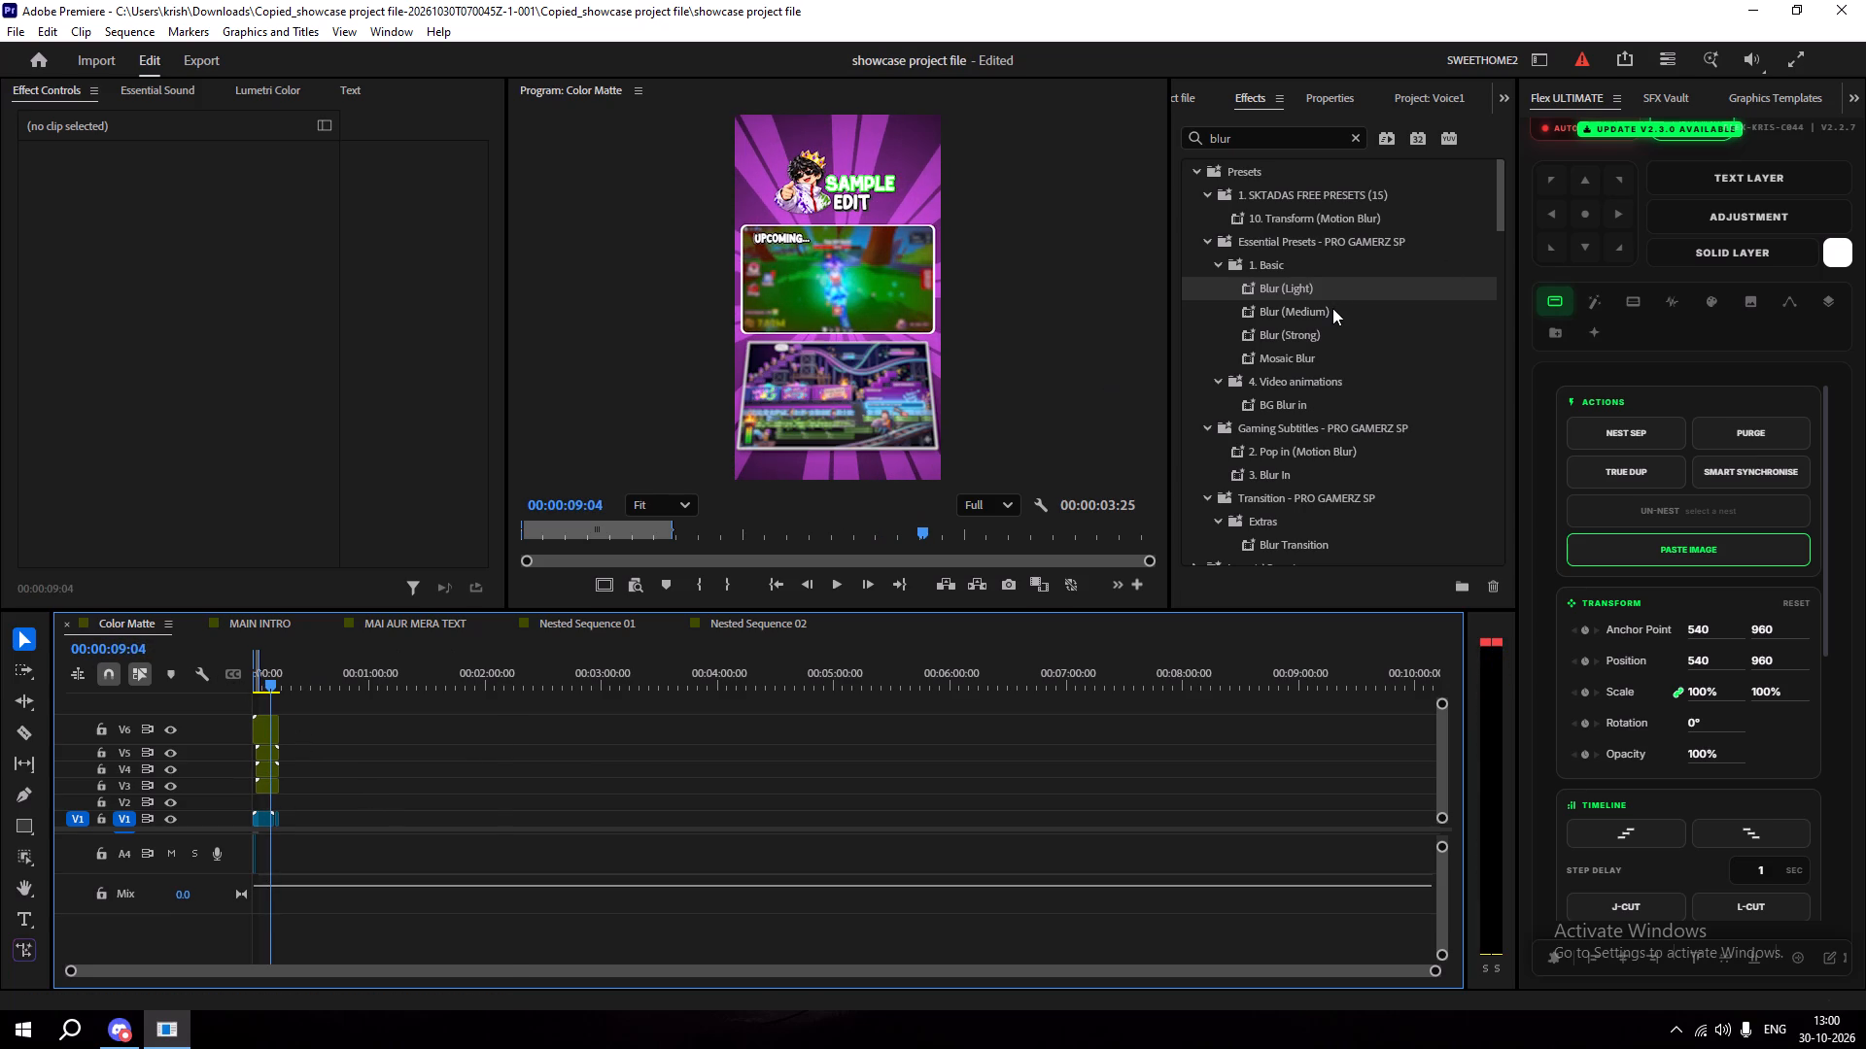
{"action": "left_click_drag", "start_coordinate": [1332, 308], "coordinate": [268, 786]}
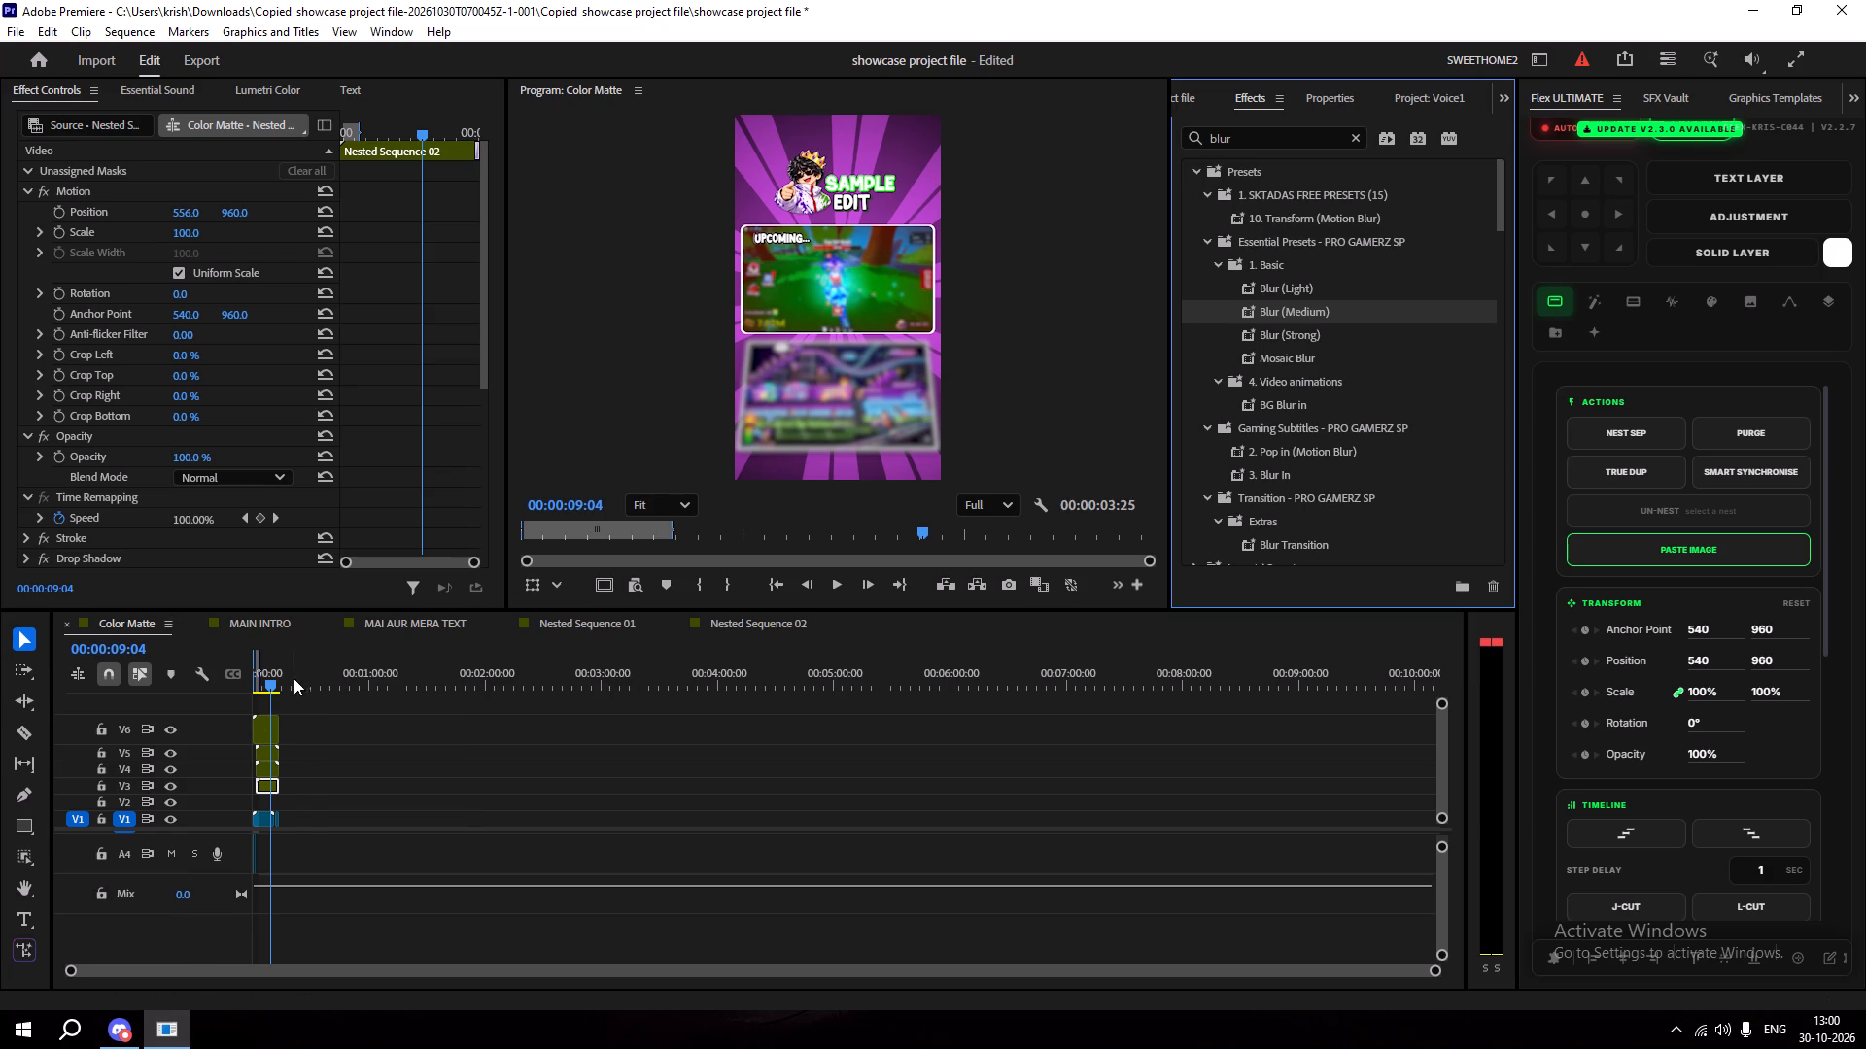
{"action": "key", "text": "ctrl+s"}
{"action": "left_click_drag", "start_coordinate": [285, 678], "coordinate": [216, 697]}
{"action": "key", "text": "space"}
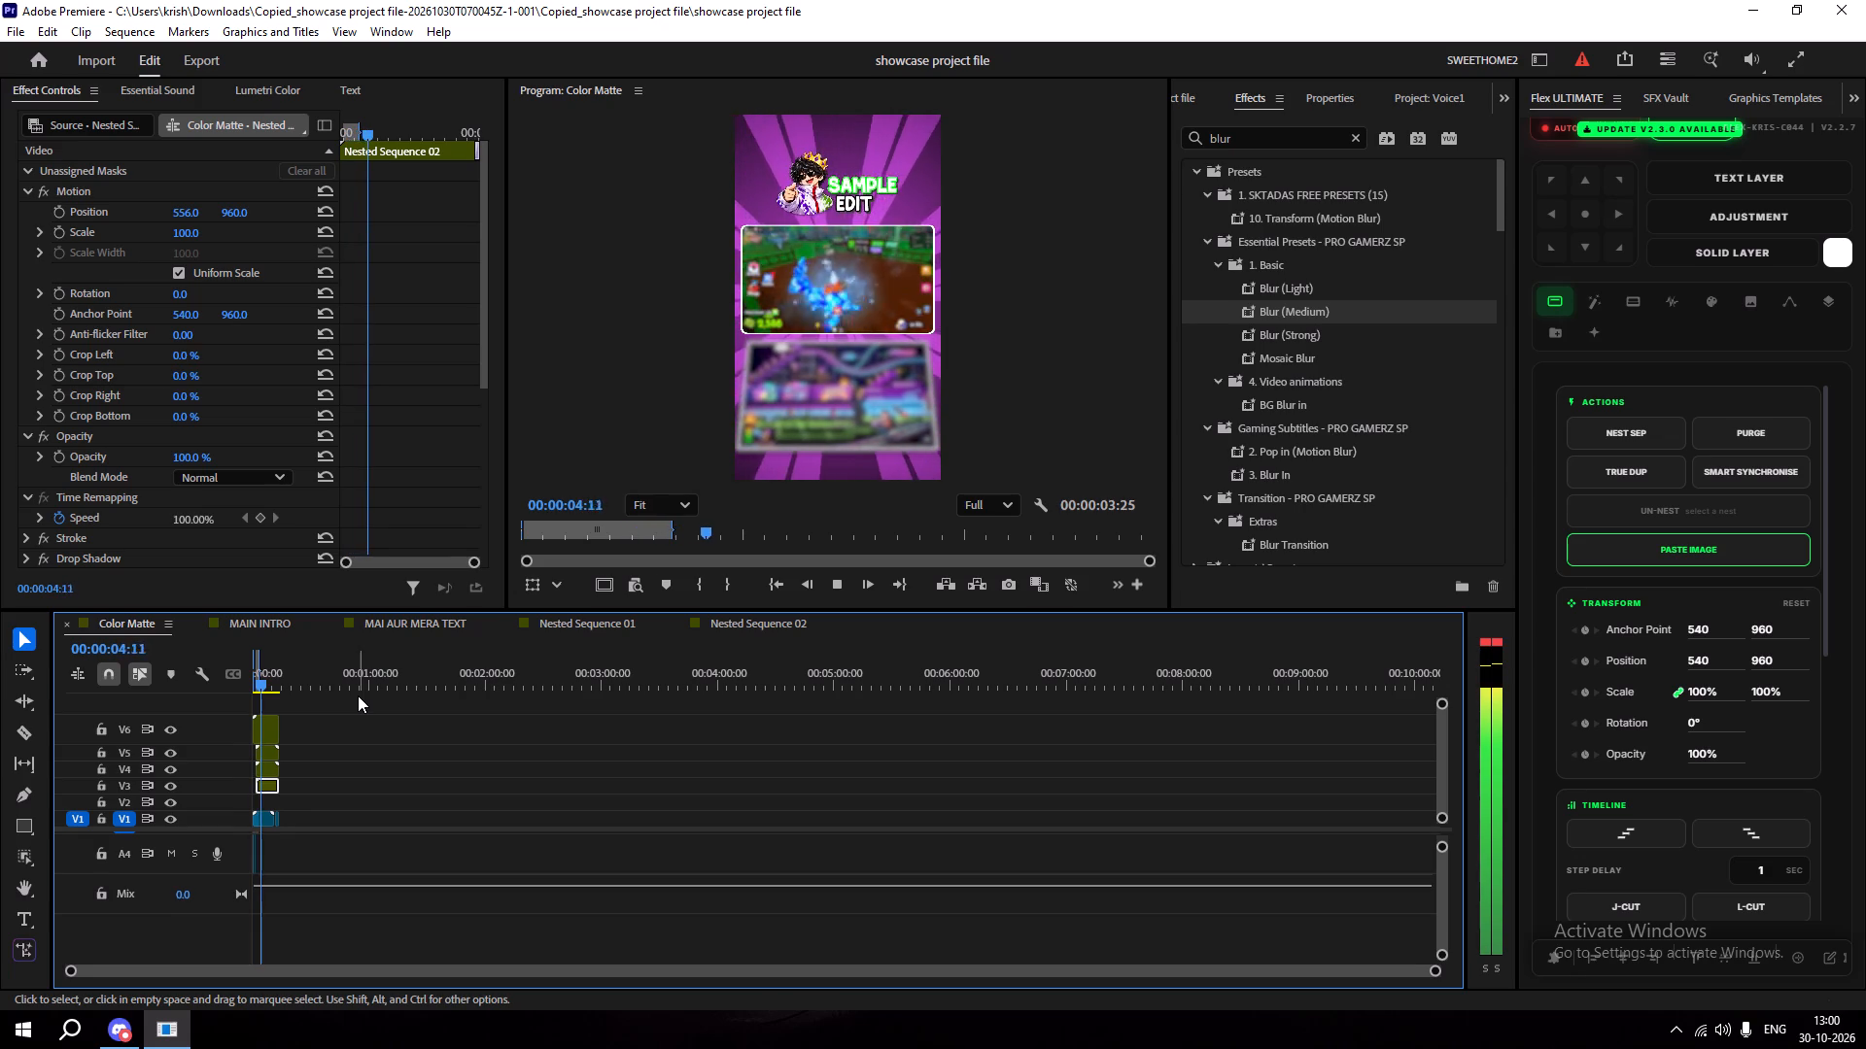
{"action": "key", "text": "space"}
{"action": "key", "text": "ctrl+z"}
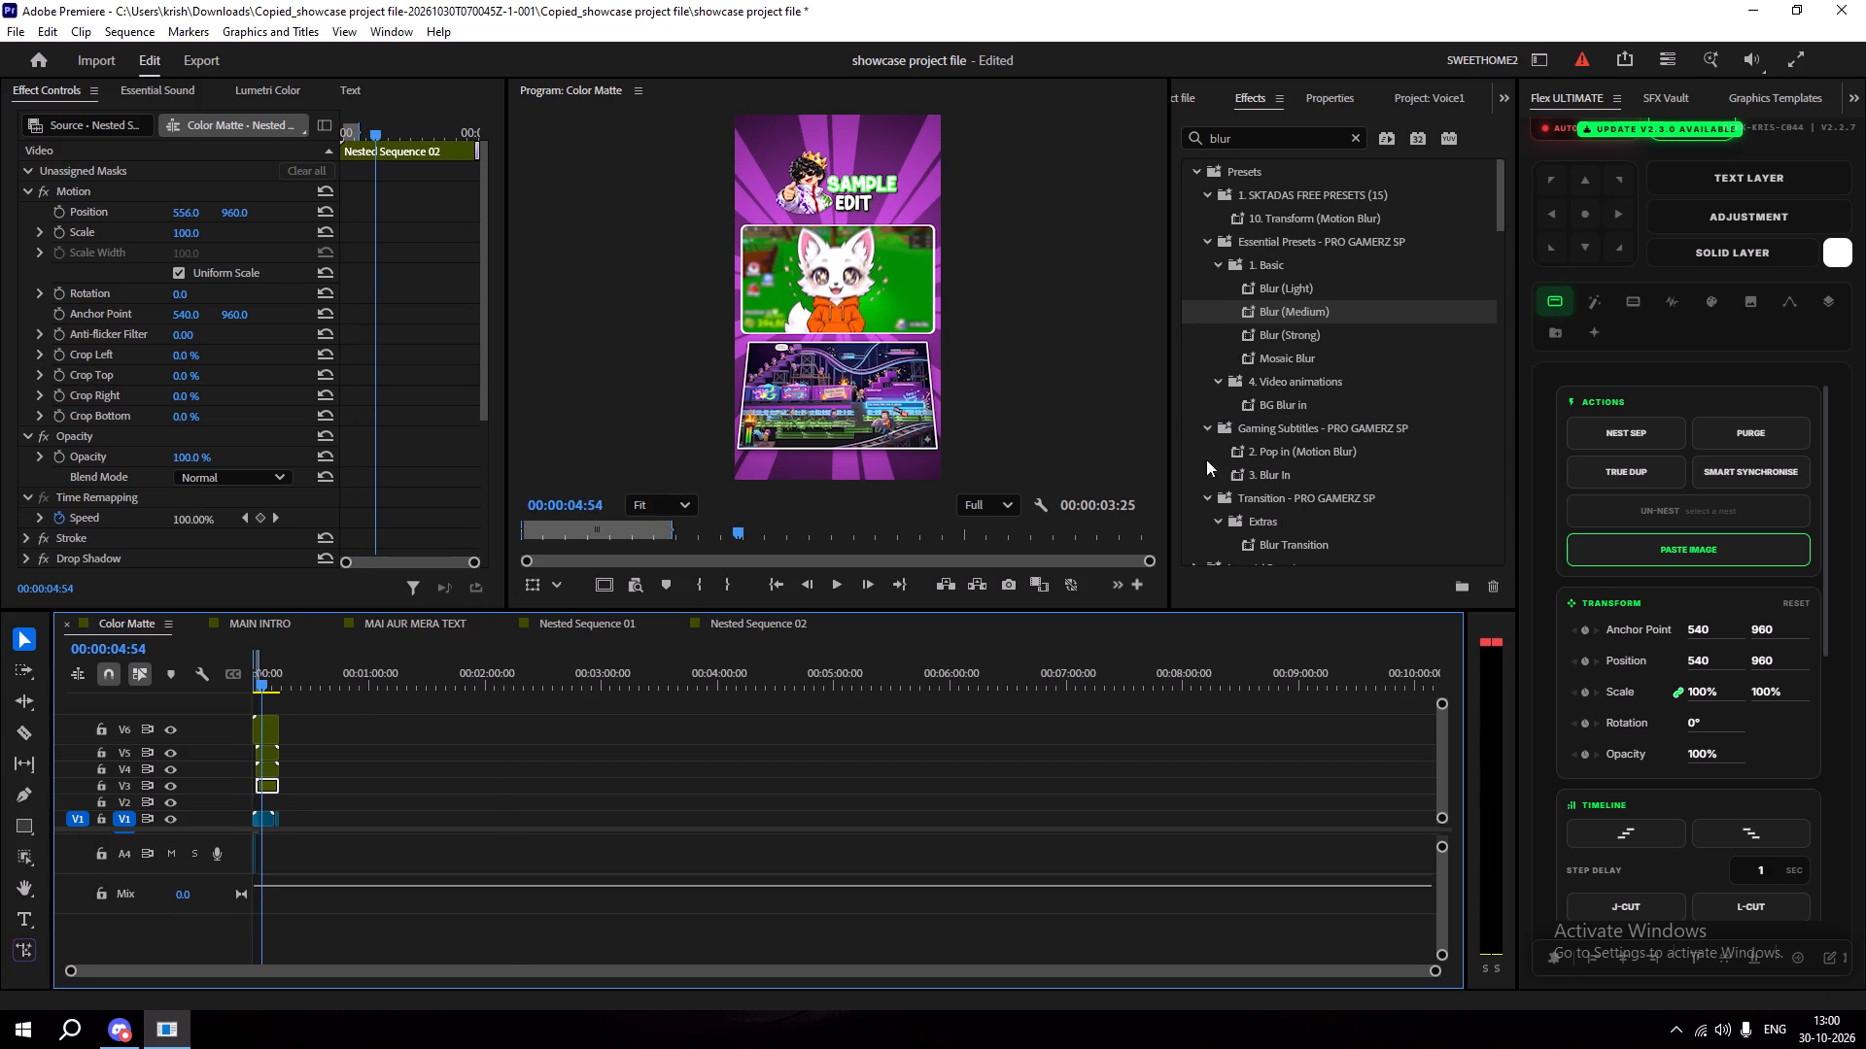
Reapply Blur (Light) to the Nested Sequence 02 clip on V3, return to the sequence start, and save the project.
{"action": "left_click_drag", "start_coordinate": [1268, 283], "coordinate": [272, 780]}
{"action": "left_click", "coordinate": [340, 694]}
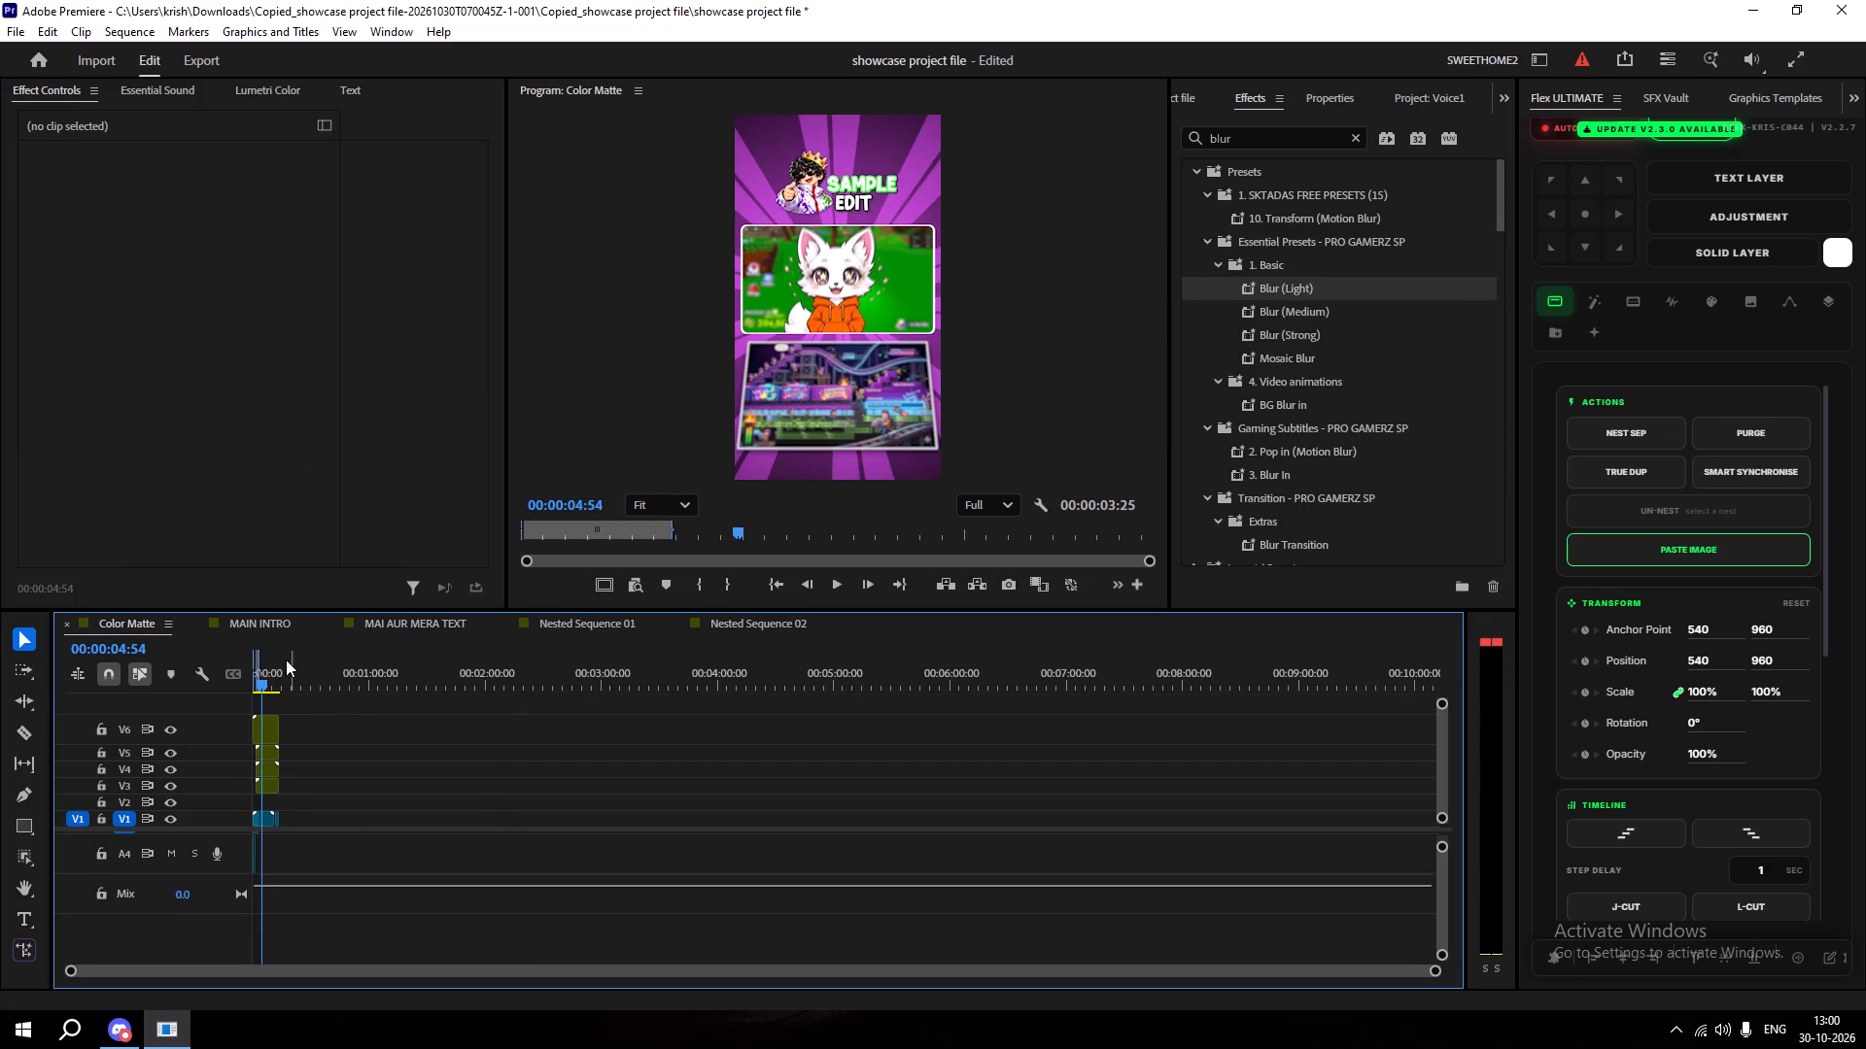
{"action": "left_click_drag", "start_coordinate": [275, 659], "coordinate": [150, 698]}
{"action": "key", "text": "ctrl+z"}
{"action": "key", "text": "ctrl+shift+z"}
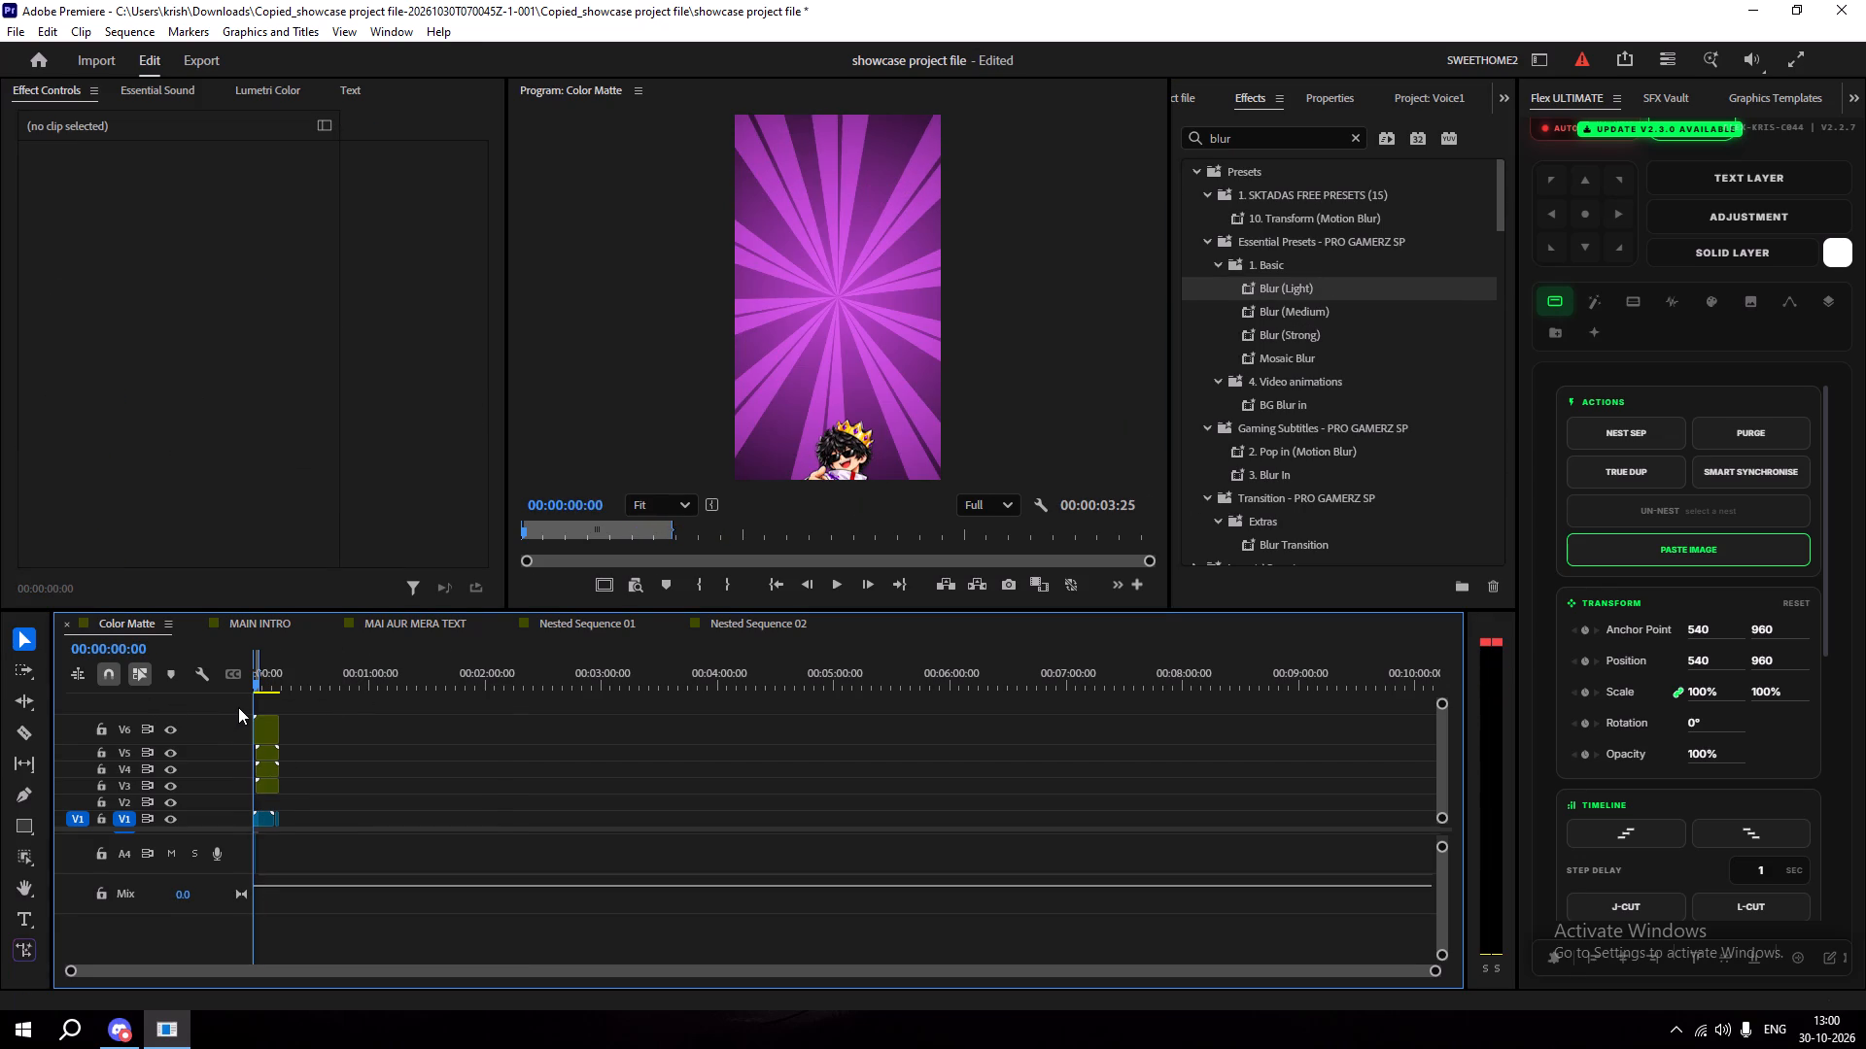
{"action": "key", "text": "ctrl+s"}
Play the Color Matte sequence from the start to review the lightly blurred lower image and the background.
{"action": "key", "text": "space"}
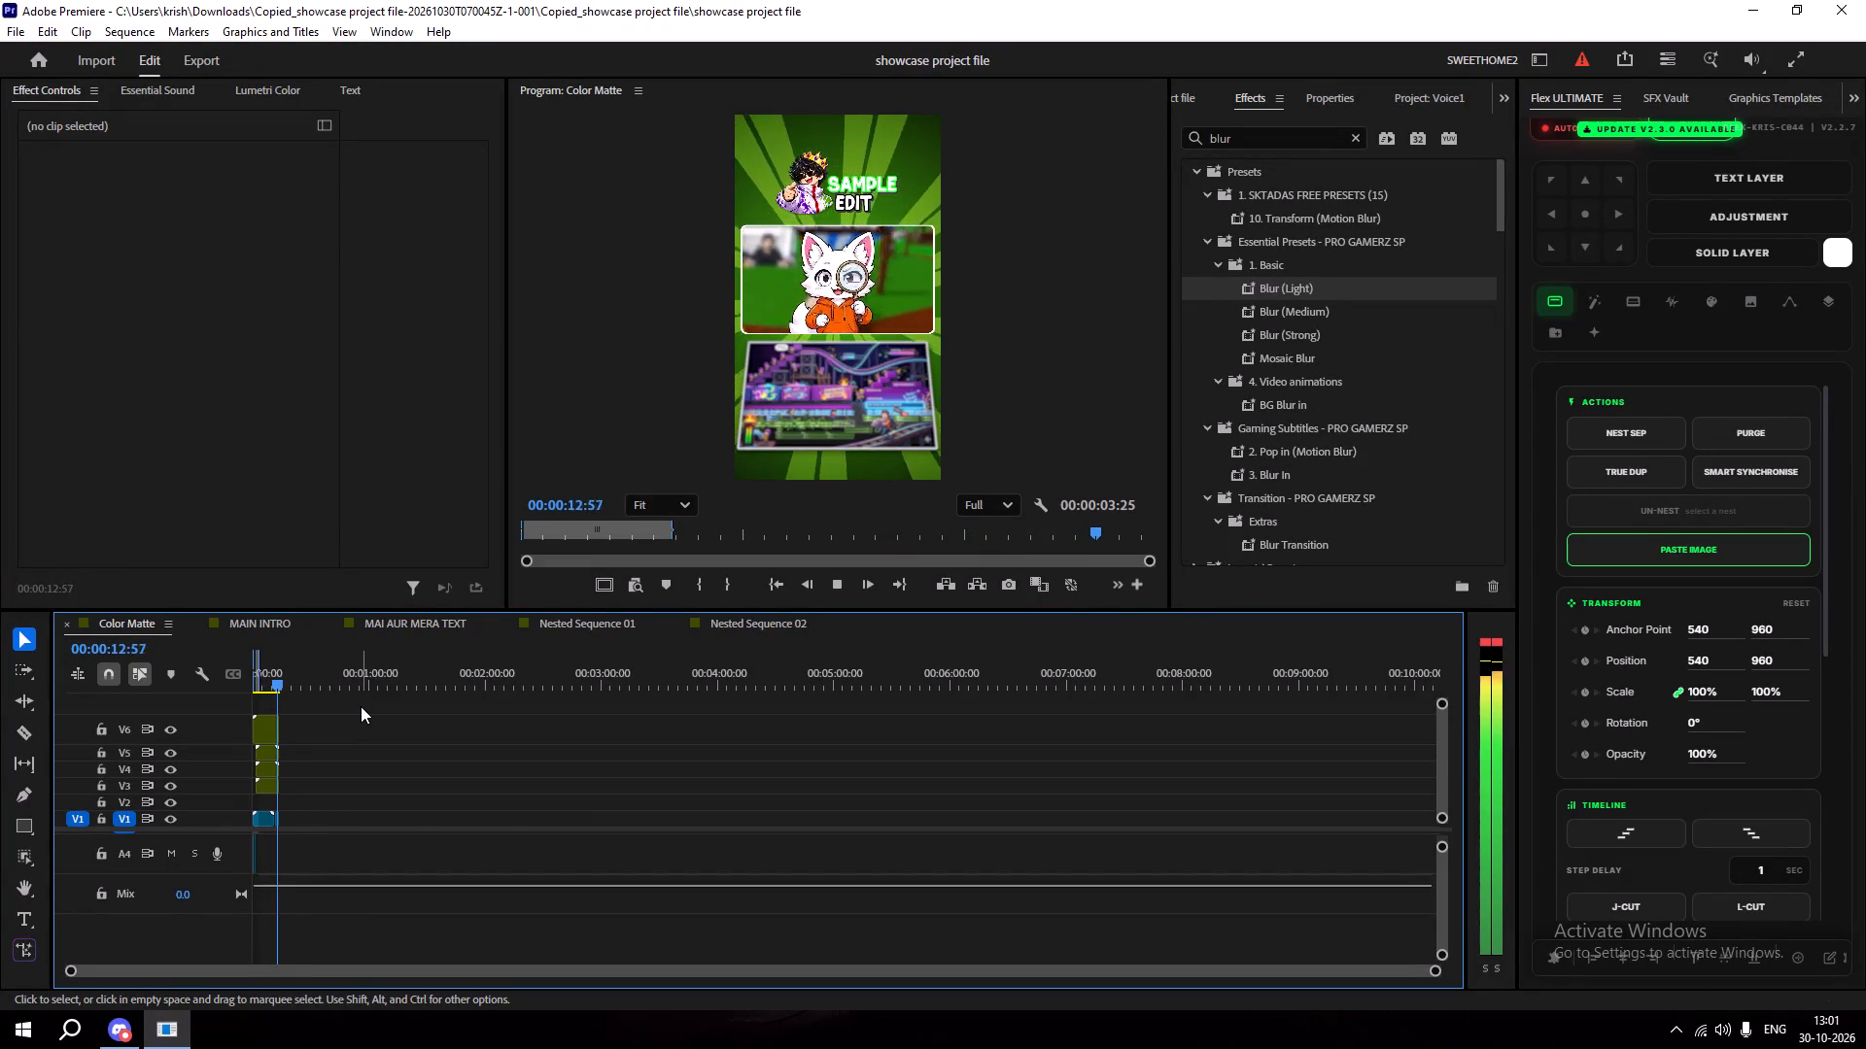
{"action": "key", "text": "space"}
{"action": "scroll", "coordinate": [288, 784], "scroll_direction": "up", "scroll_amount": 3, "text": "alt"}
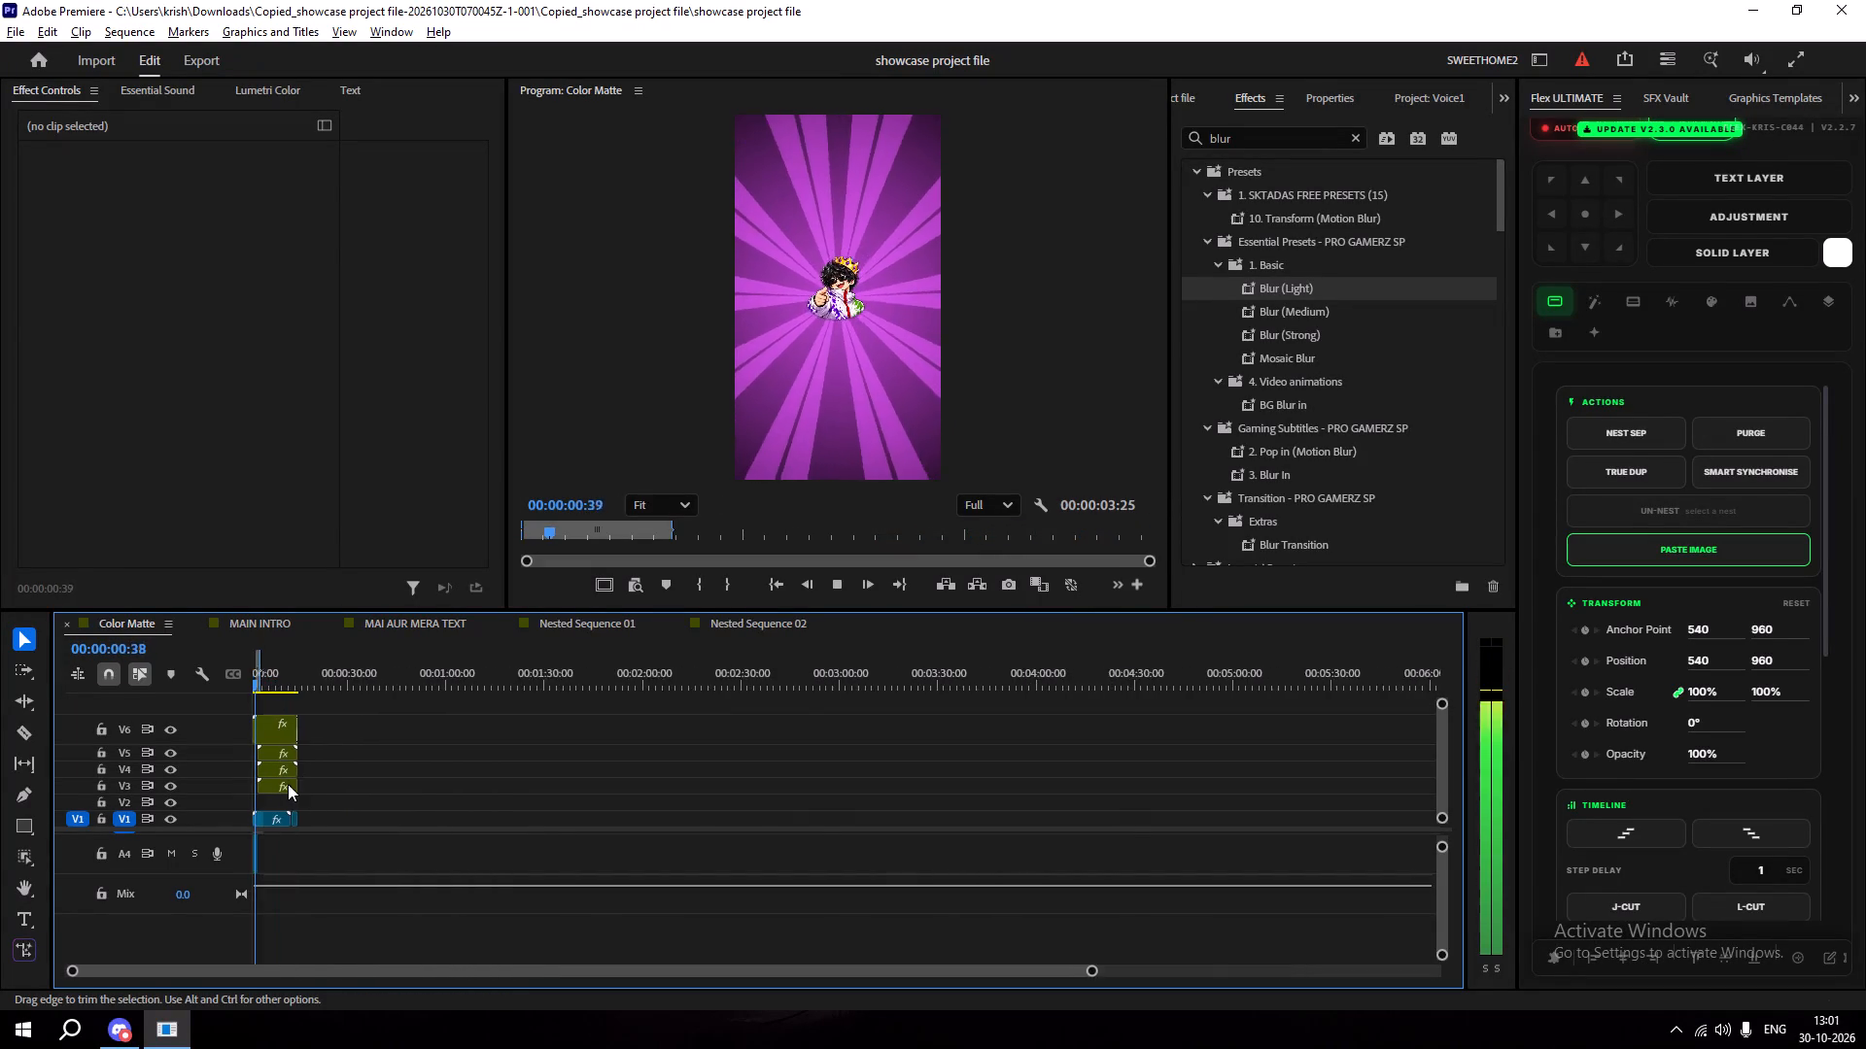
{"action": "scroll", "coordinate": [288, 784], "scroll_direction": "up", "scroll_amount": 20, "text": "alt"}
{"action": "key", "text": "space"}
Copy the Lumetri Color effect from the first V1 background clip to the second one, and play through to the sequence end.
{"action": "left_click_drag", "start_coordinate": [424, 679], "coordinate": [437, 684]}
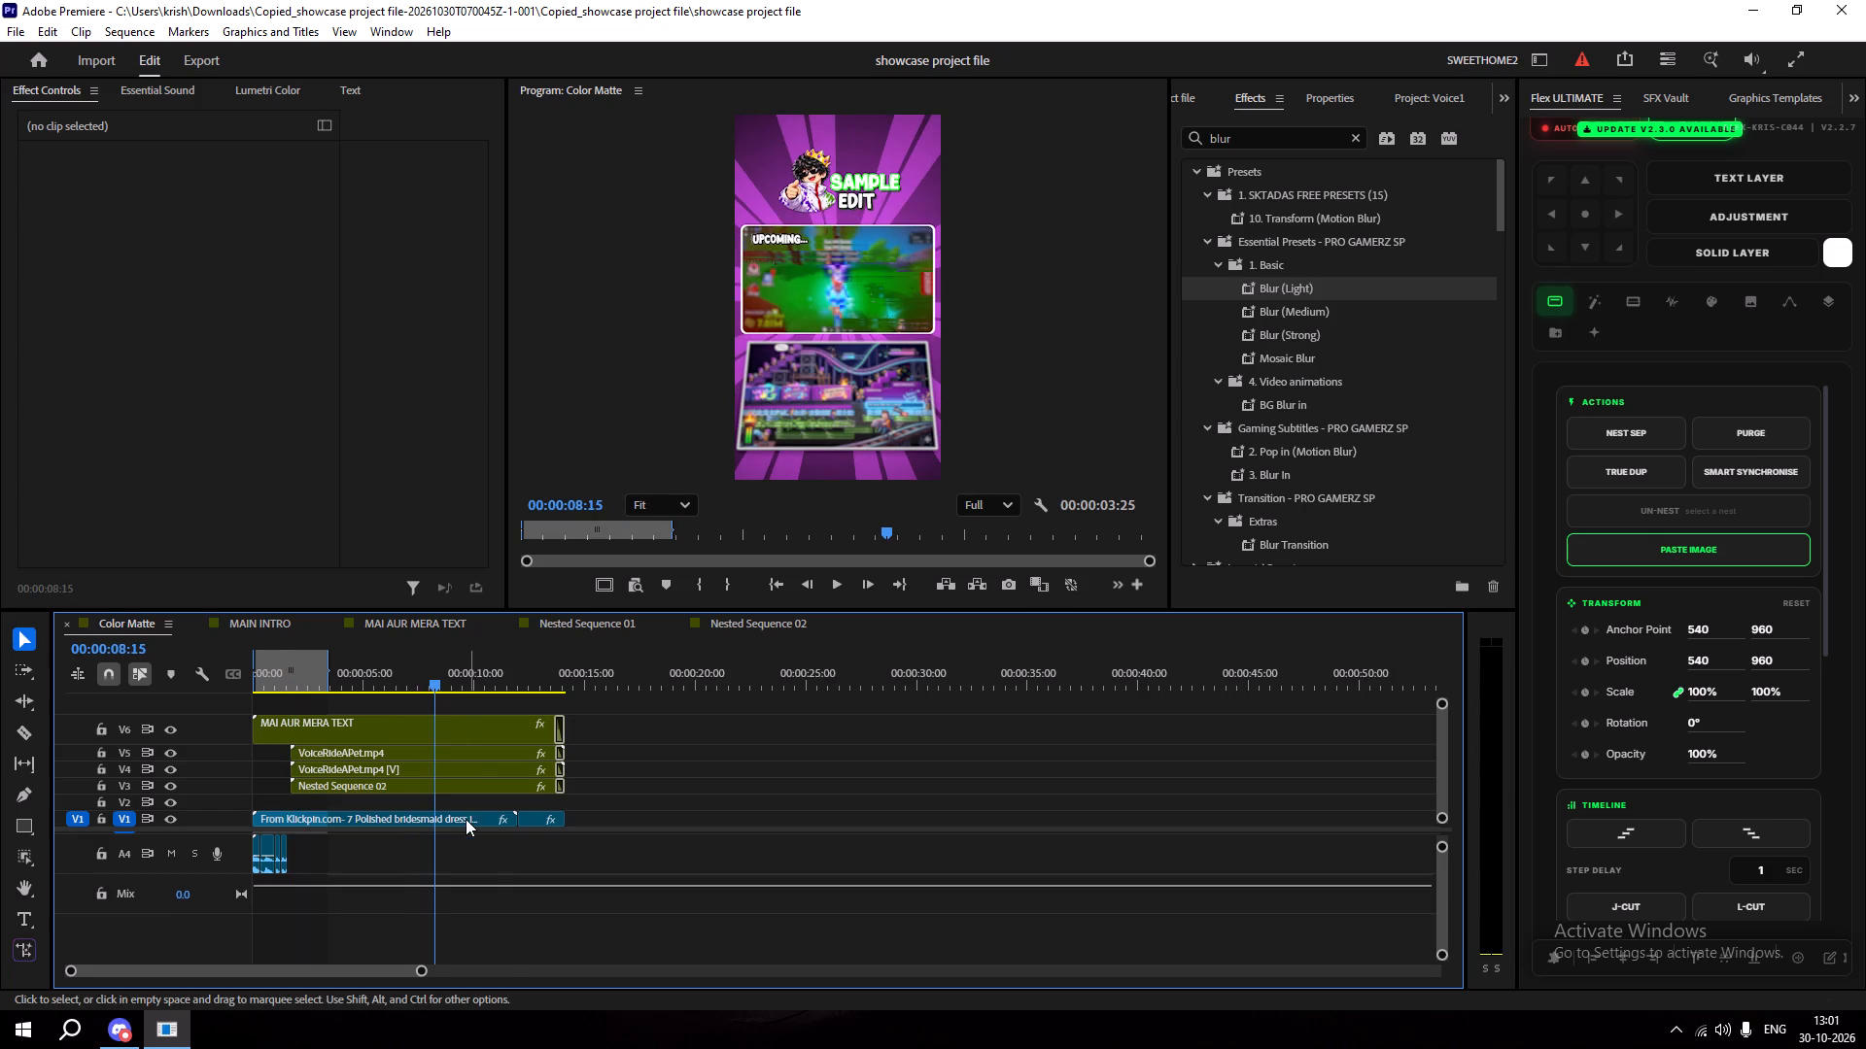
{"action": "left_click", "coordinate": [466, 819]}
{"action": "scroll", "coordinate": [119, 437], "scroll_direction": "down", "scroll_amount": 7}
{"action": "right_click", "coordinate": [136, 403]}
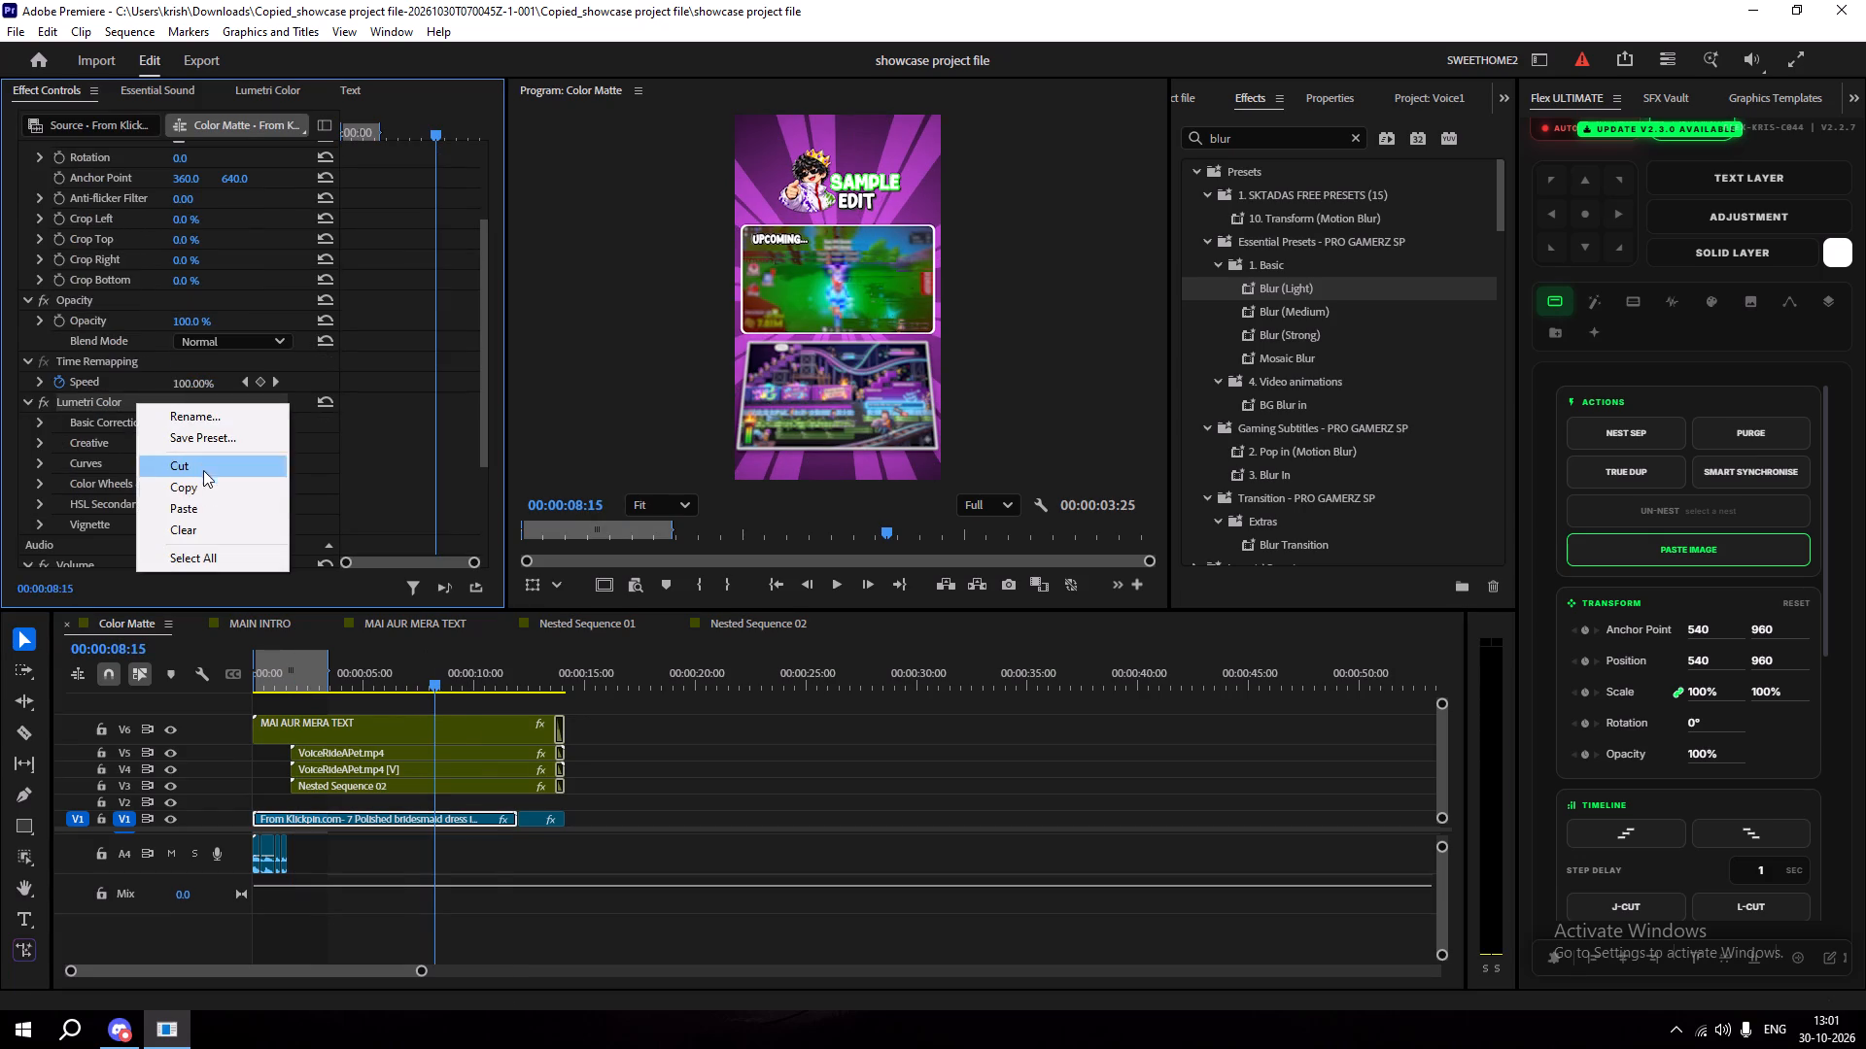
{"action": "left_click", "coordinate": [204, 494]}
{"action": "left_click", "coordinate": [533, 821]}
{"action": "key", "text": "ctrl+v"}
{"action": "left_click", "coordinate": [754, 754]}
{"action": "key", "text": "space"}
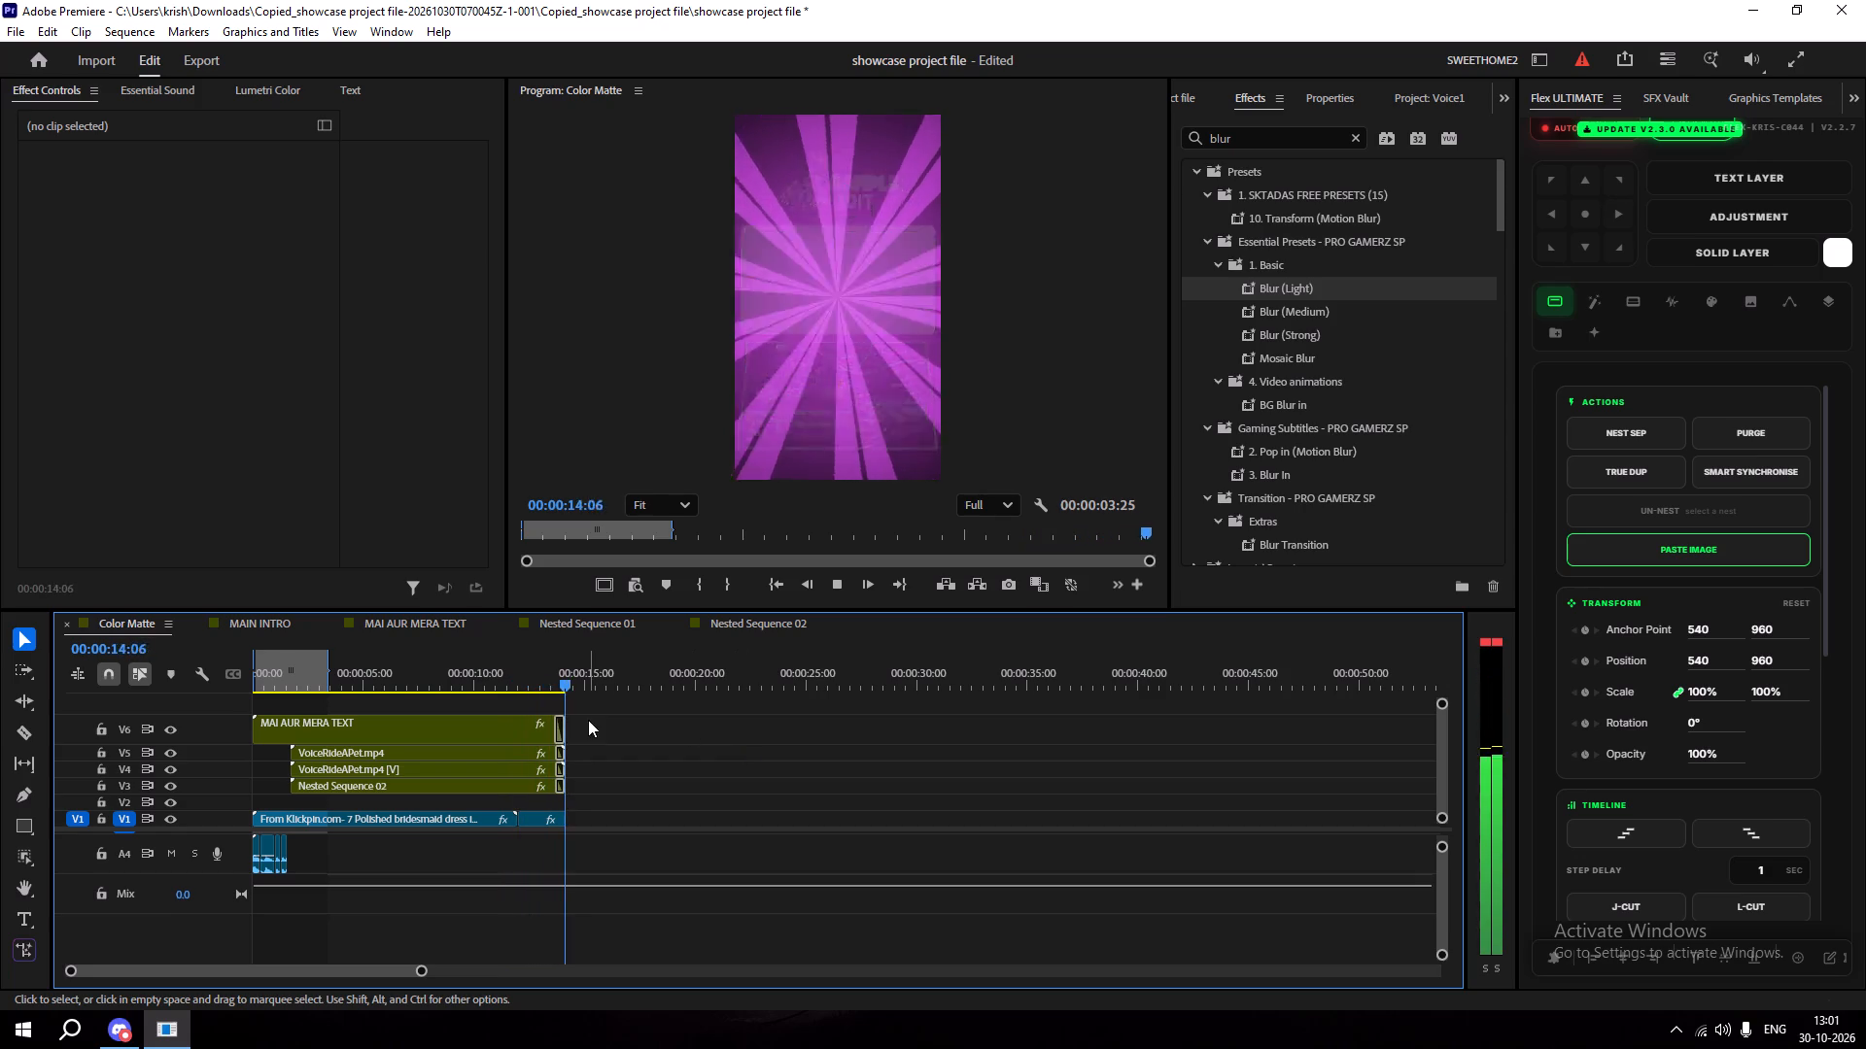
{"action": "key", "text": "space"}
Return the playhead to the start of the Color Matte sequence and clear its in and out points.
{"action": "left_click_drag", "start_coordinate": [556, 684], "coordinate": [108, 752]}
{"action": "left_click_drag", "start_coordinate": [329, 677], "coordinate": [541, 659]}
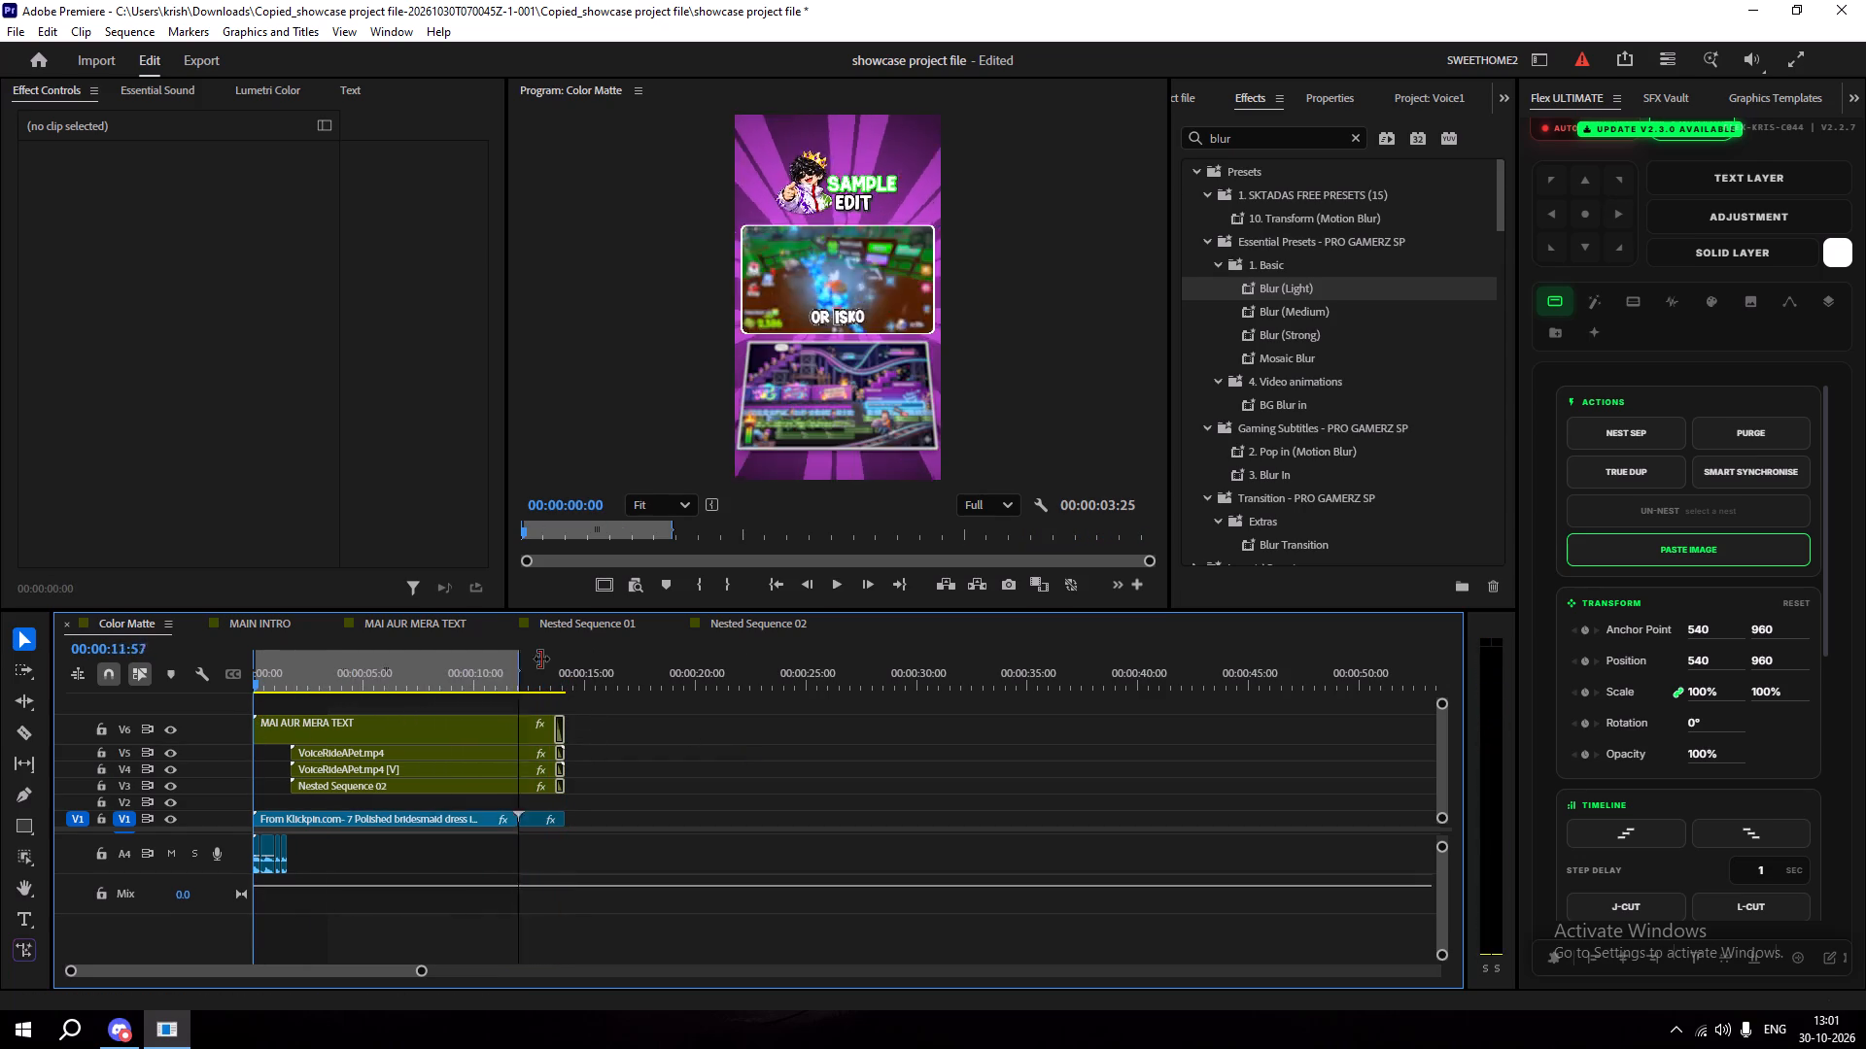
{"action": "left_click_drag", "start_coordinate": [541, 659], "coordinate": [512, 683]}
{"action": "right_click", "coordinate": [458, 672]}
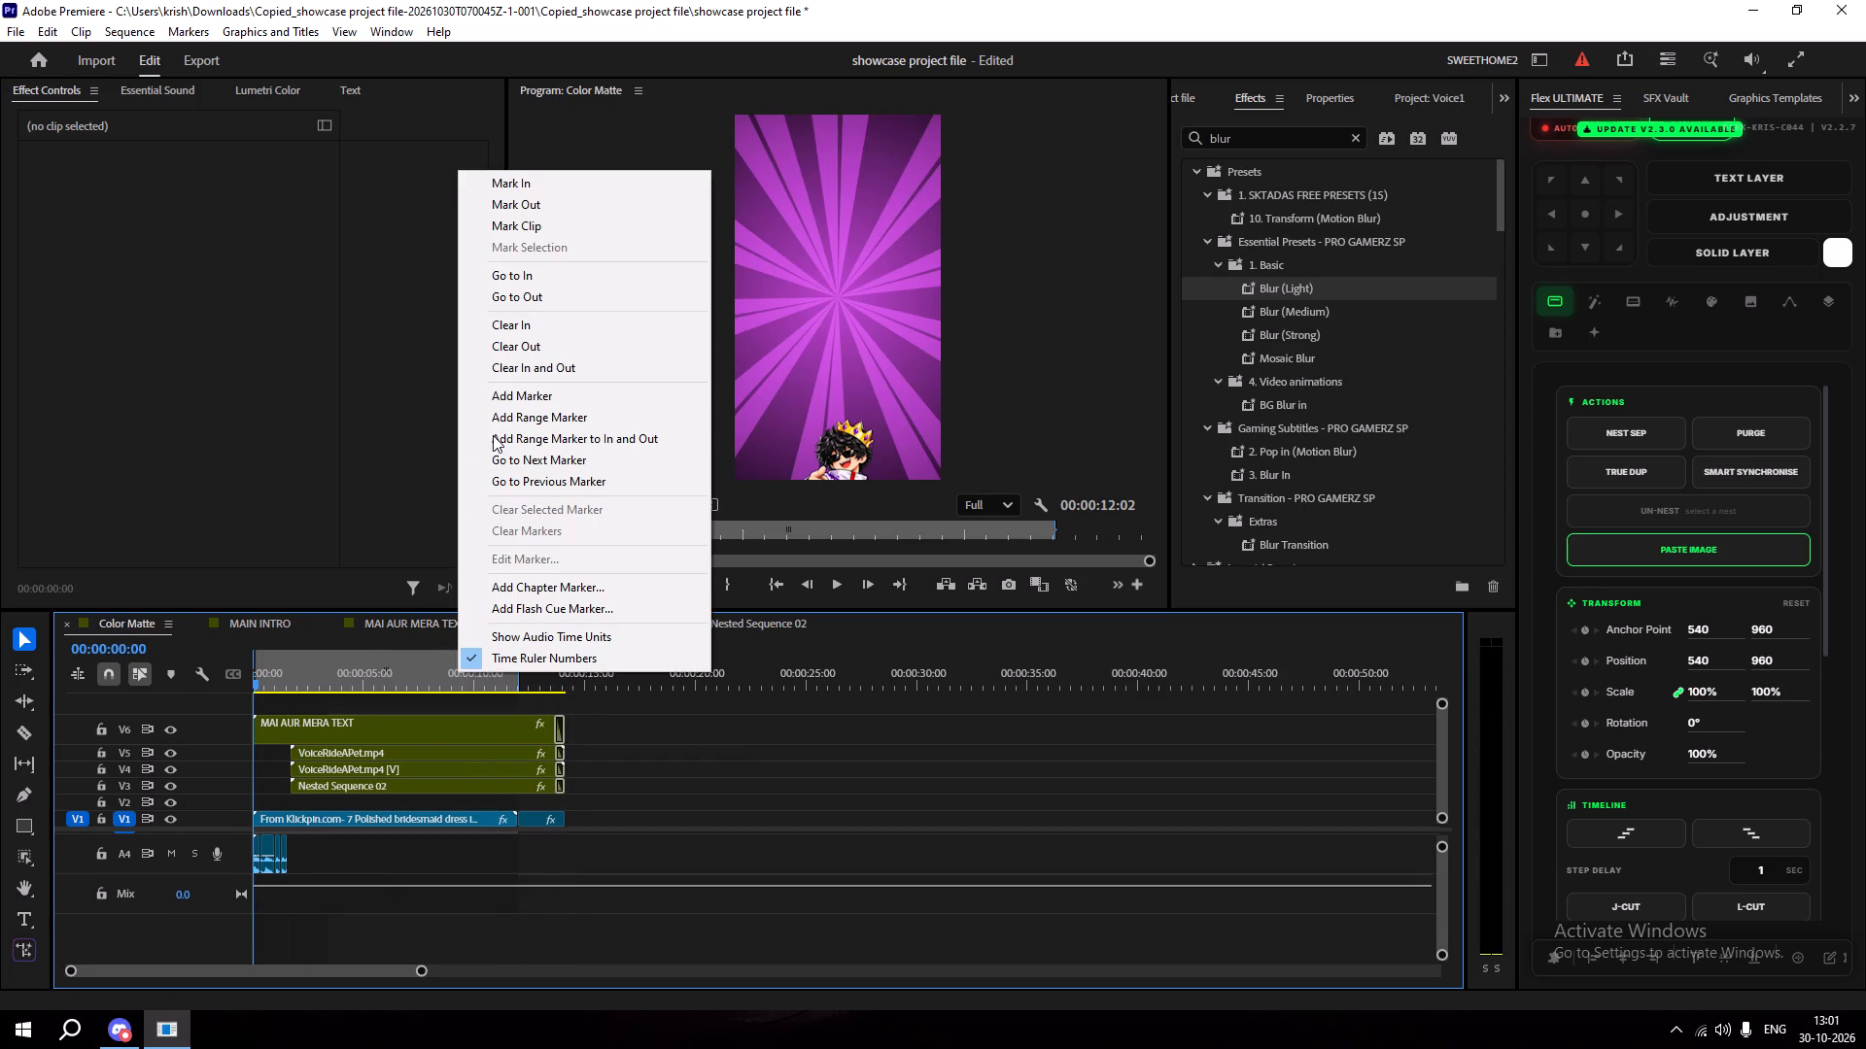
{"action": "left_click", "coordinate": [536, 376]}
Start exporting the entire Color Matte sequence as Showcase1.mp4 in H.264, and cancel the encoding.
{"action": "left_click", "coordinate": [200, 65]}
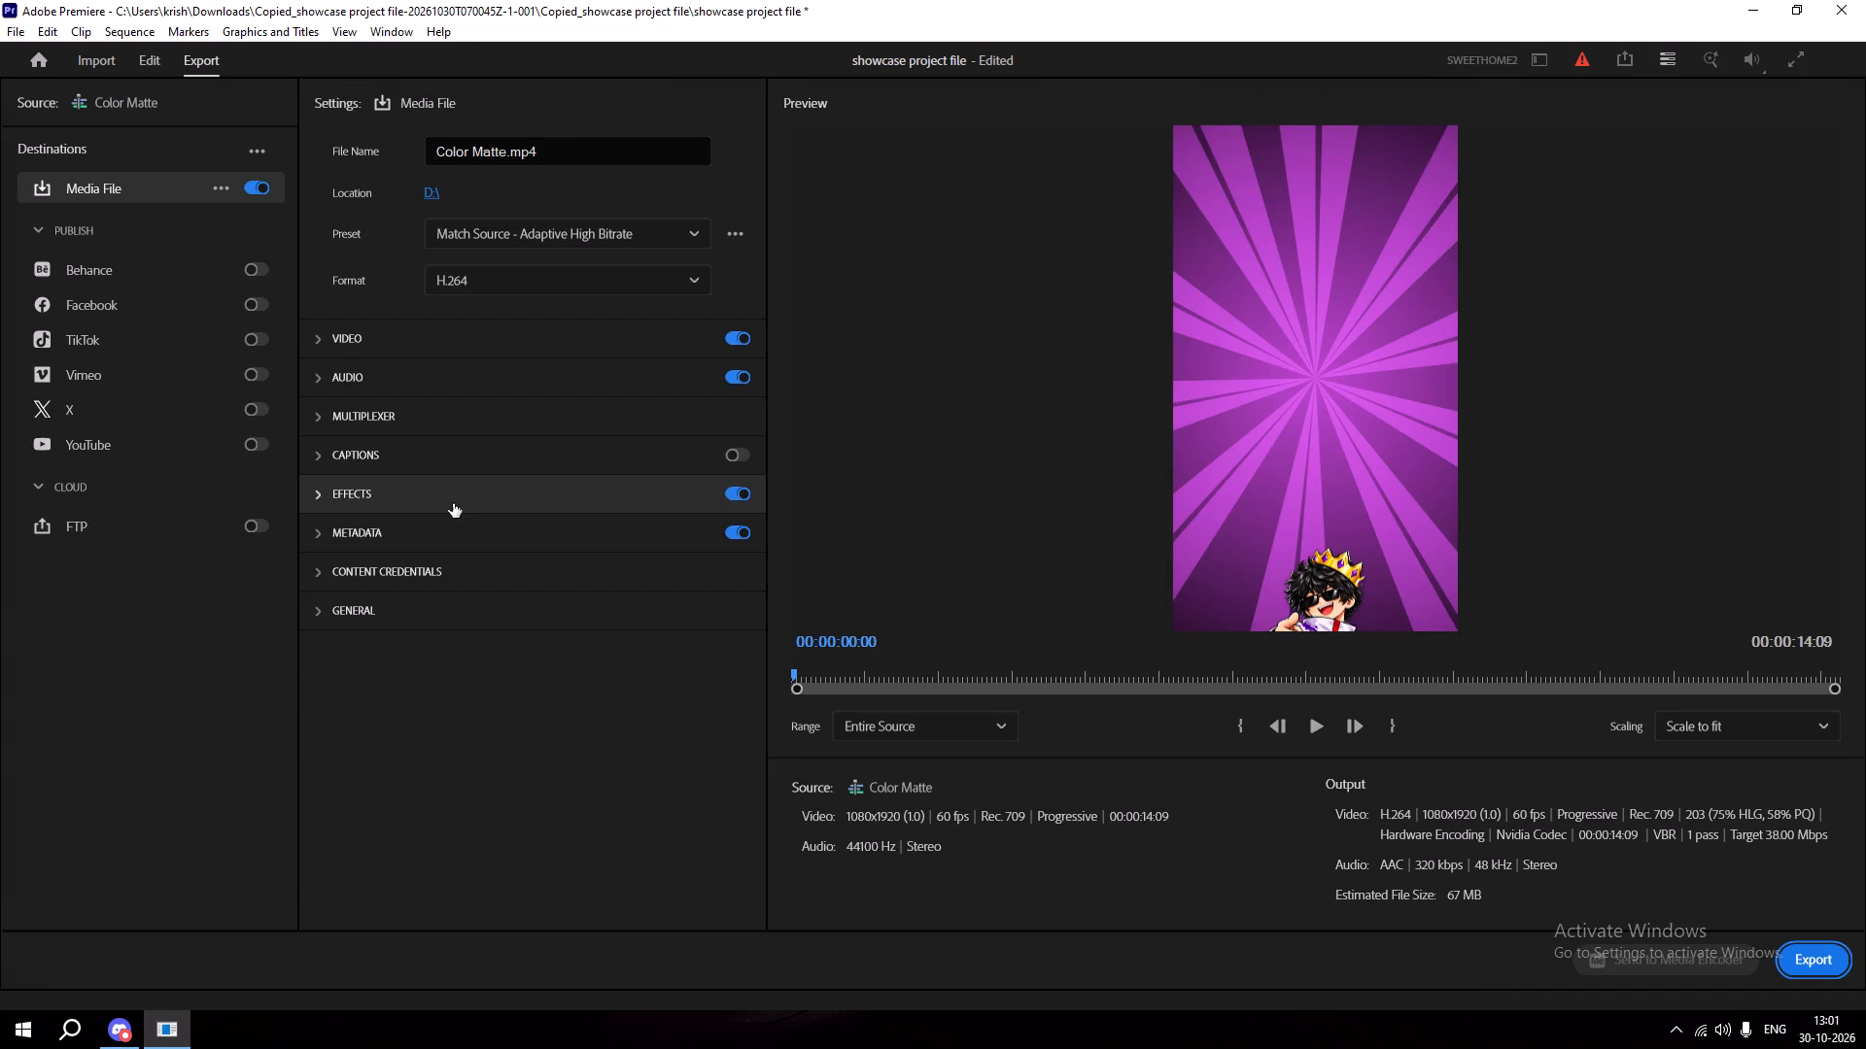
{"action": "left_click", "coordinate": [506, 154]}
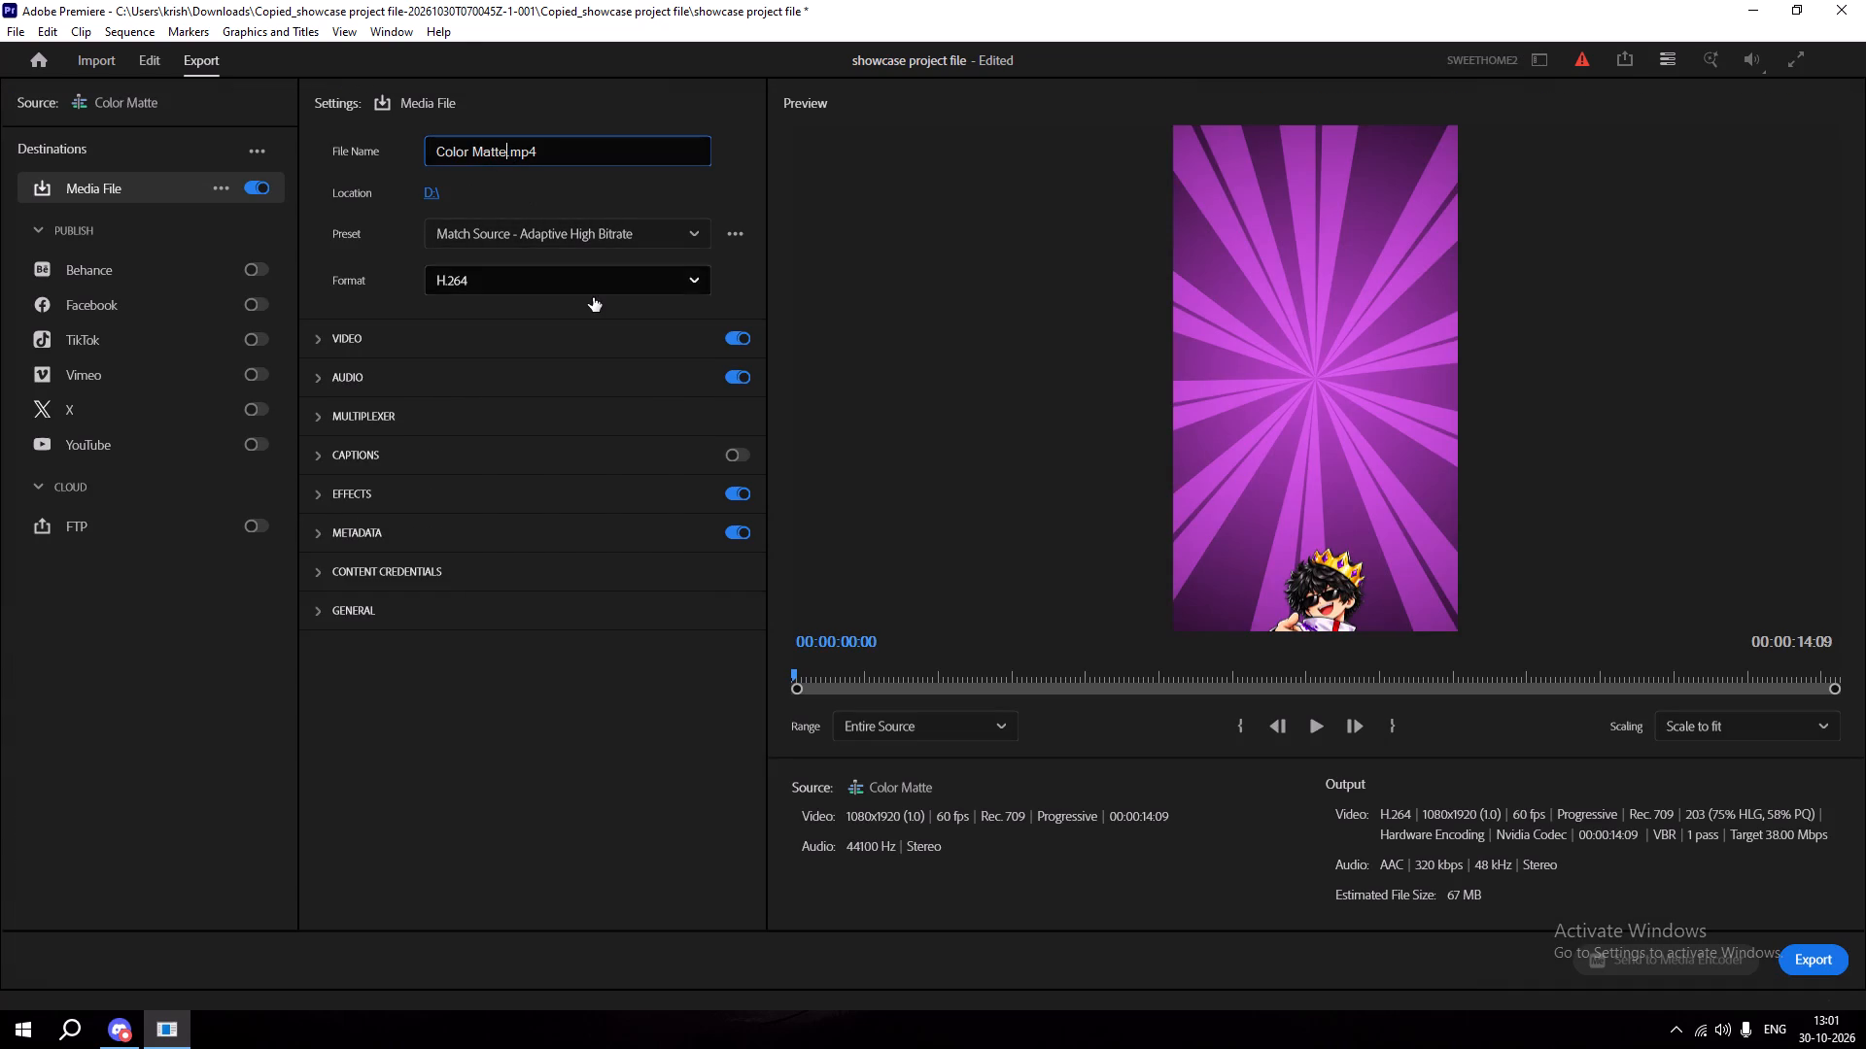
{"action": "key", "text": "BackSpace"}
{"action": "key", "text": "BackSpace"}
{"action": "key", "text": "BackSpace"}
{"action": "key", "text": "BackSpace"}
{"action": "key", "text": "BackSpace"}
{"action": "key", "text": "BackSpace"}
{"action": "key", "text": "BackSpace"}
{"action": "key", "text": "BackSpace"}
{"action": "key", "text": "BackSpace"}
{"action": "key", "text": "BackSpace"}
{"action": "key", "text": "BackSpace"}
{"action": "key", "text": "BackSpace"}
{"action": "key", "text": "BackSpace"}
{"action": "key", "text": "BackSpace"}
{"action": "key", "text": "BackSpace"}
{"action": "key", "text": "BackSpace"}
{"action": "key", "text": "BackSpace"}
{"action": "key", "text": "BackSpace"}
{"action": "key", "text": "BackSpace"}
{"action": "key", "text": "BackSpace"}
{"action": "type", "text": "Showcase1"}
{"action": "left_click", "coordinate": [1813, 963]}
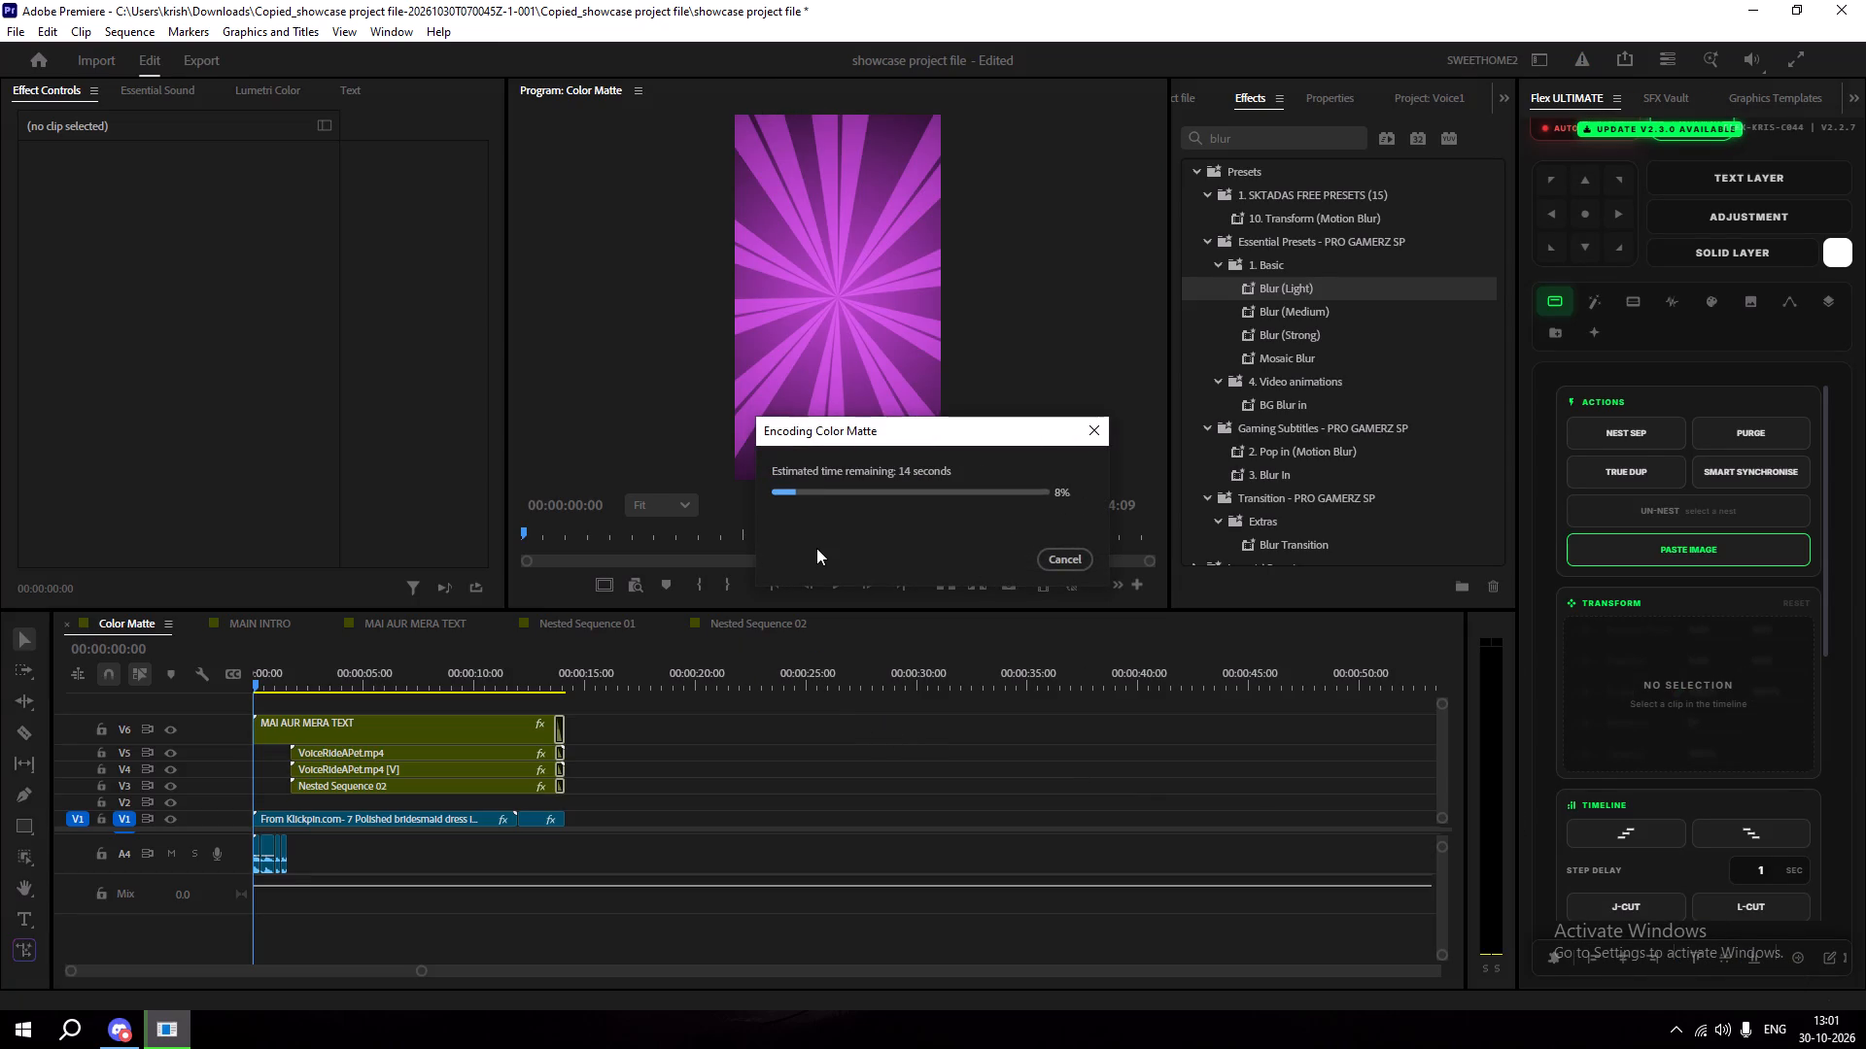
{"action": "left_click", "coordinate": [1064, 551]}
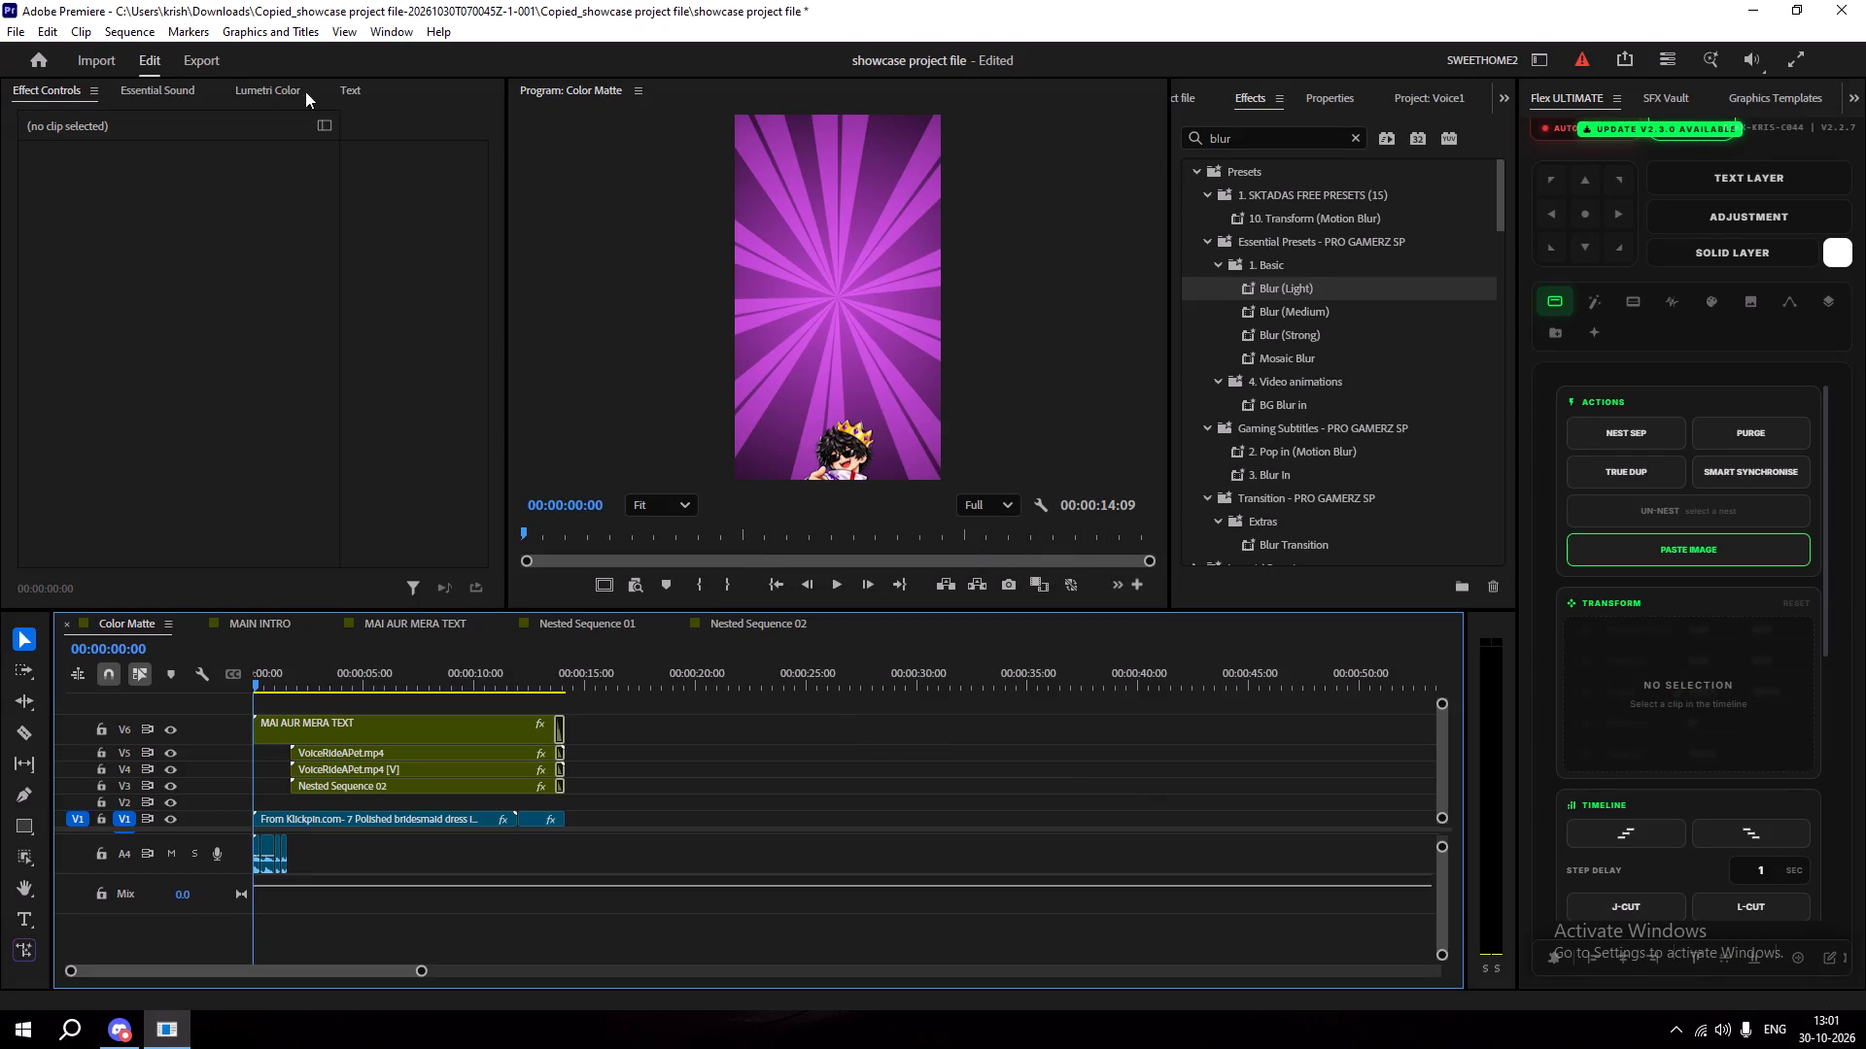
Export the Color Matte sequence as Color Matte.mp4 with Render at Maximum Depth and Use Maximum Render Quality enabled.
{"action": "left_click", "coordinate": [200, 75]}
{"action": "left_click", "coordinate": [335, 343]}
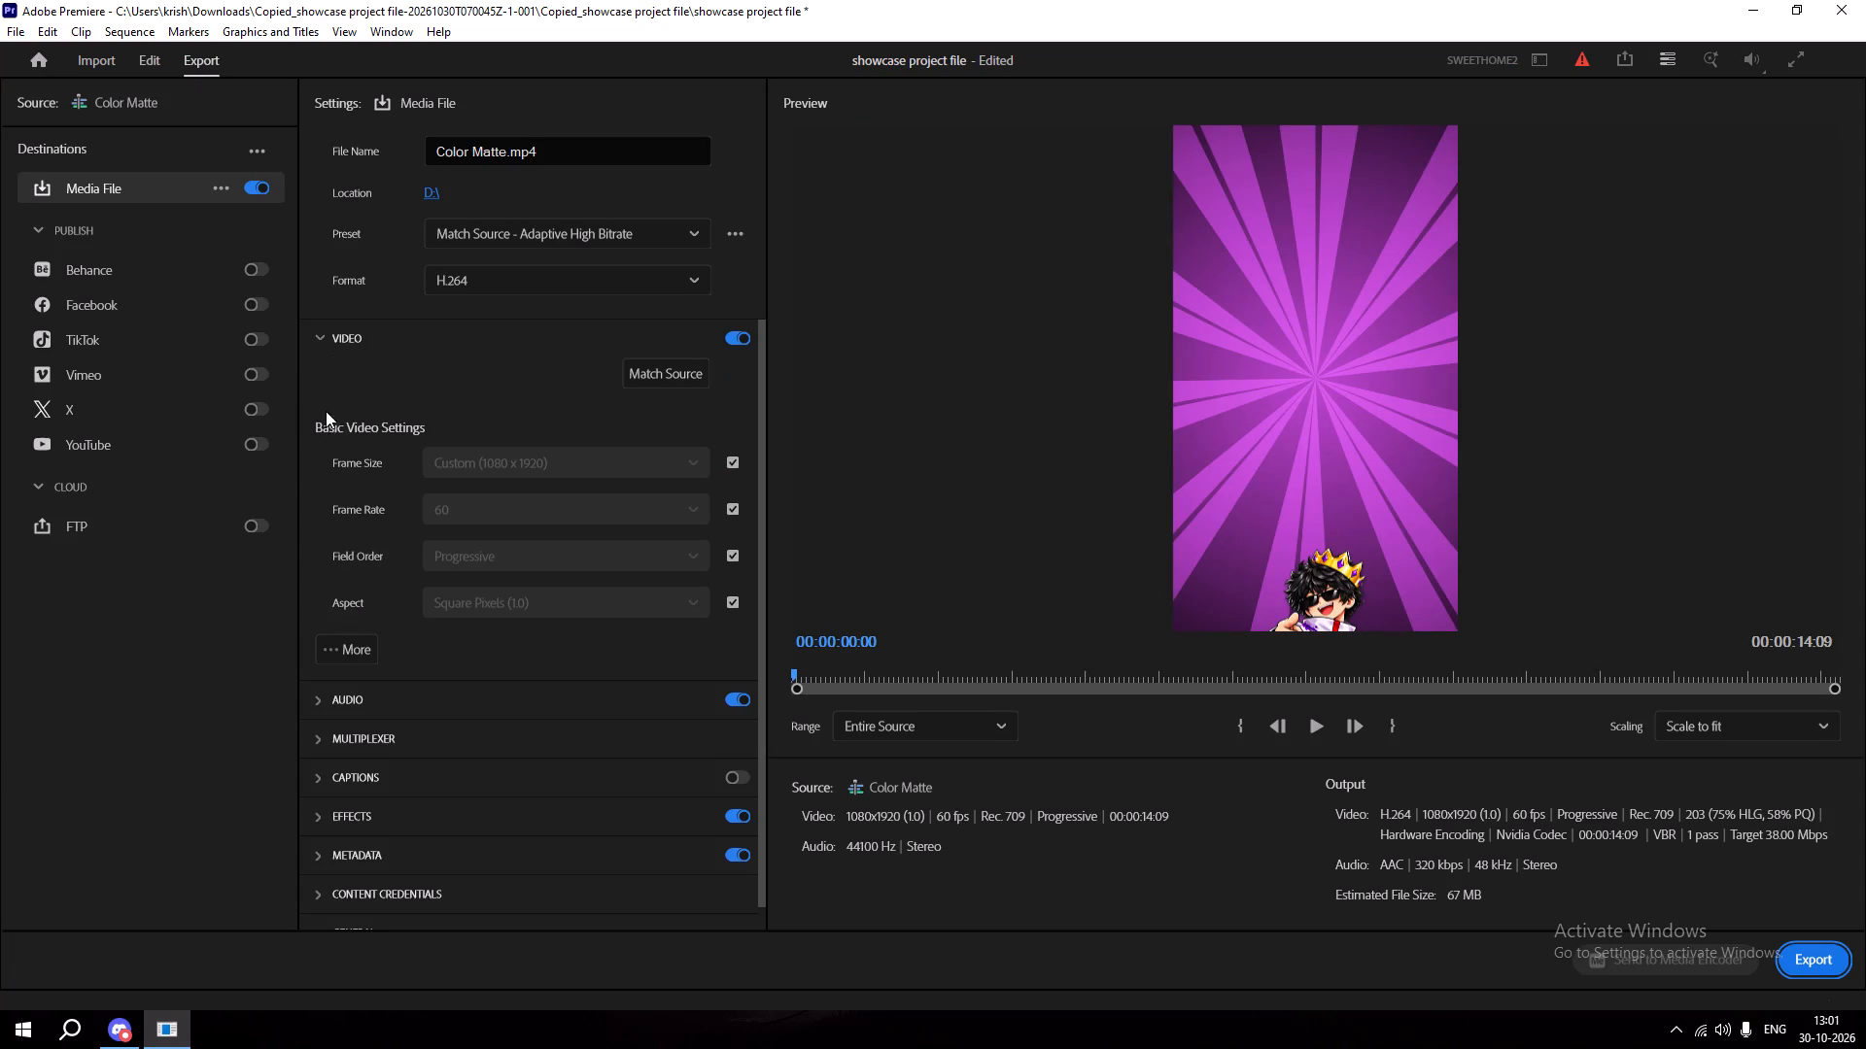
{"action": "left_click", "coordinate": [361, 653]}
{"action": "left_click", "coordinate": [384, 696]}
{"action": "left_click", "coordinate": [397, 683]}
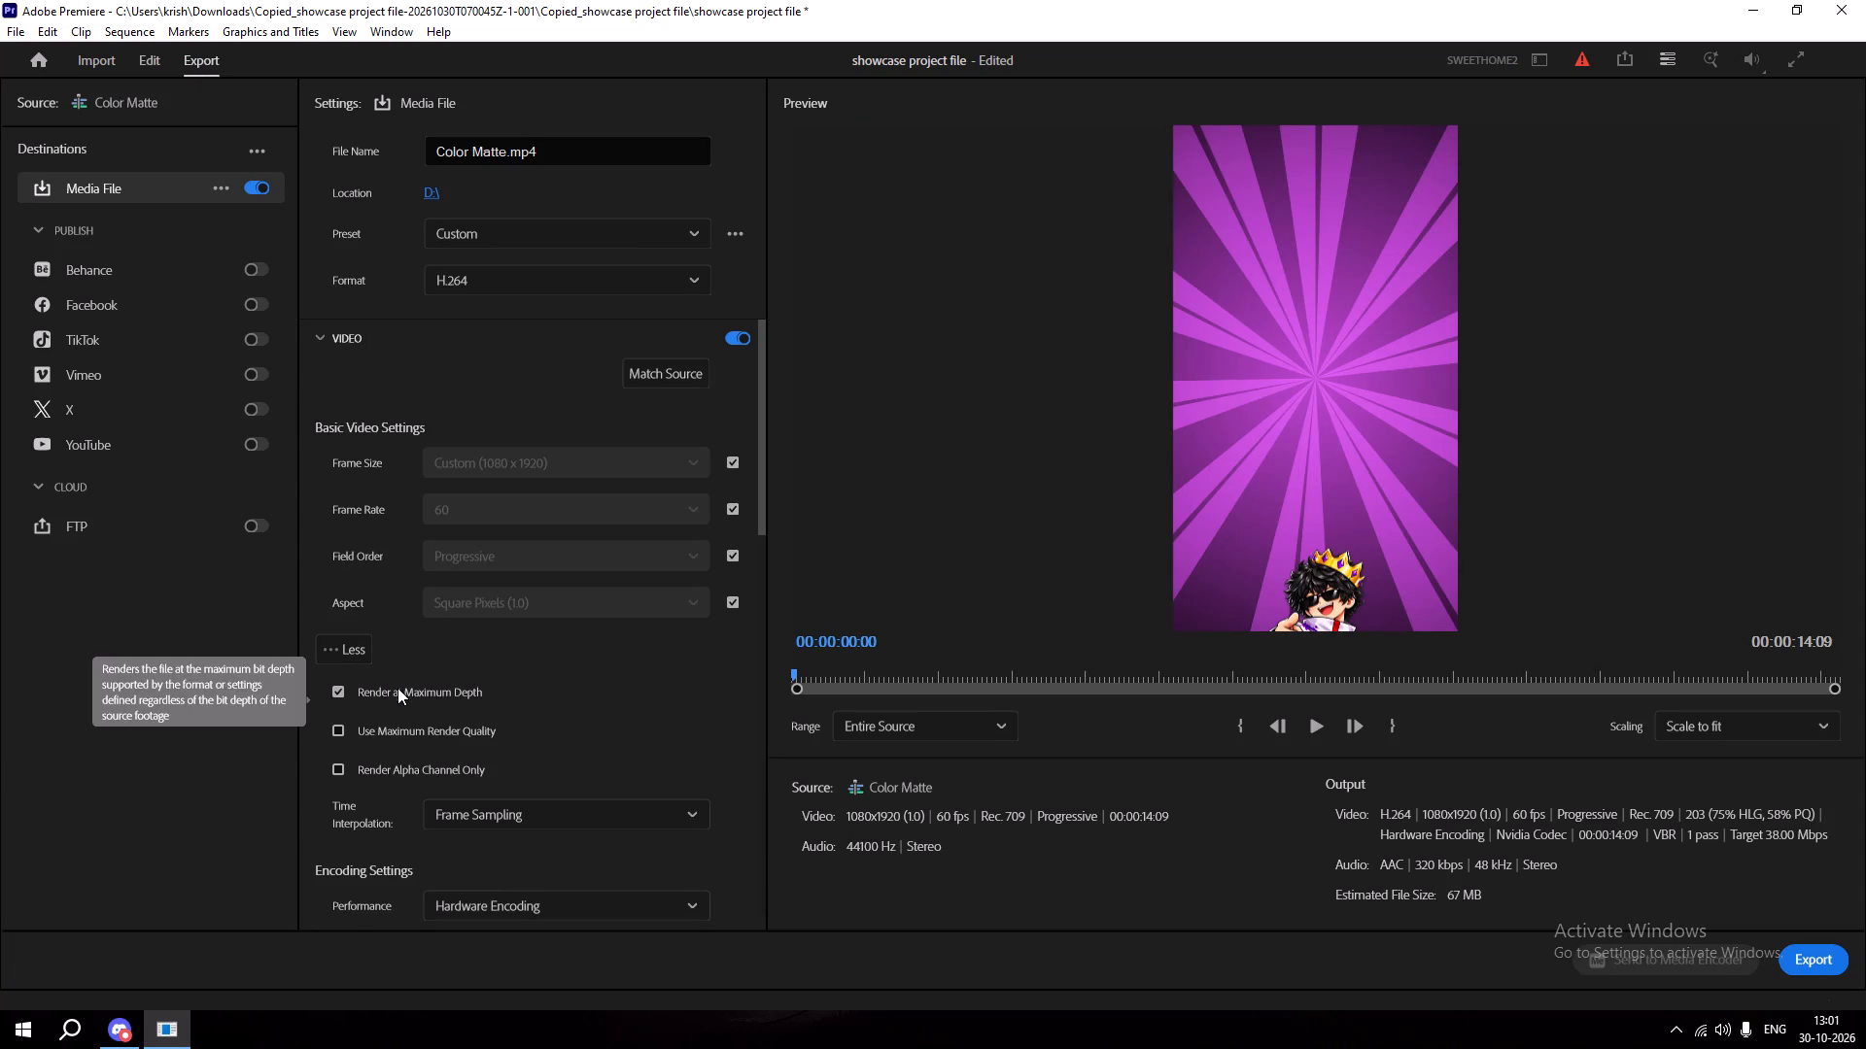
{"action": "left_click", "coordinate": [399, 728]}
{"action": "left_click", "coordinate": [408, 692]}
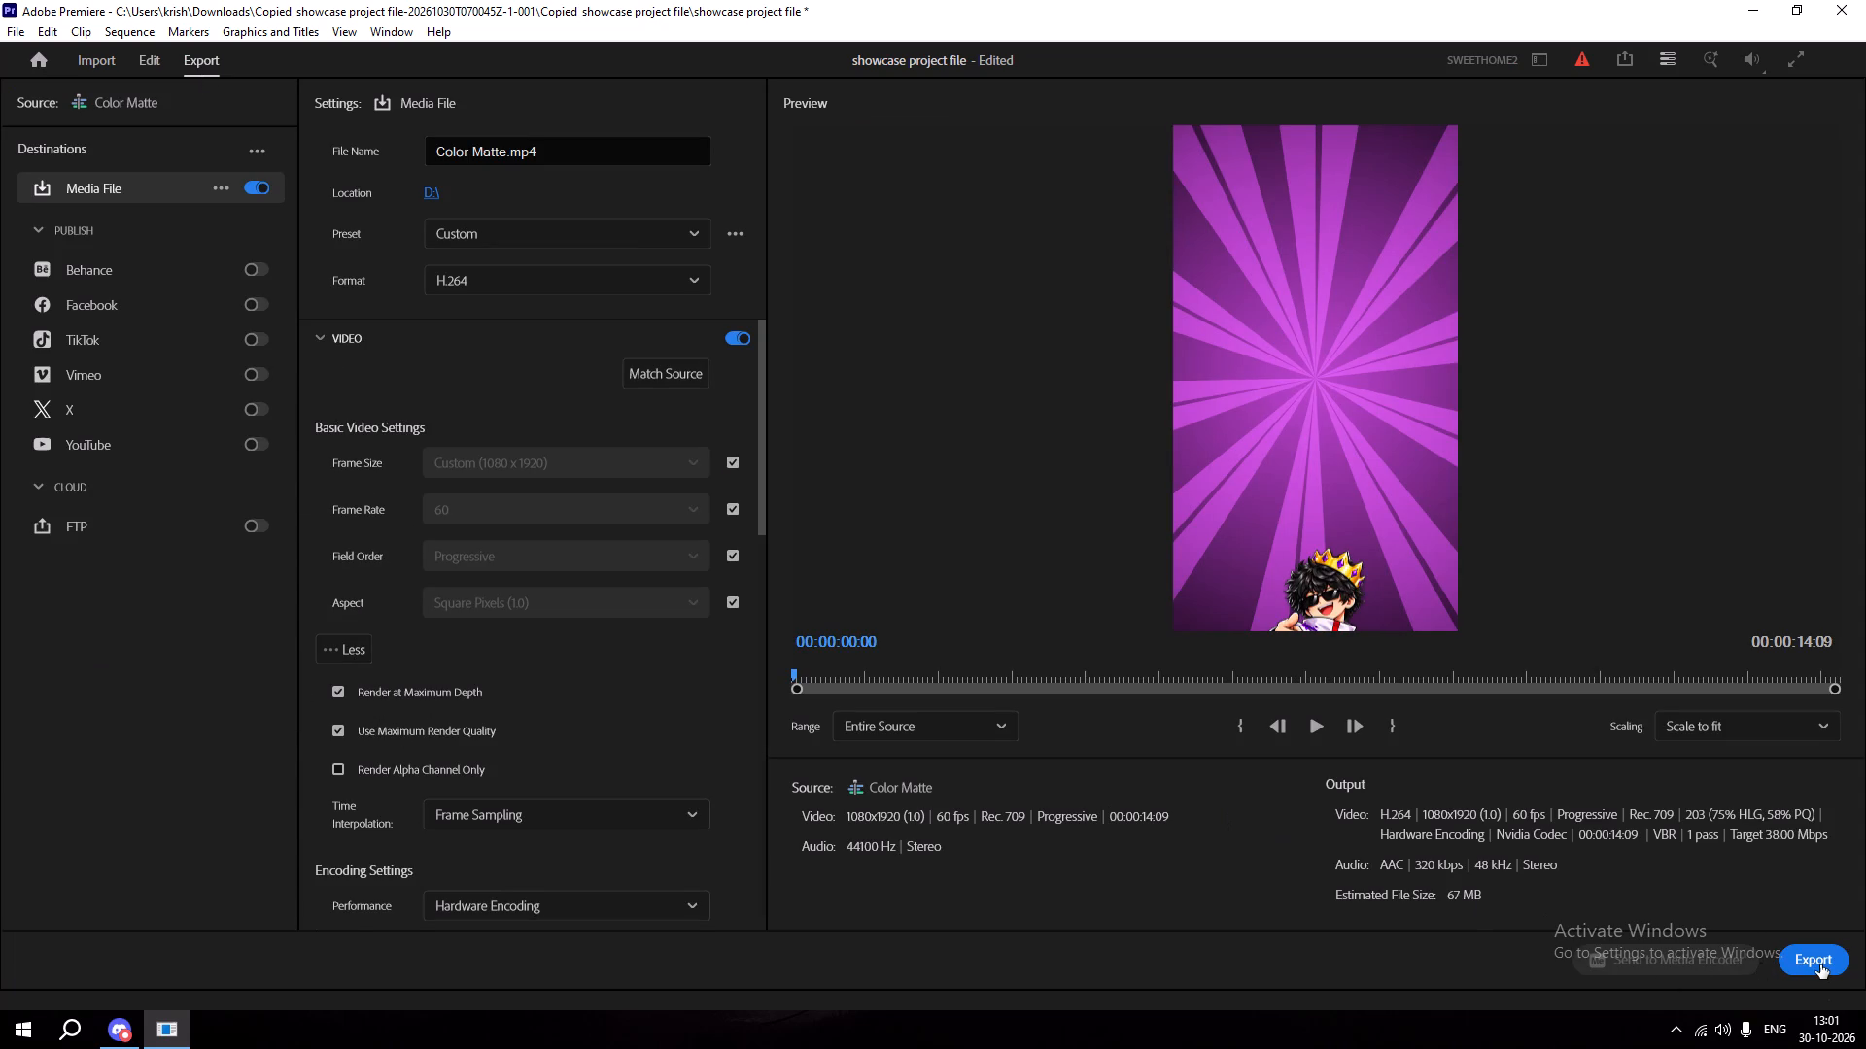
{"action": "left_click", "coordinate": [1820, 964]}
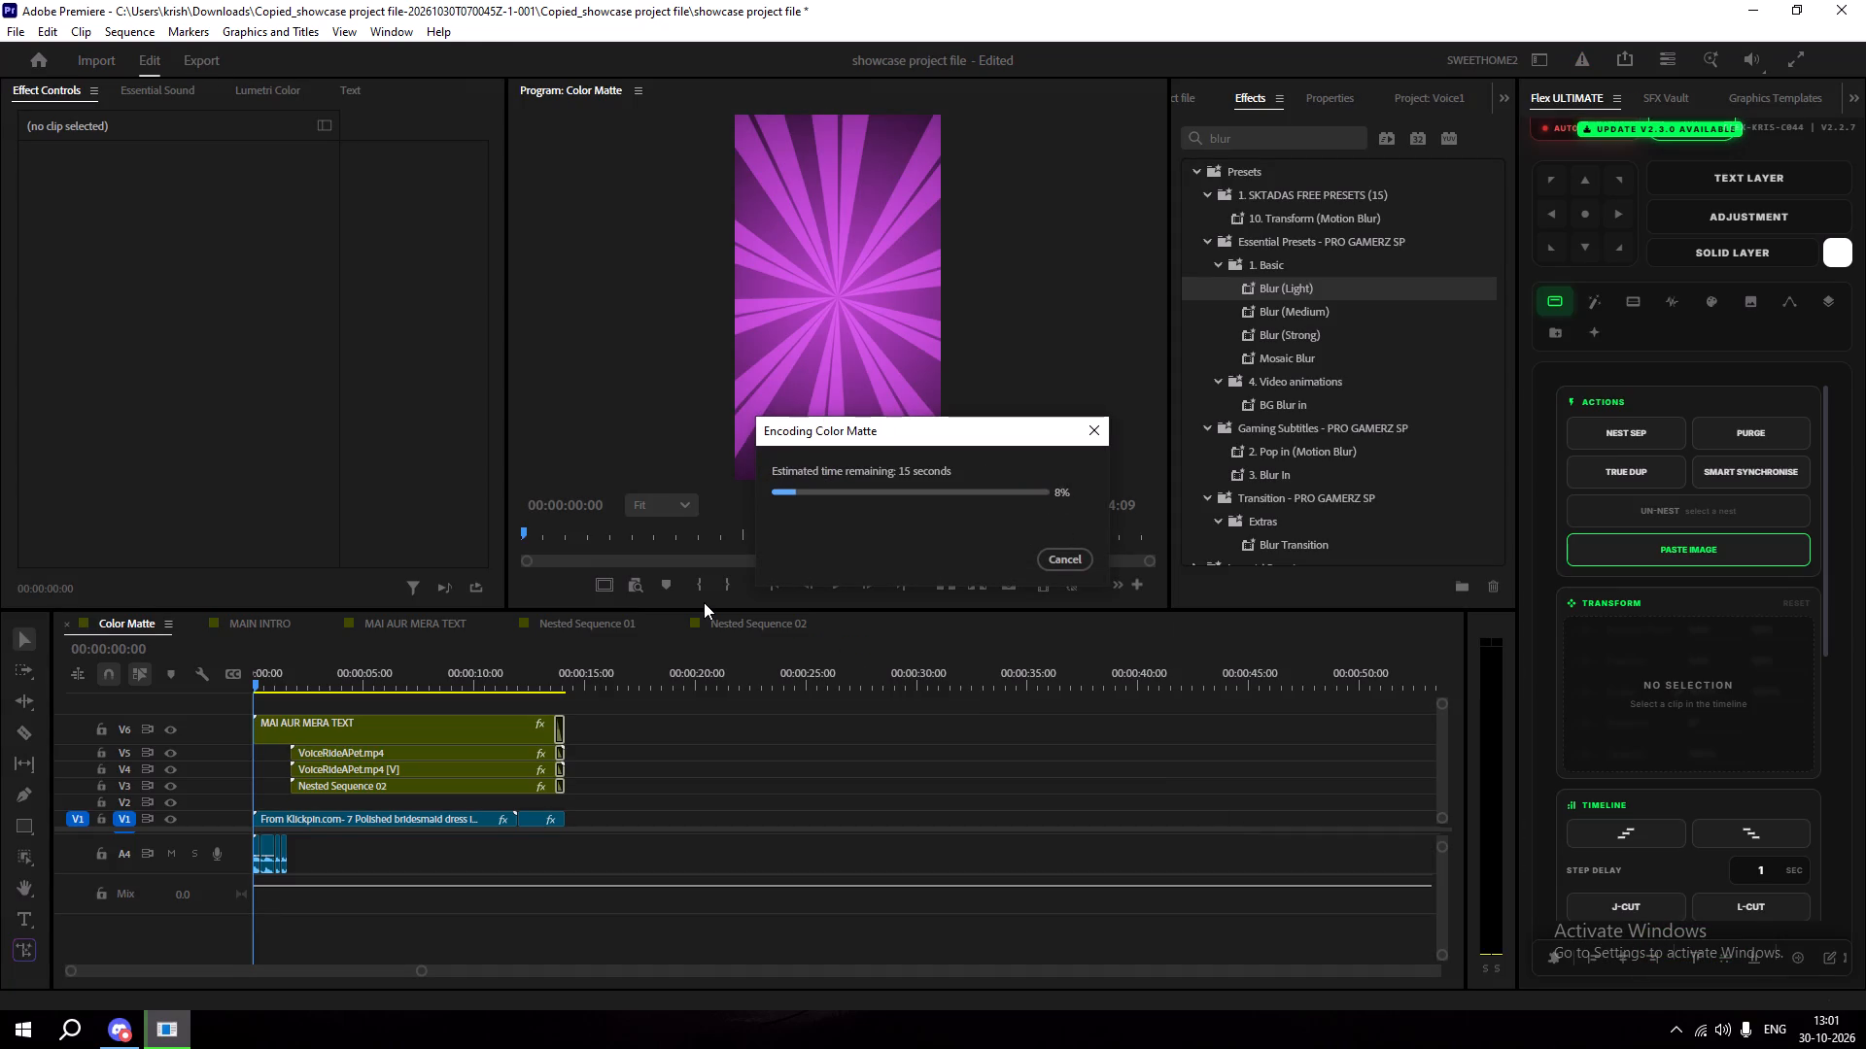
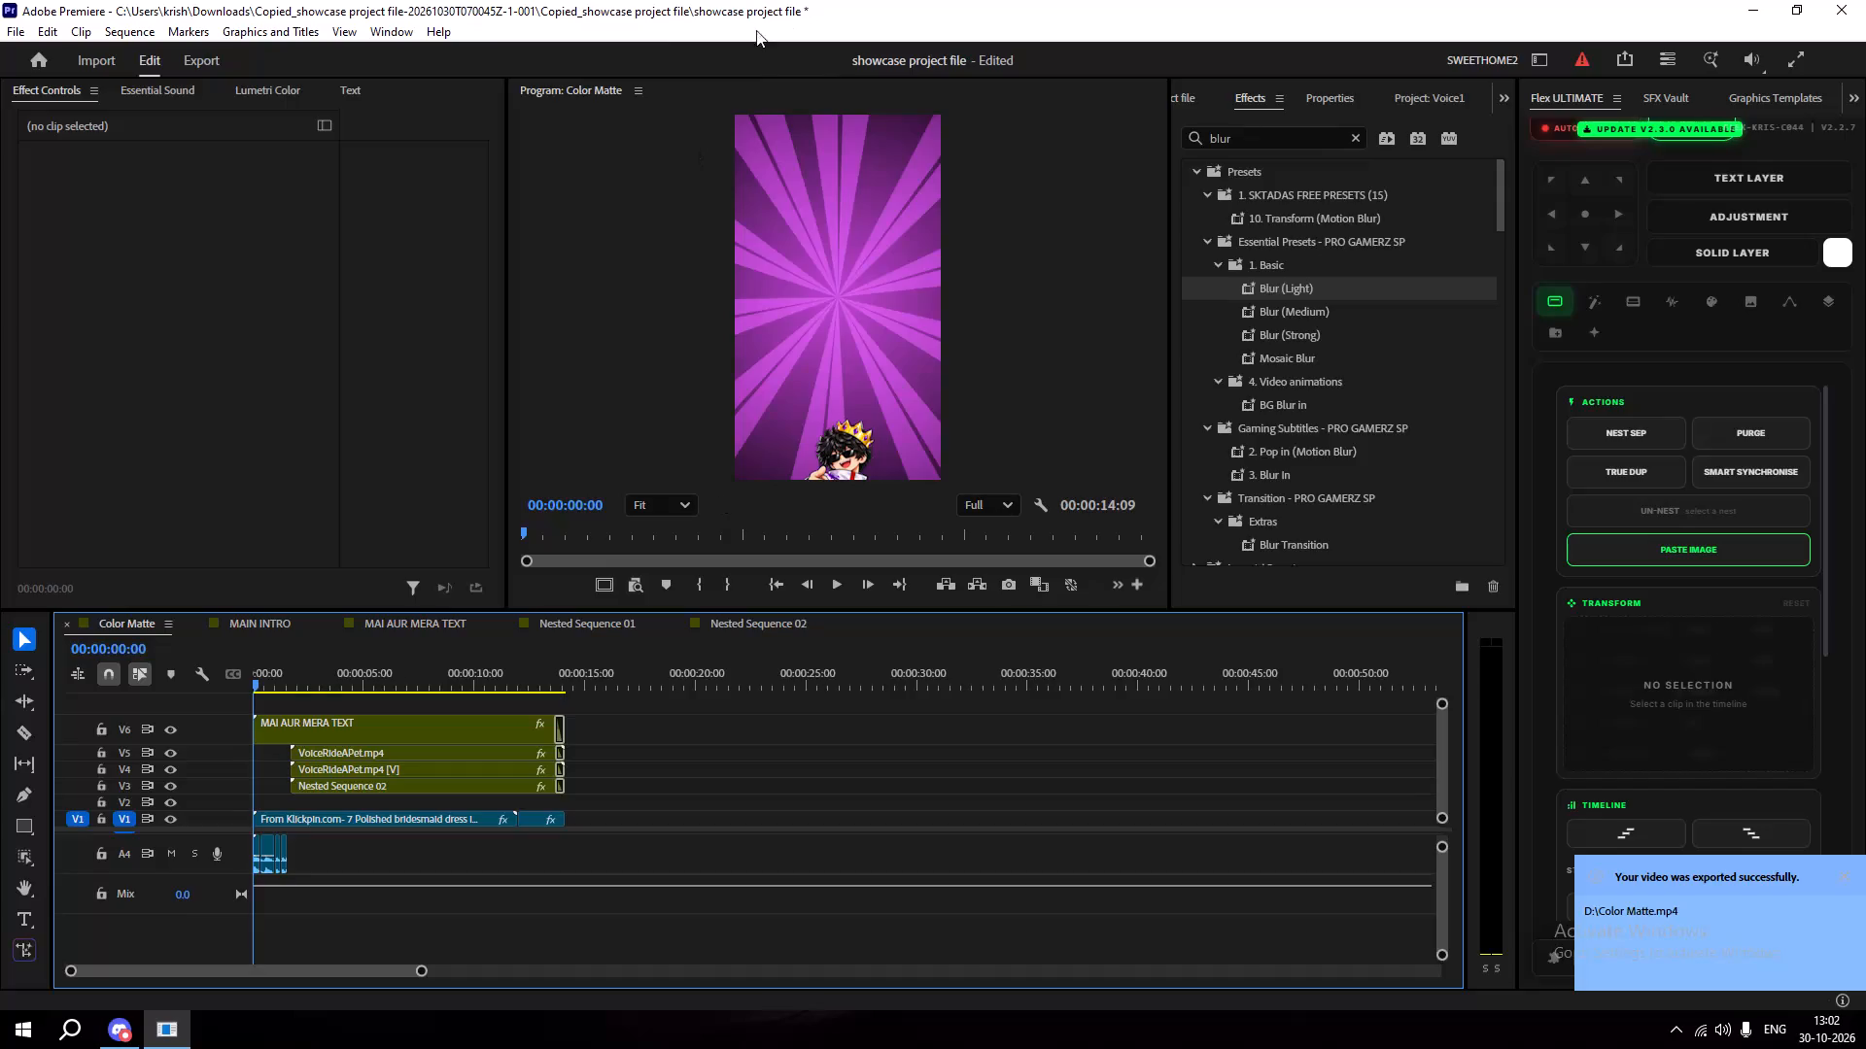
Start quitting the program and save the changes to the showcase project file as it closes.
{"action": "left_click", "coordinate": [1846, 2]}
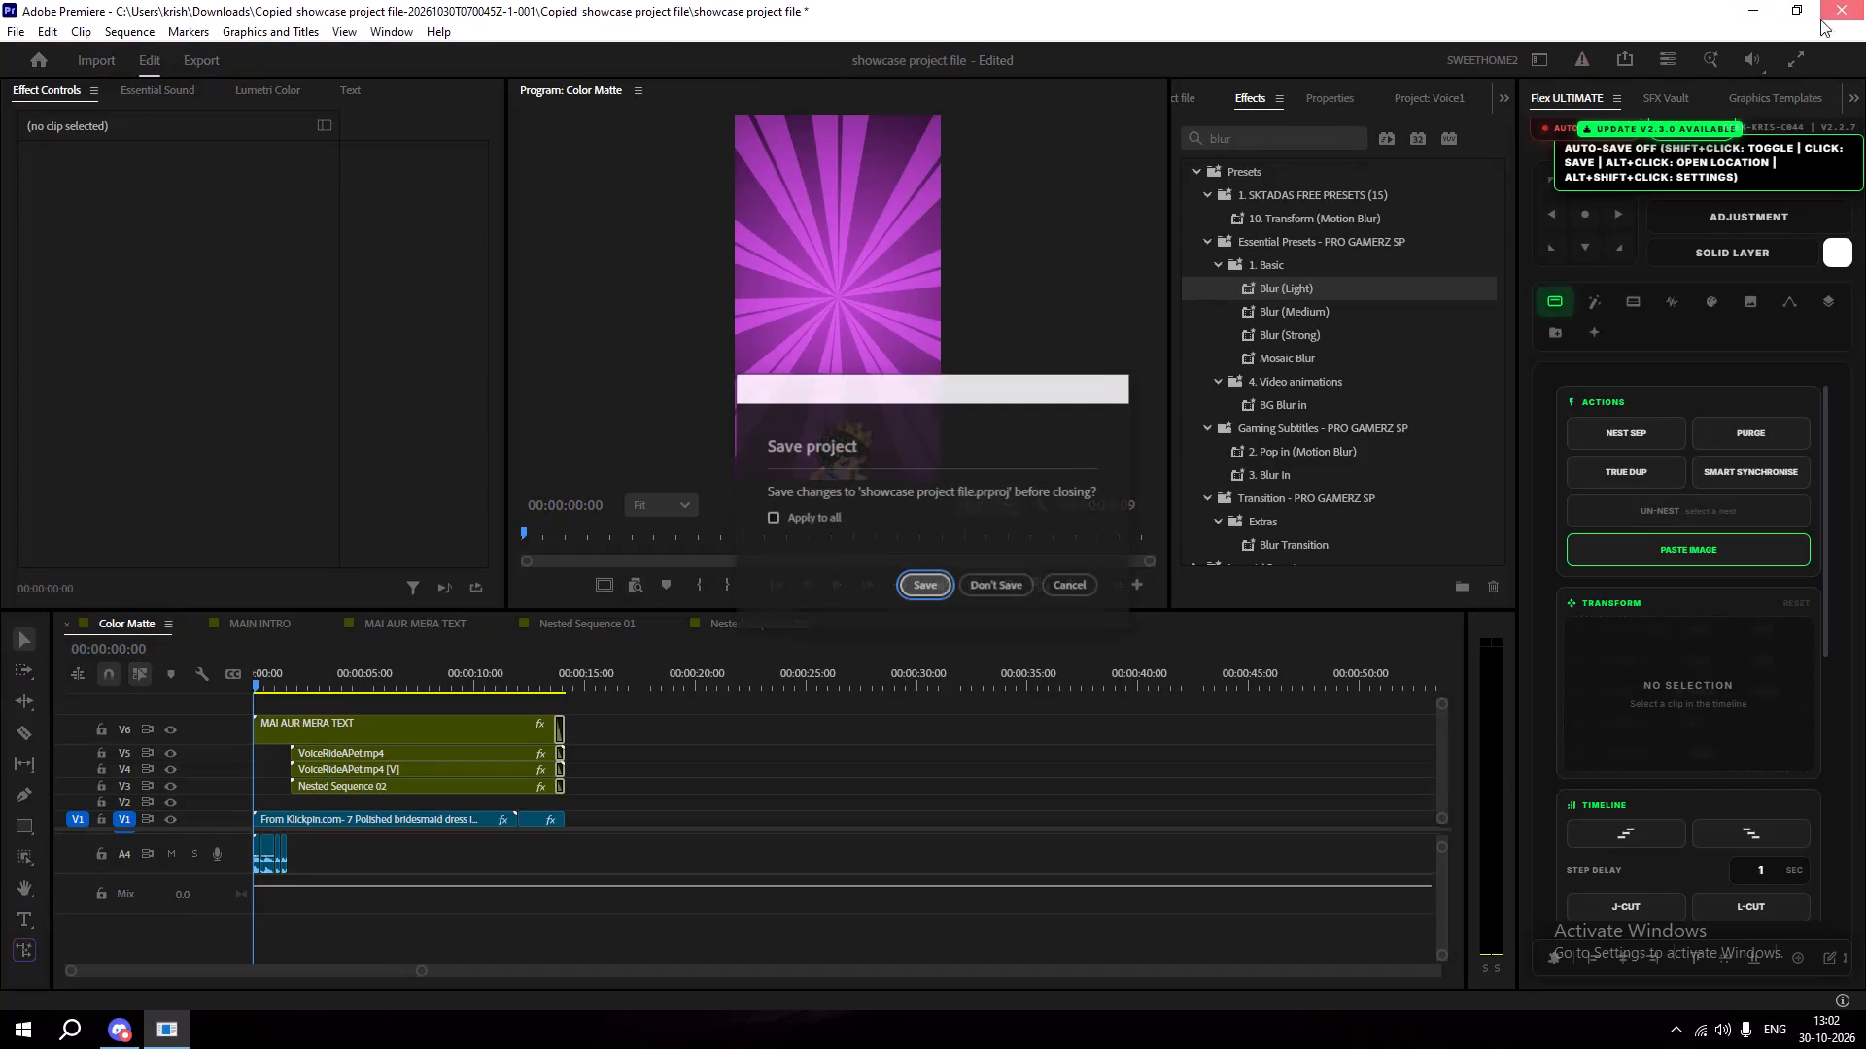
{"action": "left_click", "coordinate": [921, 587]}
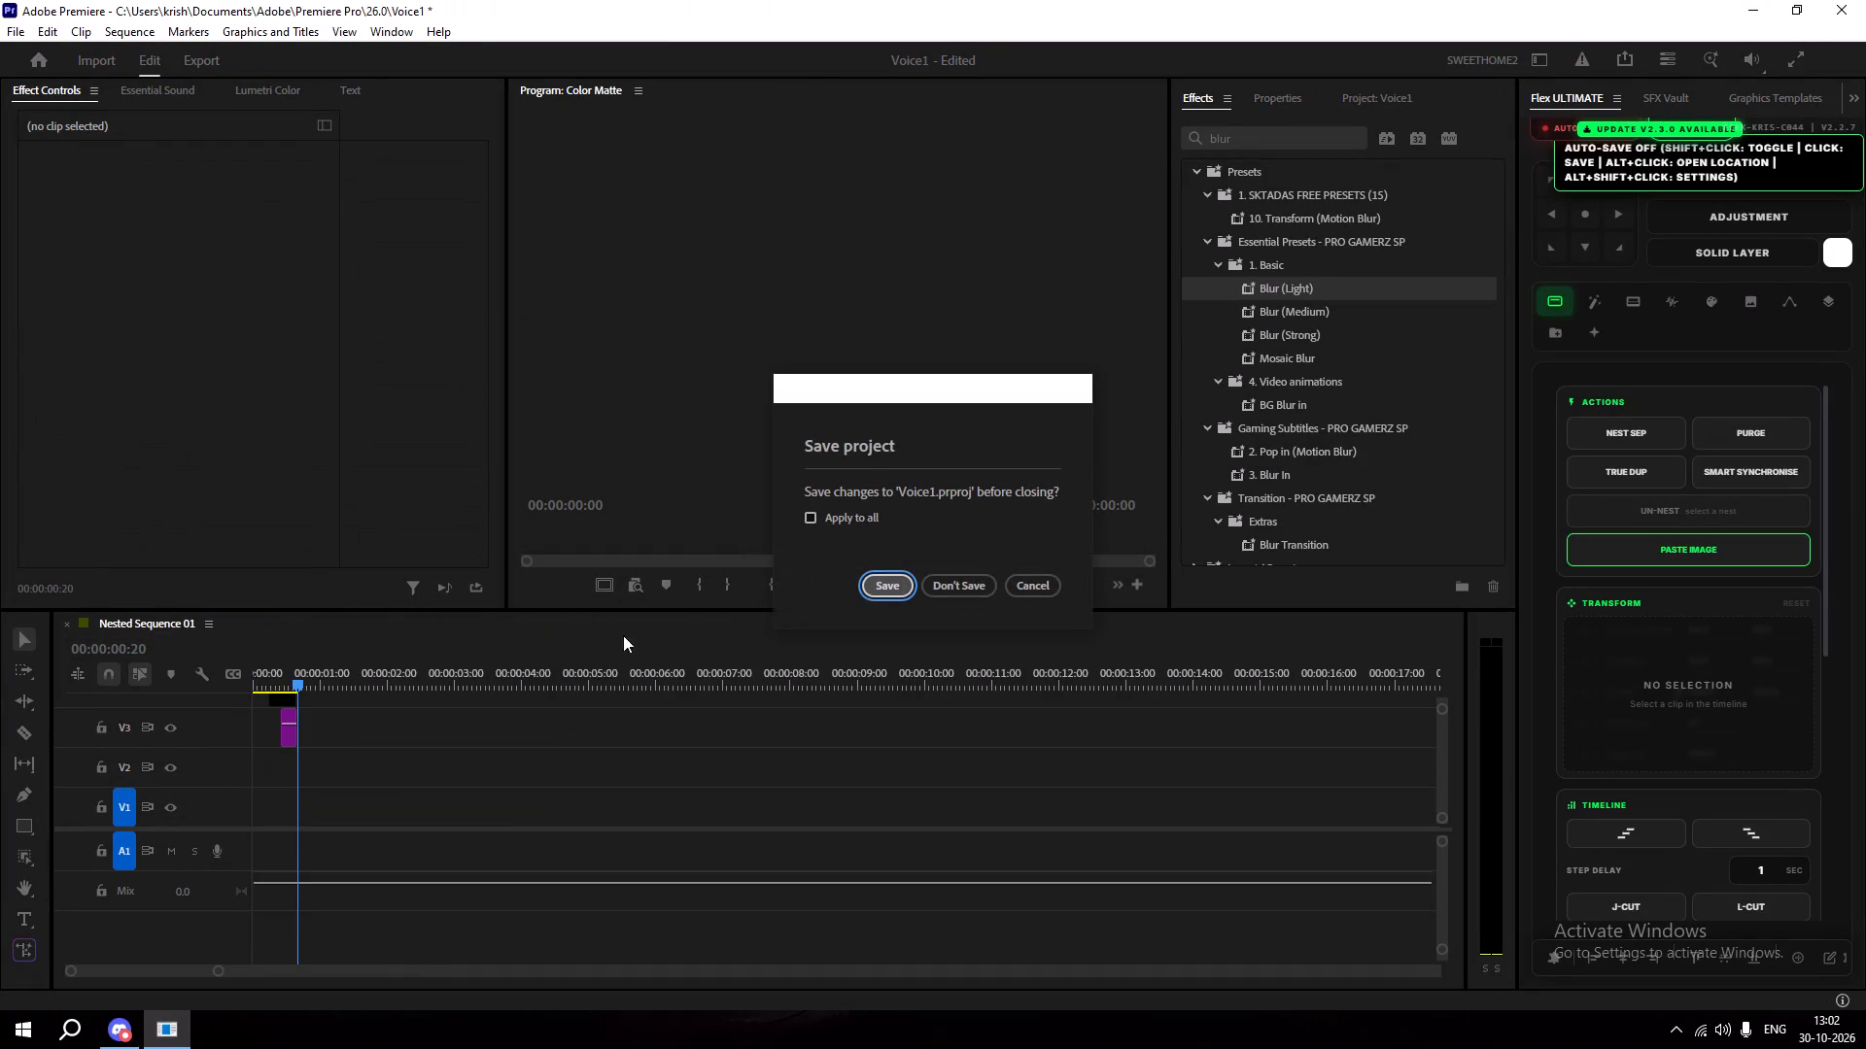
Cancel closing the Voice1 project, and start quitting the program again.
{"action": "left_click", "coordinate": [1026, 591]}
{"action": "left_click", "coordinate": [1620, 31]}
{"action": "left_click", "coordinate": [1865, 0]}
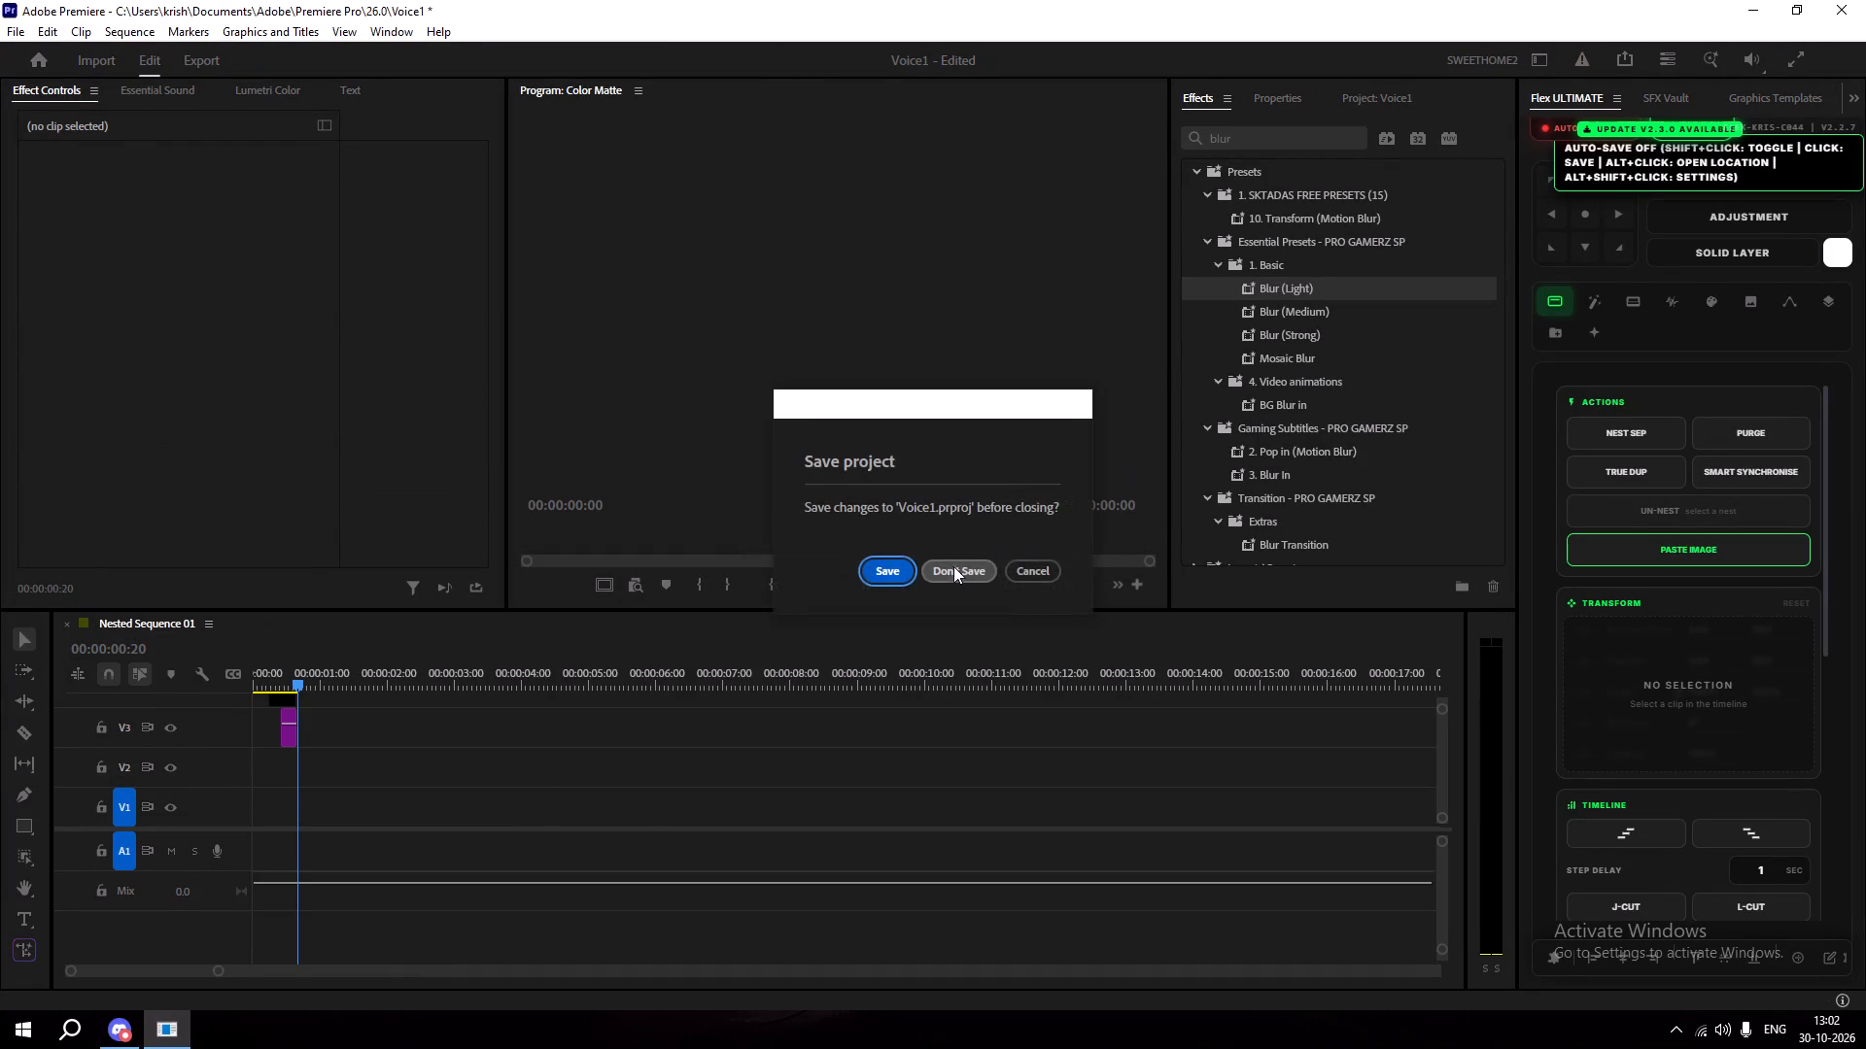
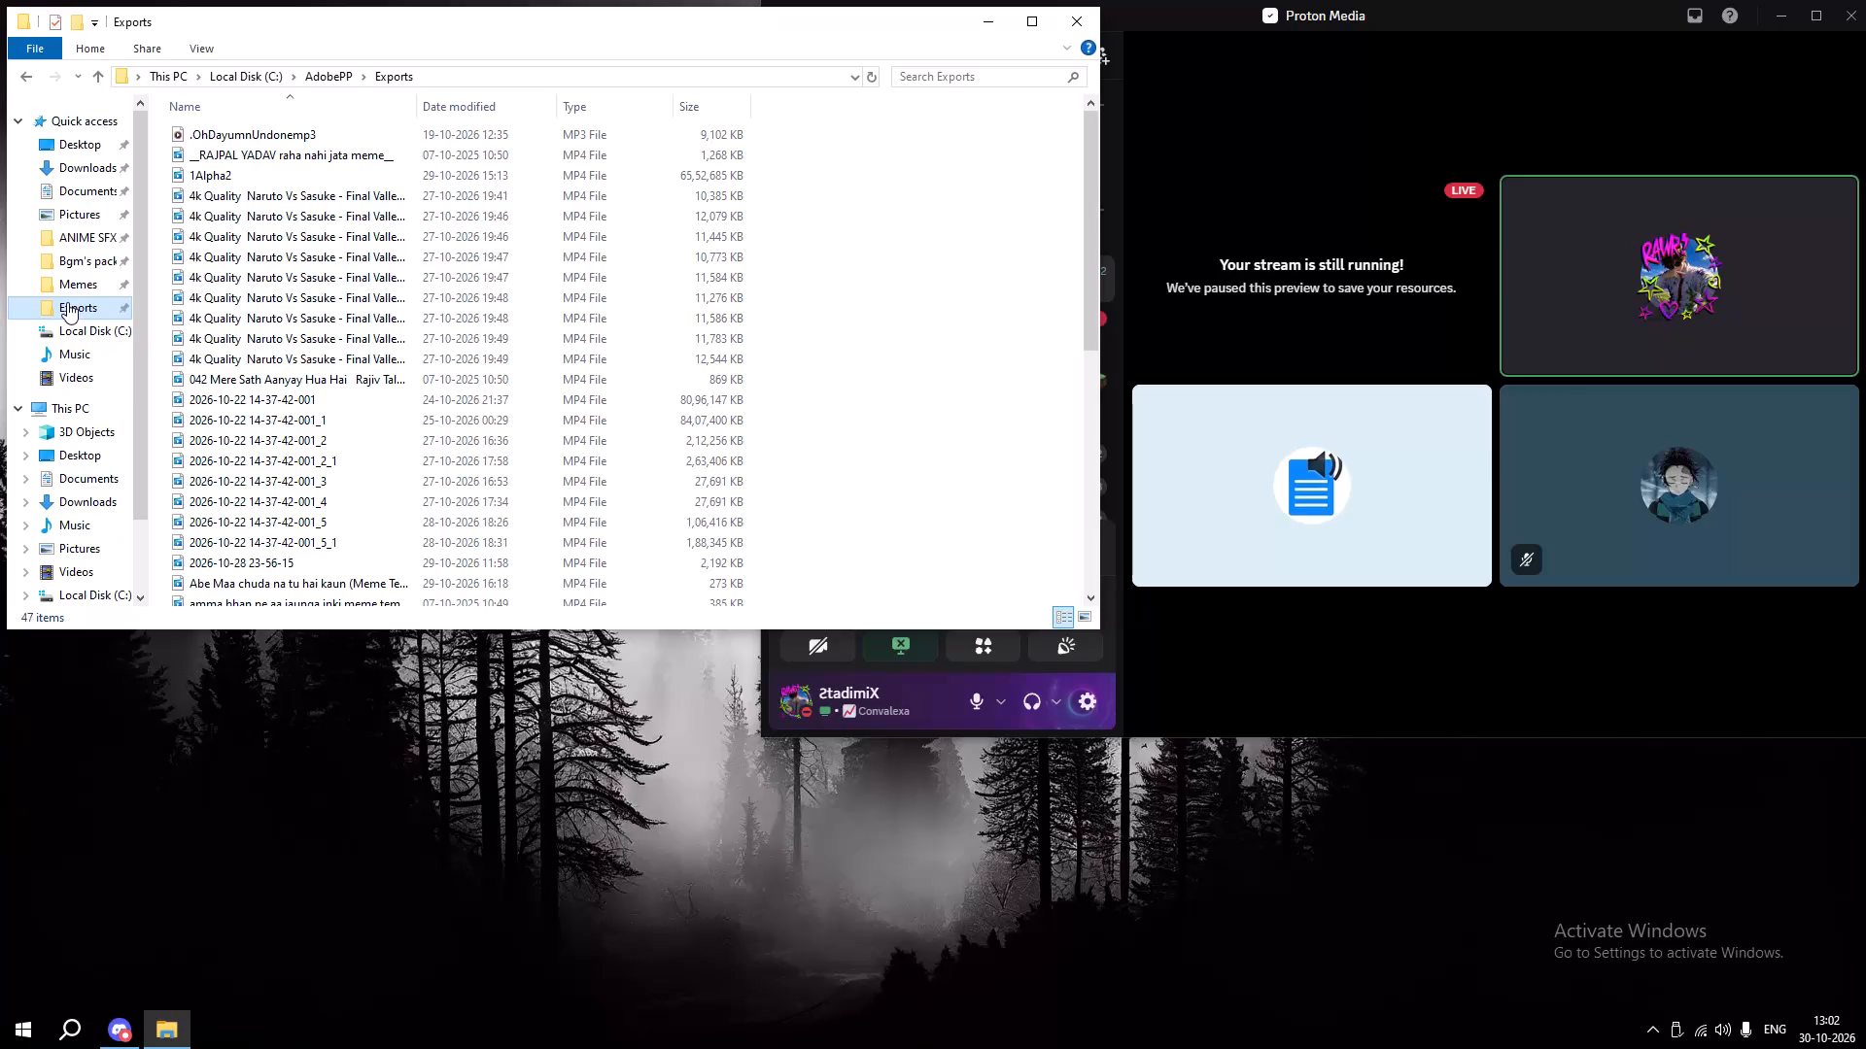
Browse the AdobePP Exports folder in File Explorer to look over the exported video files.
{"action": "left_click", "coordinate": [69, 300]}
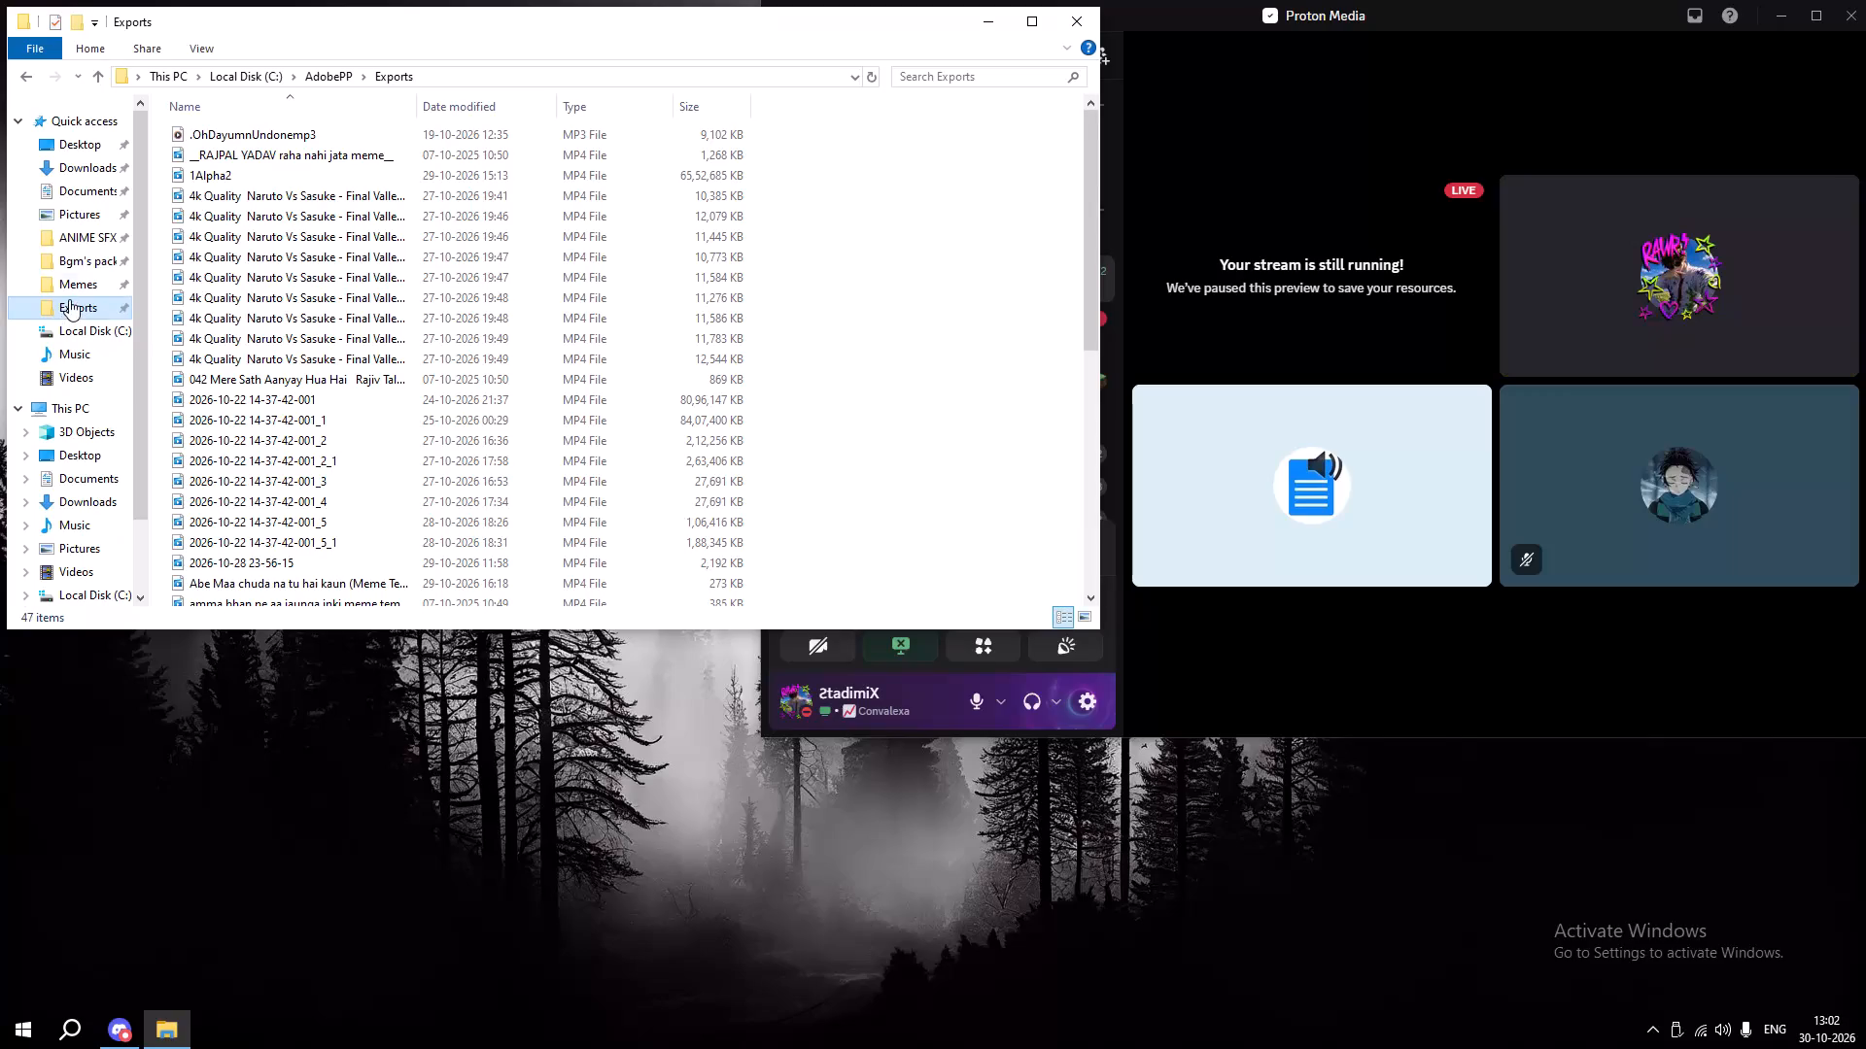
{"action": "left_click", "coordinate": [71, 288]}
{"action": "left_click", "coordinate": [69, 313]}
{"action": "scroll", "coordinate": [370, 412], "scroll_direction": "up", "scroll_amount": 3}
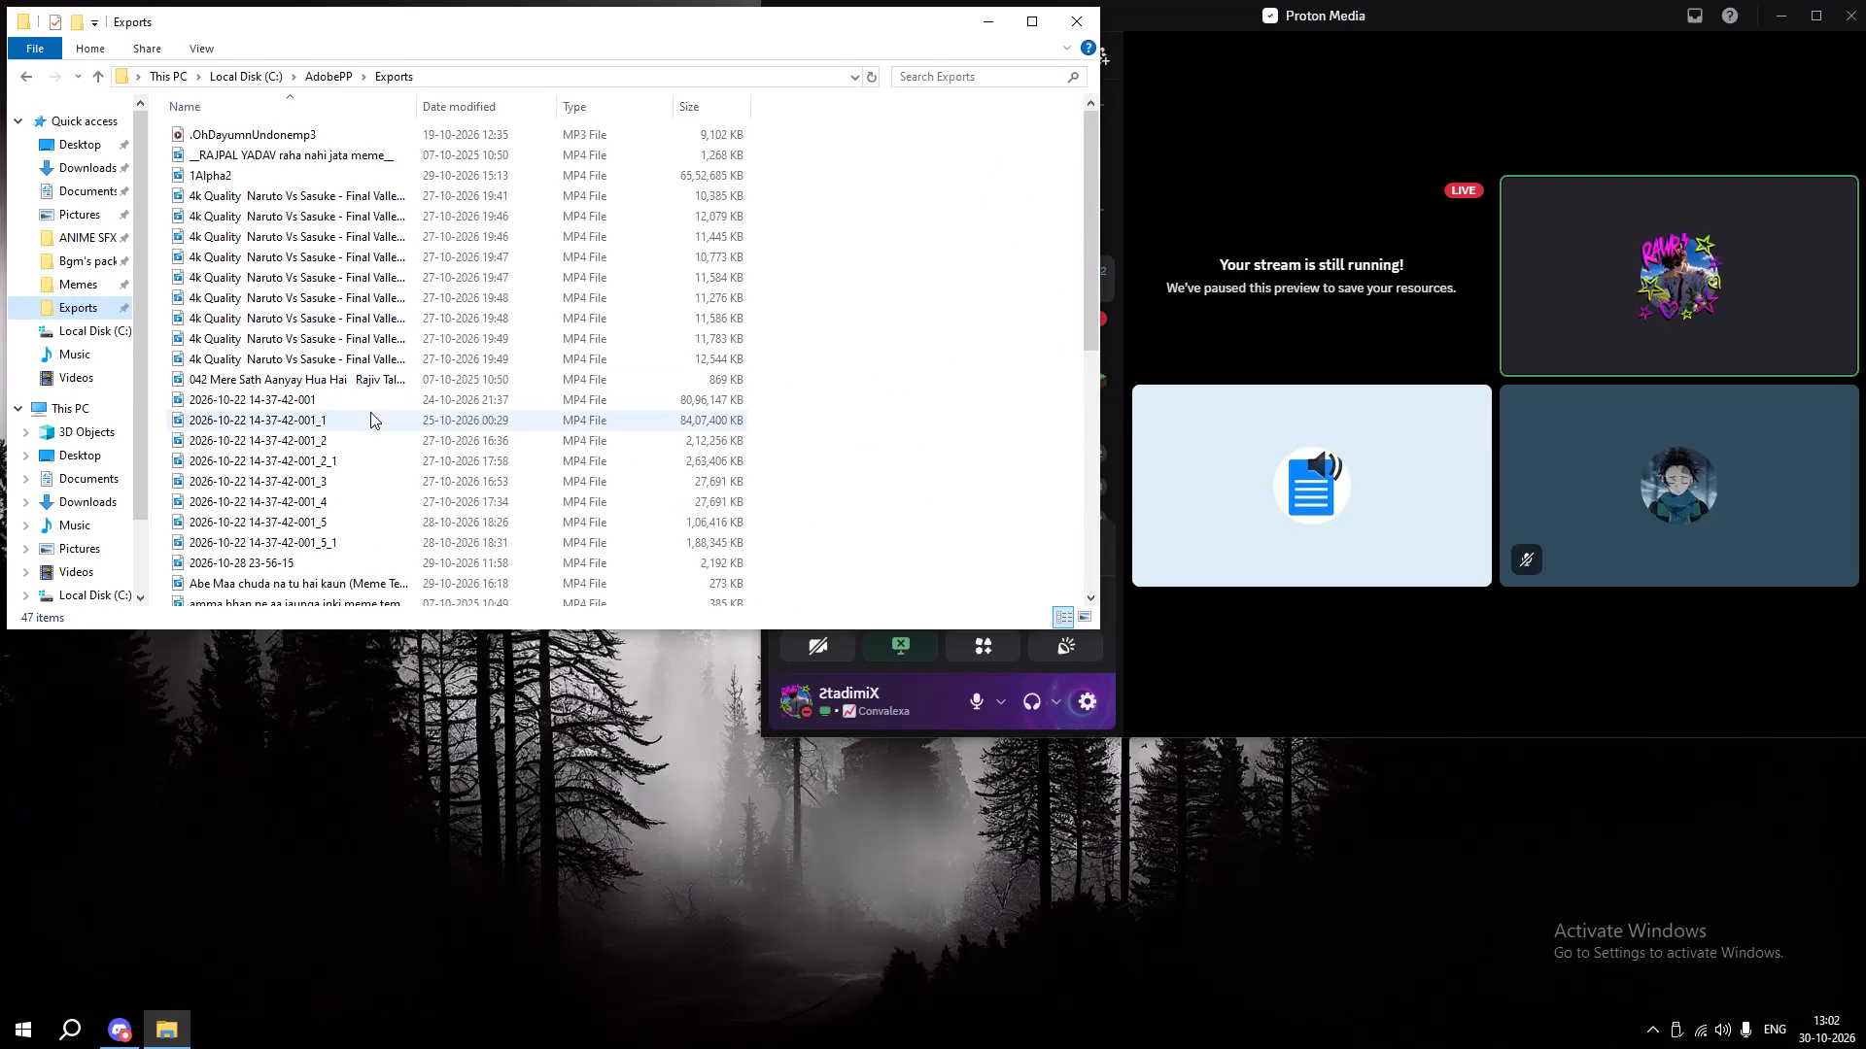
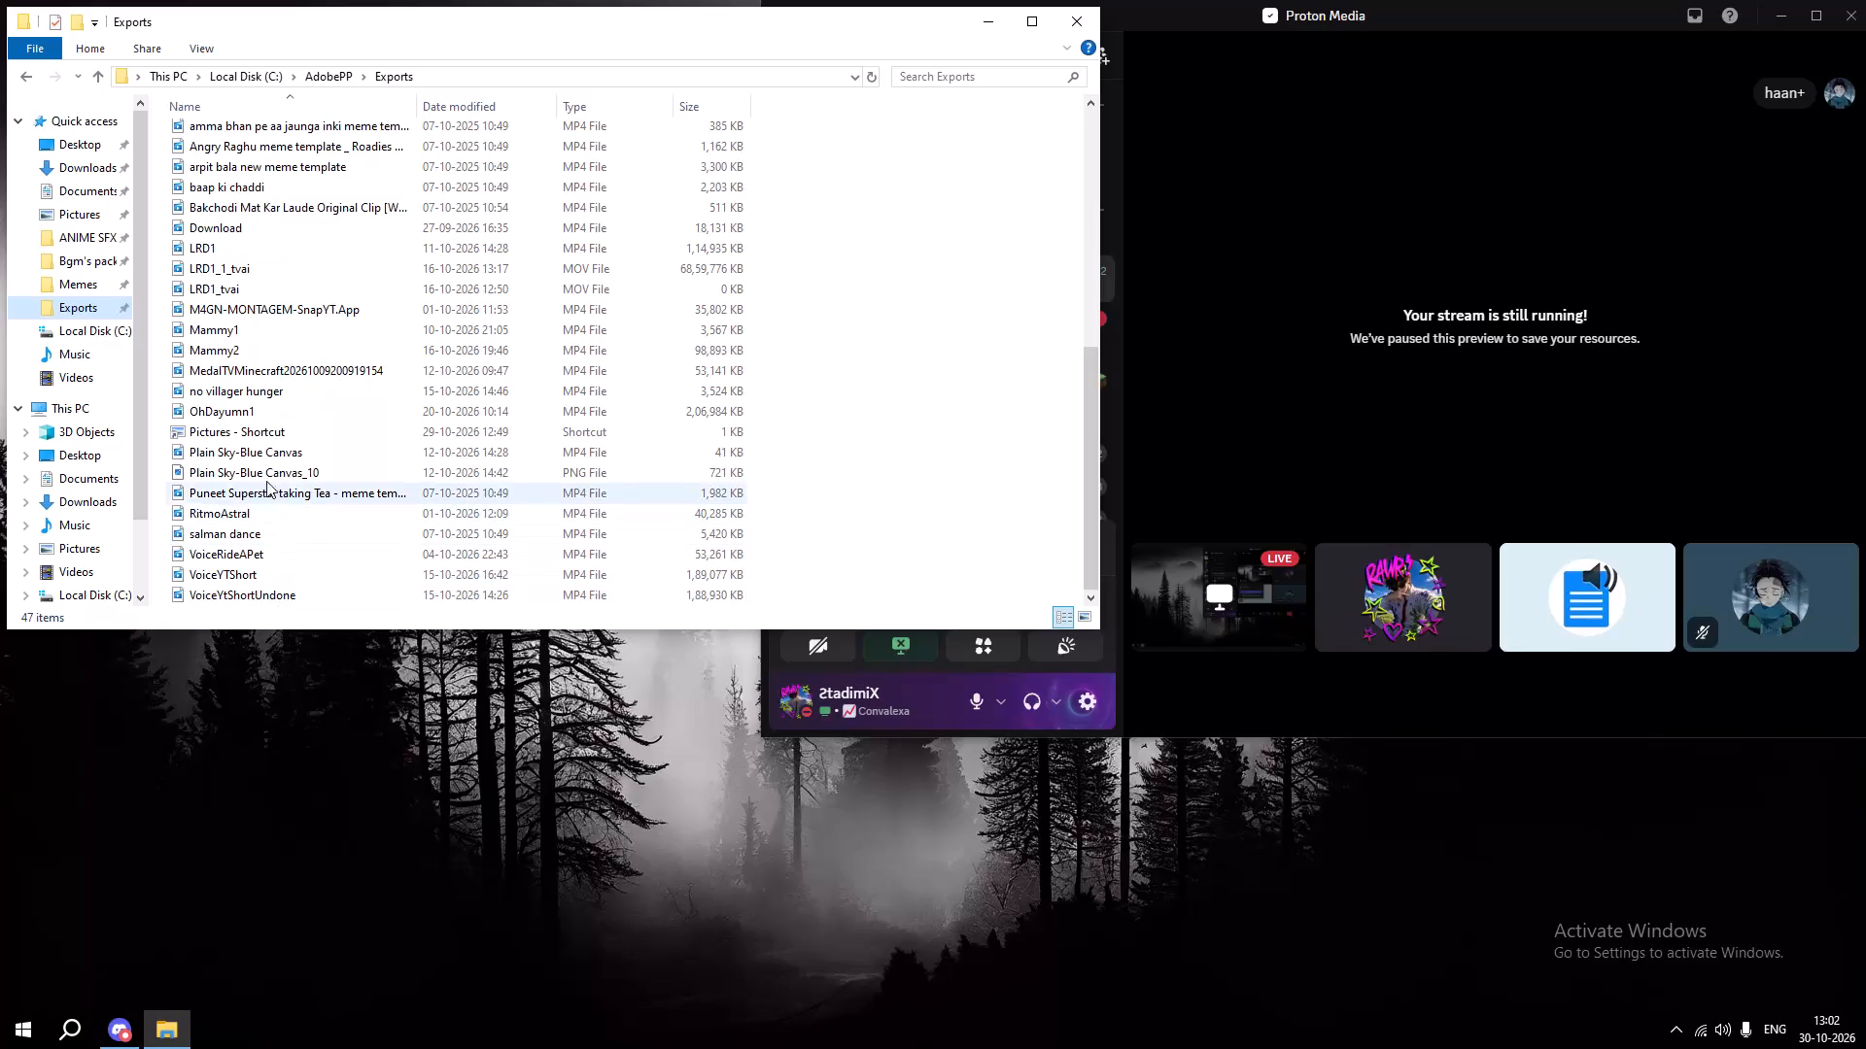
Look through the whole file list of the Exports folder for the exported showcase video.
{"action": "scroll", "coordinate": [258, 334], "scroll_direction": "up", "scroll_amount": 6}
{"action": "scroll", "coordinate": [270, 358], "scroll_direction": "down", "scroll_amount": 5}
{"action": "scroll", "coordinate": [257, 514], "scroll_direction": "down", "scroll_amount": 1}
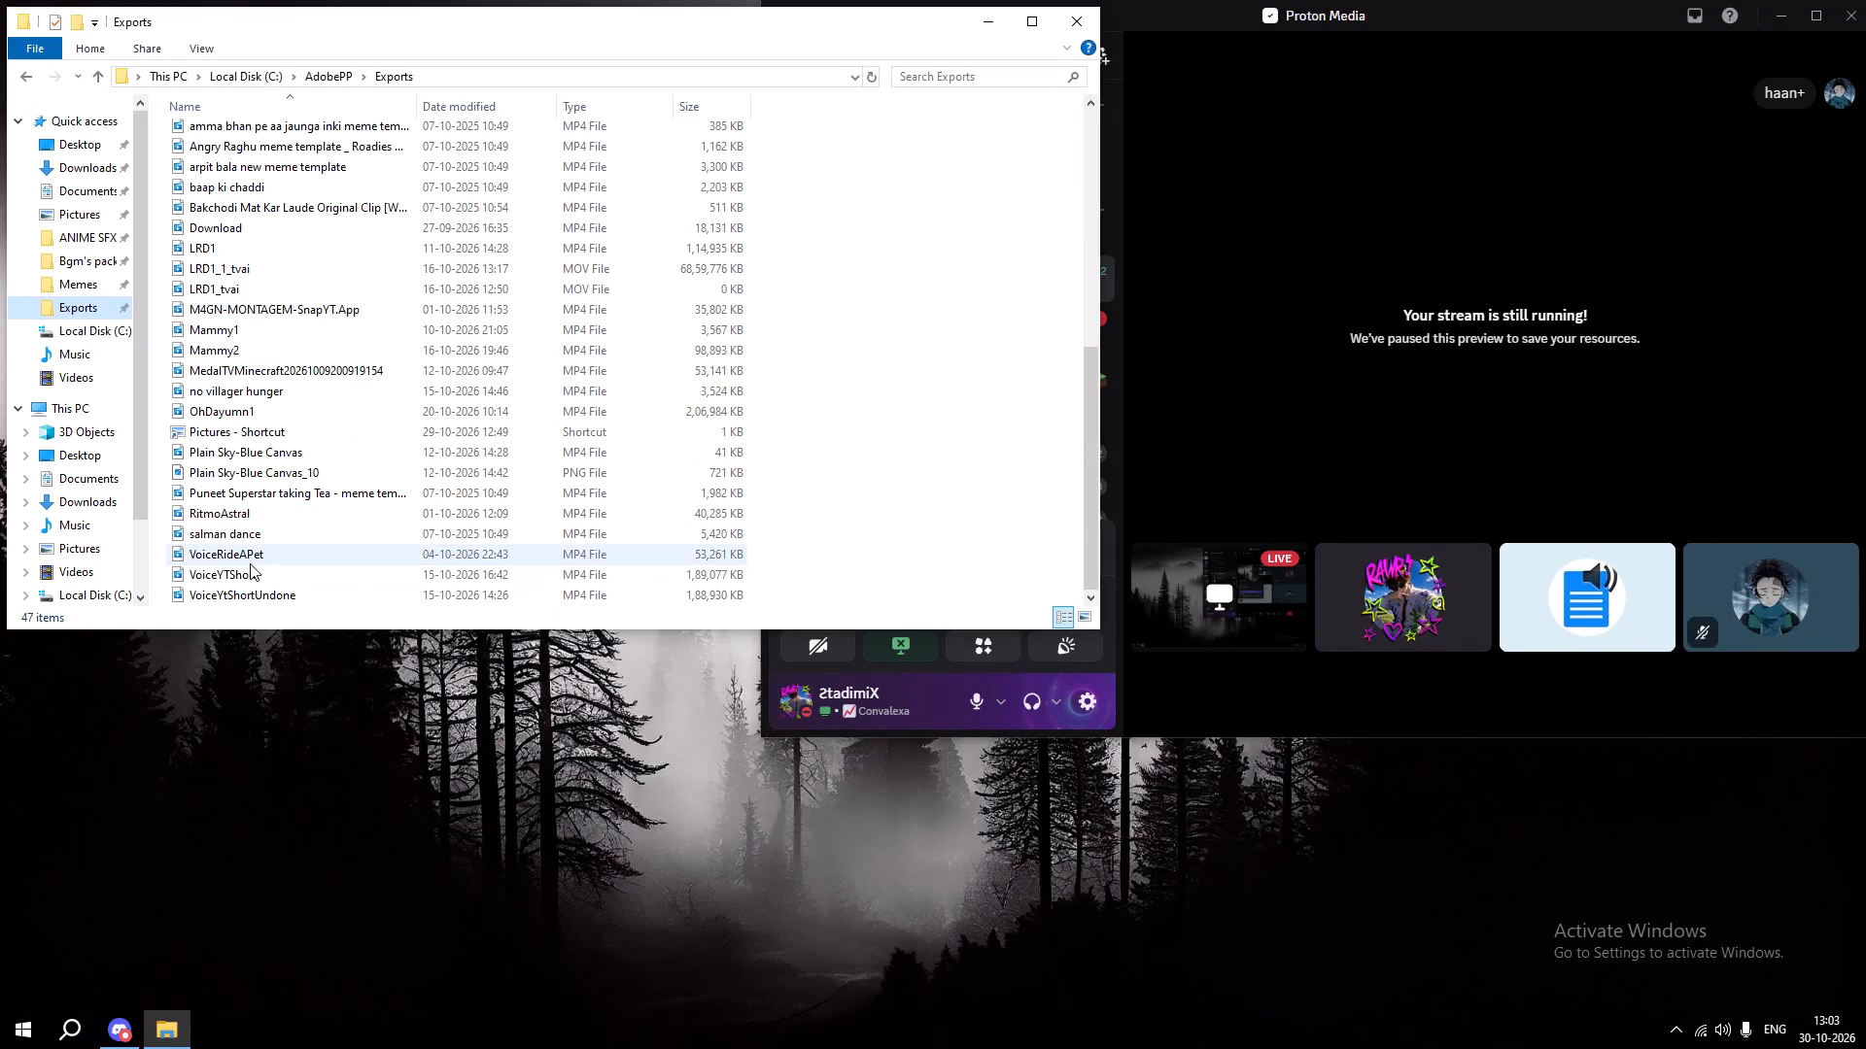
{"action": "scroll", "coordinate": [266, 598], "scroll_direction": "down", "scroll_amount": 2}
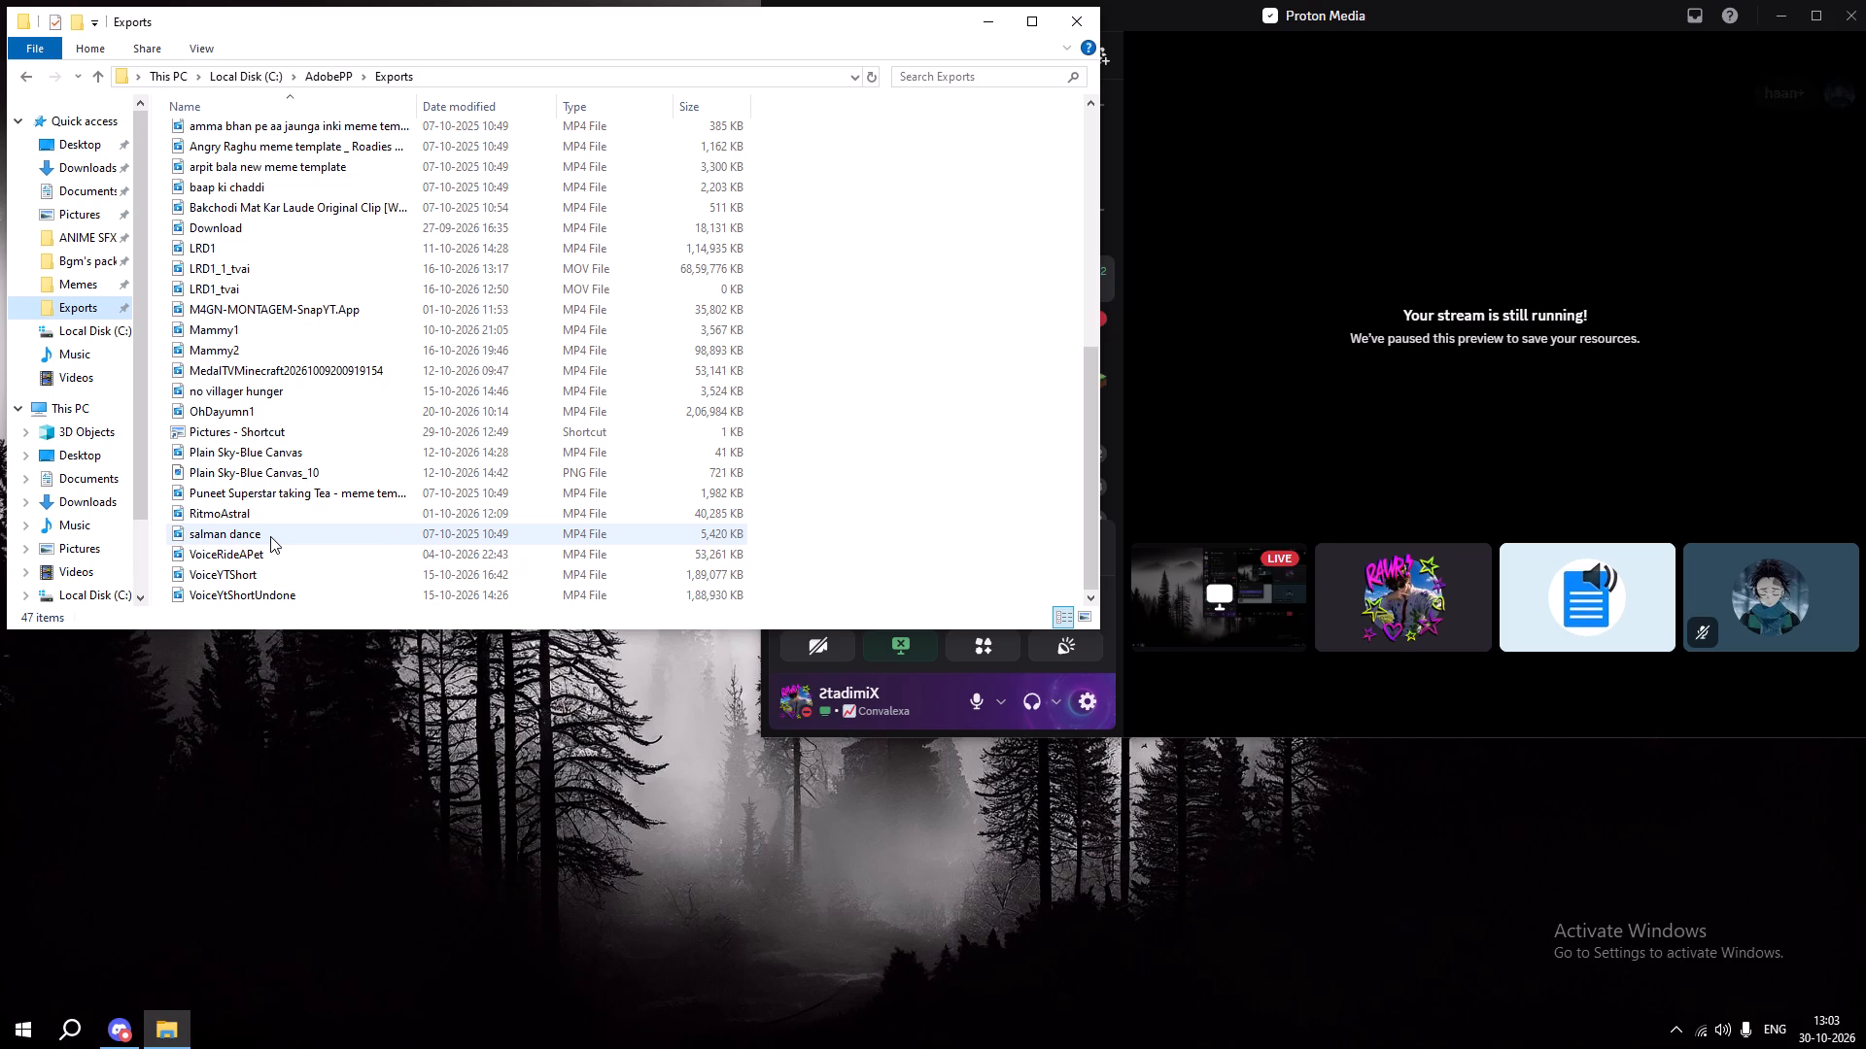
{"action": "scroll", "coordinate": [273, 516], "scroll_direction": "up", "scroll_amount": 9}
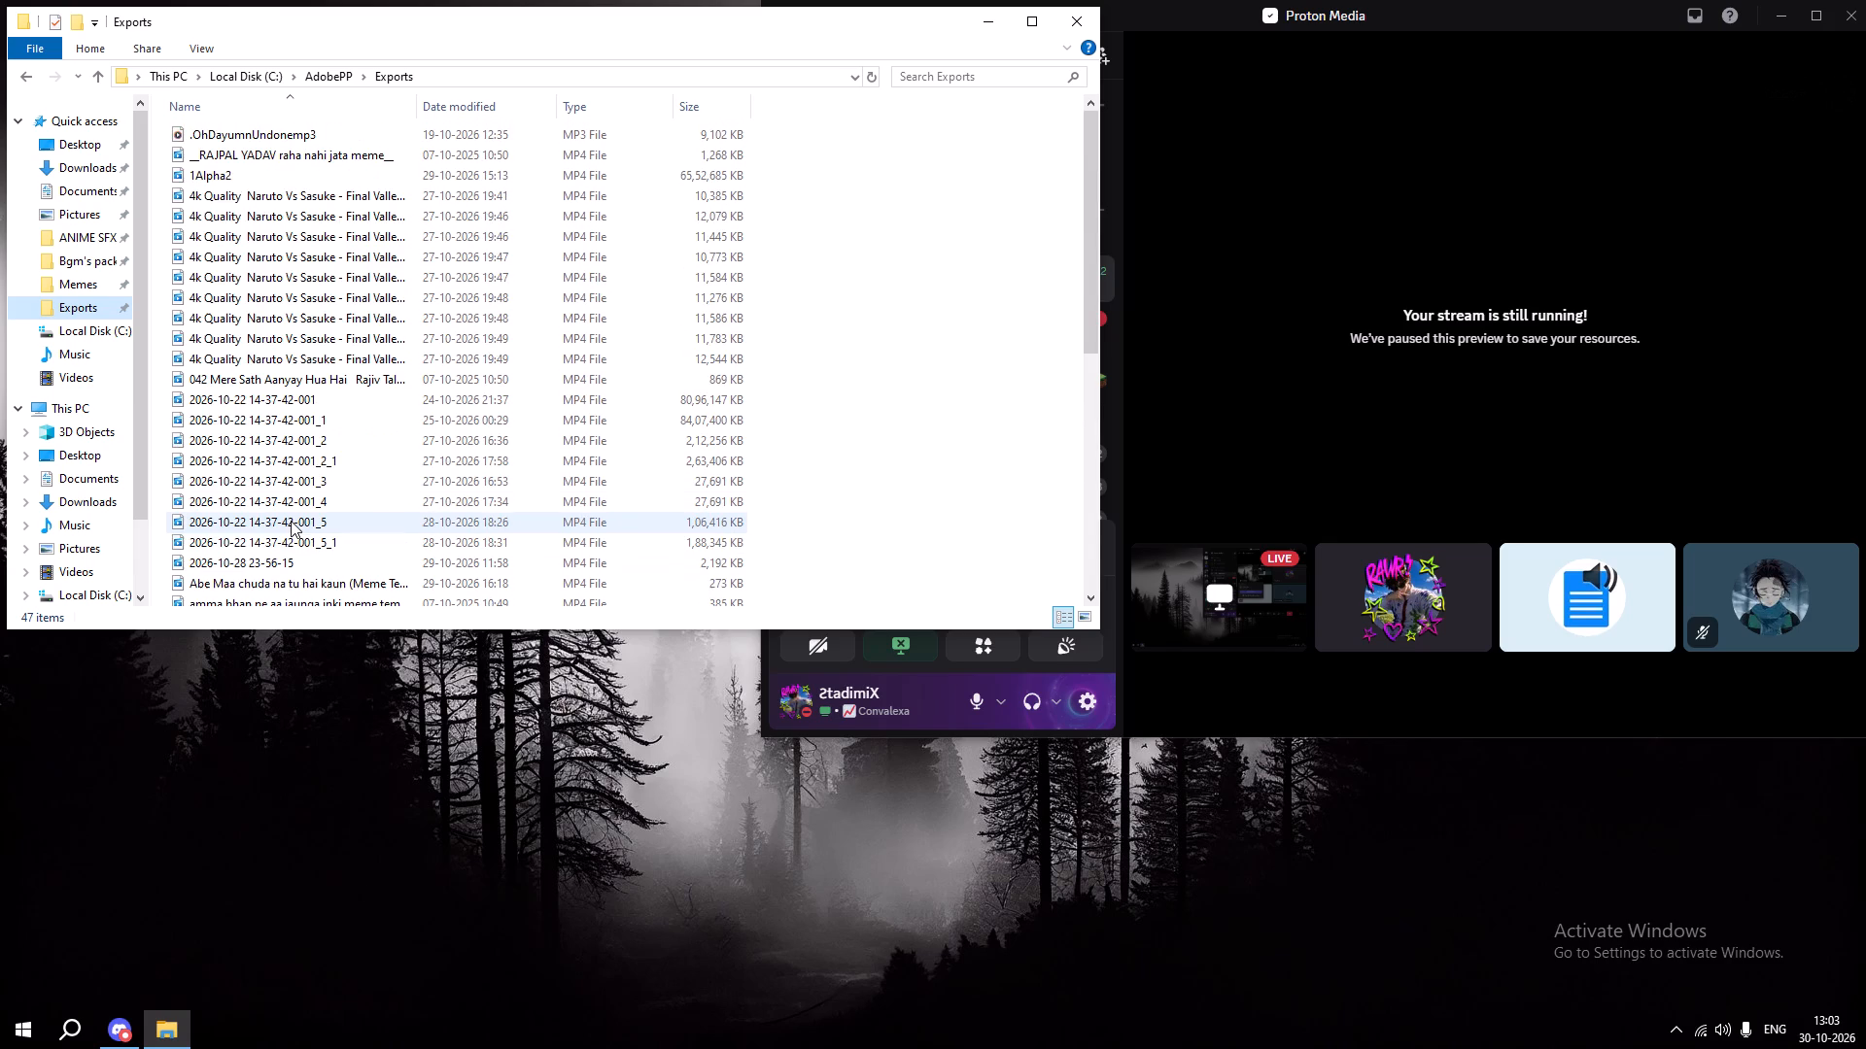
{"action": "scroll", "coordinate": [291, 521], "scroll_direction": "up", "scroll_amount": 2}
Search the Exports folder for "Showcase" and clear the search text.
{"action": "left_click", "coordinate": [938, 74]}
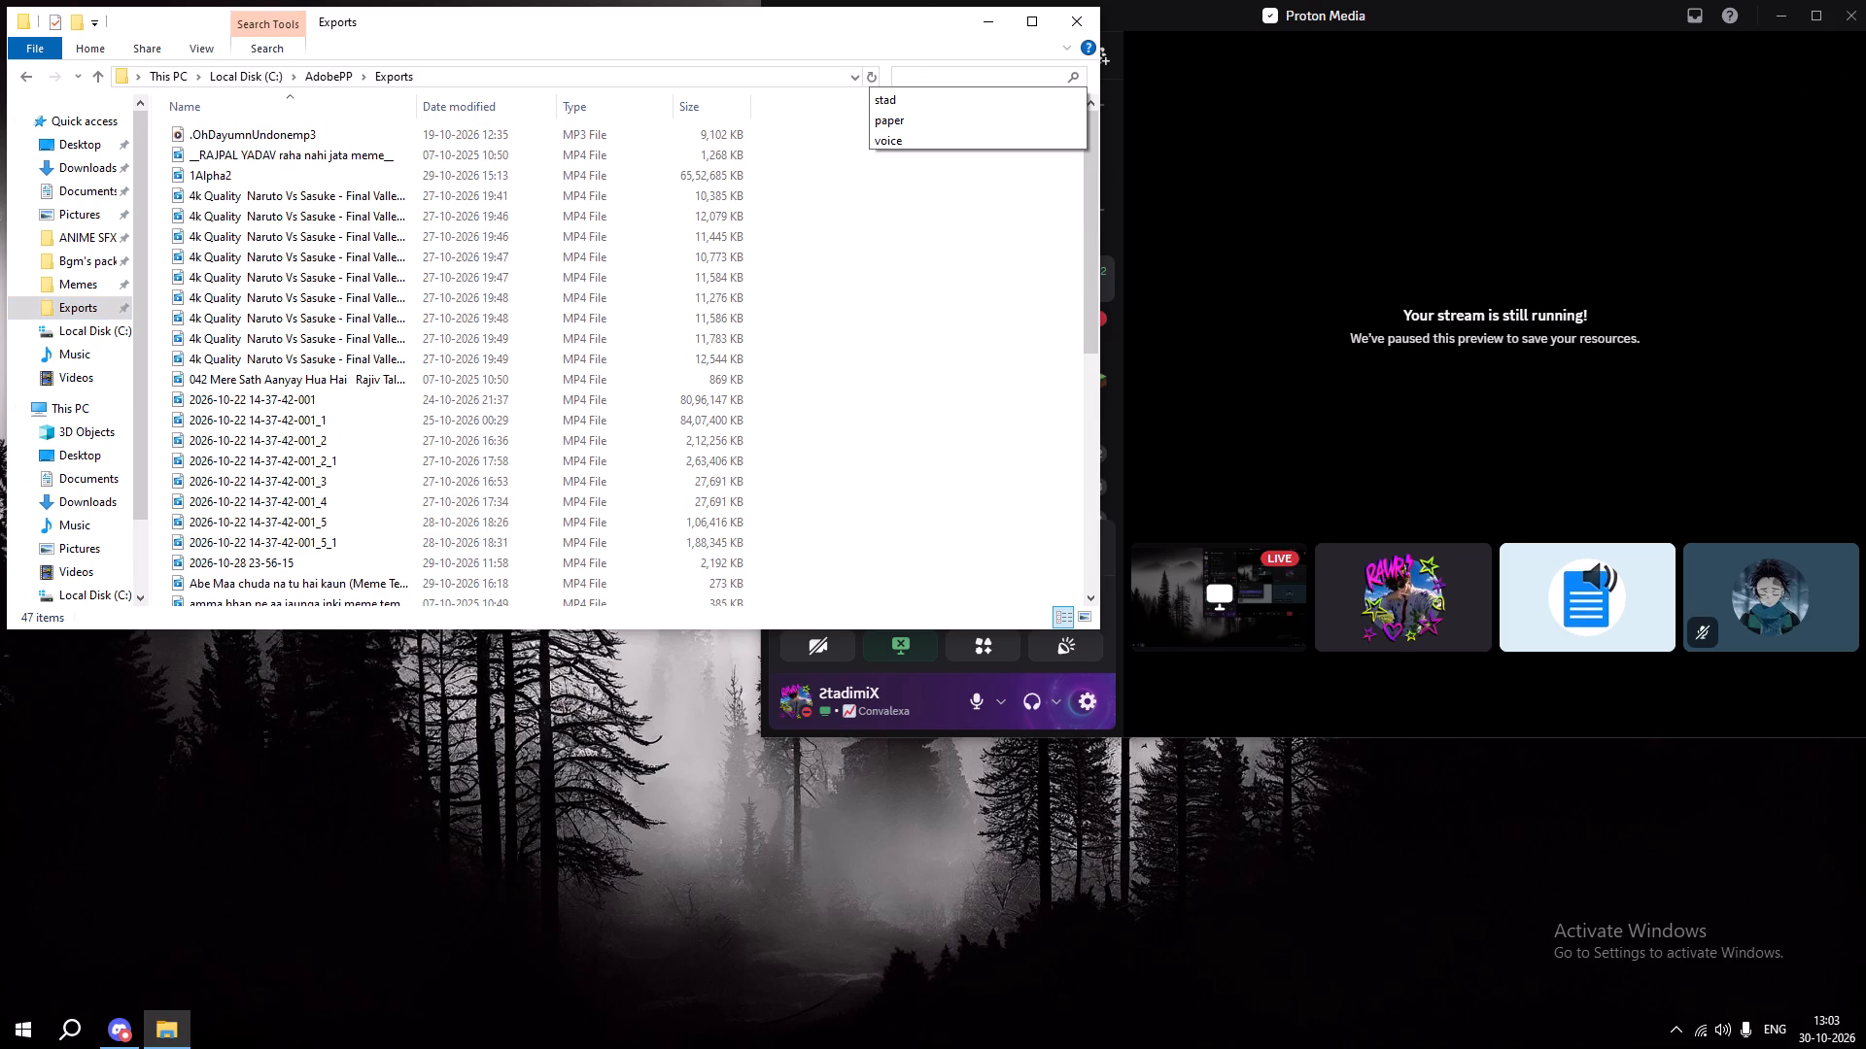
{"action": "type", "text": "Showcase"}
{"action": "key", "text": "Return"}
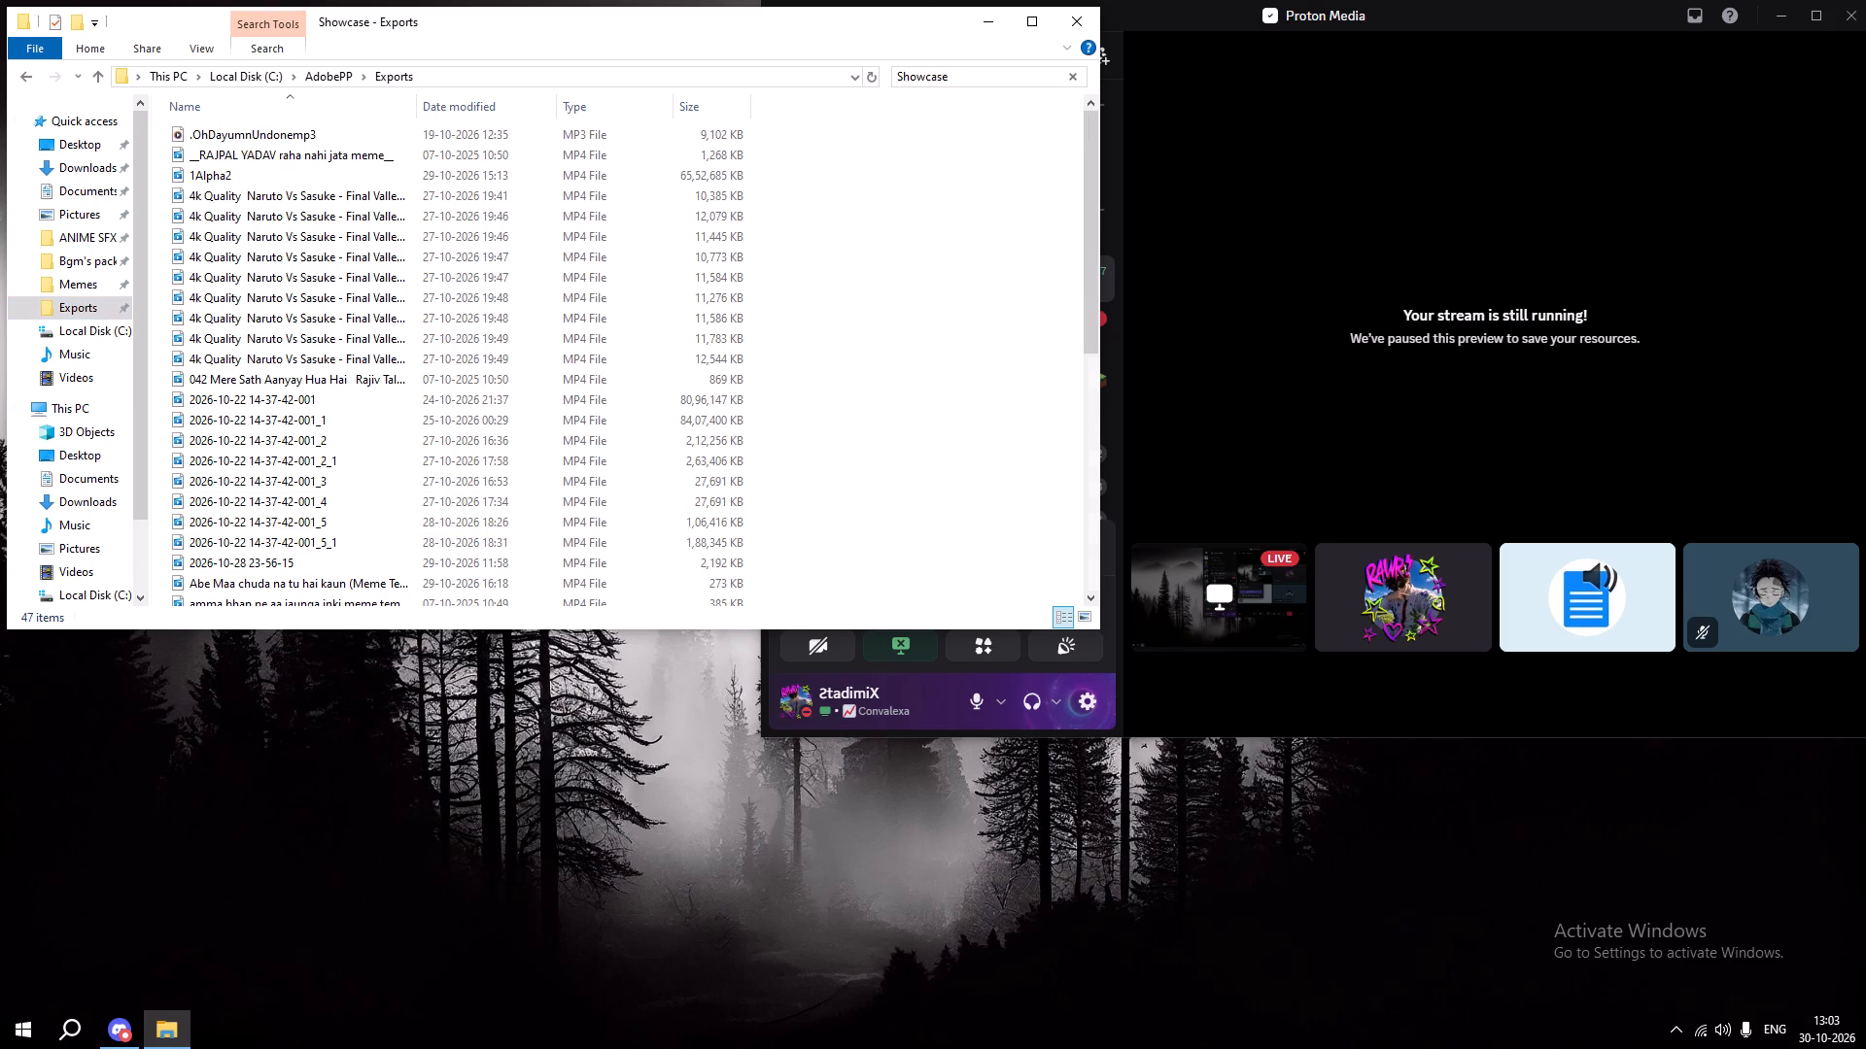
{"action": "key", "text": "BackSpace"}
{"action": "key", "text": "BackSpace"}
{"action": "key", "text": "BackSpace"}
{"action": "key", "text": "BackSpace"}
{"action": "key", "text": "BackSpace"}
{"action": "key", "text": "BackSpace"}
{"action": "key", "text": "BackSpace"}
{"action": "key", "text": "BackSpace"}
{"action": "key", "text": "BackSpace"}
{"action": "key", "text": "BackSpace"}
{"action": "key", "text": "BackSpace"}
{"action": "key", "text": "BackSpace"}
{"action": "key", "text": "BackSpace"}
{"action": "key", "text": "BackSpace"}
{"action": "key", "text": "BackSpace"}
{"action": "key", "text": "BackSpace"}
{"action": "key", "text": "BackSpace"}
{"action": "key", "text": "BackSpace"}
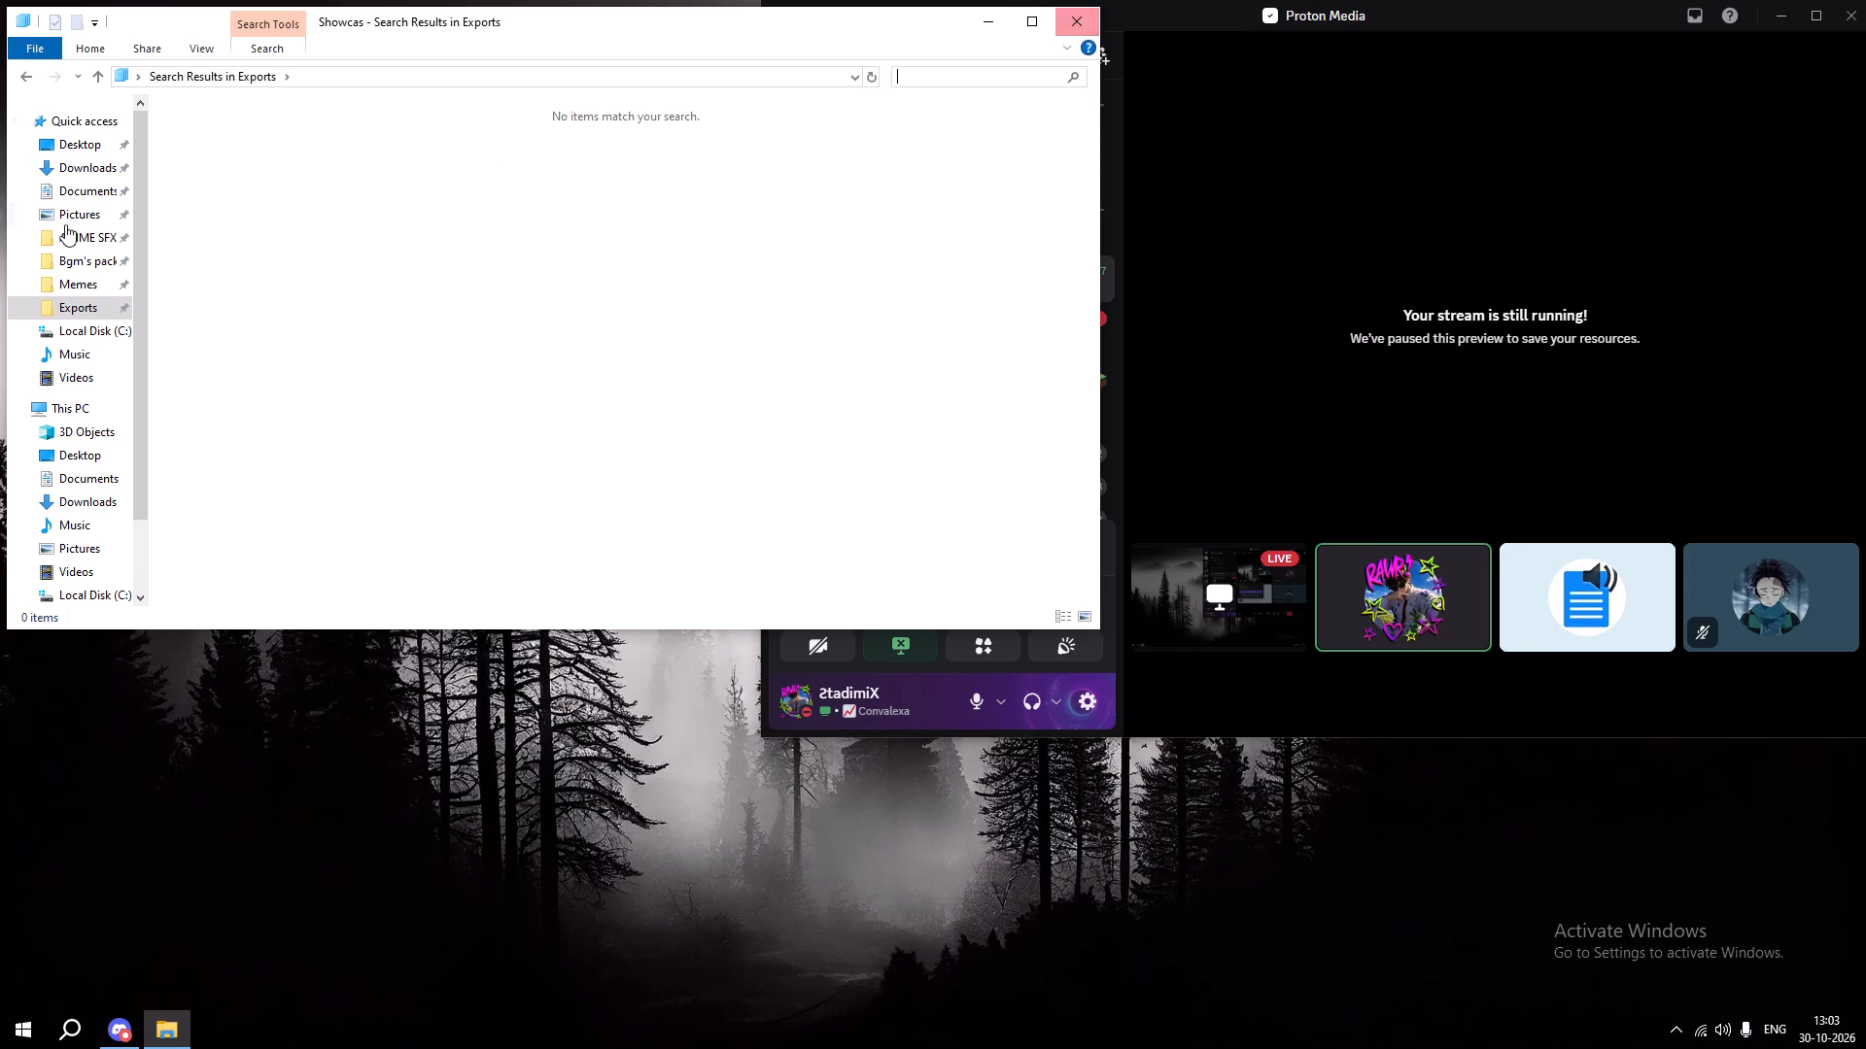
Open the Downloads folder to look for the showcase file there.
{"action": "left_click", "coordinate": [71, 174]}
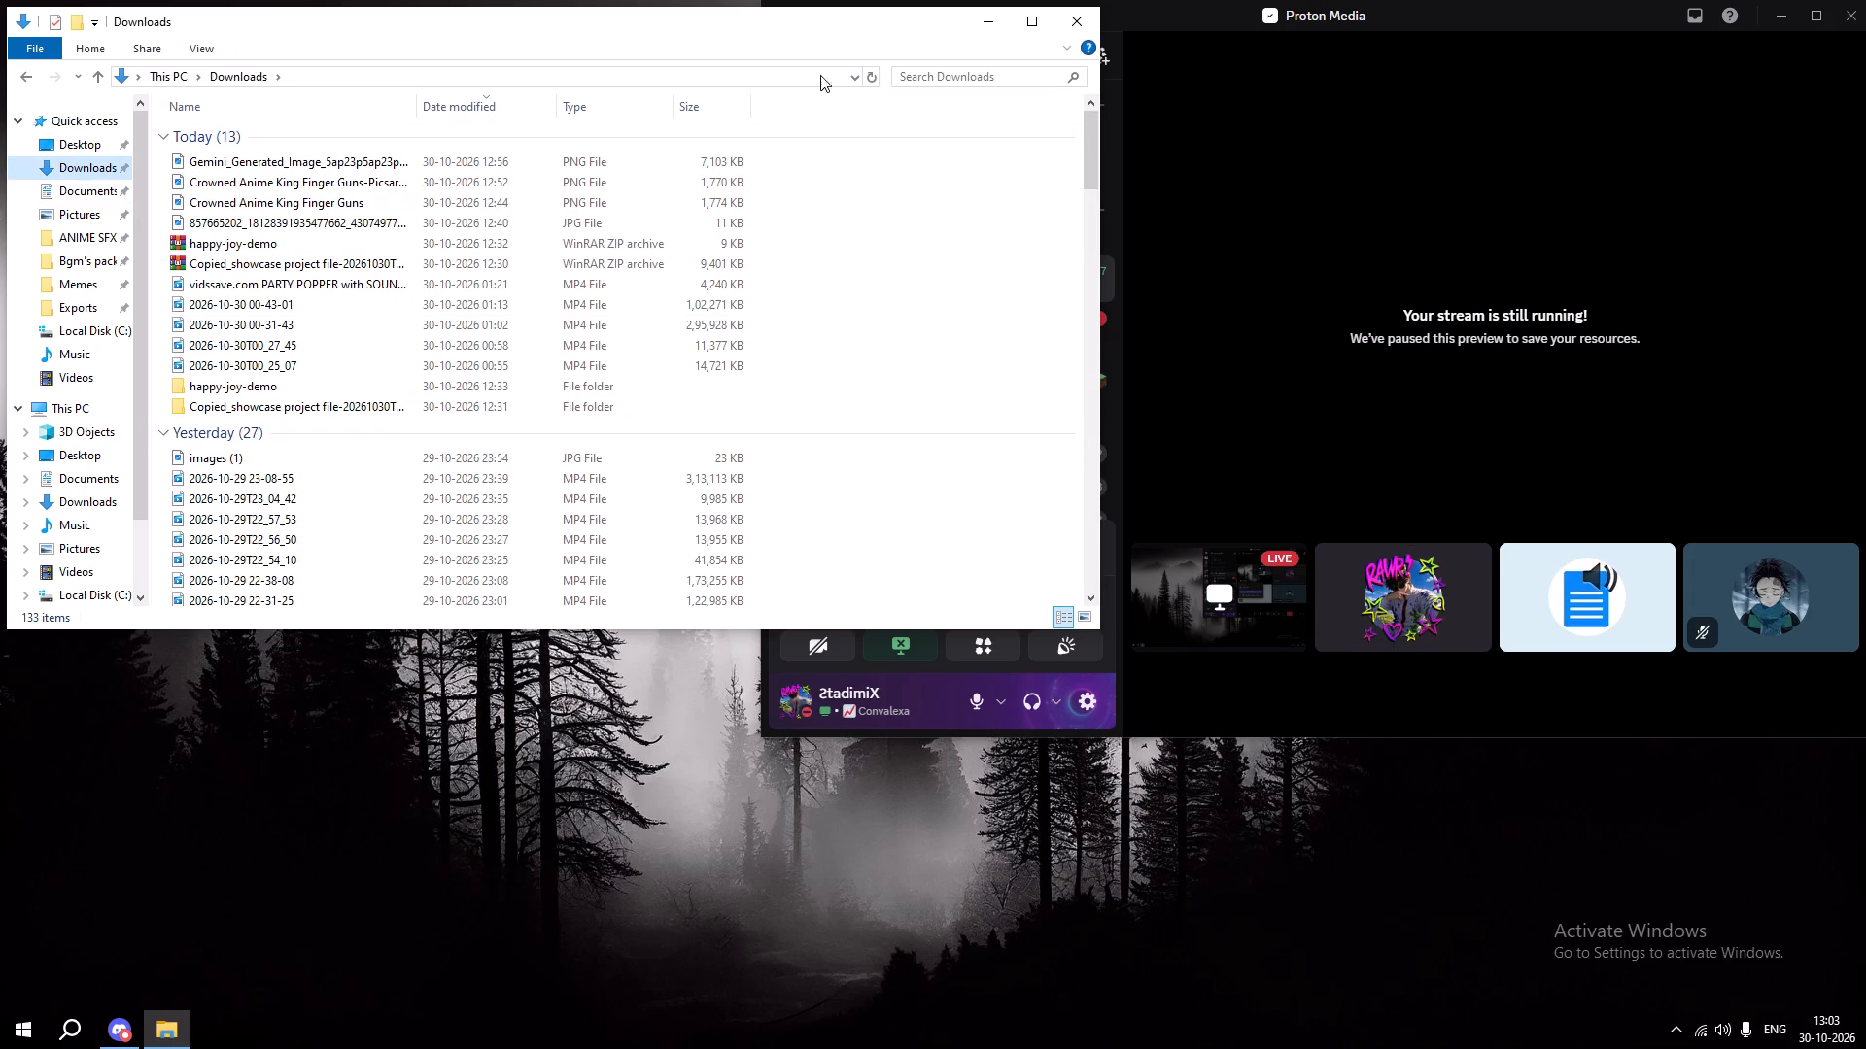
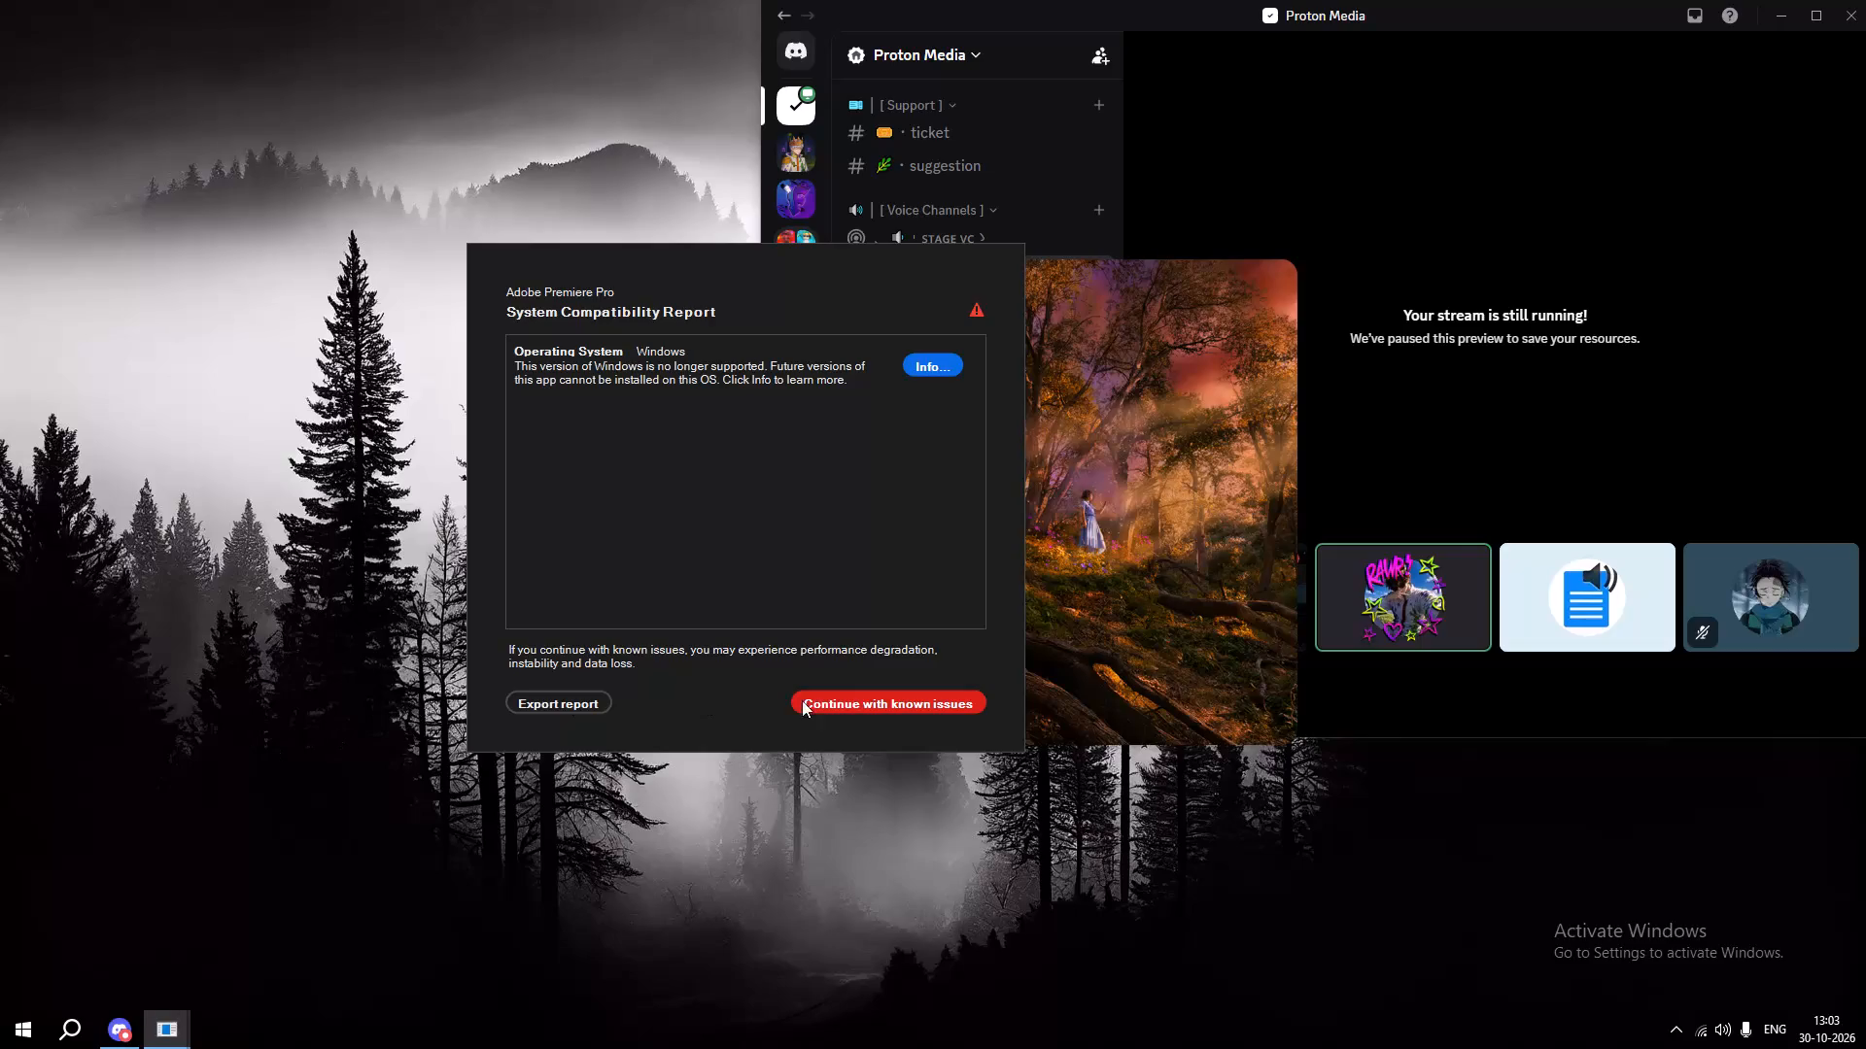
Continue launching Adobe Premiere despite the known issues in the System Compatibility Report.
{"action": "left_click", "coordinate": [850, 699]}
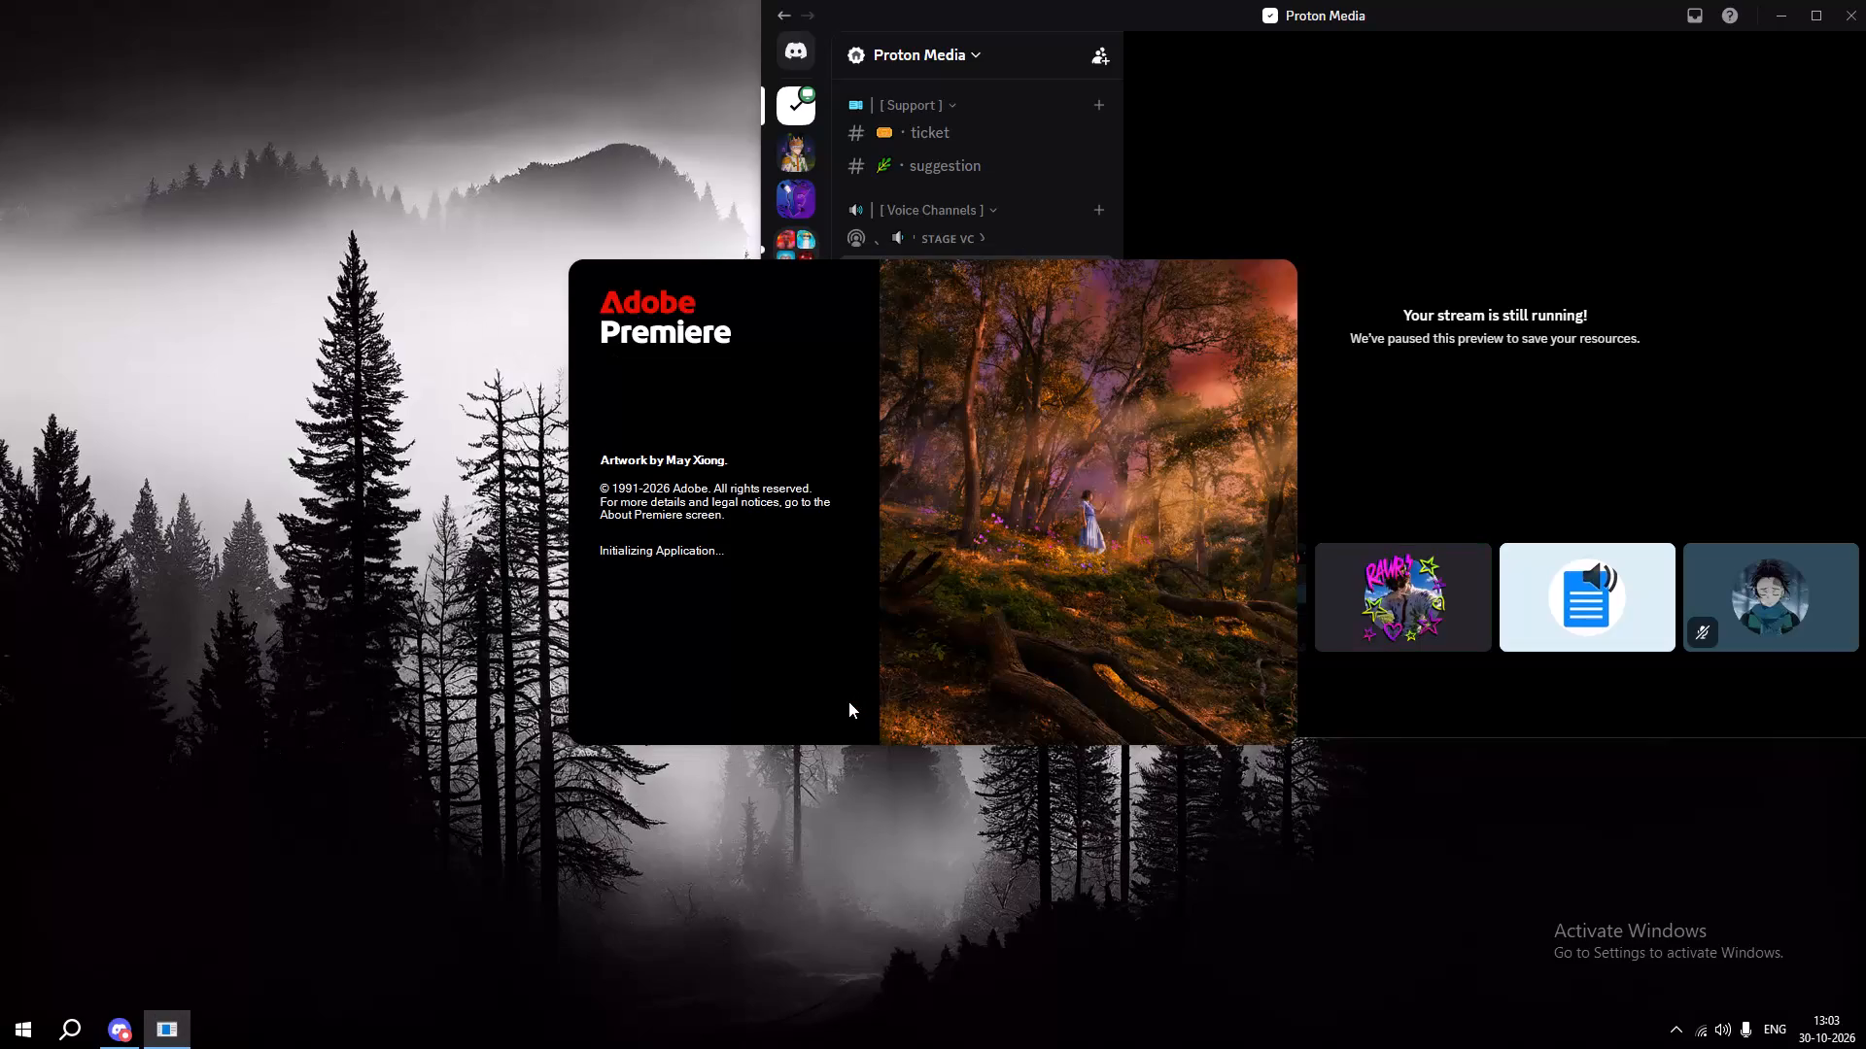
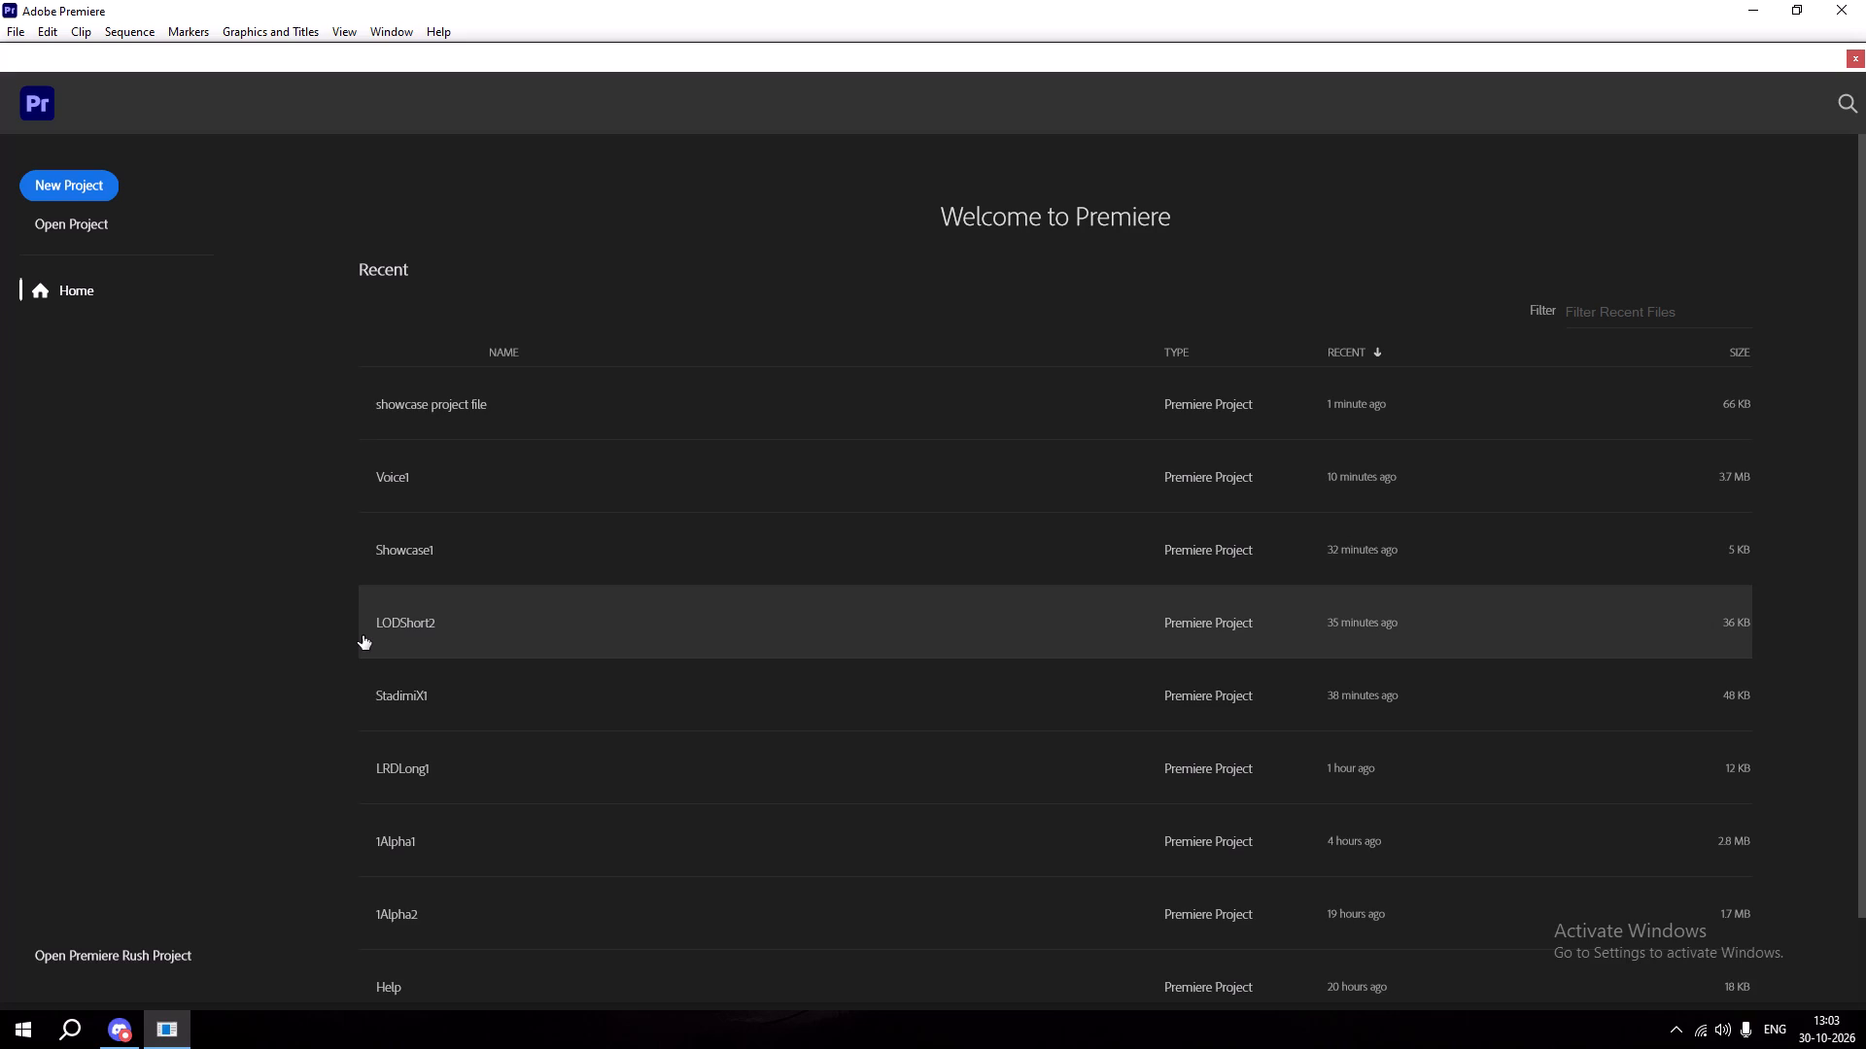
Open the recent project "showcase project file".
{"action": "left_click", "coordinate": [597, 394]}
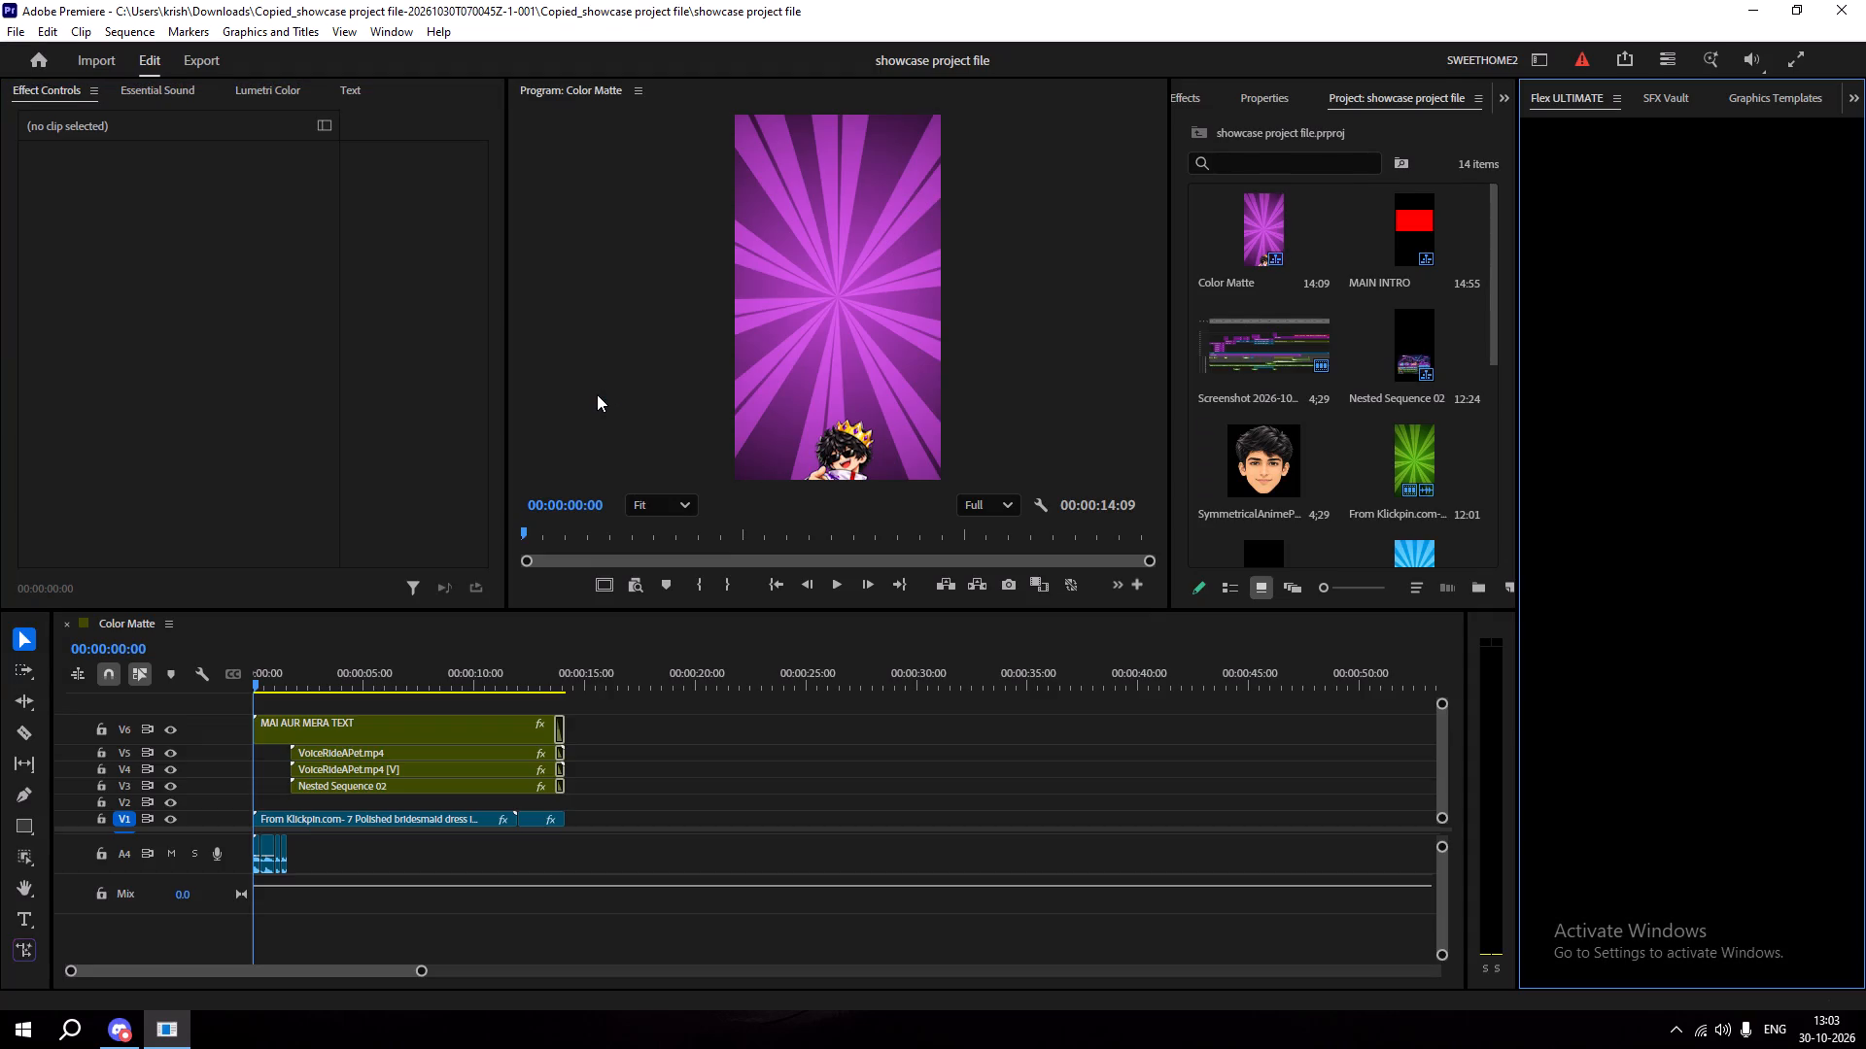
Bring up the export settings for the Color Matte sequence and name the output file Showcase1.mp4.
{"action": "left_click", "coordinate": [189, 57]}
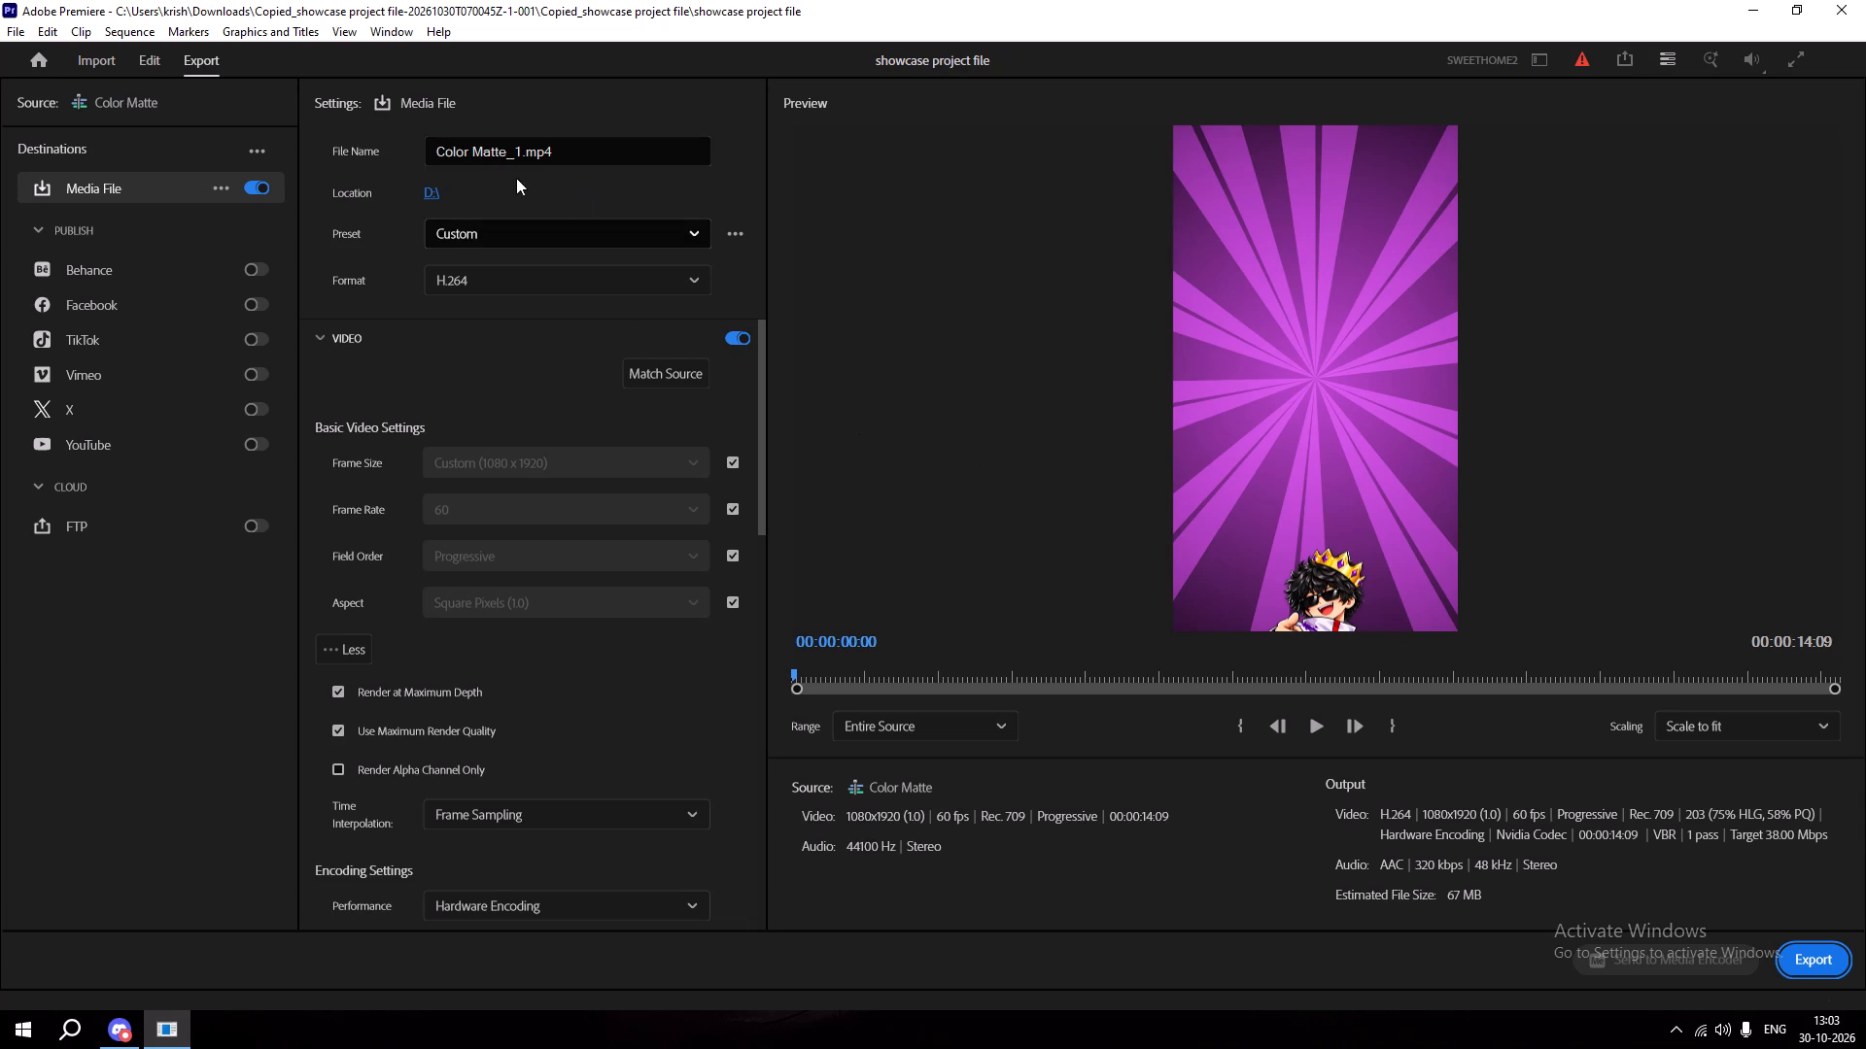
{"action": "left_click", "coordinate": [525, 154]}
{"action": "left_click", "coordinate": [521, 156]}
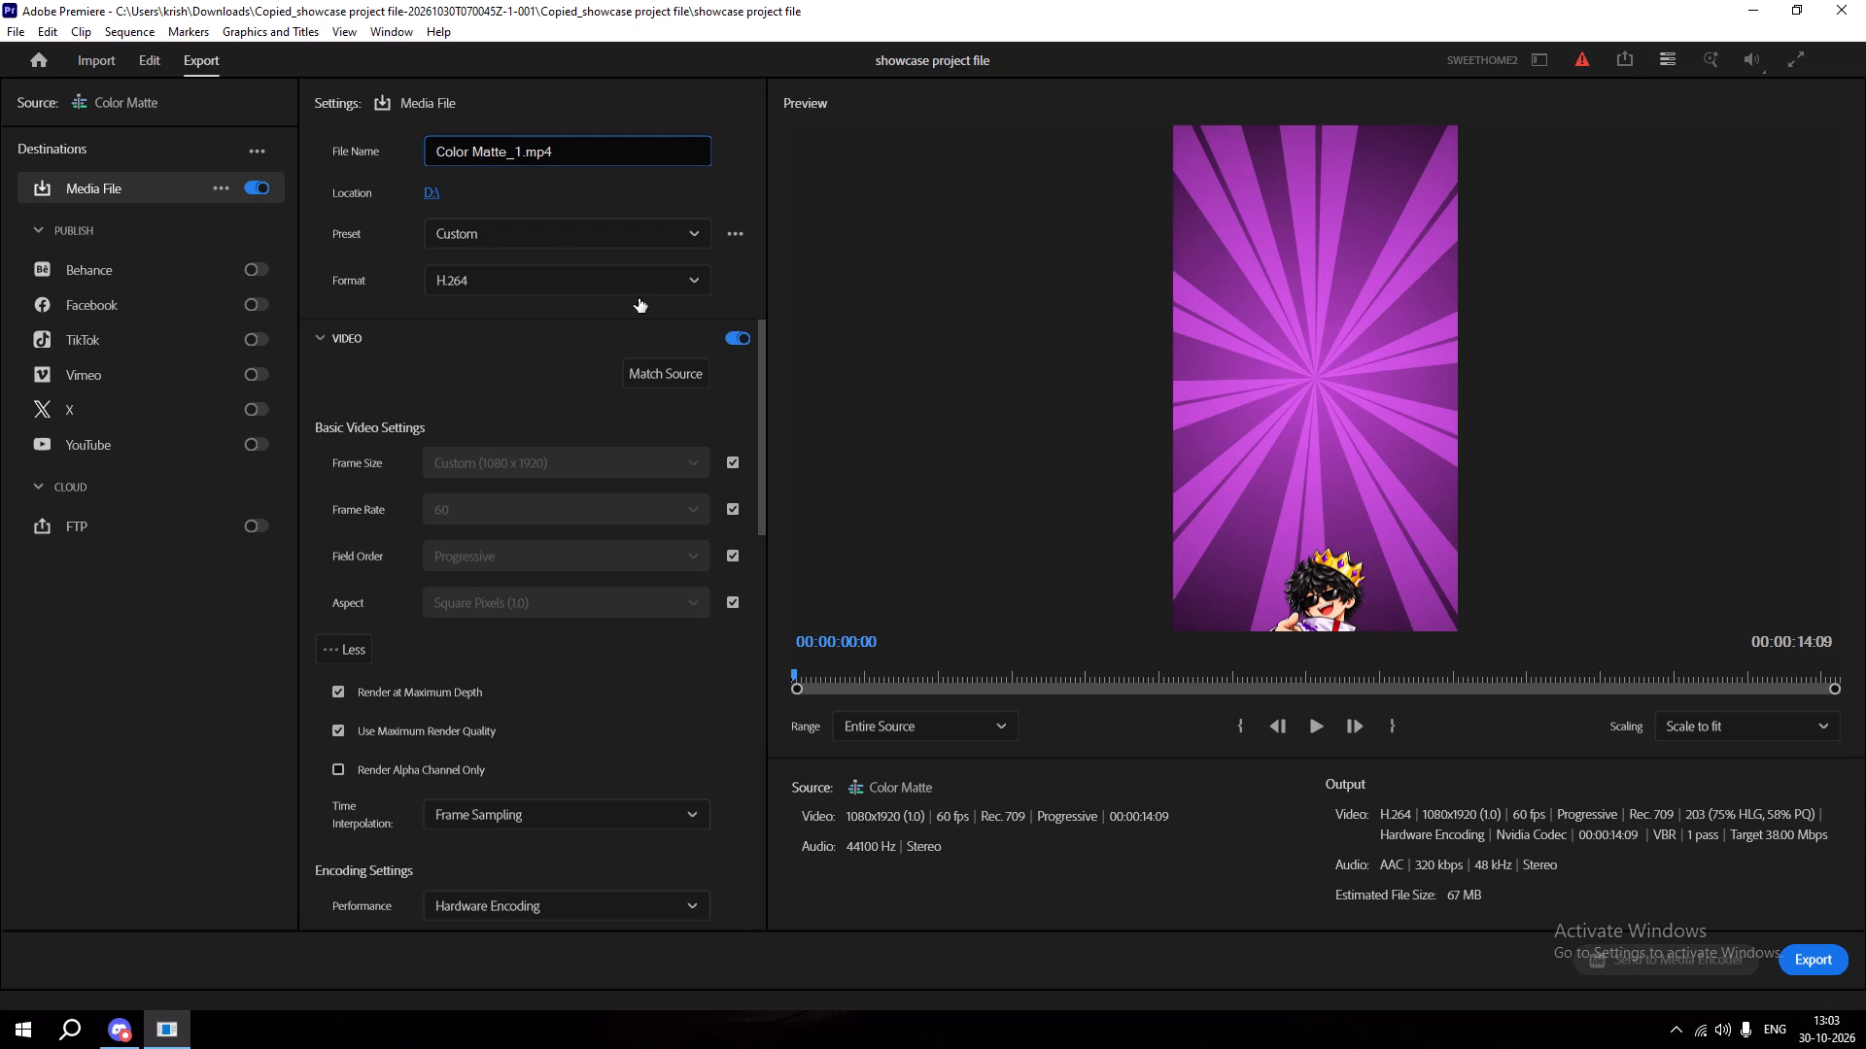
{"action": "key", "text": "BackSpace"}
{"action": "key", "text": "BackSpace"}
{"action": "key", "text": "BackSpace"}
{"action": "key", "text": "BackSpace"}
{"action": "key", "text": "BackSpace"}
{"action": "key", "text": "BackSpace"}
{"action": "key", "text": "BackSpace"}
{"action": "key", "text": "BackSpace"}
{"action": "key", "text": "BackSpace"}
{"action": "key", "text": "BackSpace"}
{"action": "key", "text": "BackSpace"}
{"action": "key", "text": "BackSpace"}
{"action": "key", "text": "BackSpace"}
{"action": "key", "text": "BackSpace"}
{"action": "key", "text": "BackSpace"}
{"action": "key", "text": "BackSpace"}
{"action": "key", "text": "BackSpace"}
{"action": "key", "text": "BackSpace"}
{"action": "key", "text": "BackSpace"}
{"action": "key", "text": "BackSpace"}
{"action": "type", "text": "Showcase"}
{"action": "key", "text": "1"}
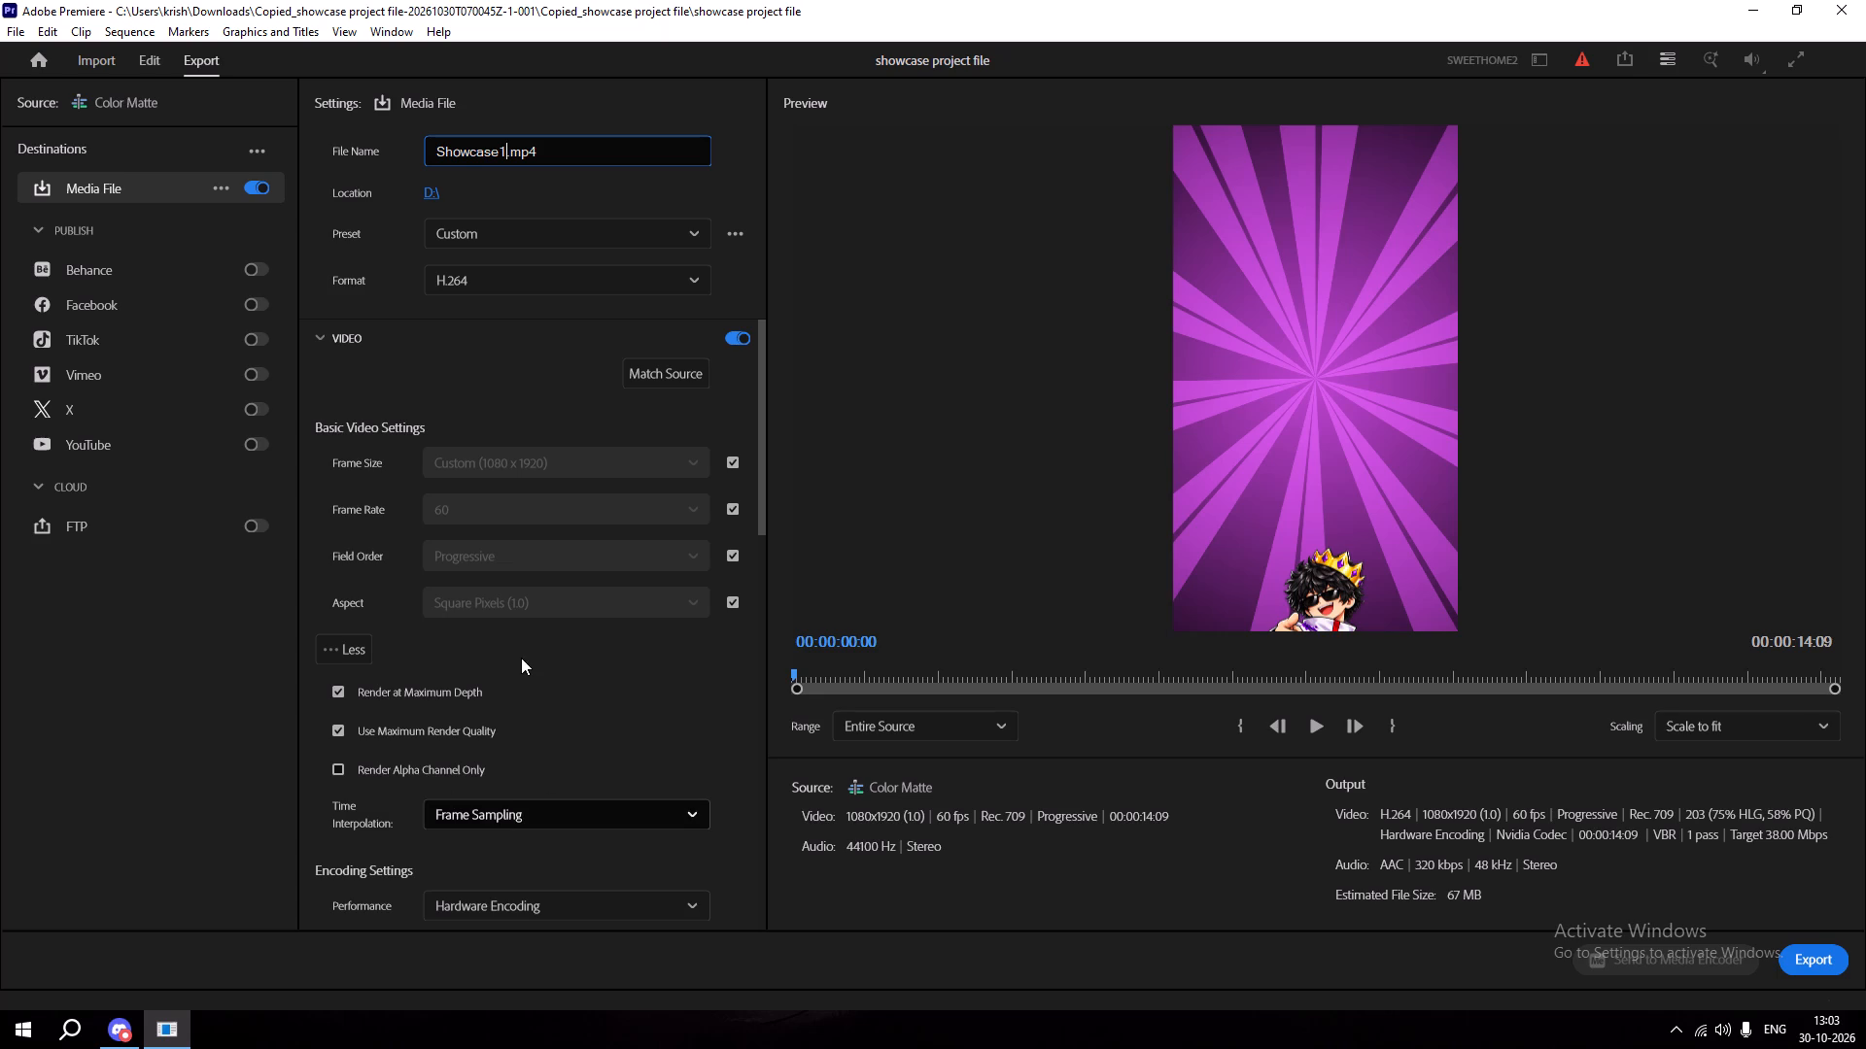
Set the export location to the Exports folder at C:\AdobePP\Exports.
{"action": "left_click", "coordinate": [432, 190]}
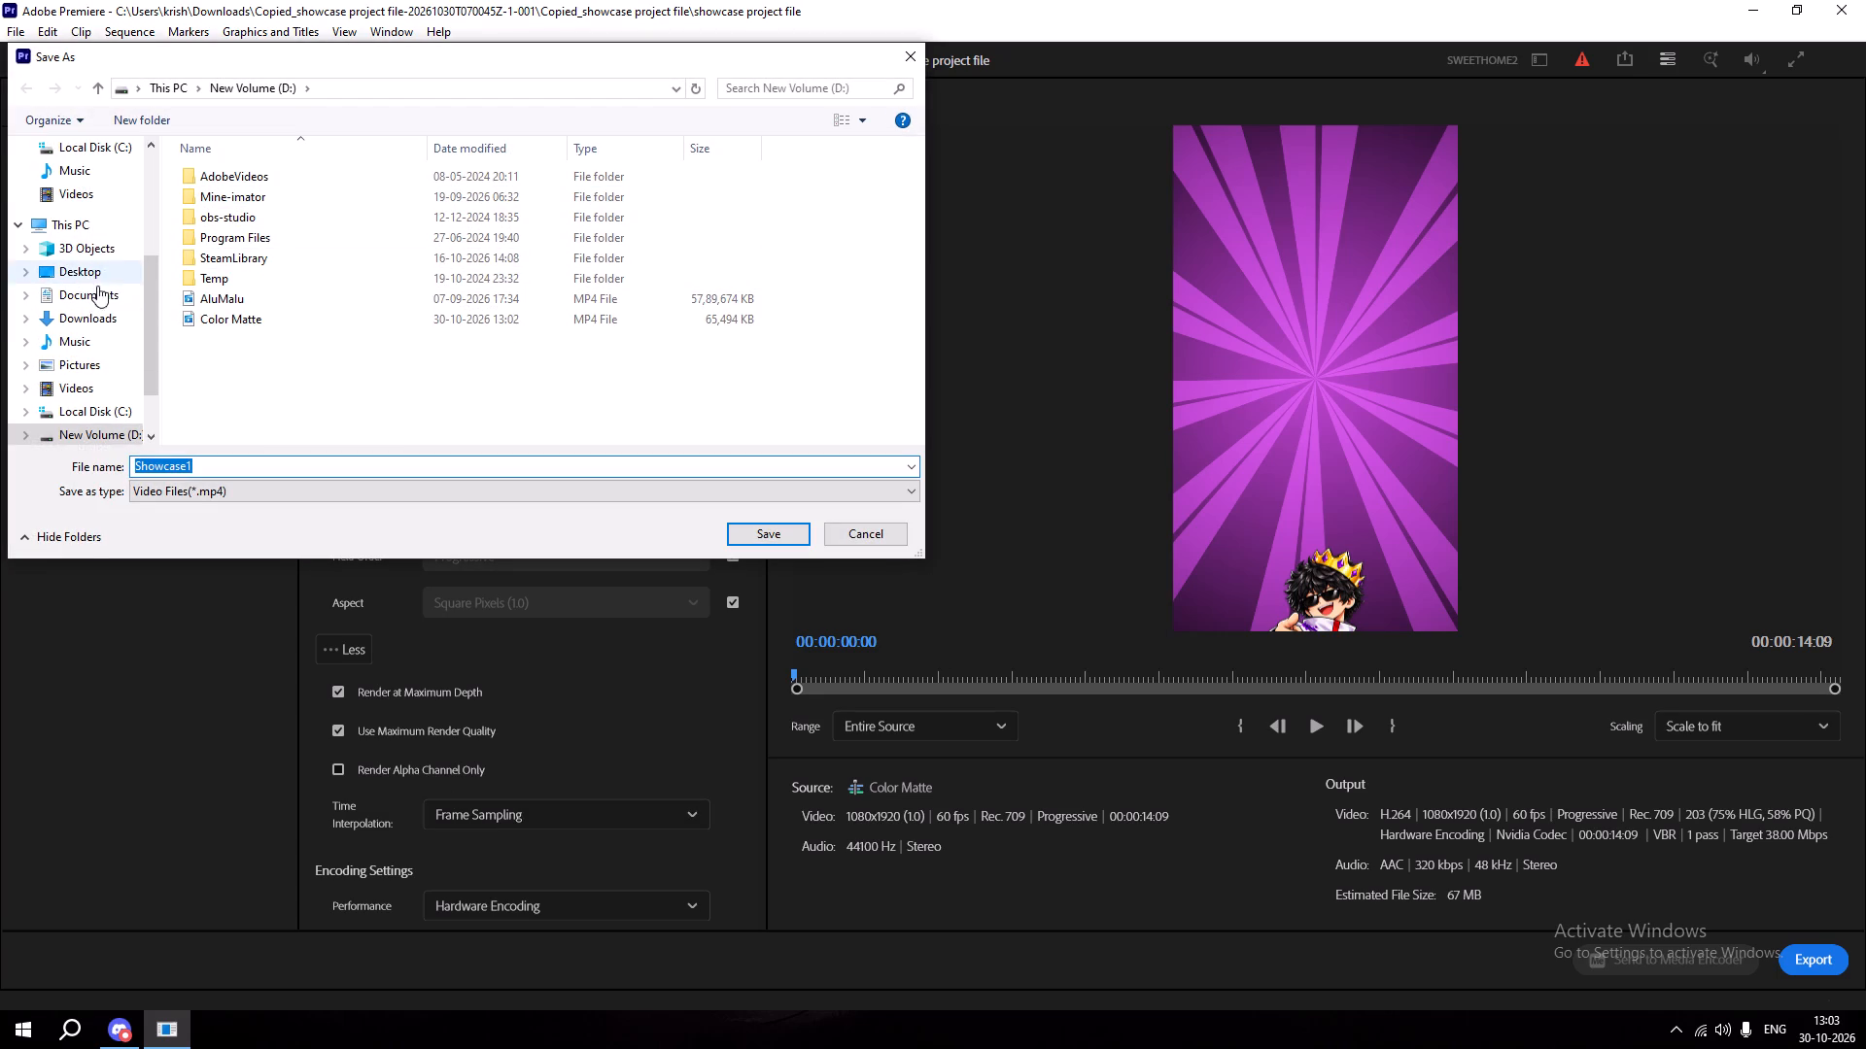
{"action": "scroll", "coordinate": [94, 313], "scroll_direction": "down", "scroll_amount": 10}
{"action": "scroll", "coordinate": [140, 347], "scroll_direction": "up", "scroll_amount": 8}
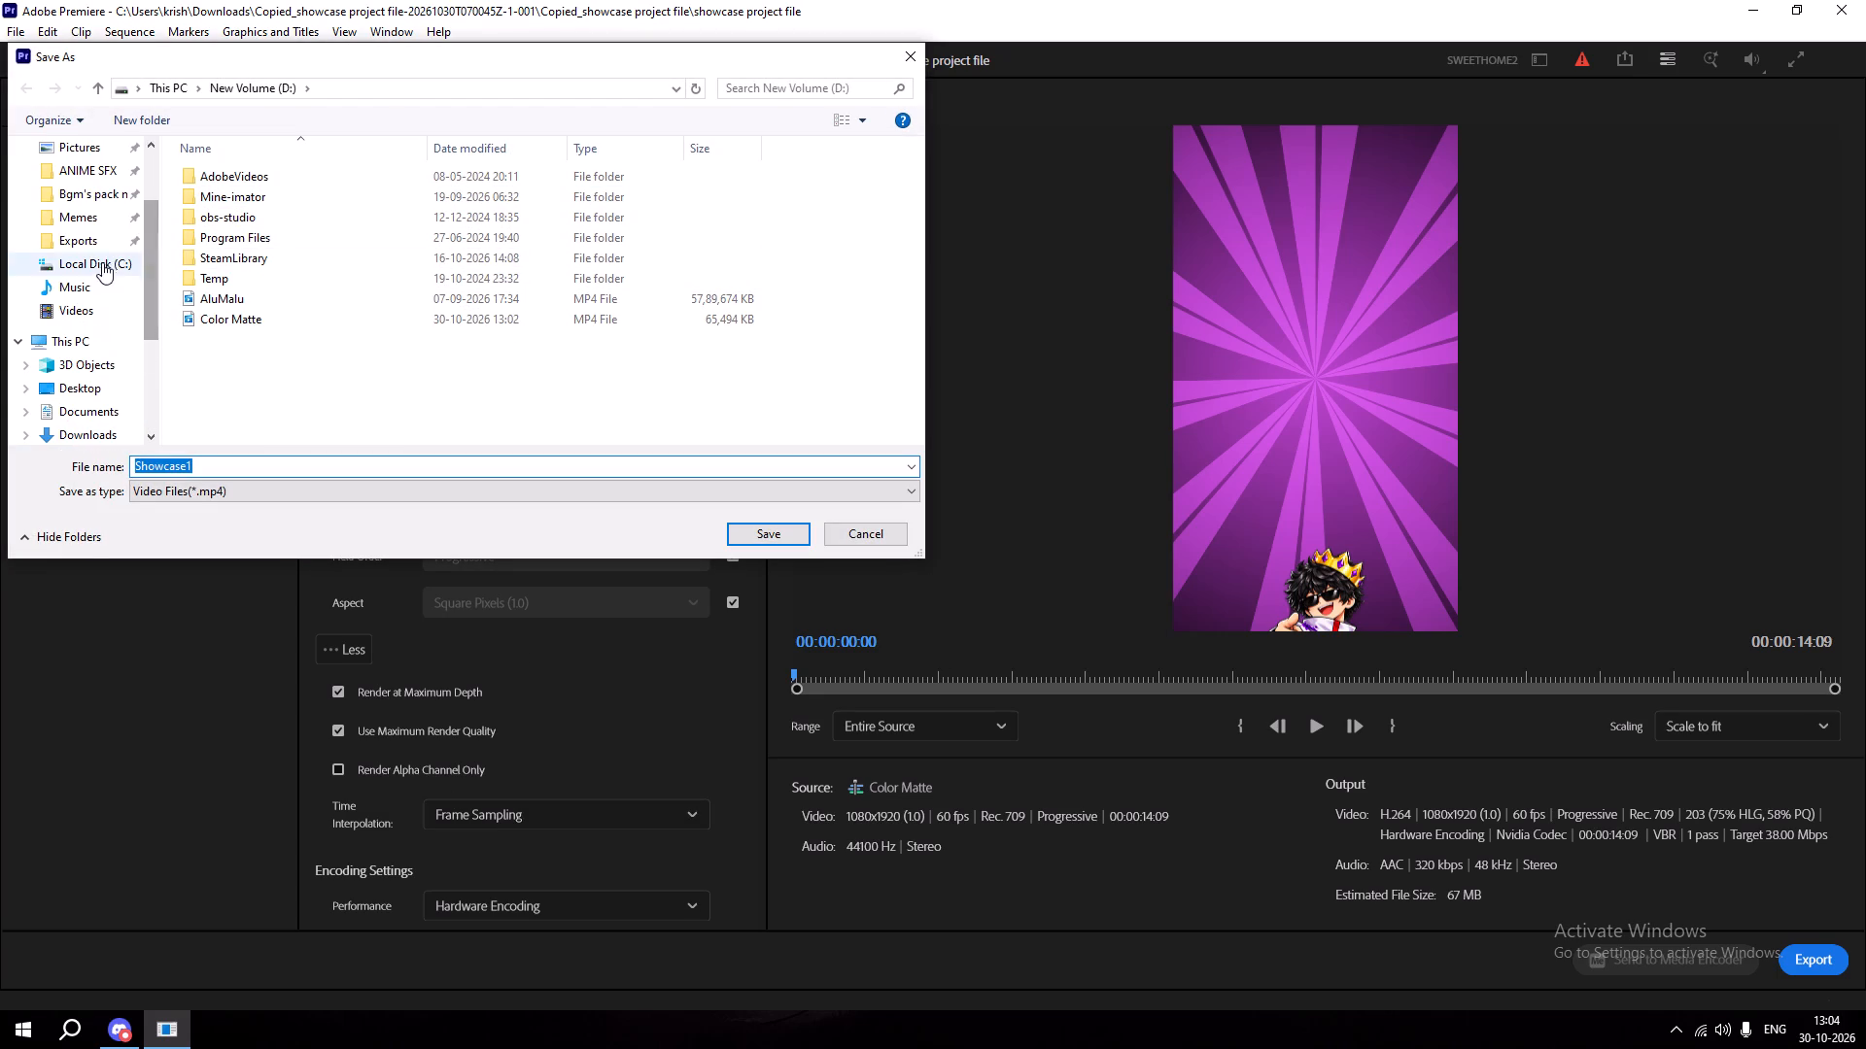
{"action": "double_click", "coordinate": [108, 241]}
{"action": "left_click", "coordinate": [756, 533]}
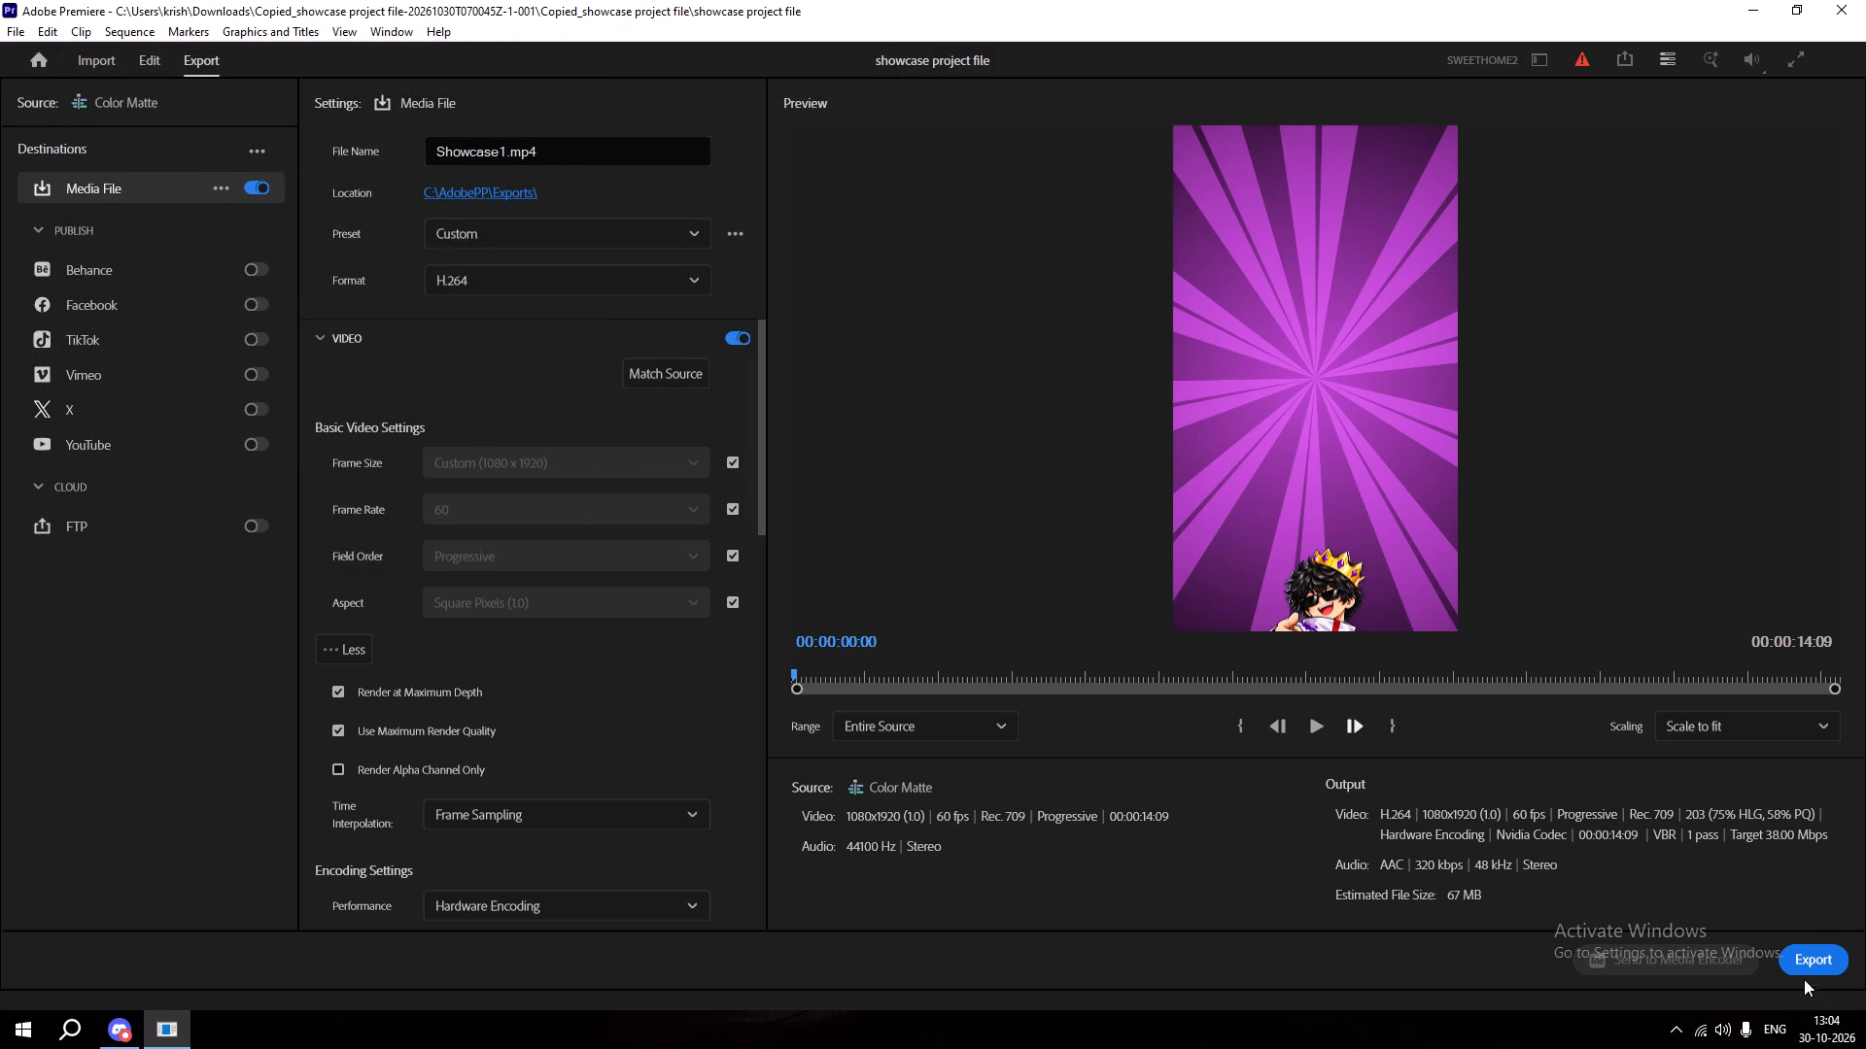
Export the Color Matte sequence as an H.264 video with the current settings.
{"action": "left_click", "coordinate": [1826, 964]}
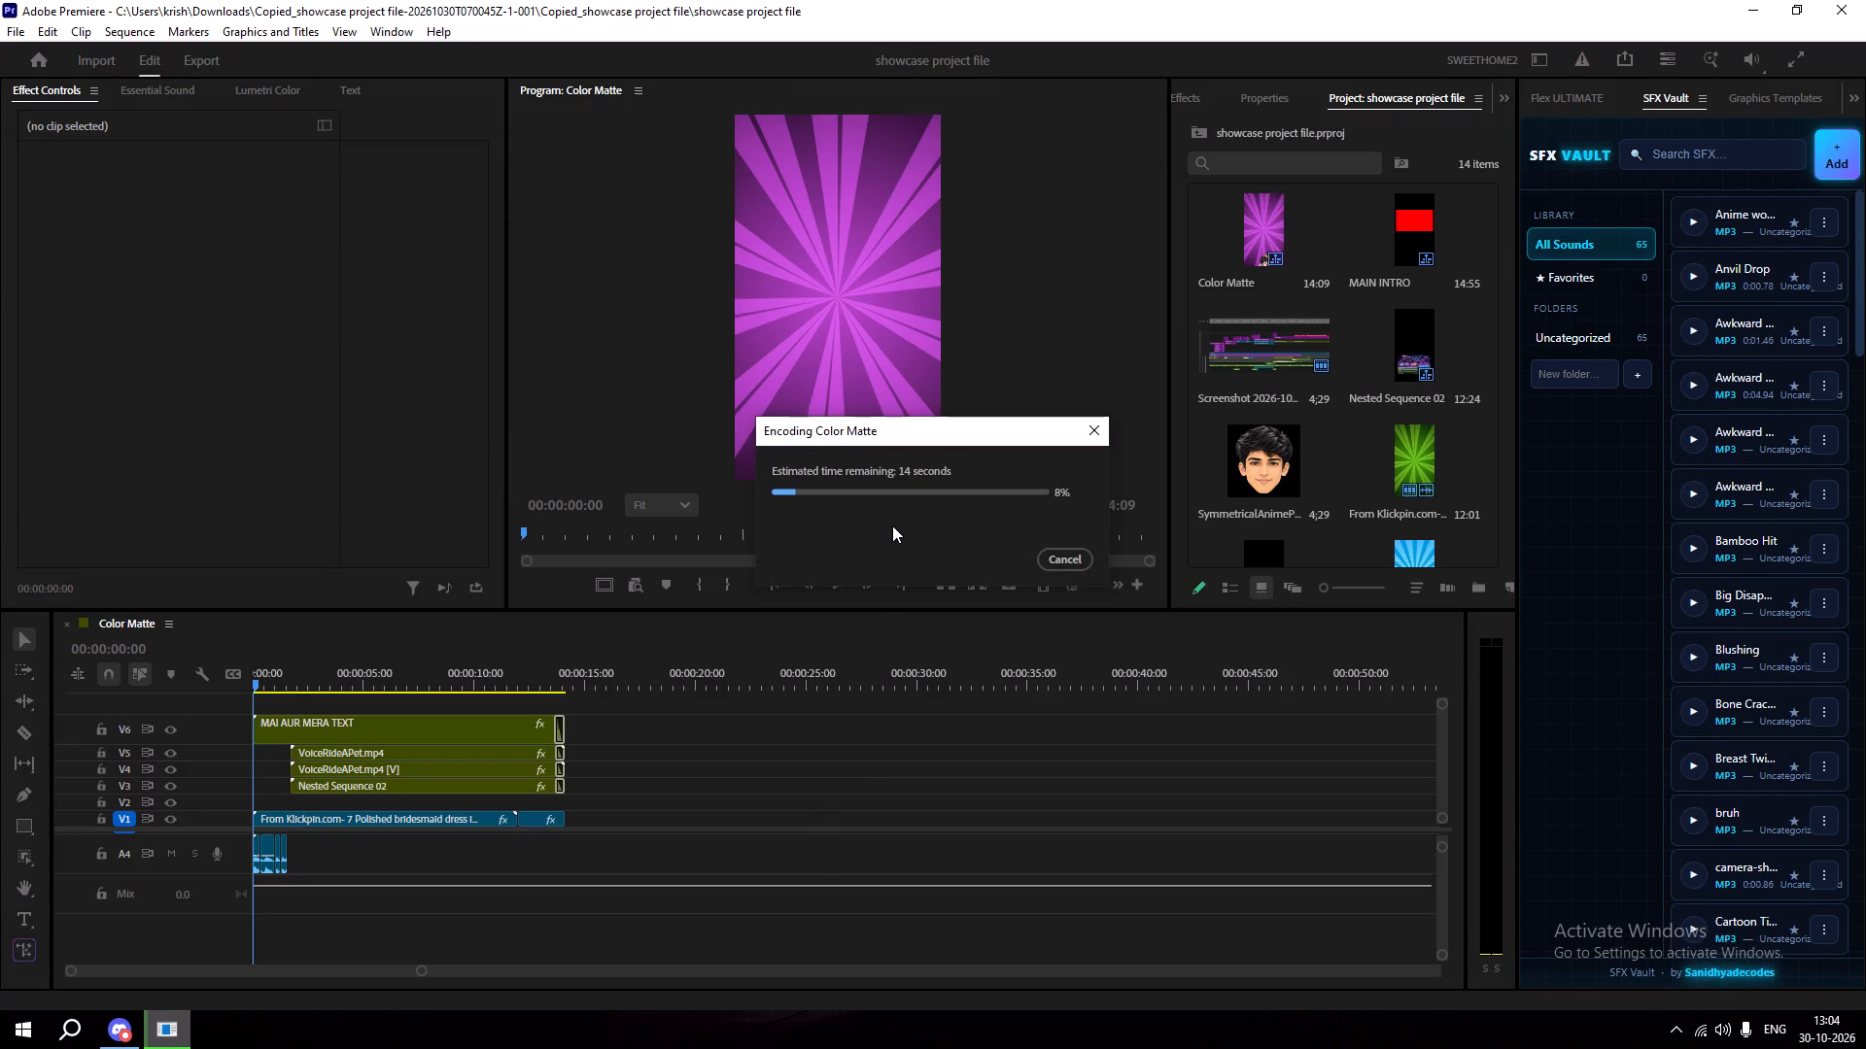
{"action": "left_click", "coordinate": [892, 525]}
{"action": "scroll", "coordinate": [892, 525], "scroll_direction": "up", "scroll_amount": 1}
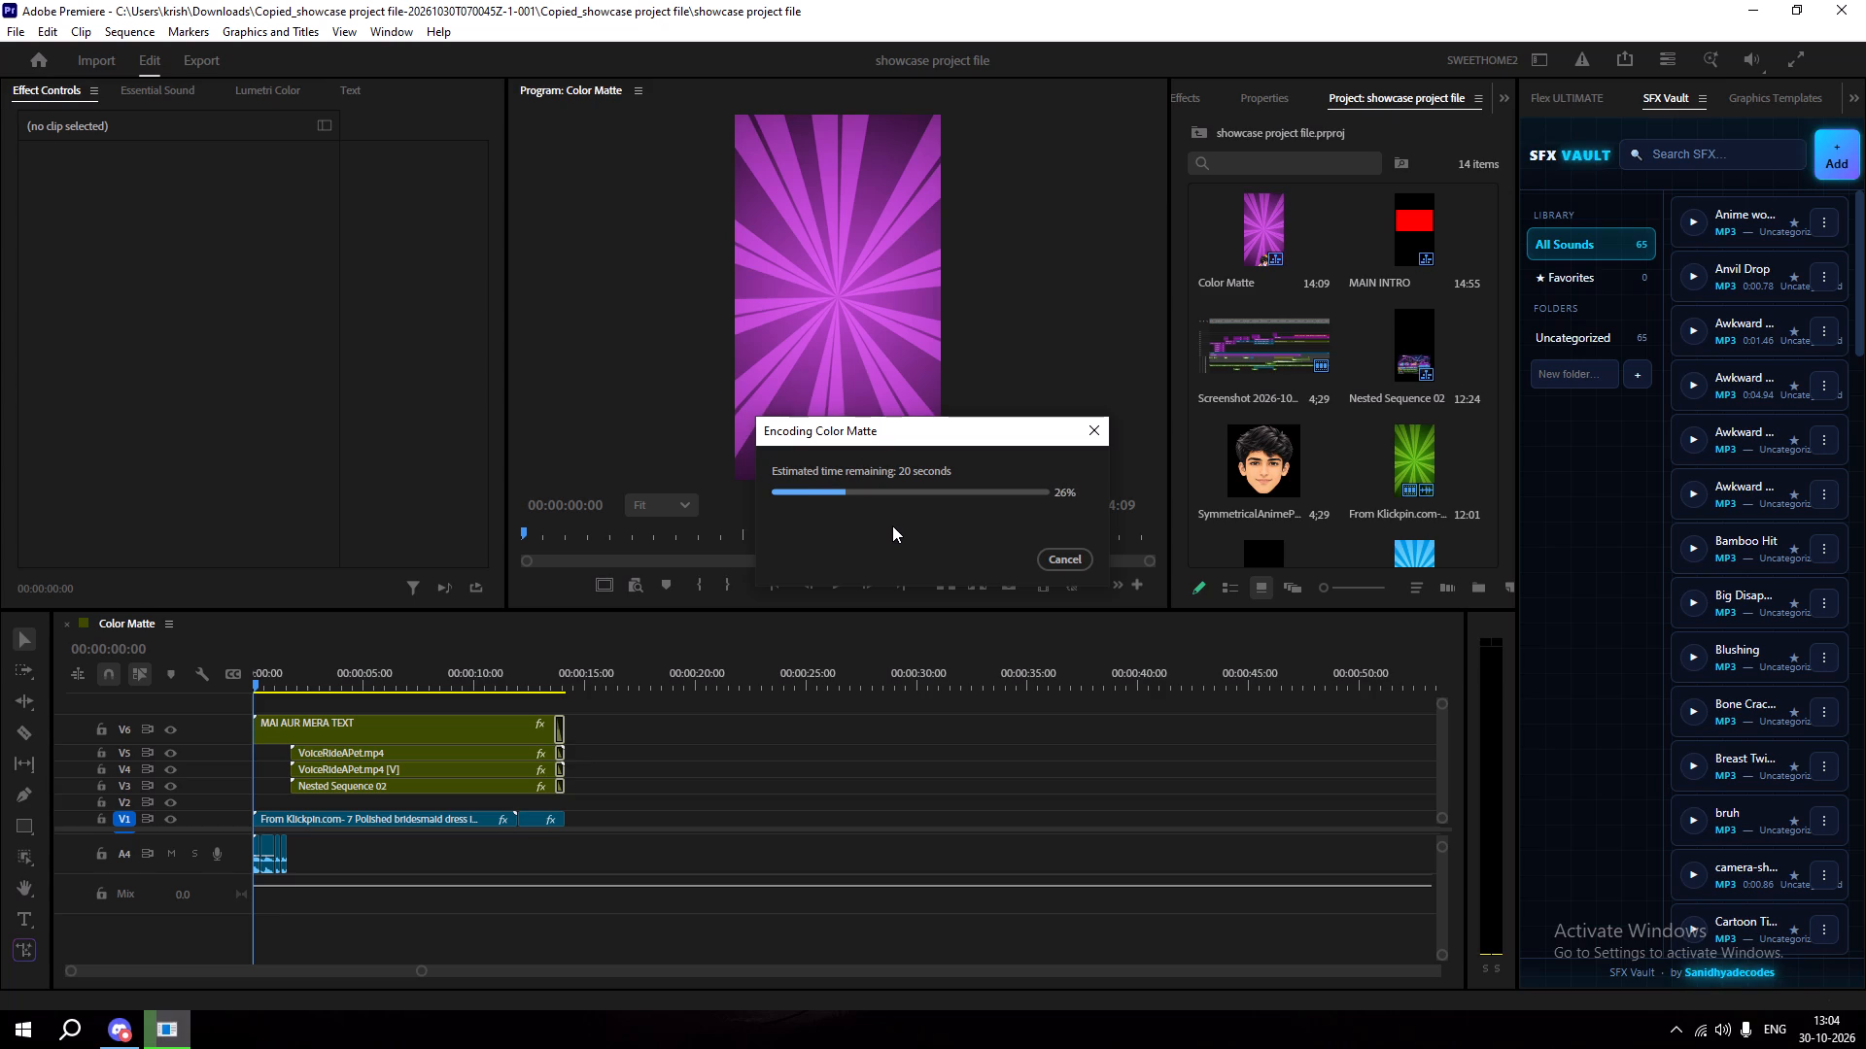
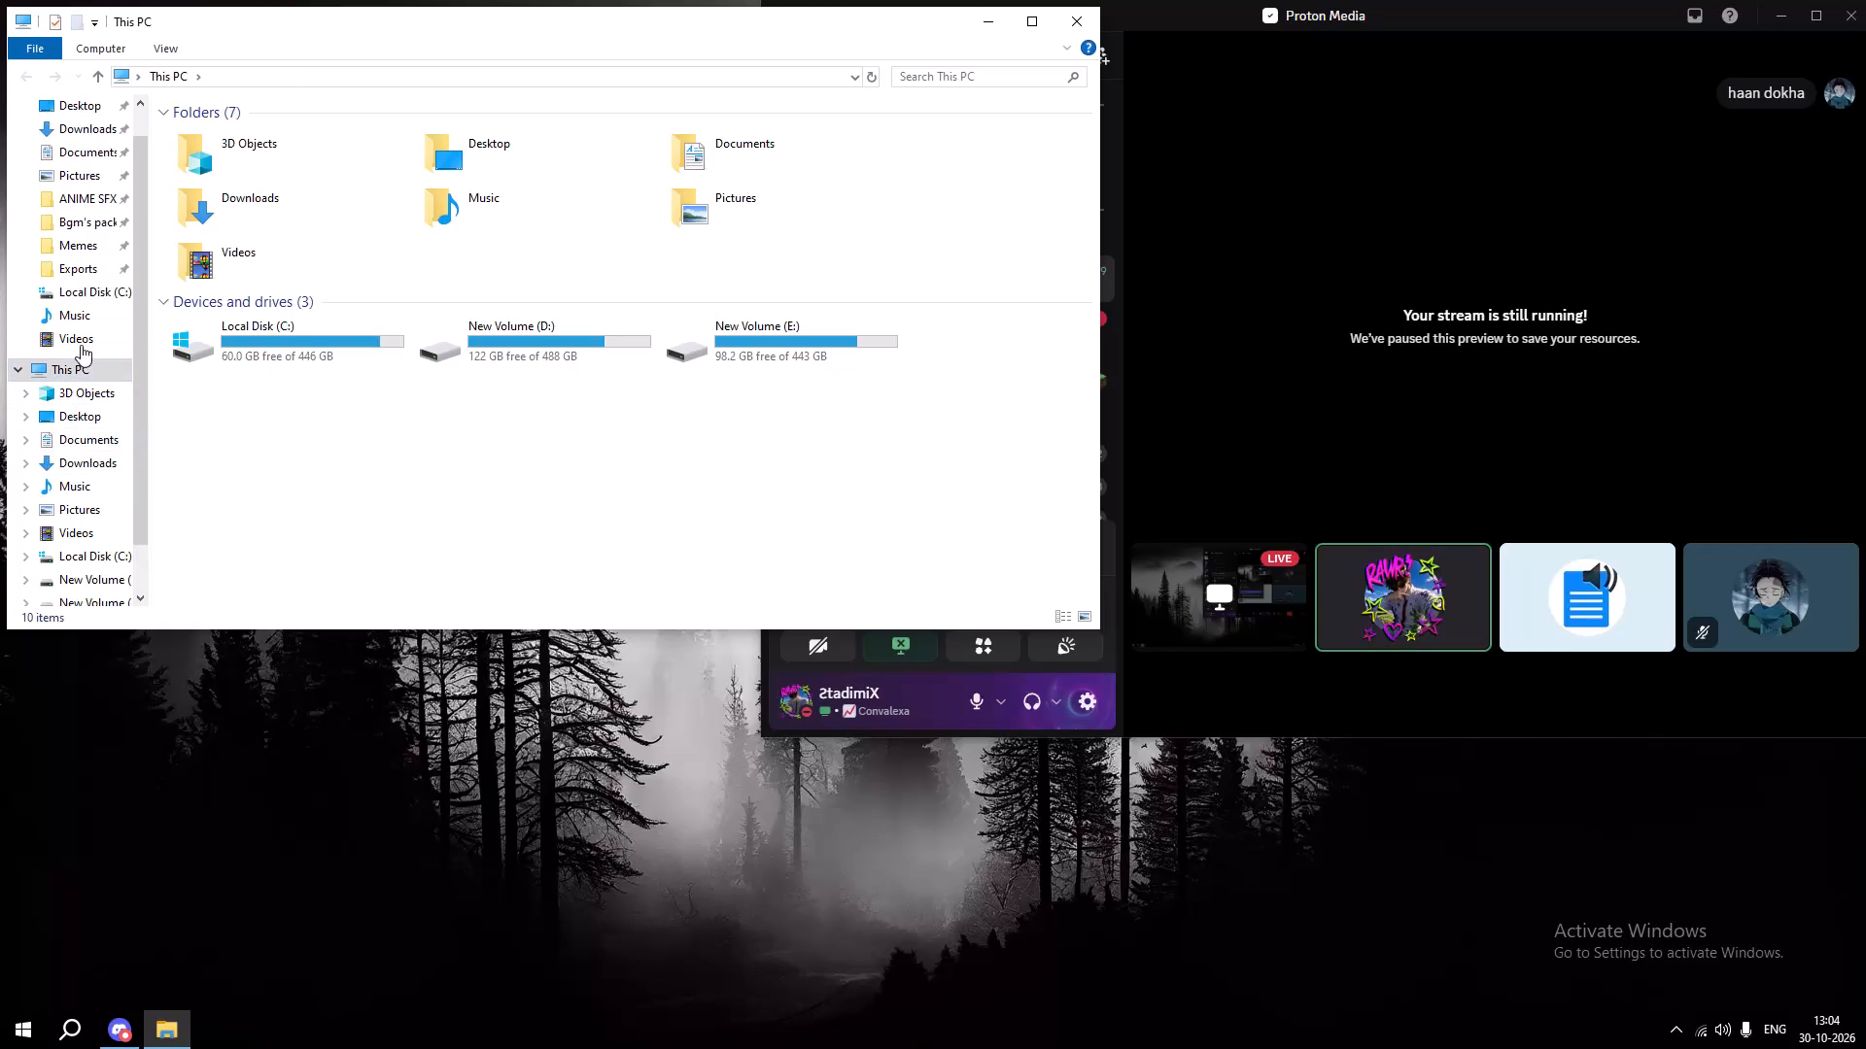
Open the exported Showcase1 video from the Exports folder and play it from the beginning to review it.
{"action": "left_click", "coordinate": [96, 262]}
{"action": "scroll", "coordinate": [240, 229], "scroll_direction": "up", "scroll_amount": 2}
{"action": "scroll", "coordinate": [227, 288], "scroll_direction": "down", "scroll_amount": 9}
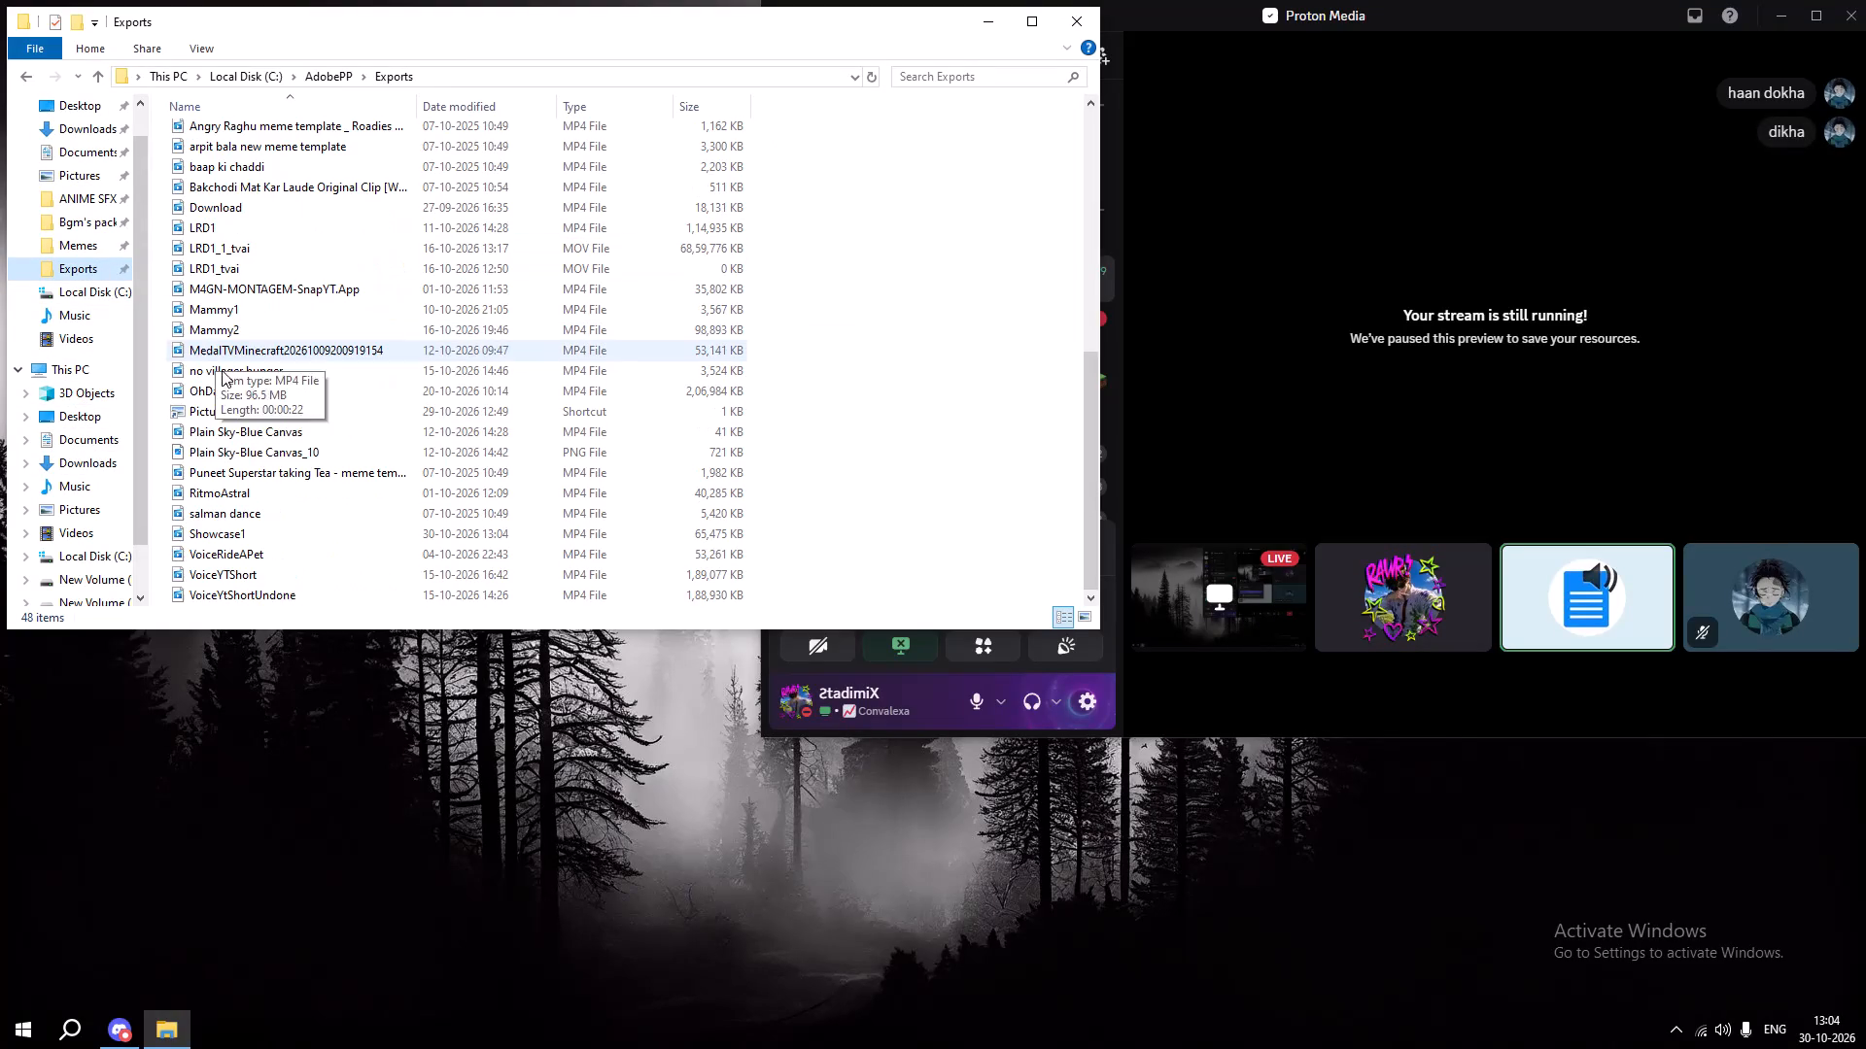
{"action": "scroll", "coordinate": [222, 370], "scroll_direction": "down", "scroll_amount": 2}
{"action": "double_click", "coordinate": [306, 540]}
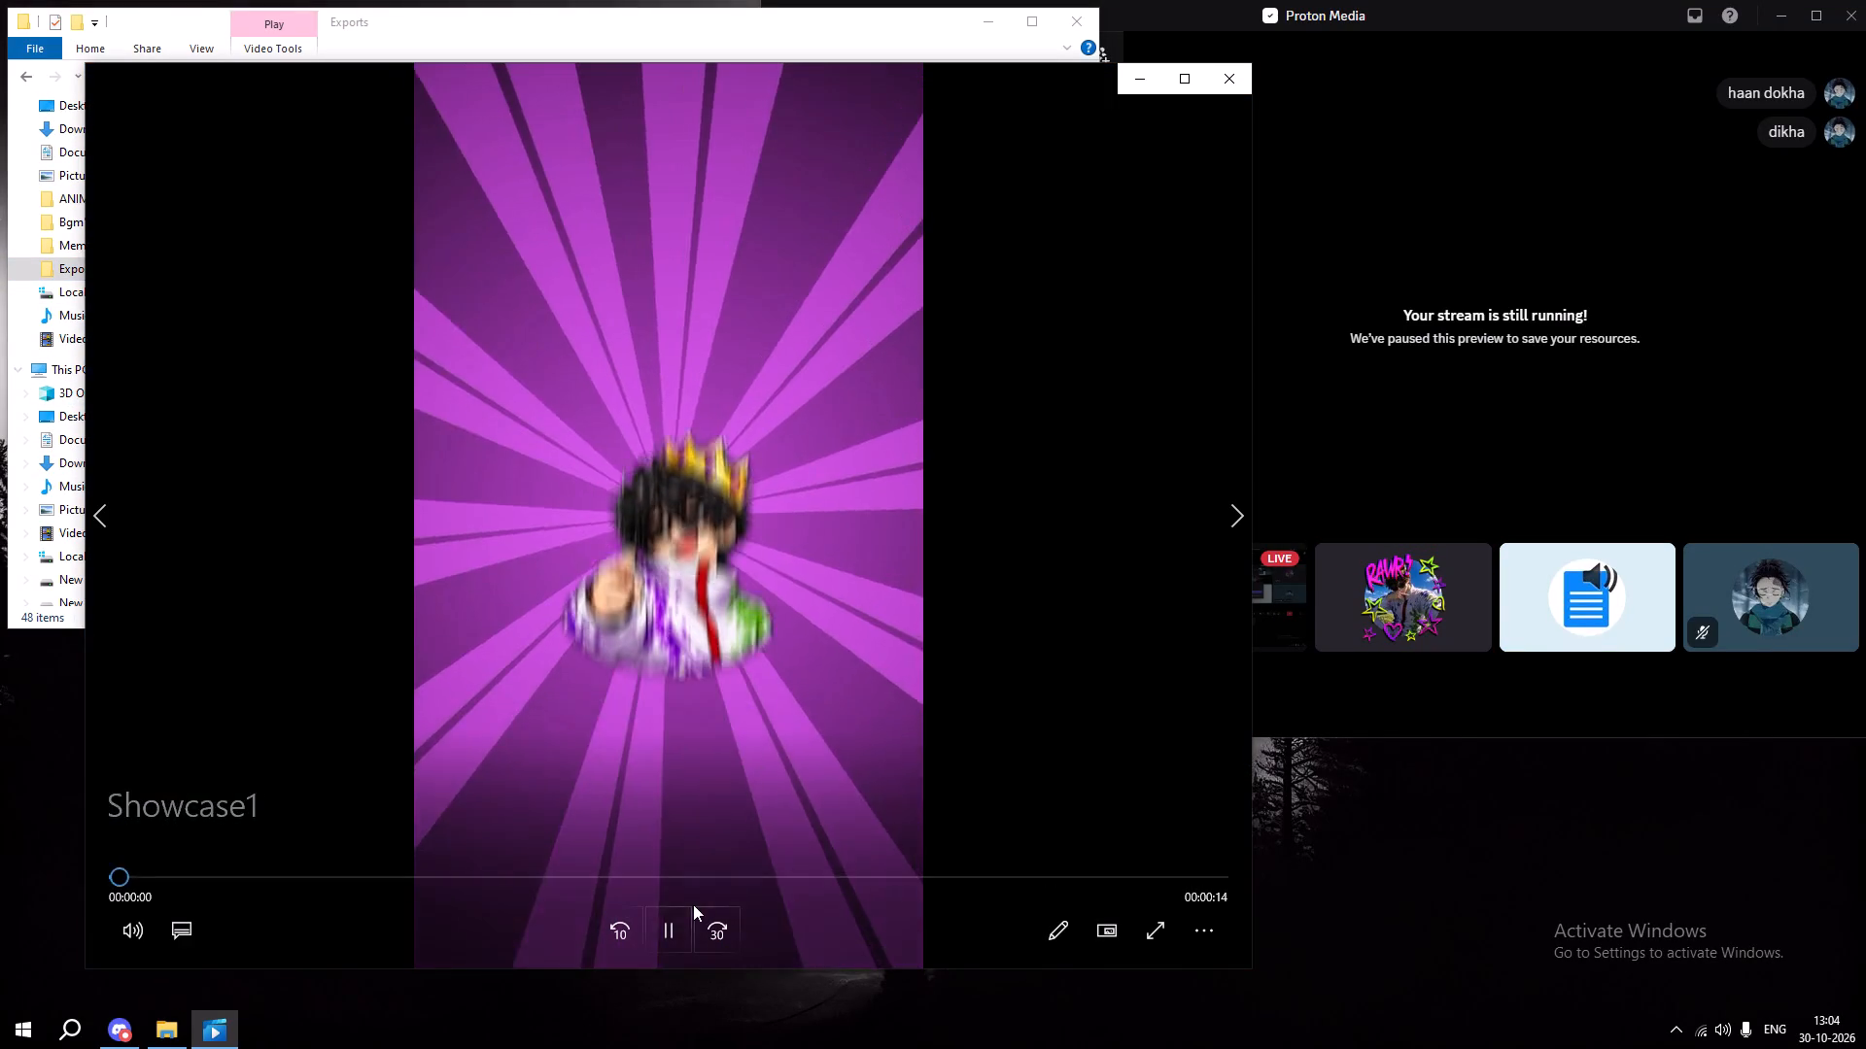
{"action": "left_click", "coordinate": [666, 929]}
{"action": "left_click_drag", "start_coordinate": [227, 873], "coordinate": [8, 907]}
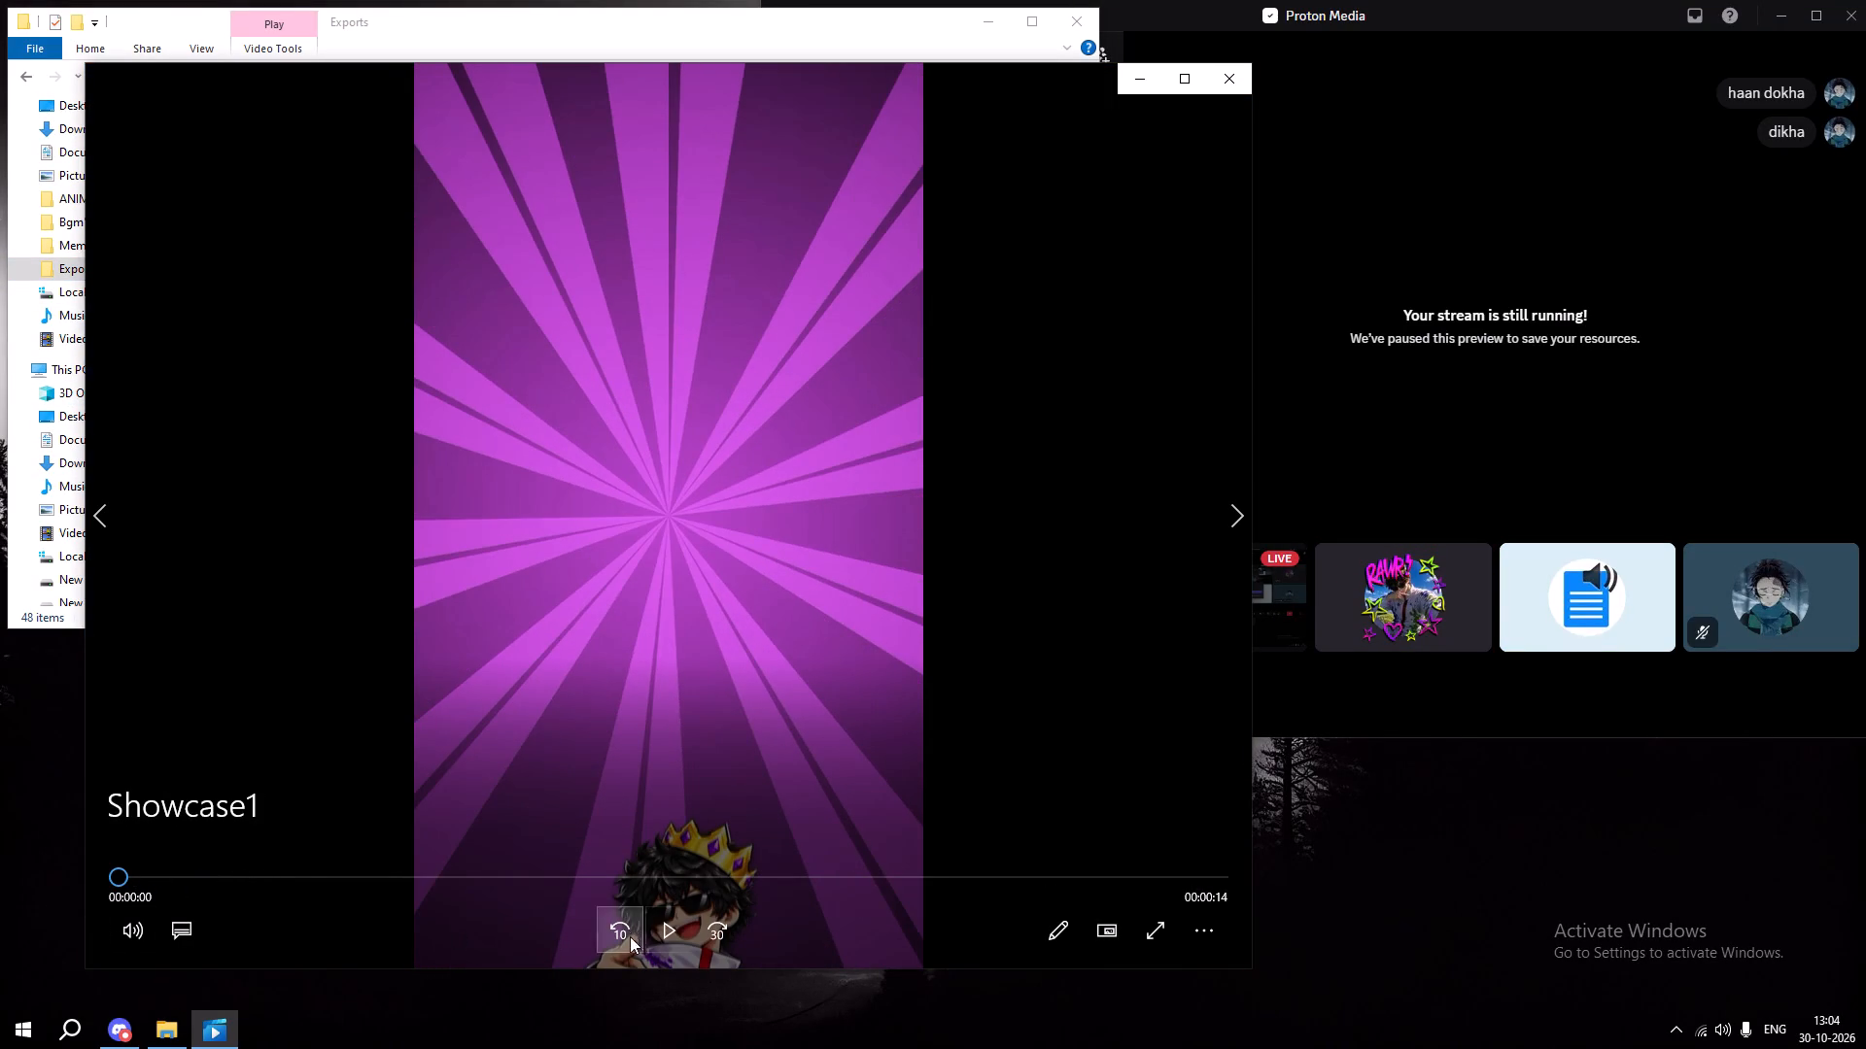
{"action": "left_click", "coordinate": [655, 929]}
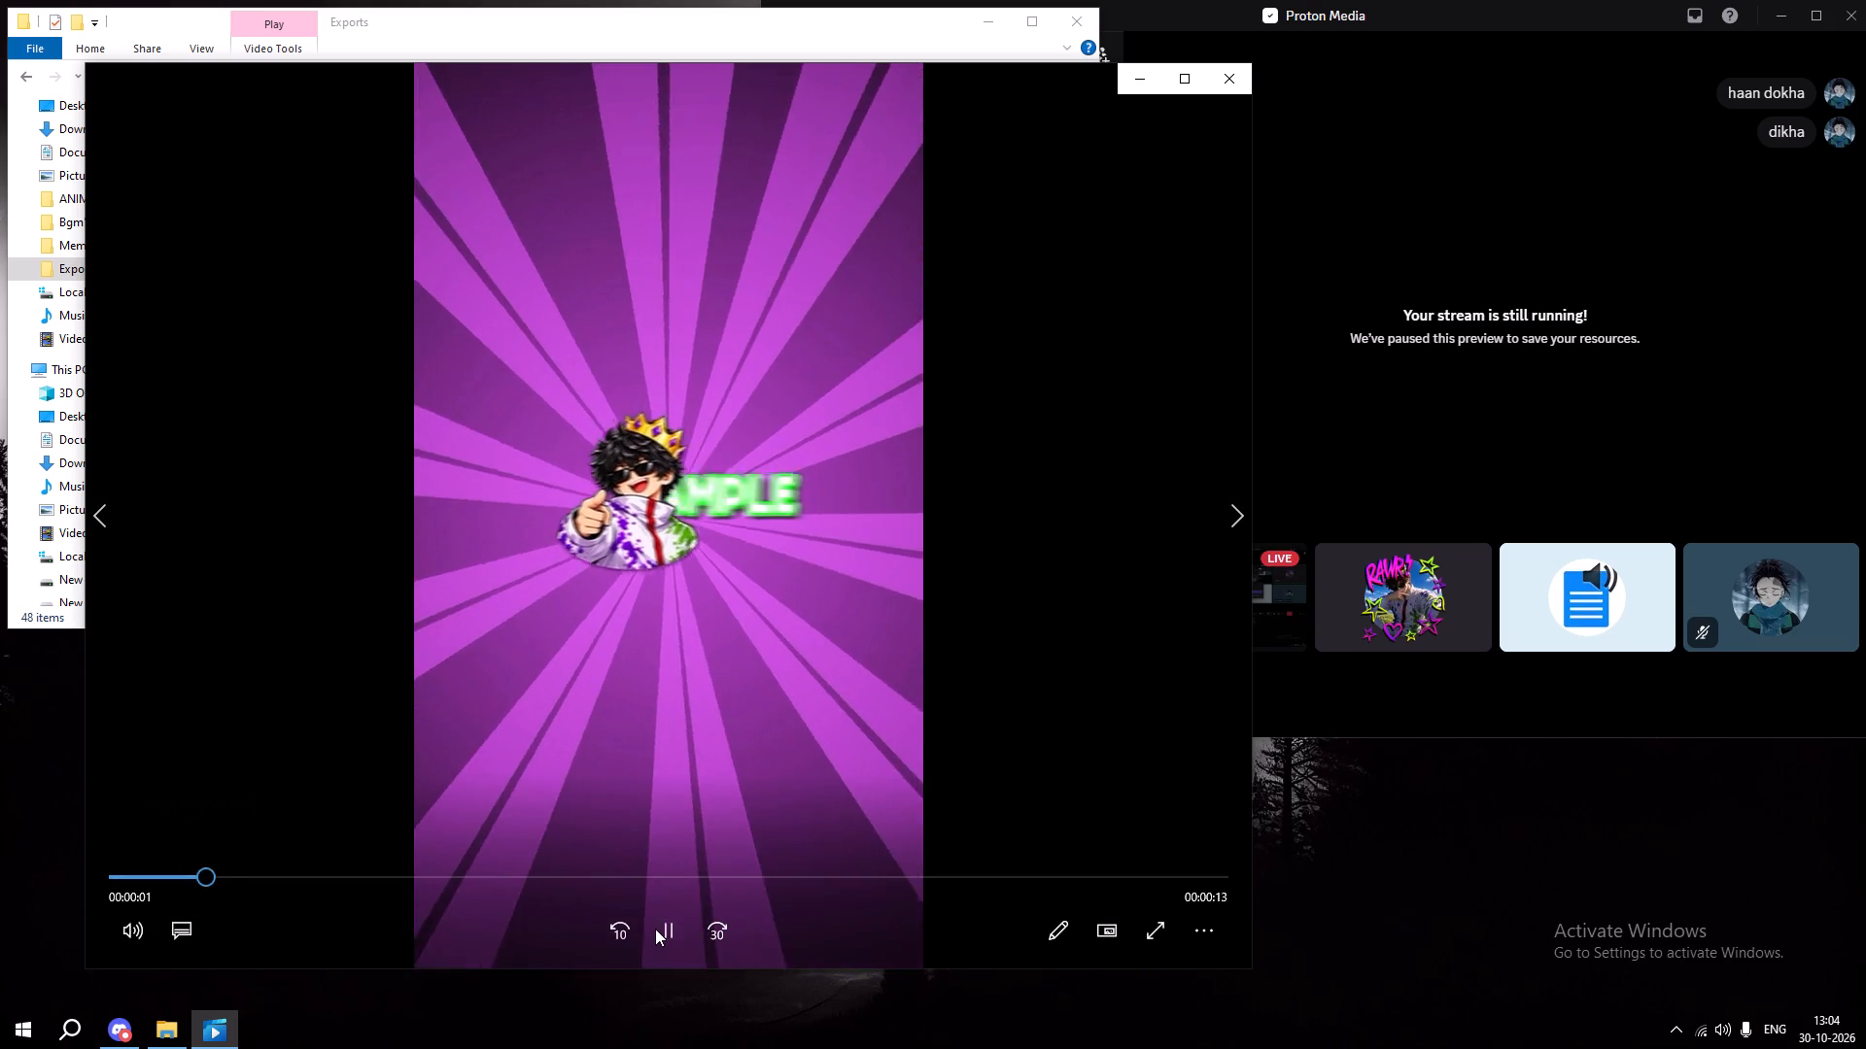
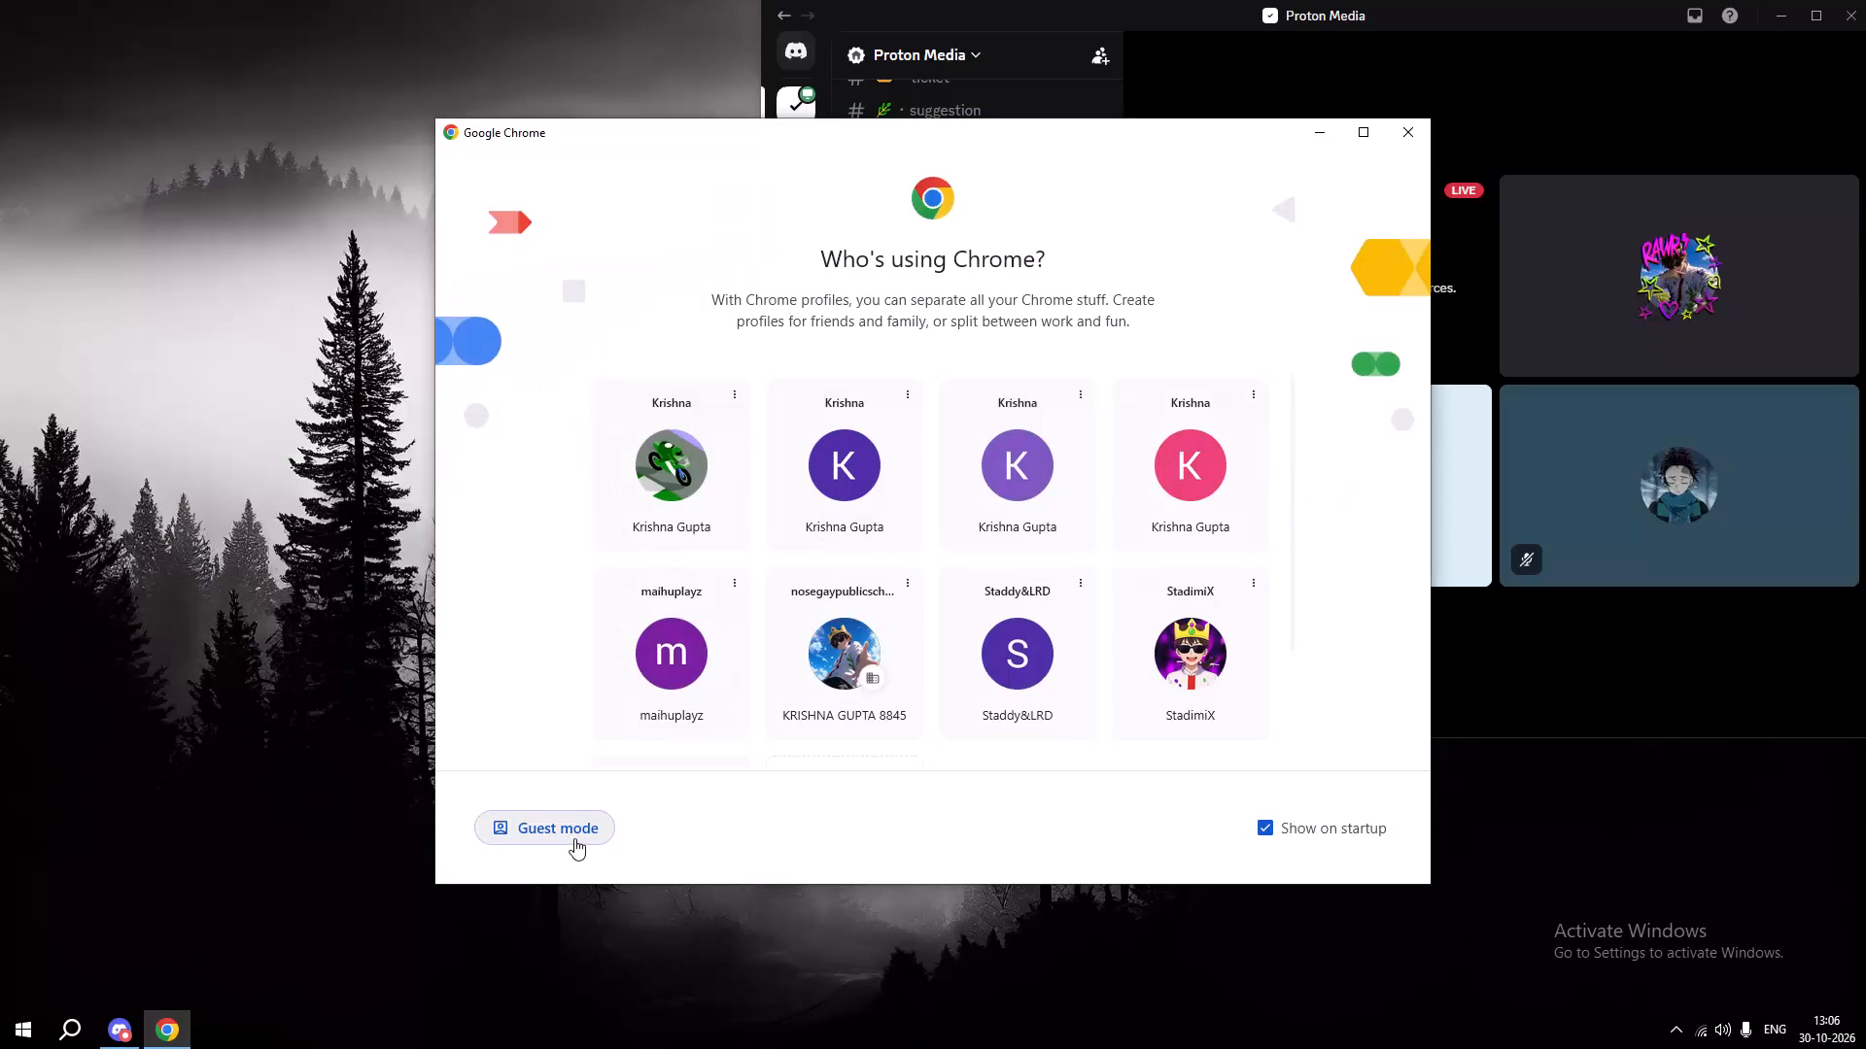
Open a Chrome guest window, search for mediafire and open the MediaFire website.
{"action": "left_click_drag", "start_coordinate": [574, 838], "coordinate": [630, 813]}
{"action": "left_click", "coordinate": [559, 813]}
{"action": "type", "text": "mediafire"}
{"action": "key", "text": "Return"}
{"action": "left_click", "coordinate": [176, 304]}
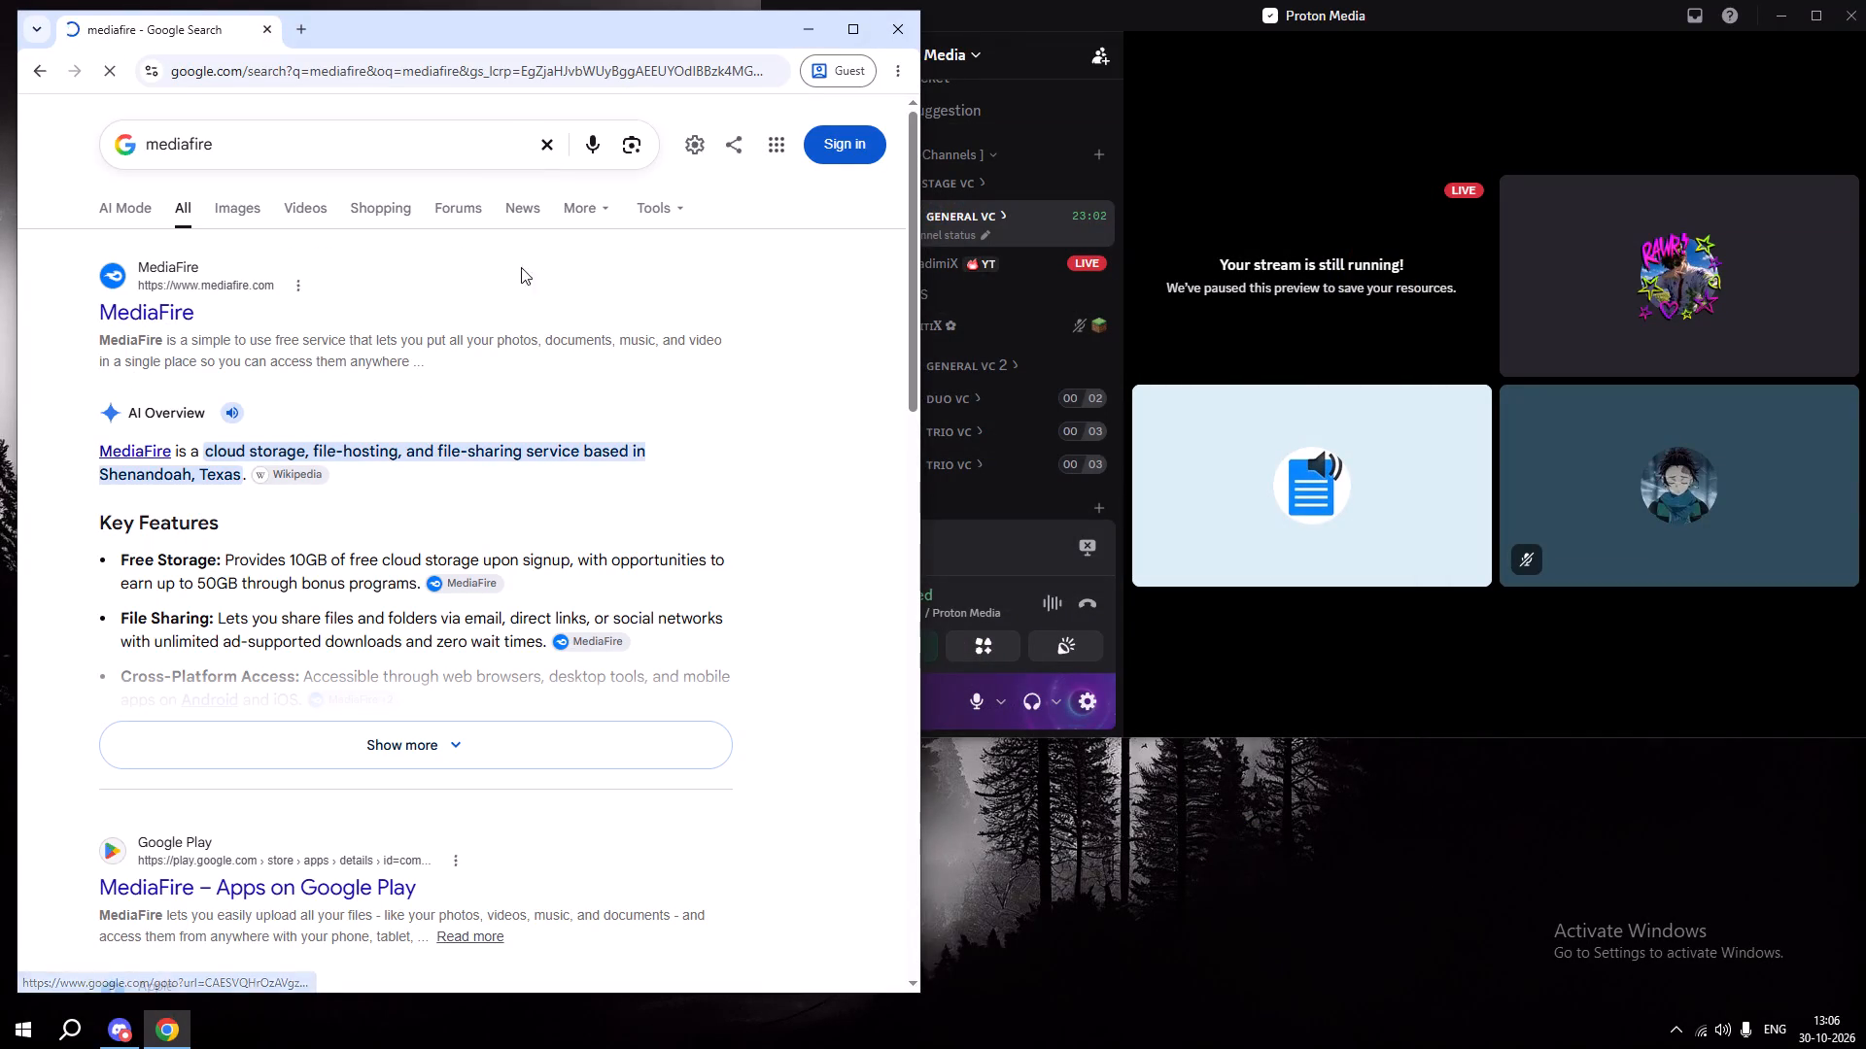
Enter MediaFire's file manager through the homepage's file upload option and accept the site's cookies.
{"action": "left_click", "coordinate": [554, 490]}
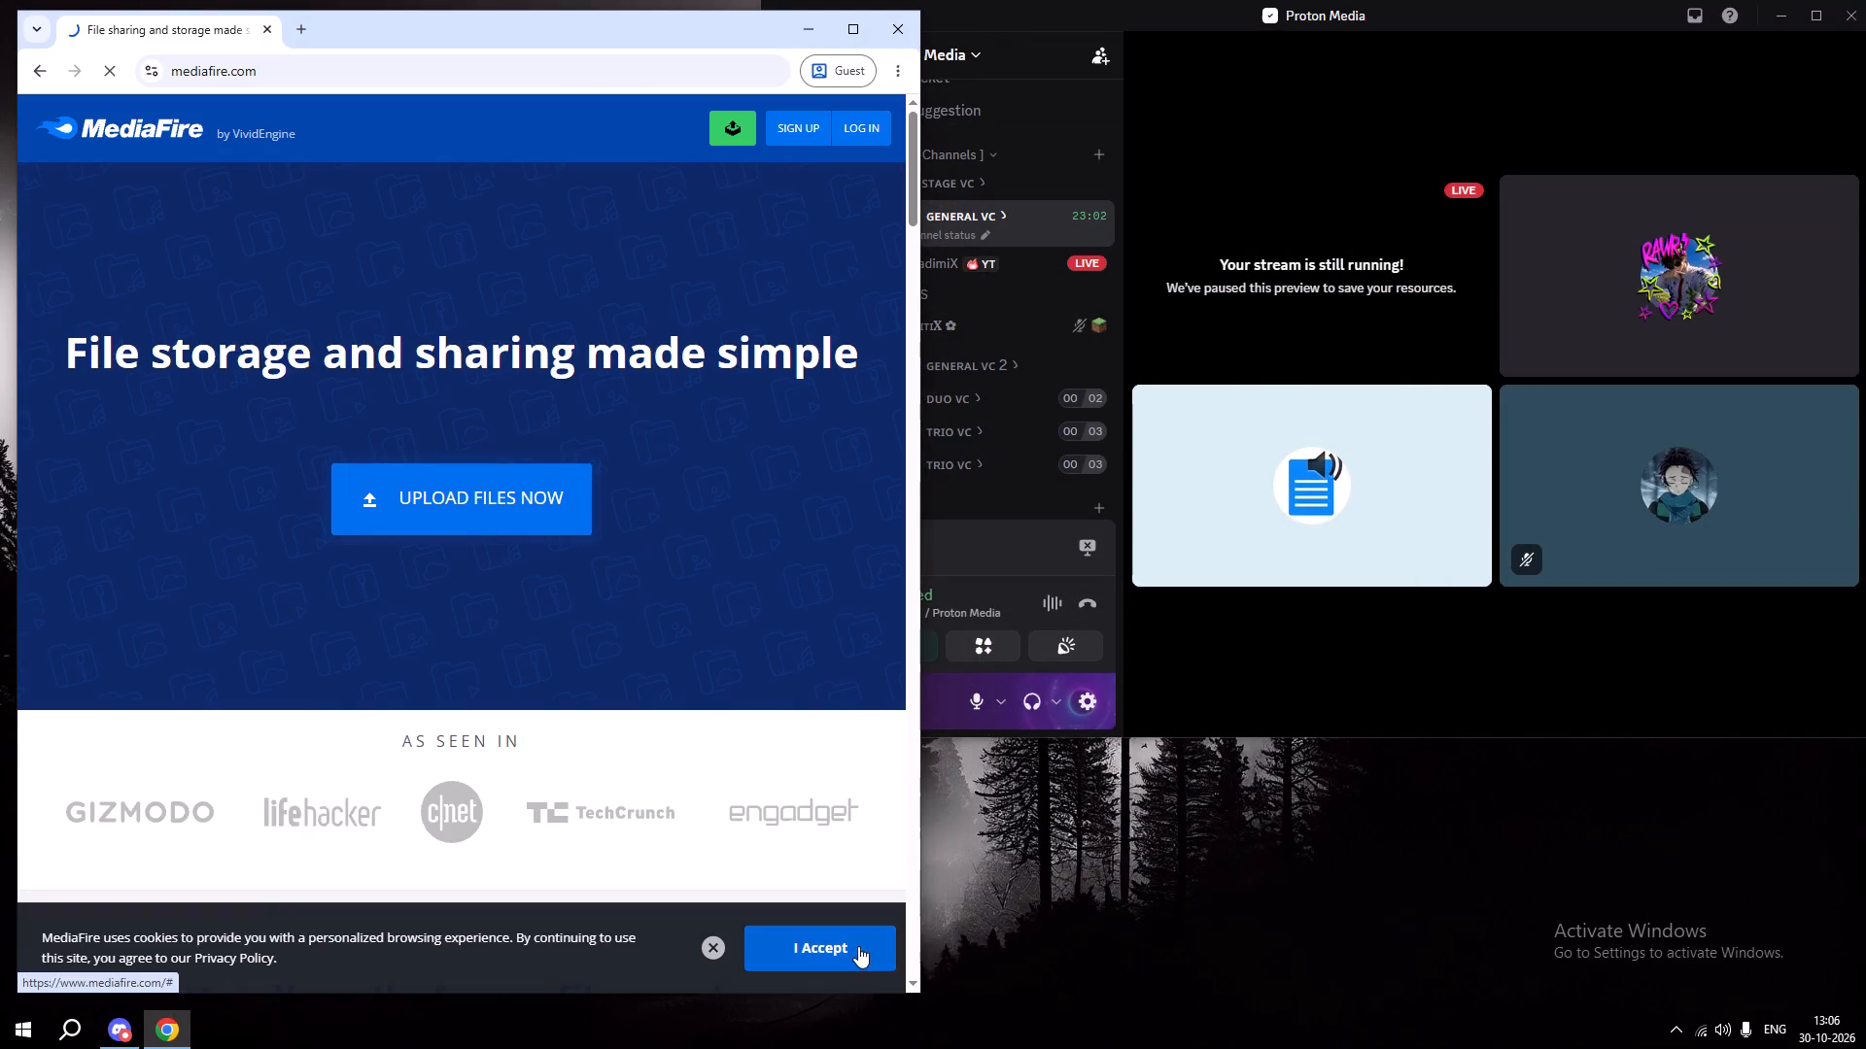
{"action": "left_click", "coordinate": [851, 970]}
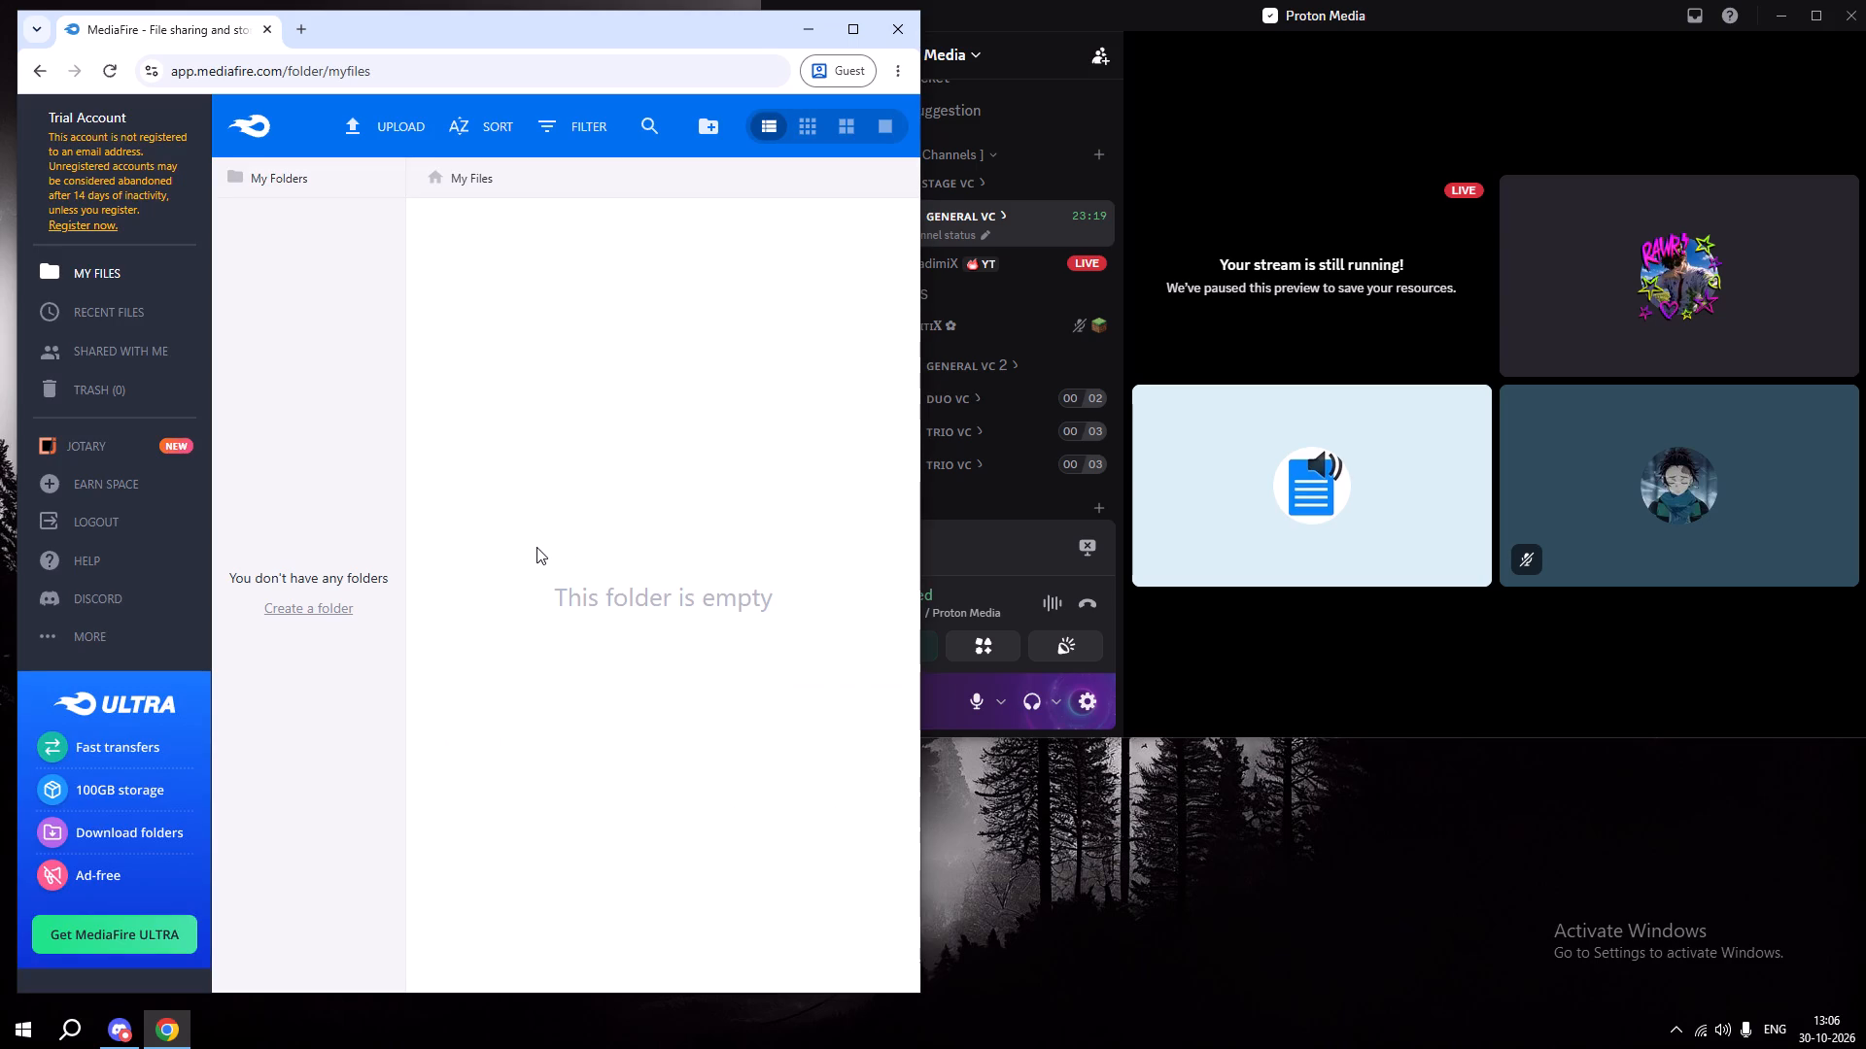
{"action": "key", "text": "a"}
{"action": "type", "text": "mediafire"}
Upload the Showcase1 video from the Exports folder to MediaFire's My Files.
{"action": "left_click", "coordinate": [387, 125]}
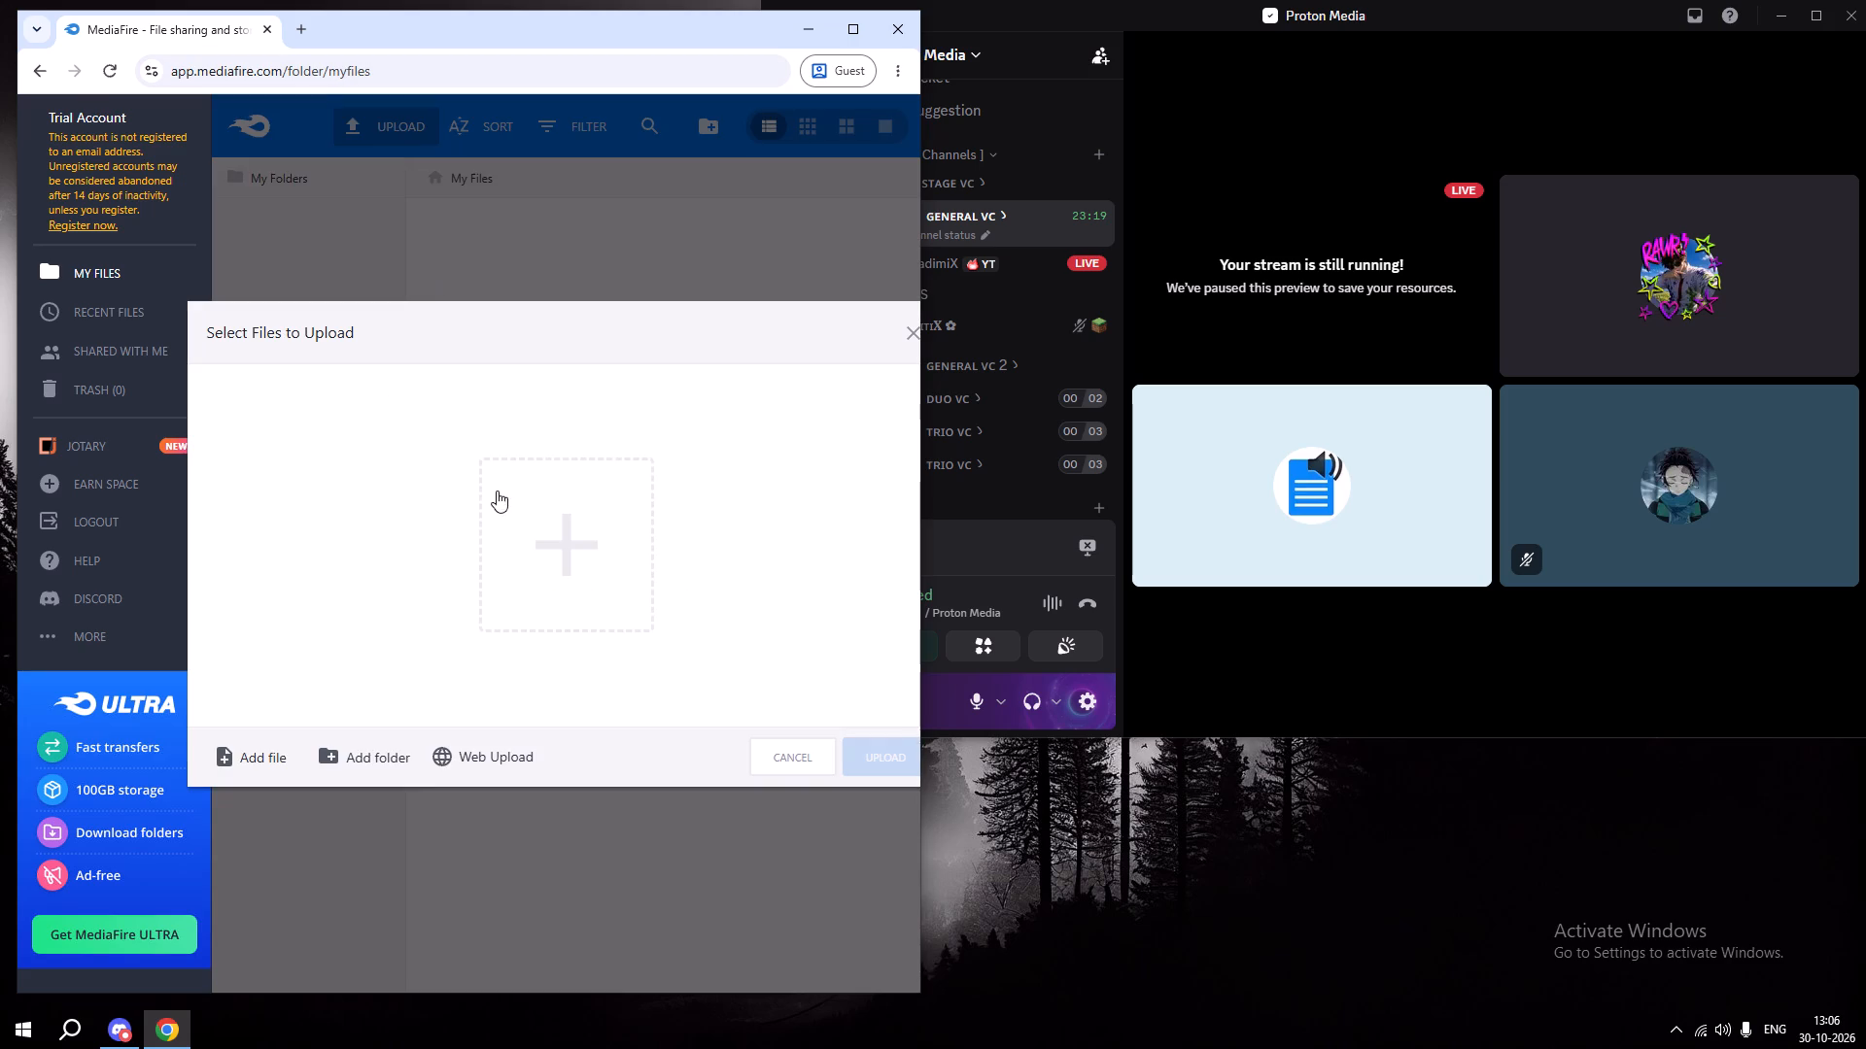
{"action": "left_click", "coordinate": [499, 491]}
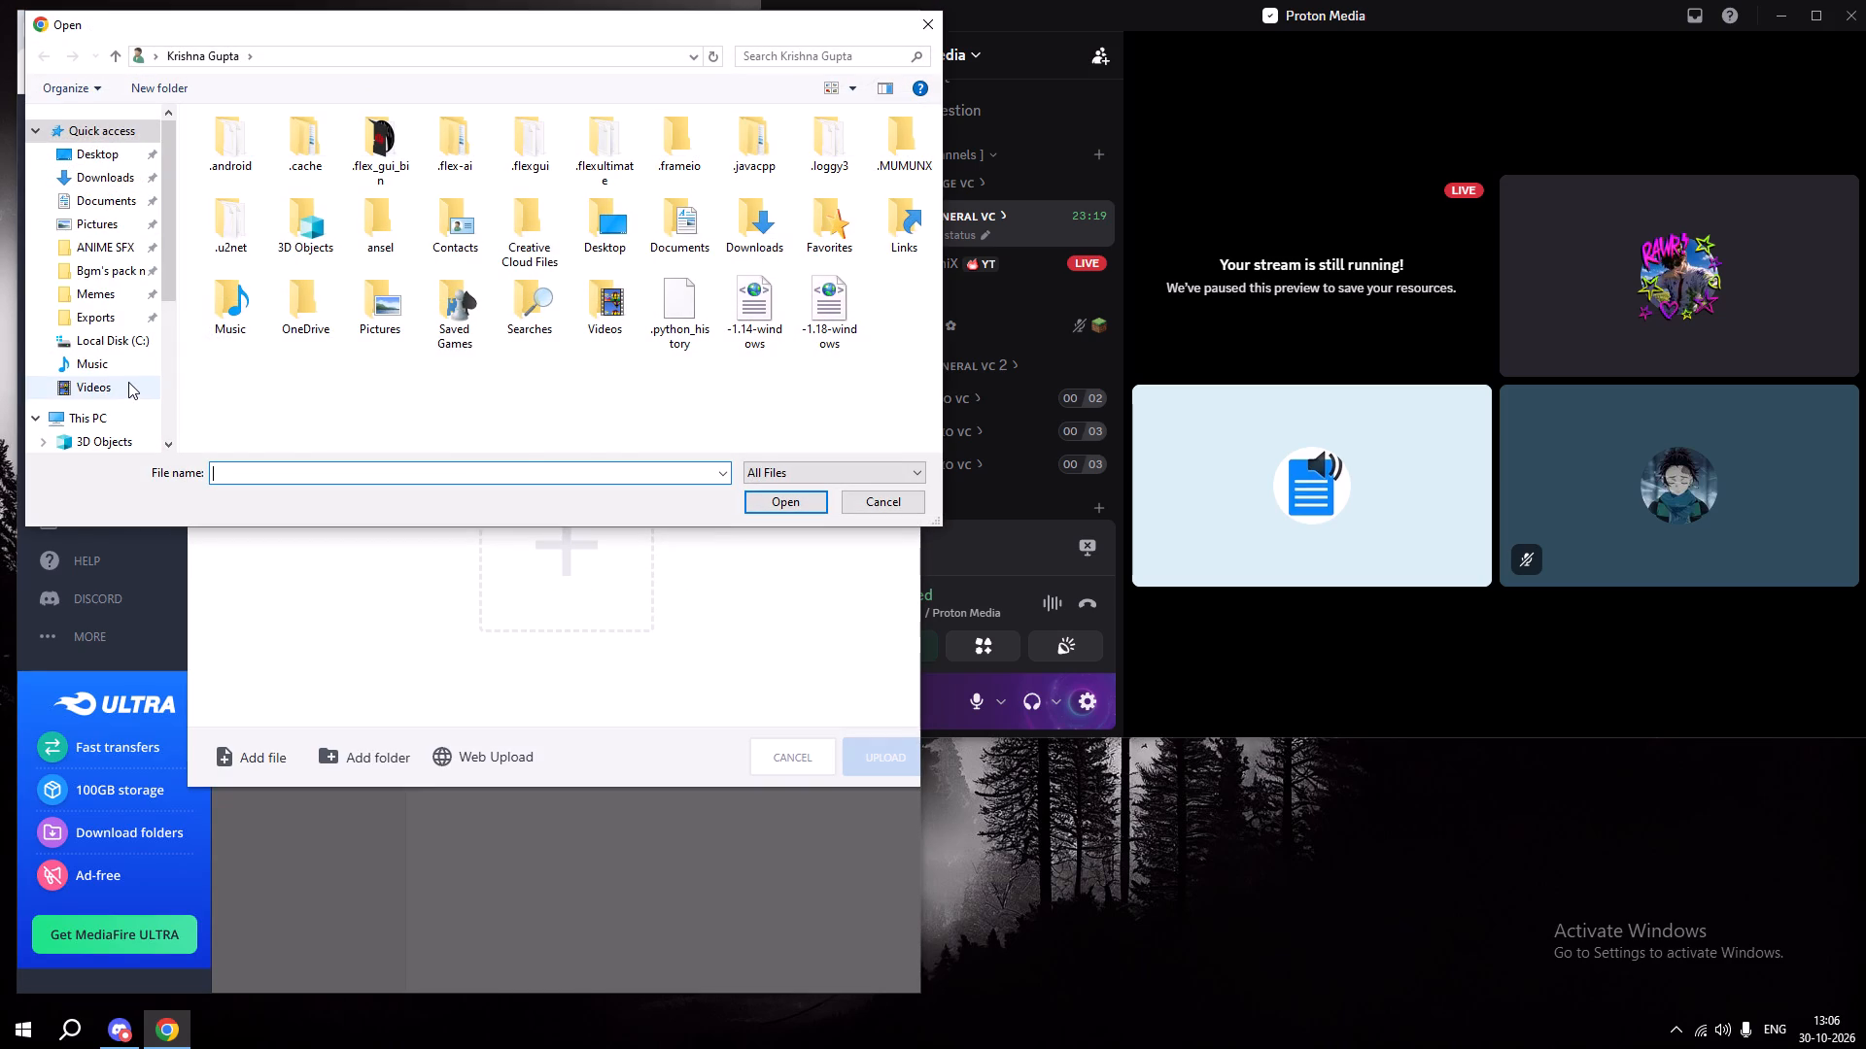
{"action": "left_click", "coordinate": [128, 382]}
{"action": "left_click", "coordinate": [127, 303]}
{"action": "left_click", "coordinate": [125, 318]}
{"action": "scroll", "coordinate": [400, 384], "scroll_direction": "down", "scroll_amount": 11}
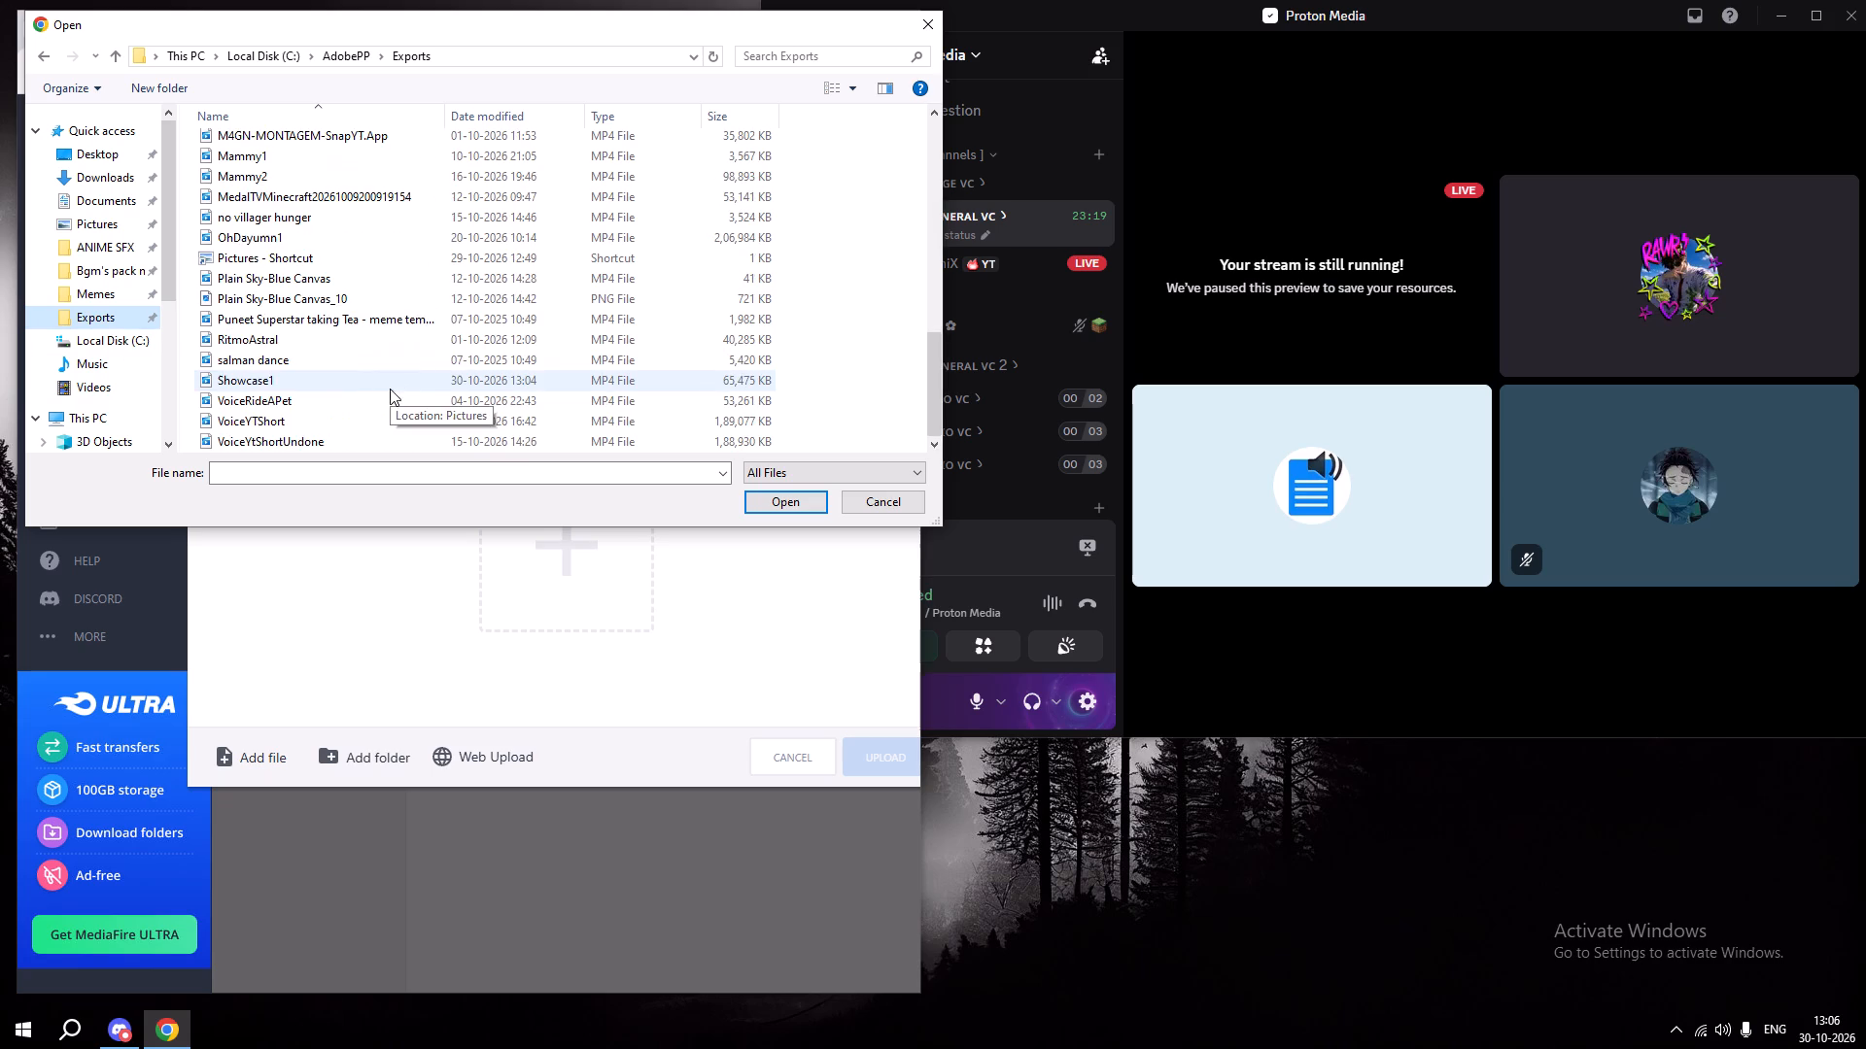
{"action": "double_click", "coordinate": [369, 384]}
{"action": "left_click", "coordinate": [890, 760]}
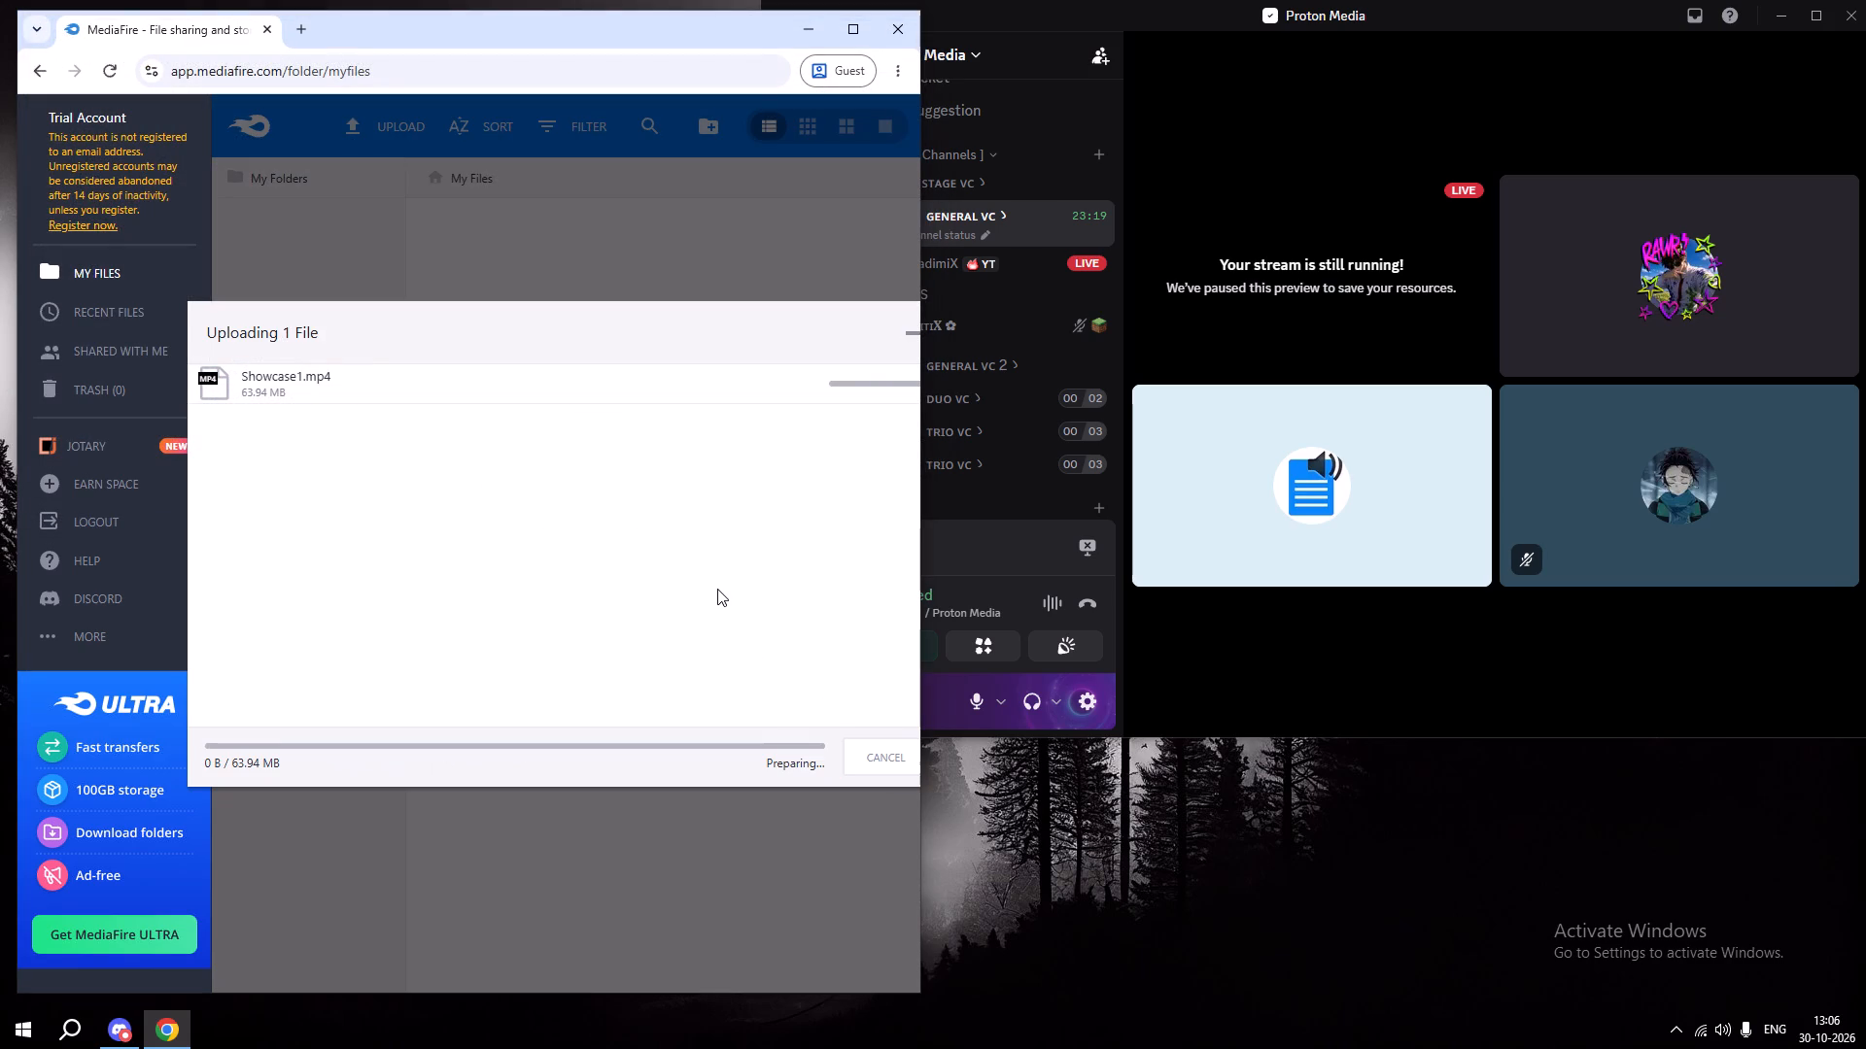
{"action": "left_click", "coordinate": [713, 584]}
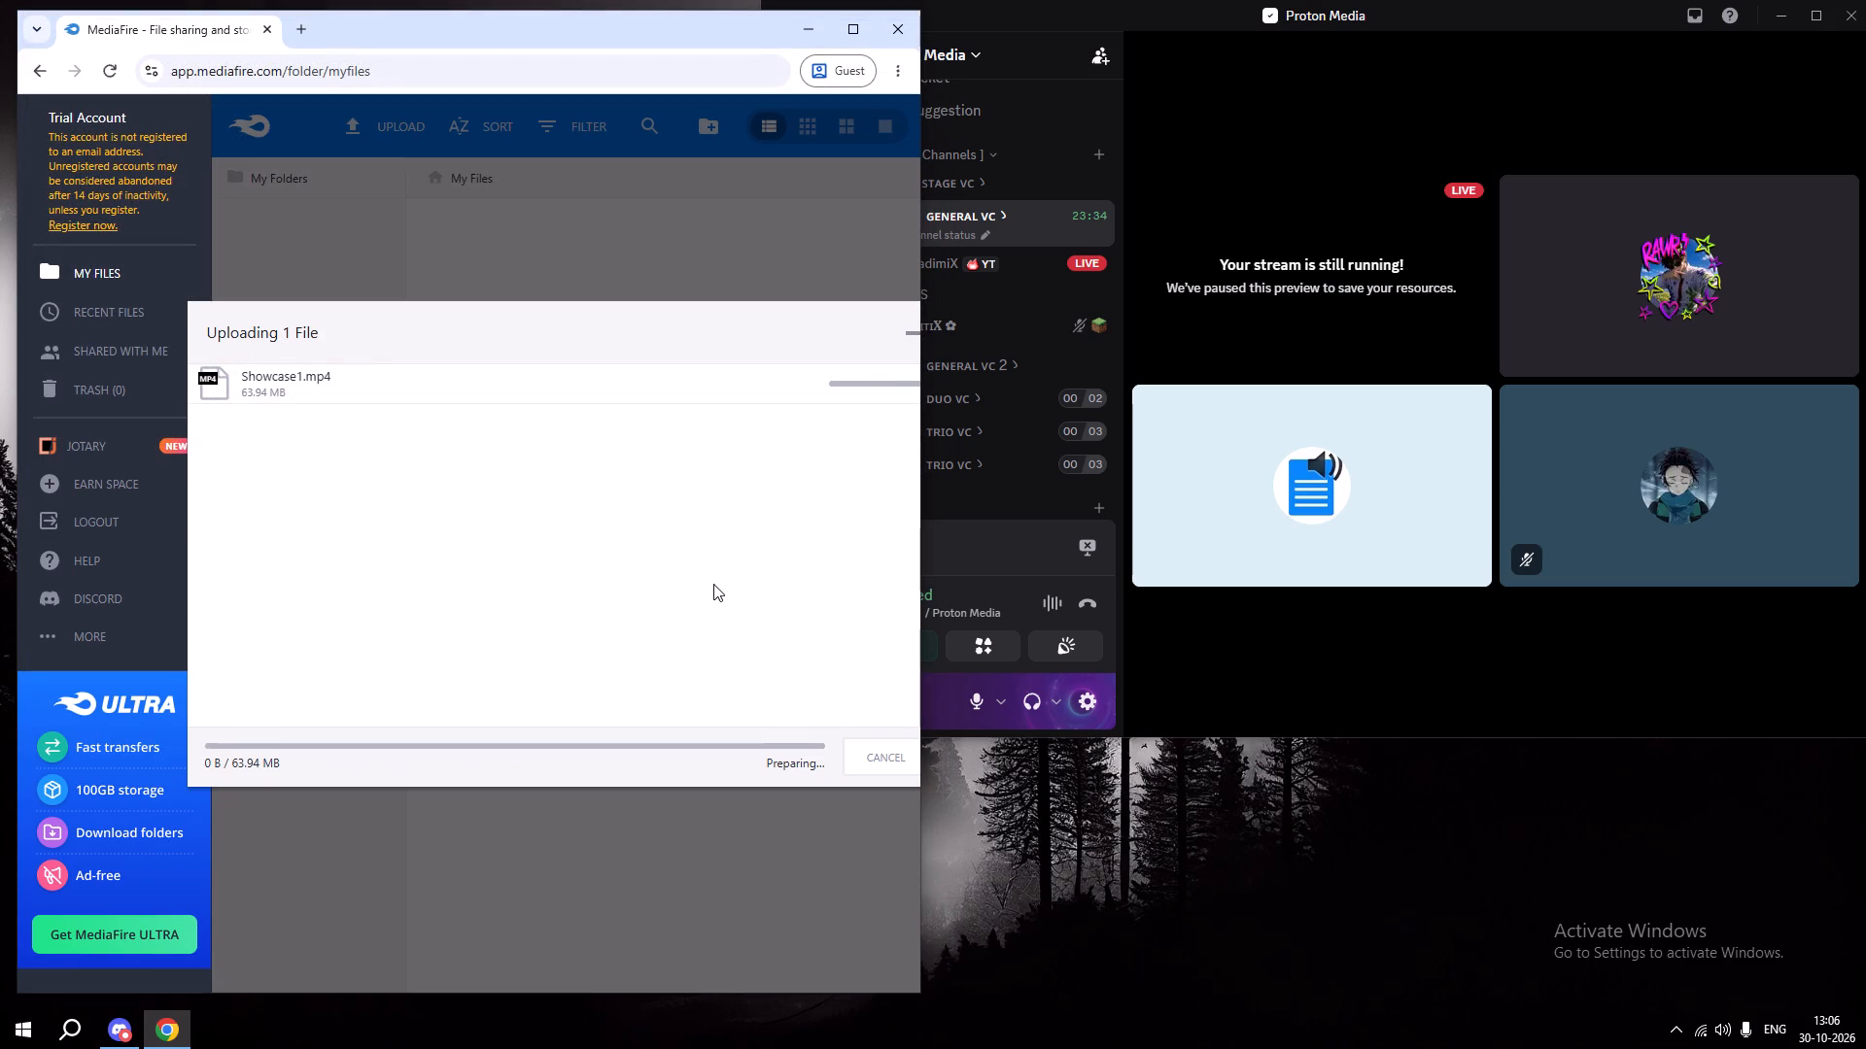
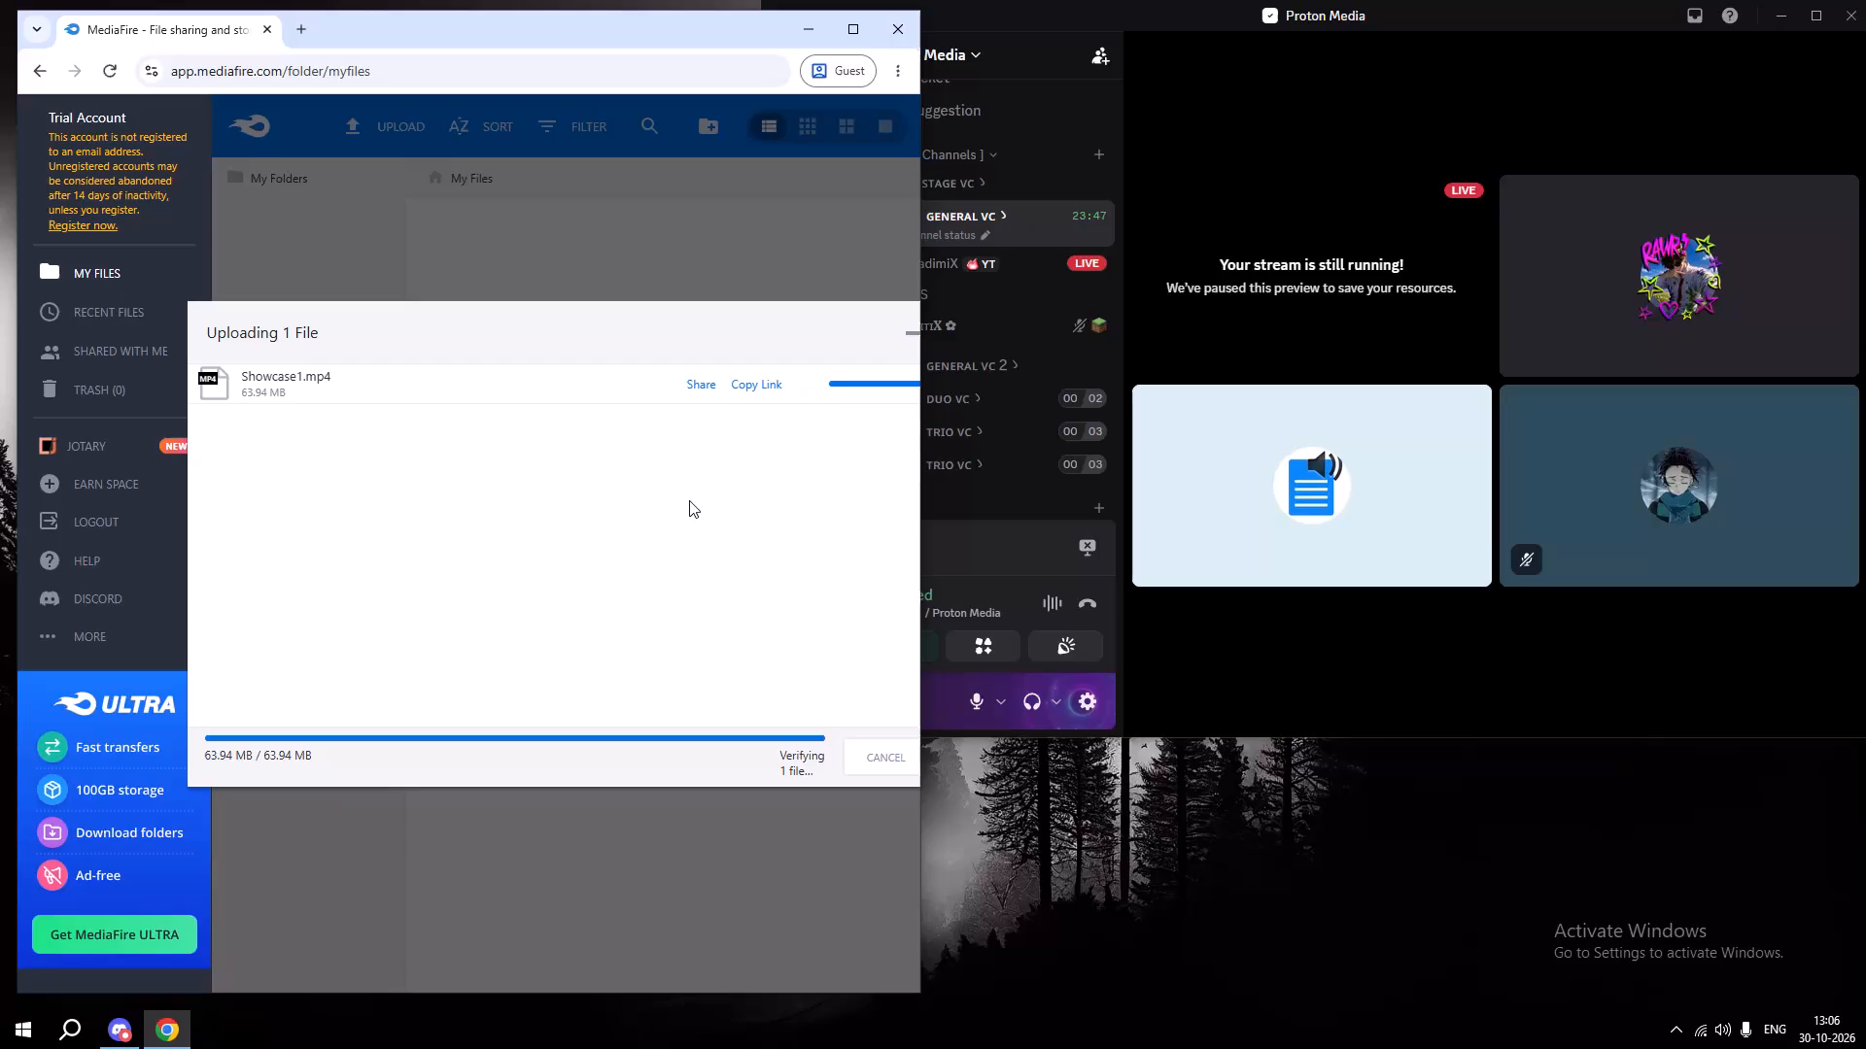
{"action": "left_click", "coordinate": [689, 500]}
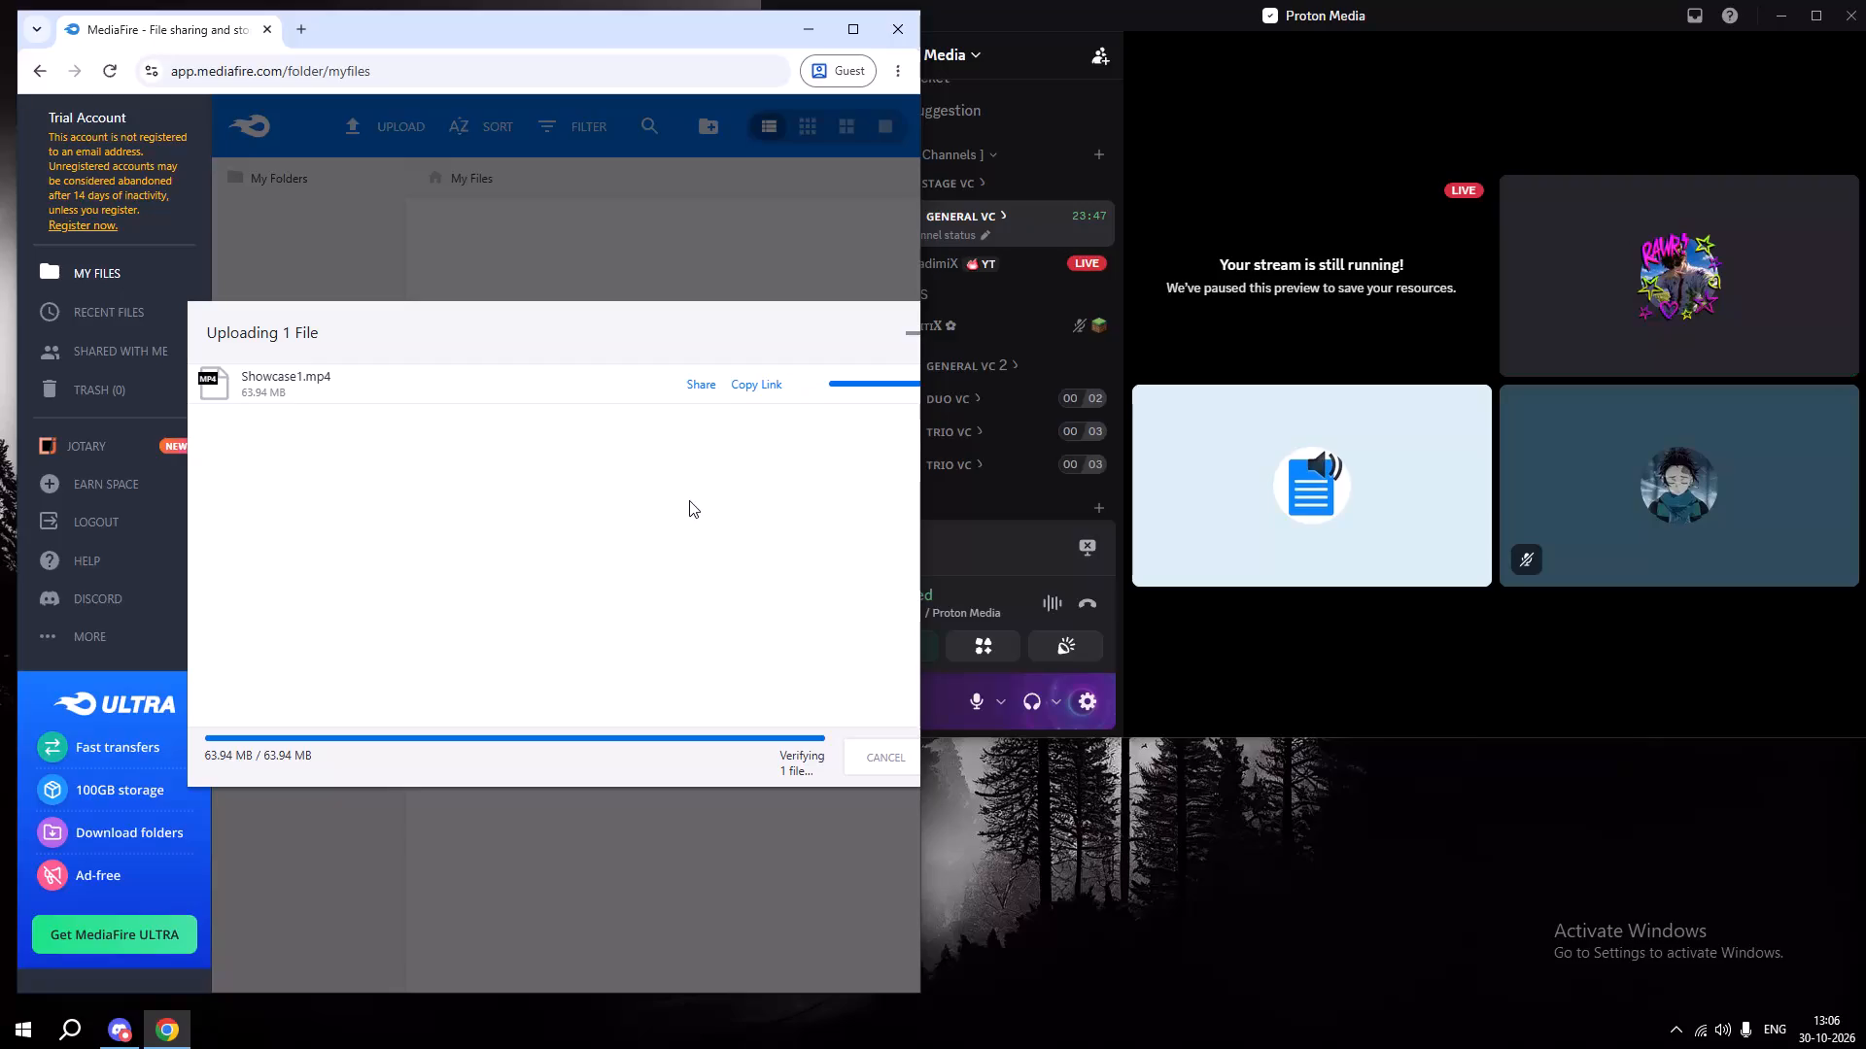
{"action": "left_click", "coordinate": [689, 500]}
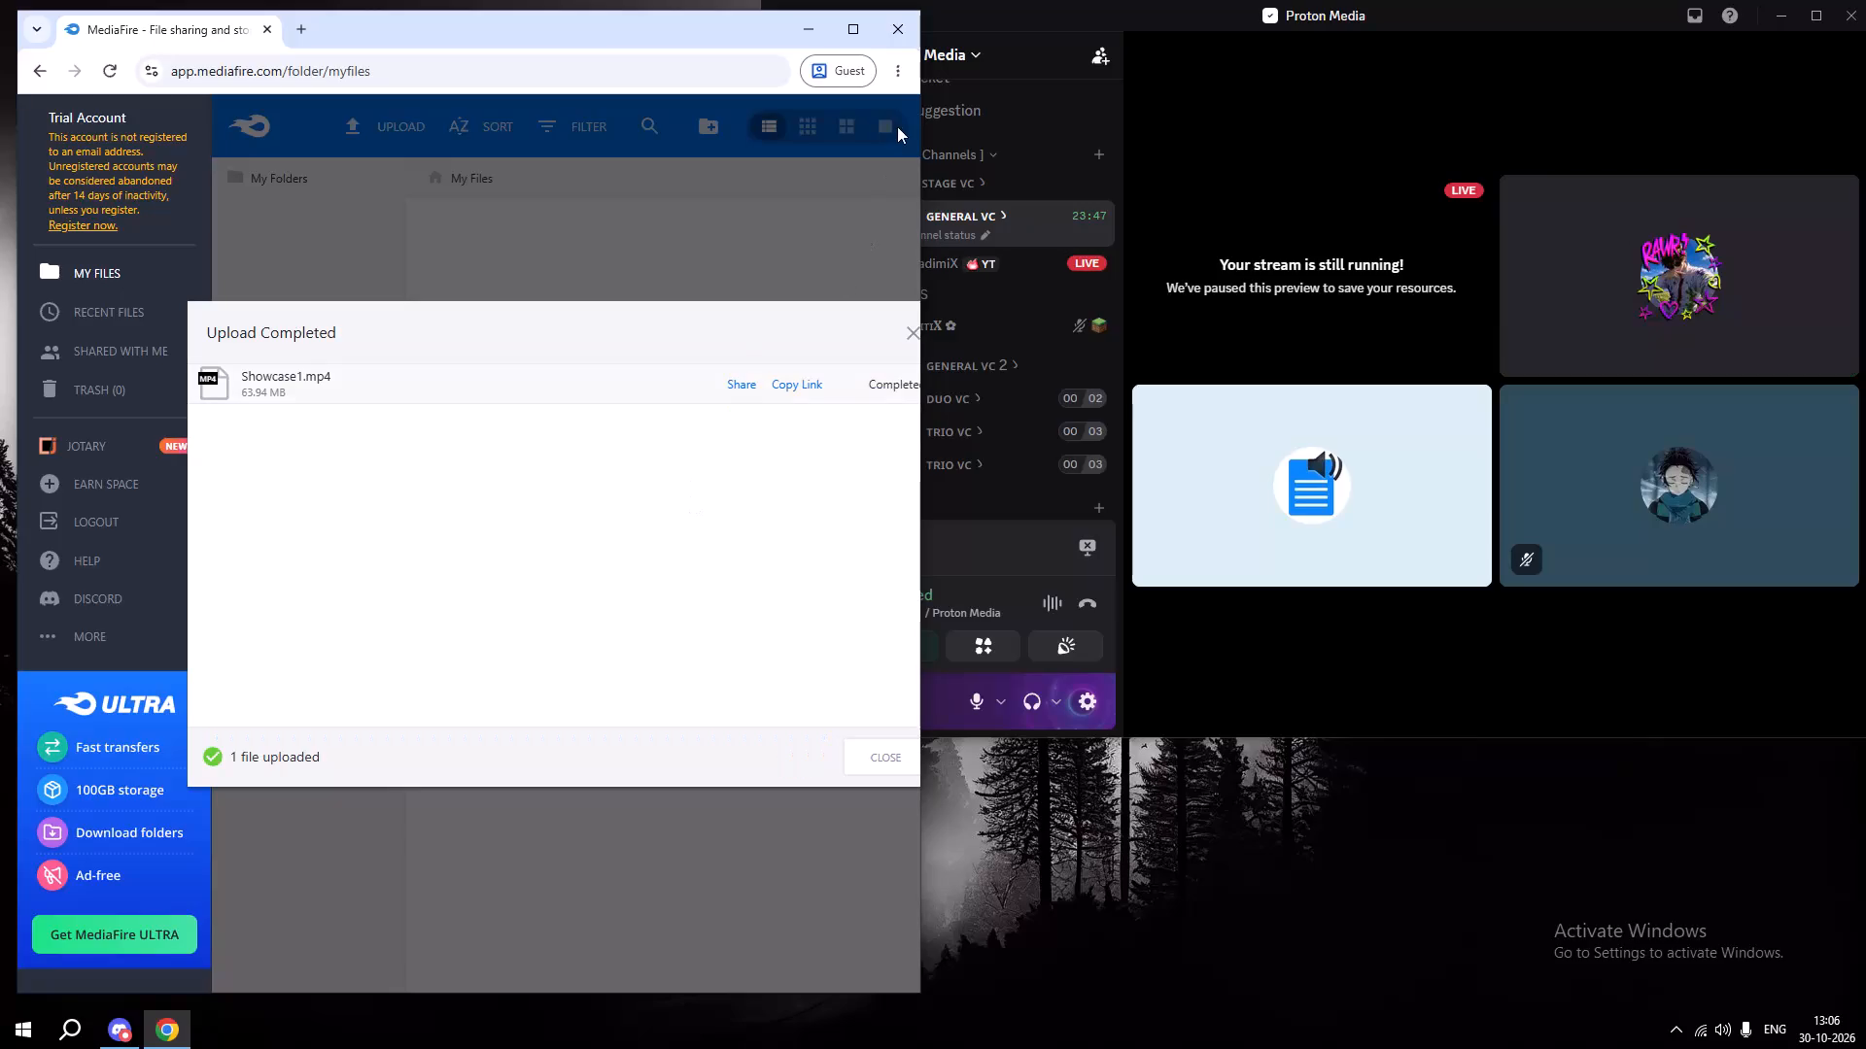